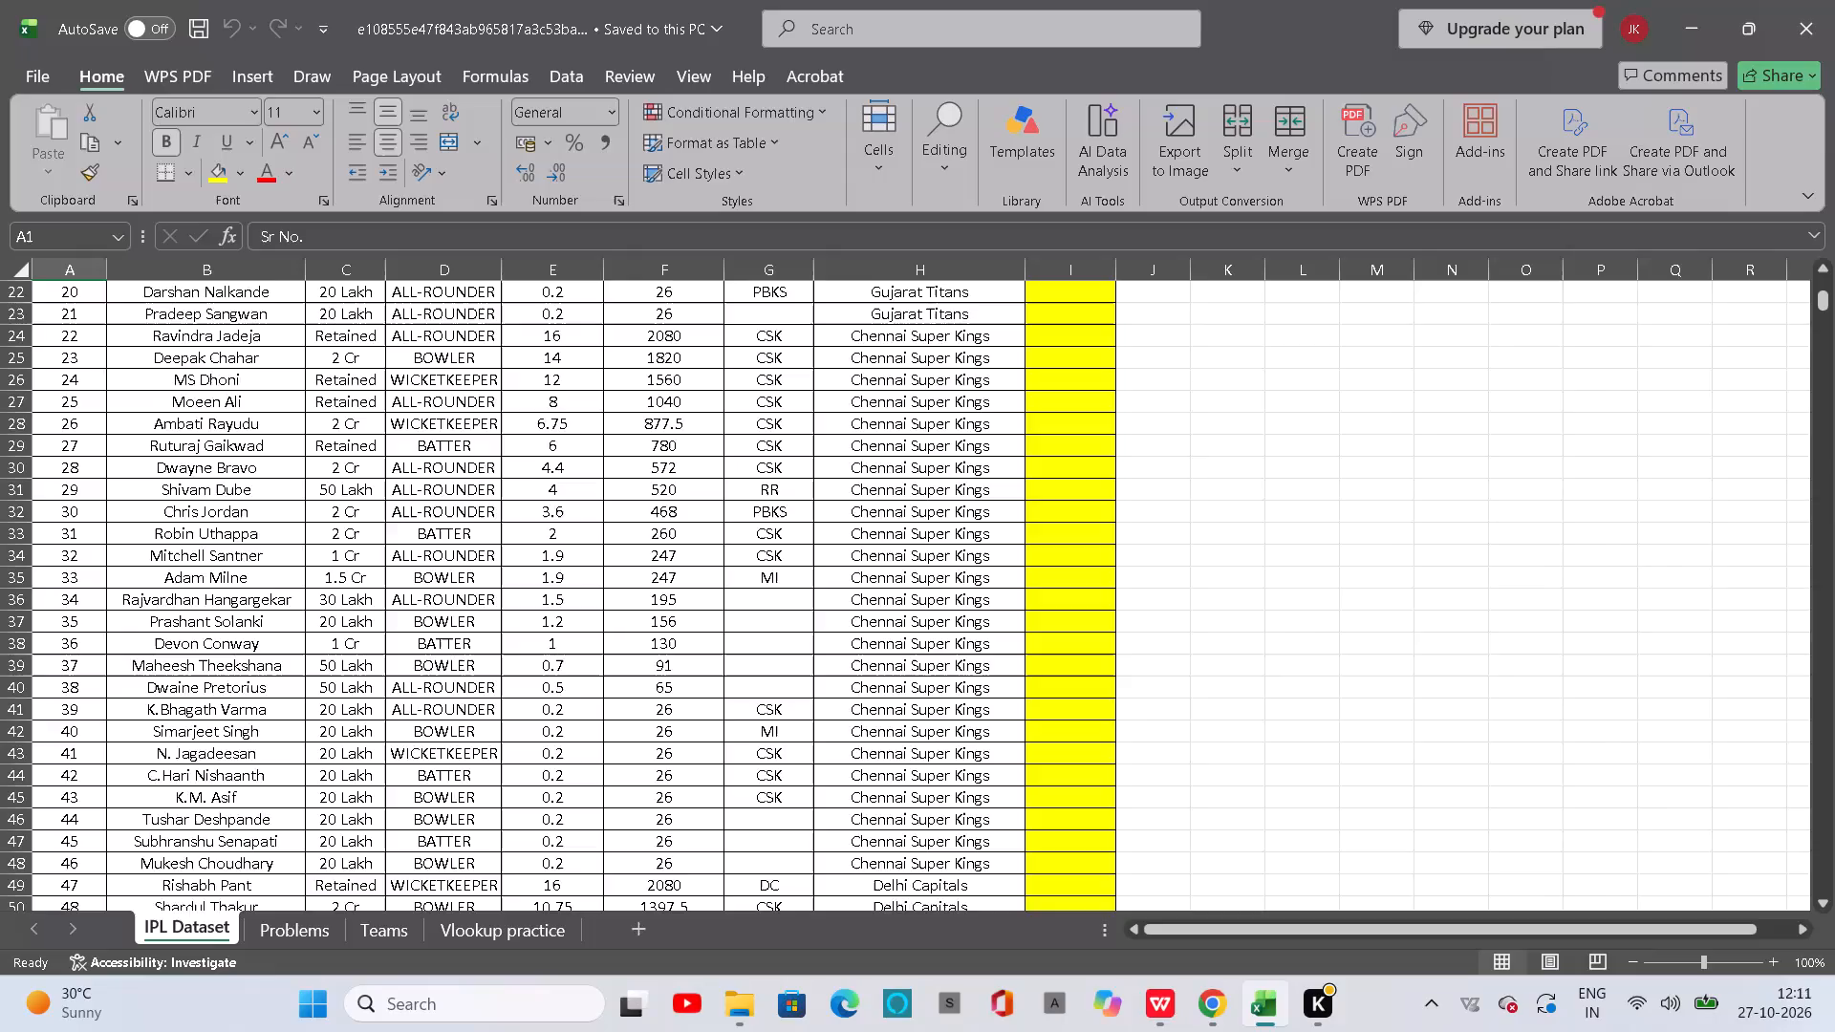
Look through the IPL Dataset, Vlookup practice, Teams and Problems sheets to get to know the assignment workbook.
scroll(853, 614, "up", 1)
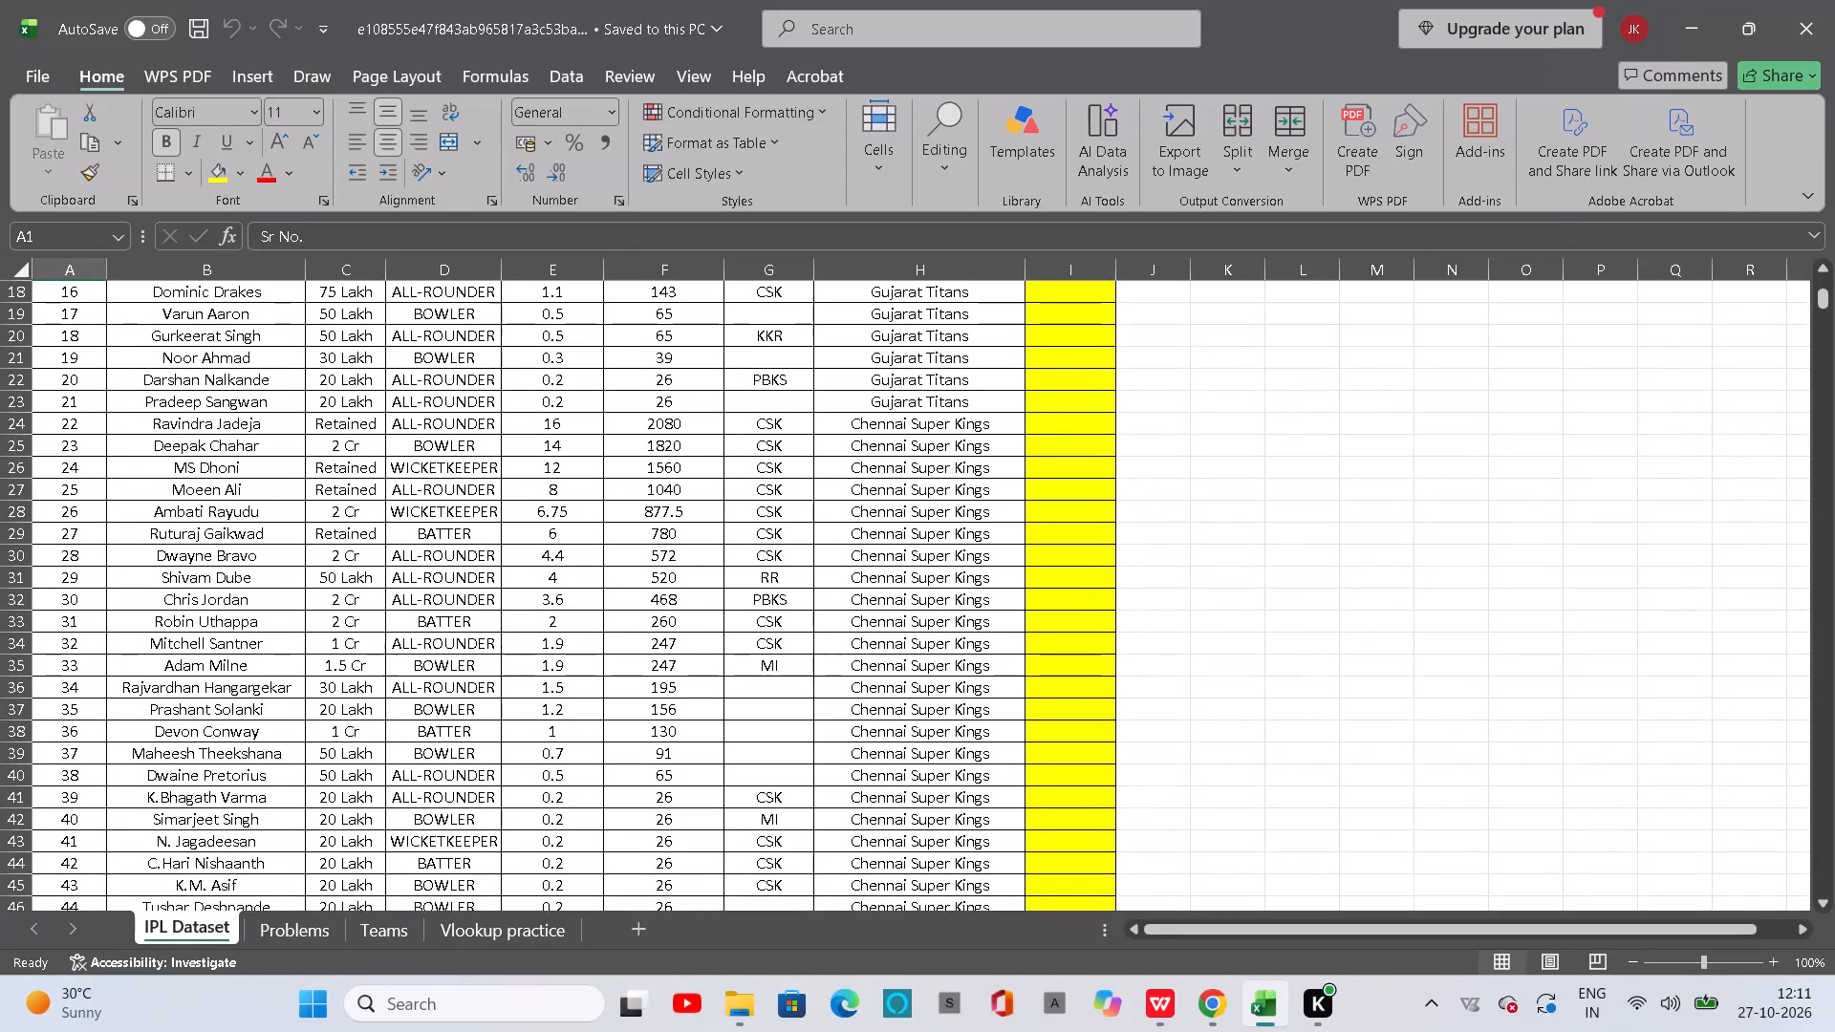
scroll(853, 614, "down", 1)
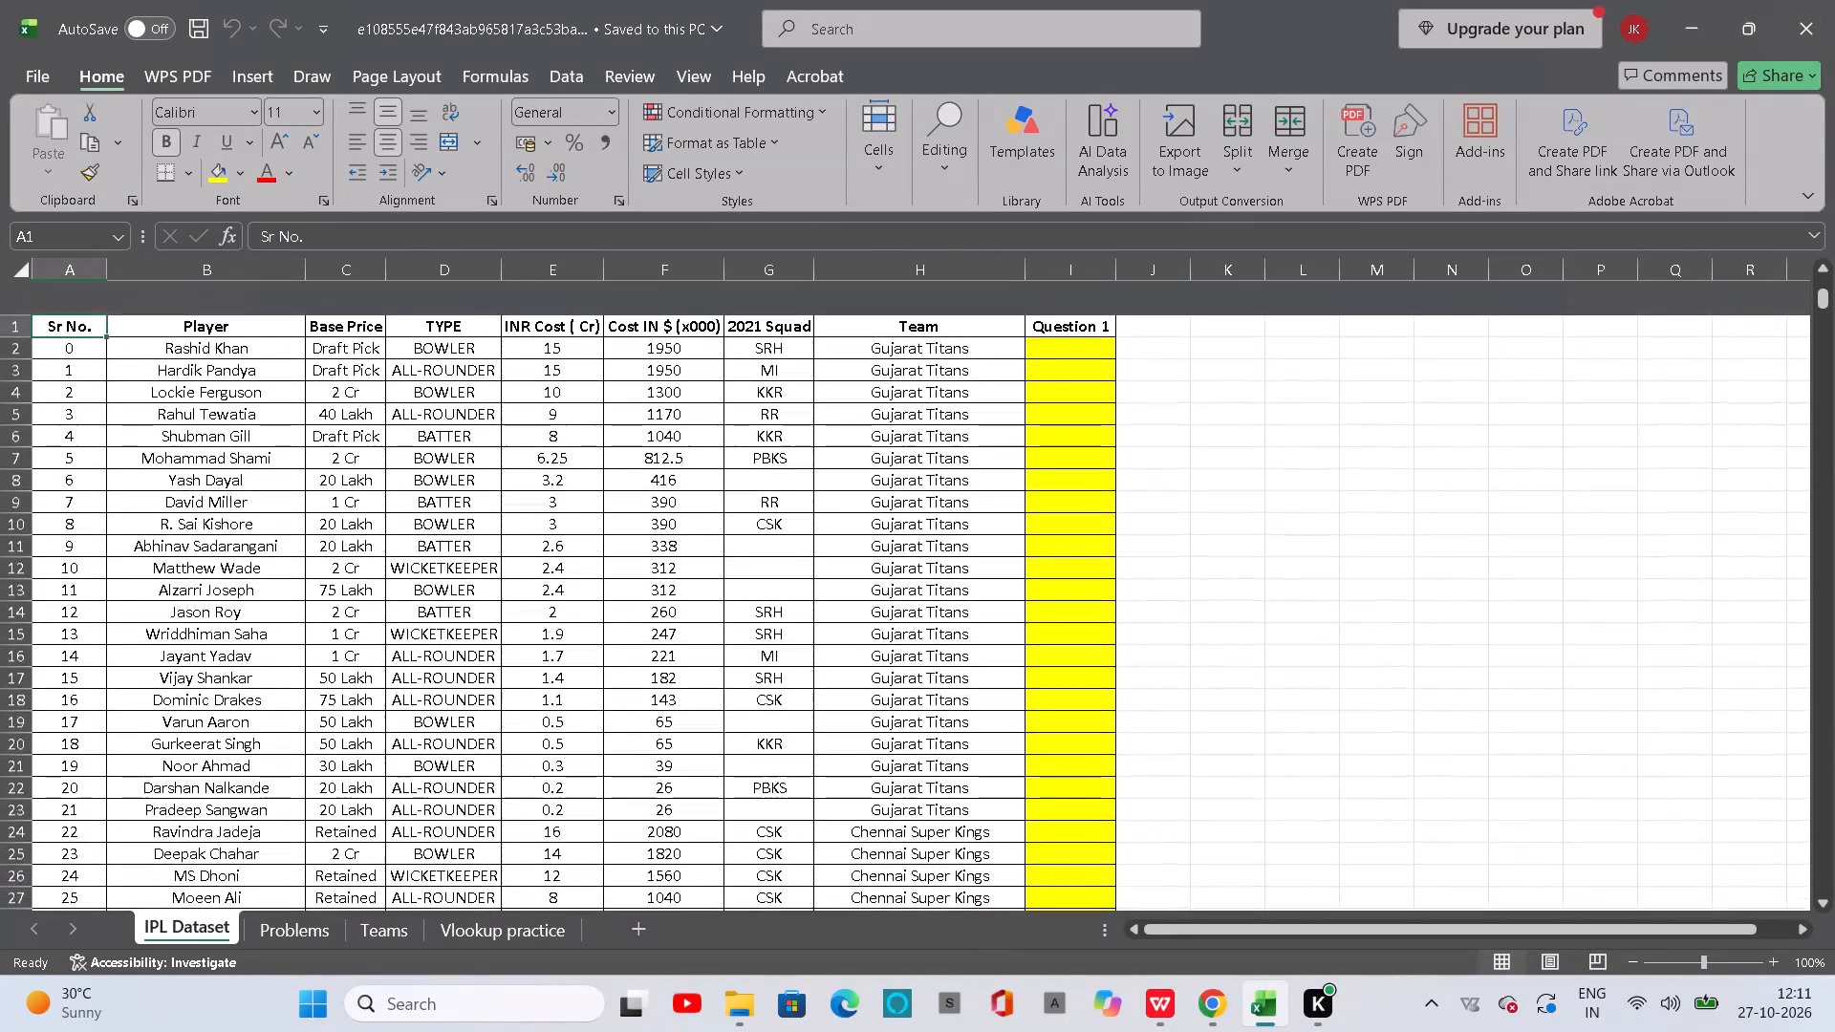
scroll(853, 614, "down", 1)
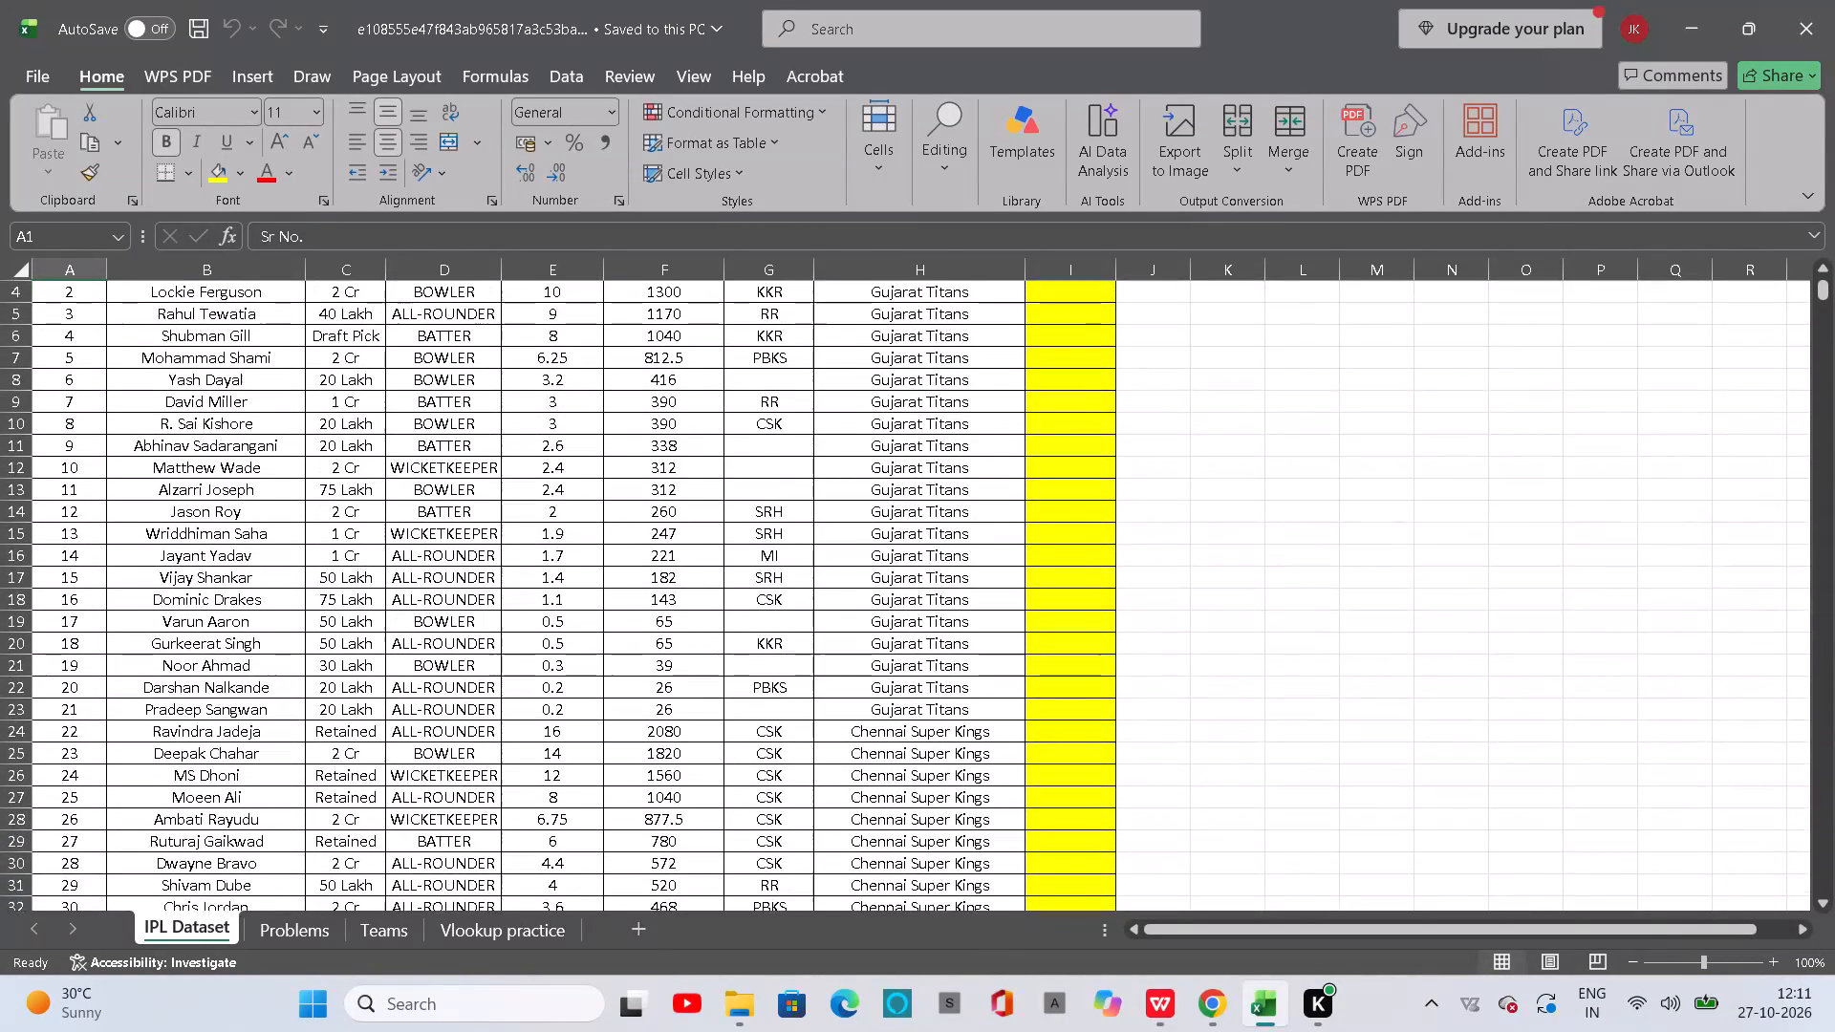
scroll(853, 614, "right", 1)
scroll(853, 614, "up", 1)
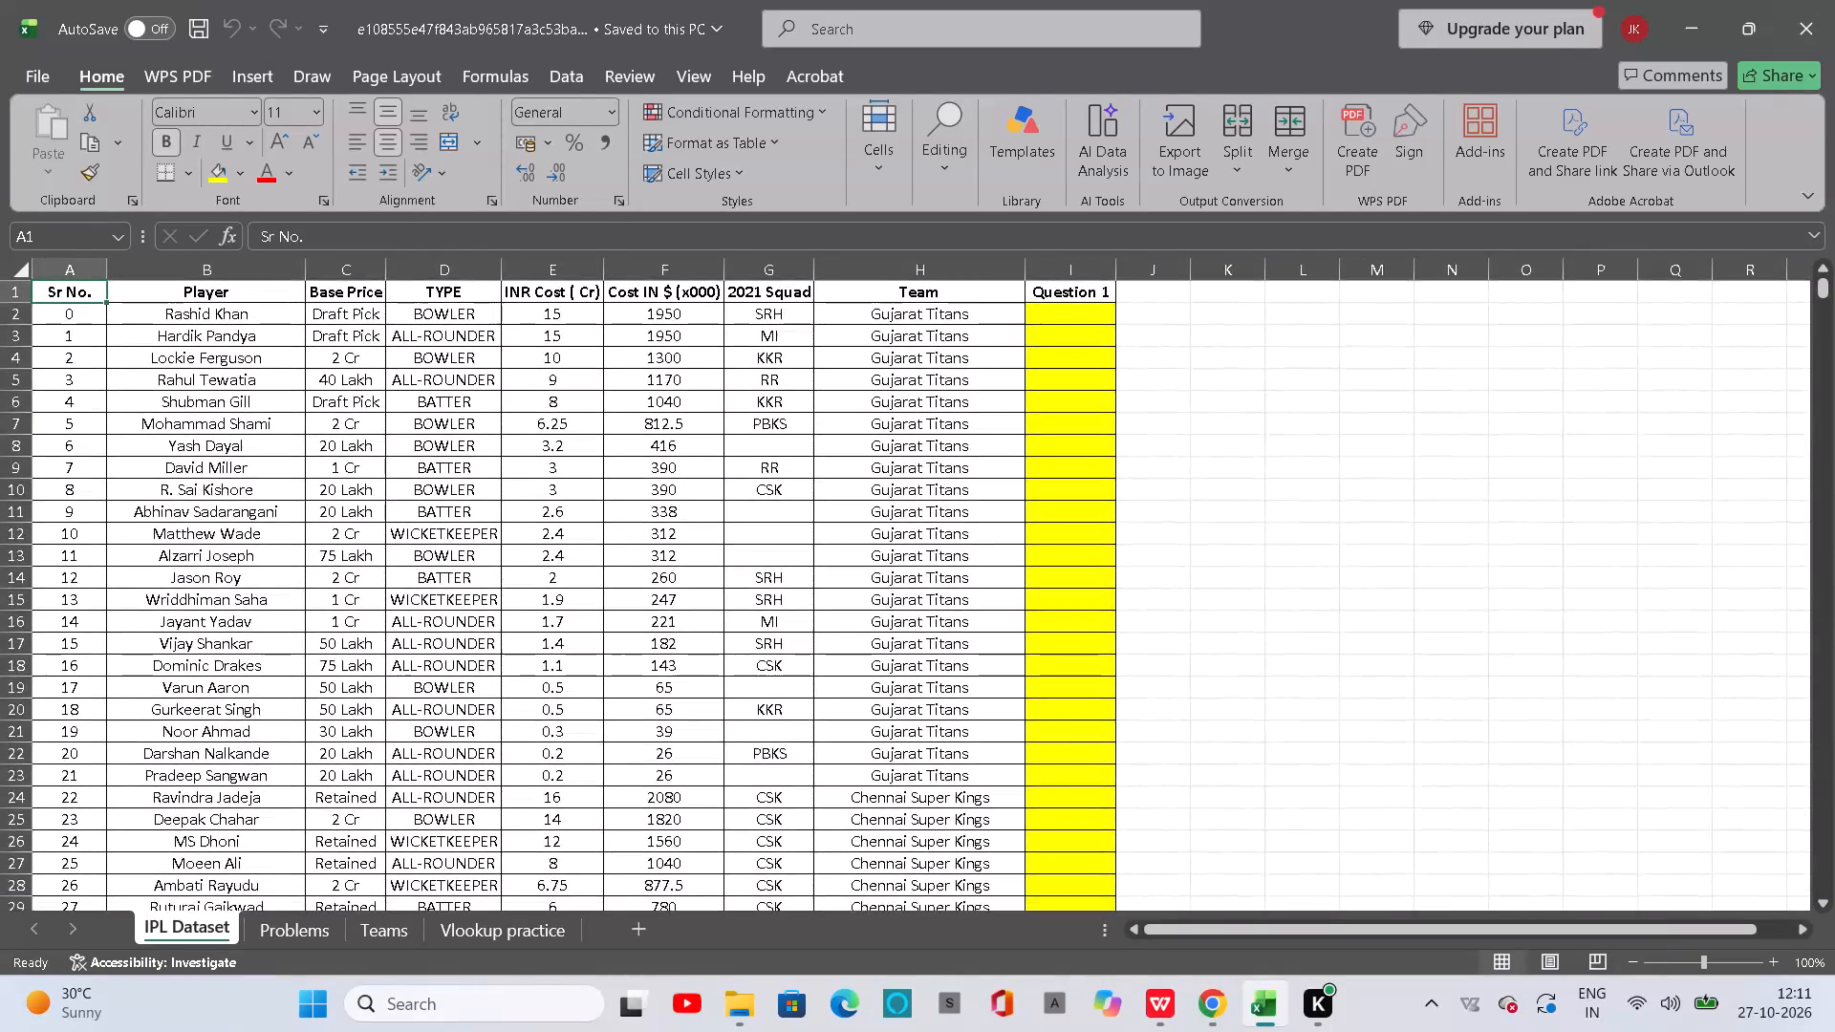
scroll(853, 614, "up", 1)
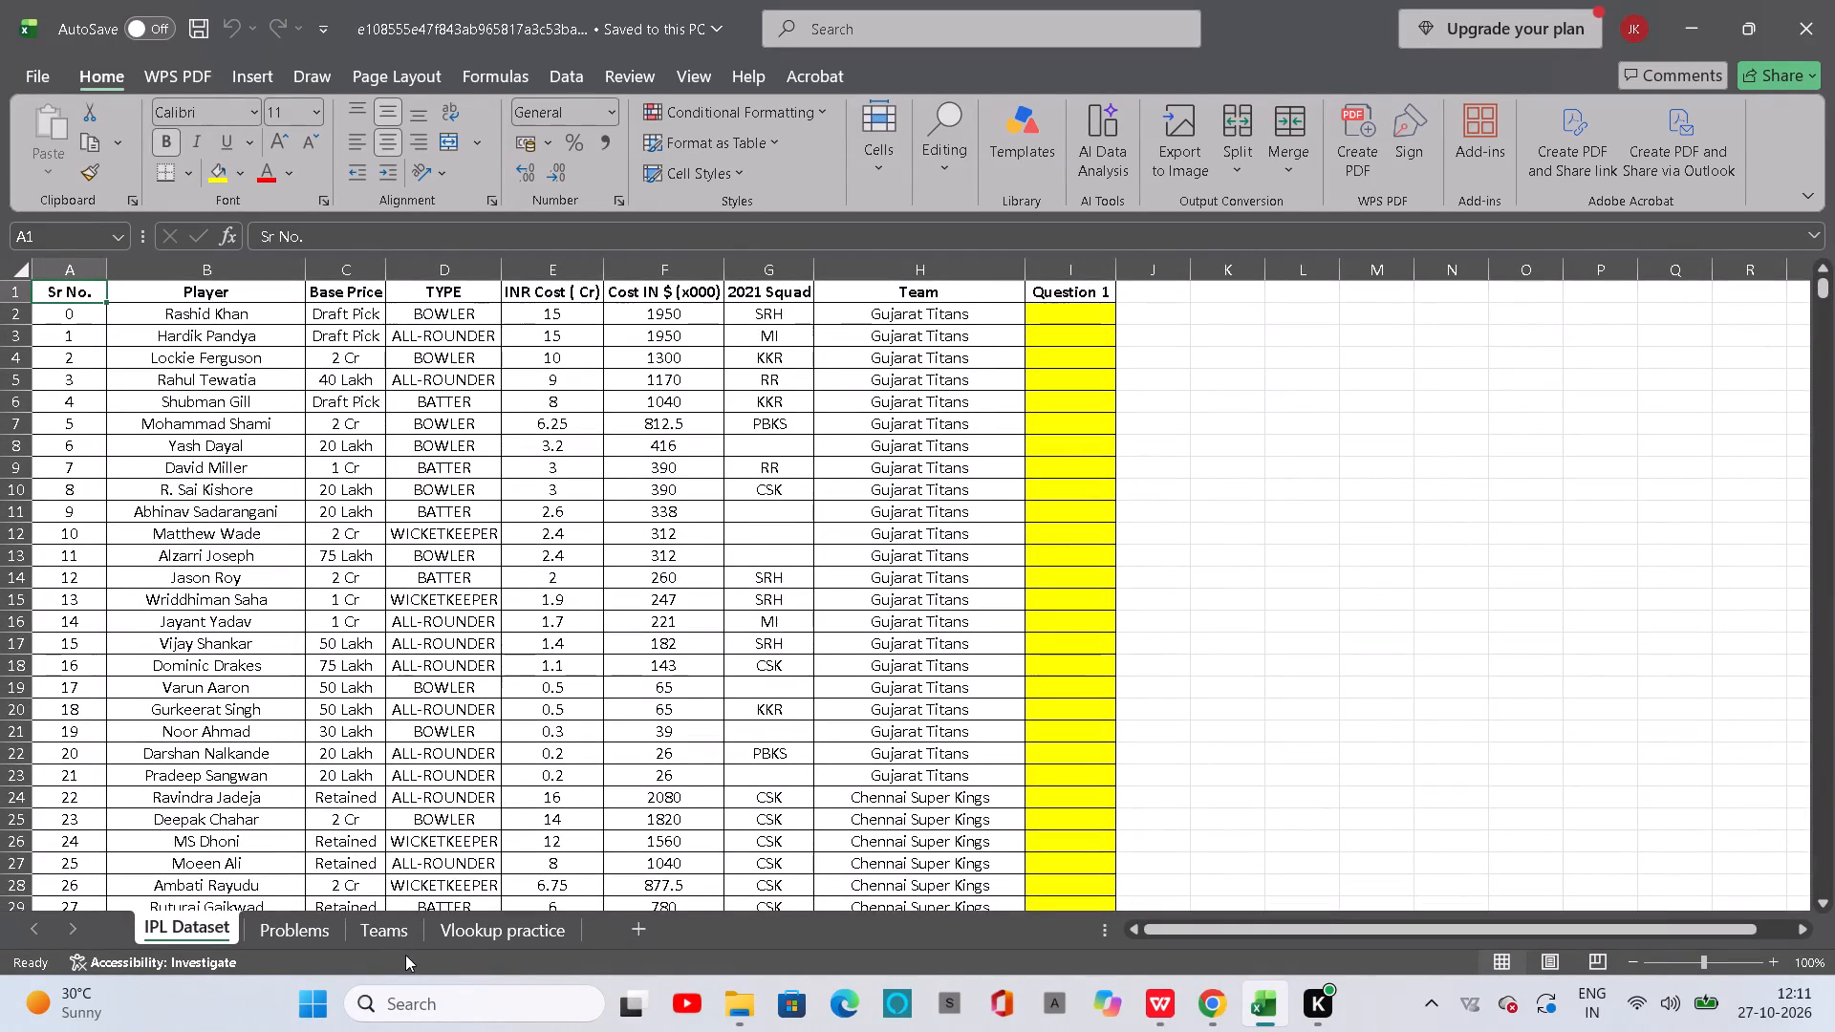
left_click(465, 942)
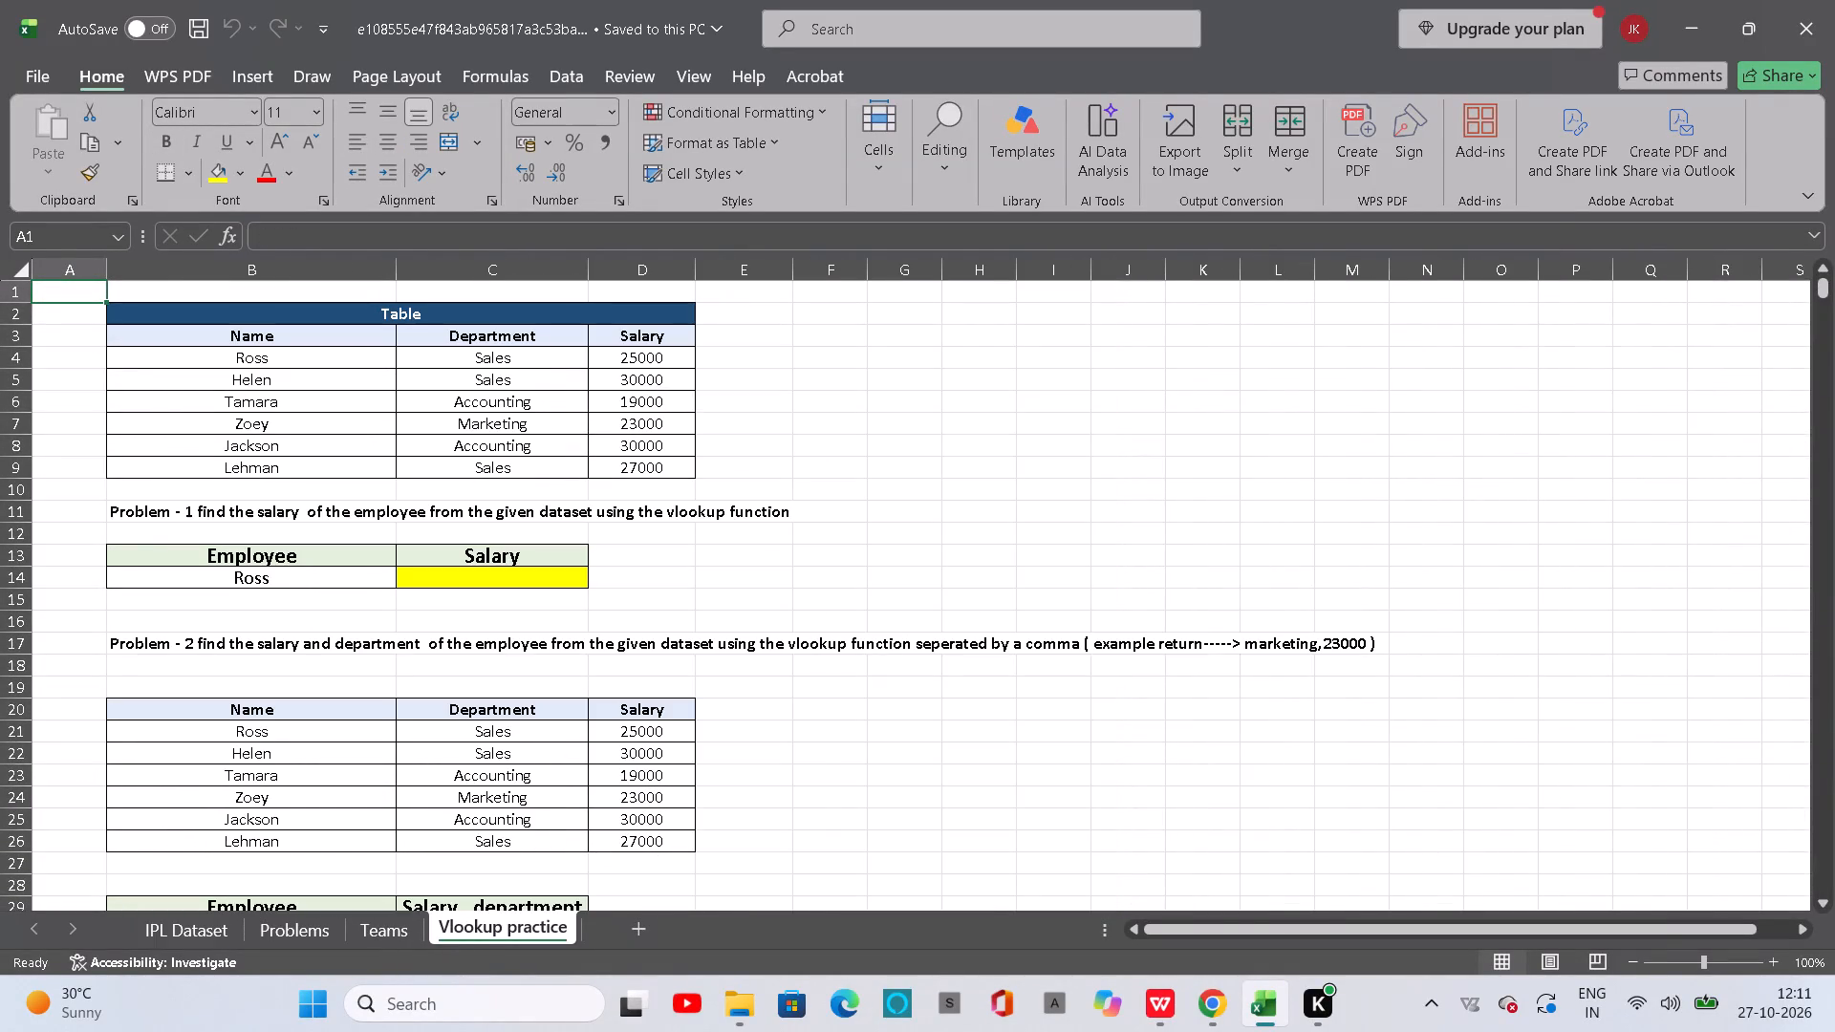
left_click(388, 928)
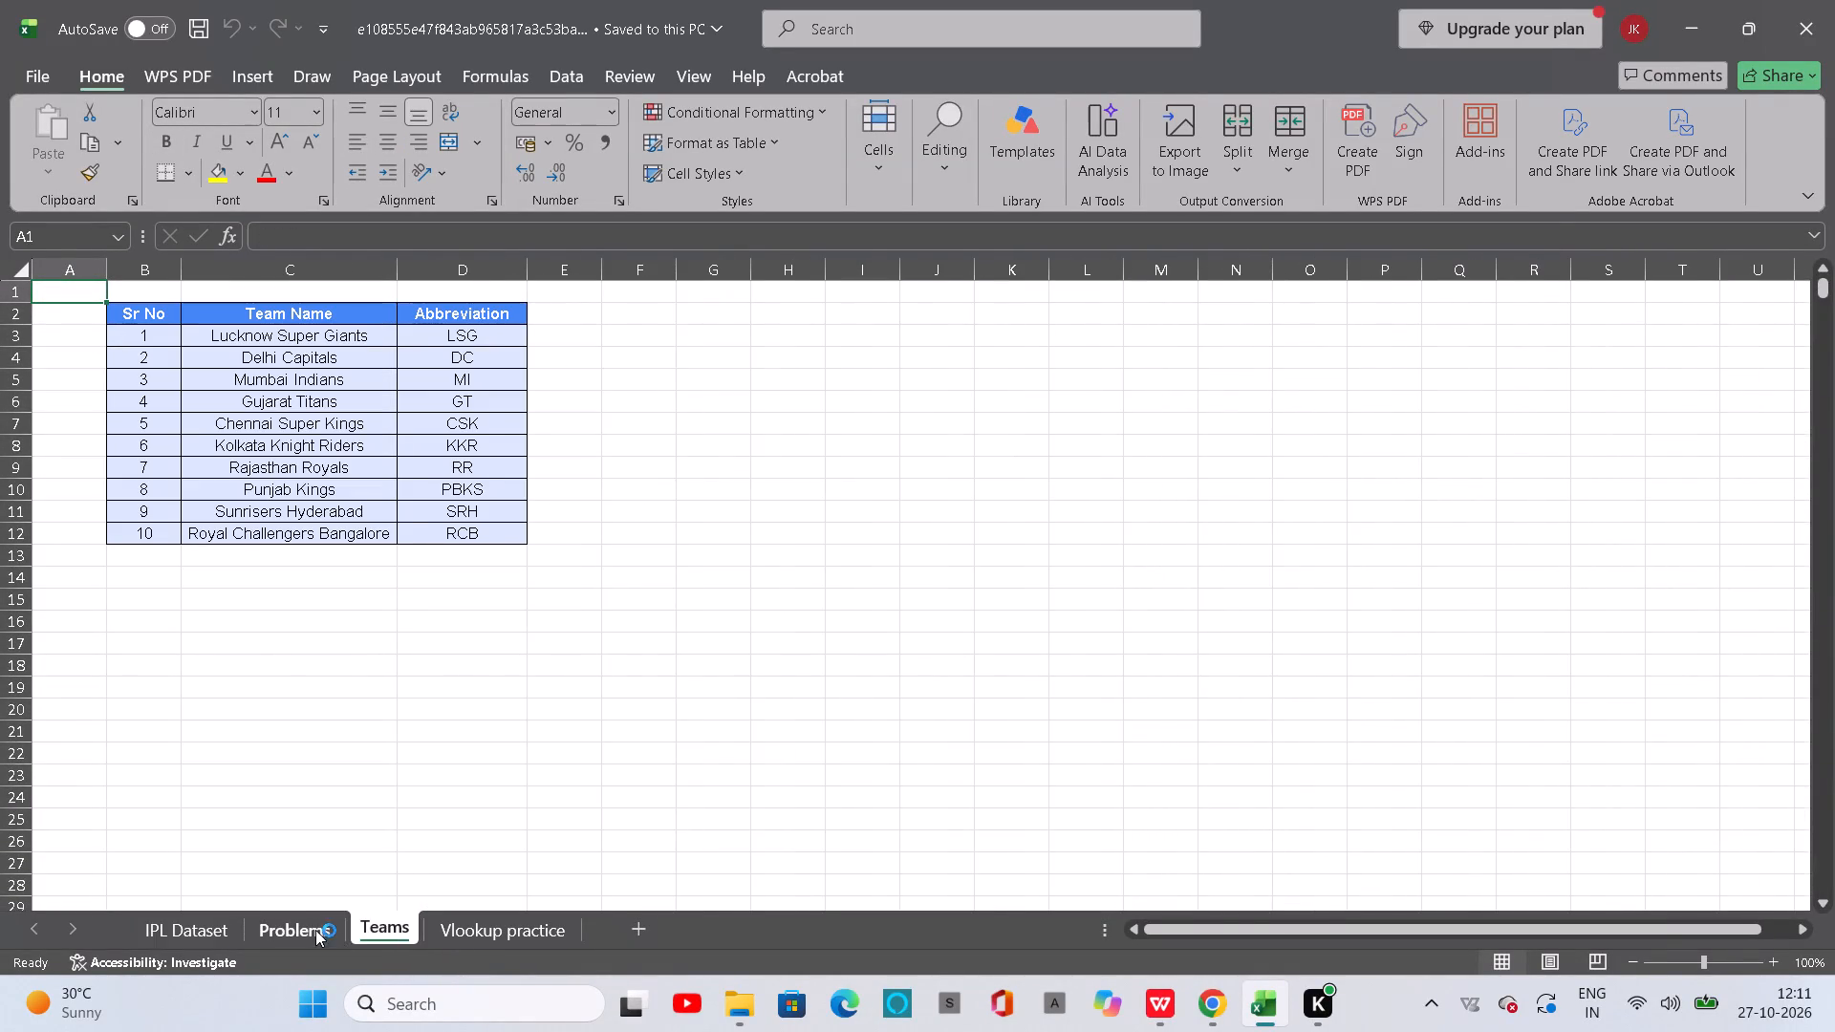
left_click(315, 930)
scroll(361, 642, "down", 3)
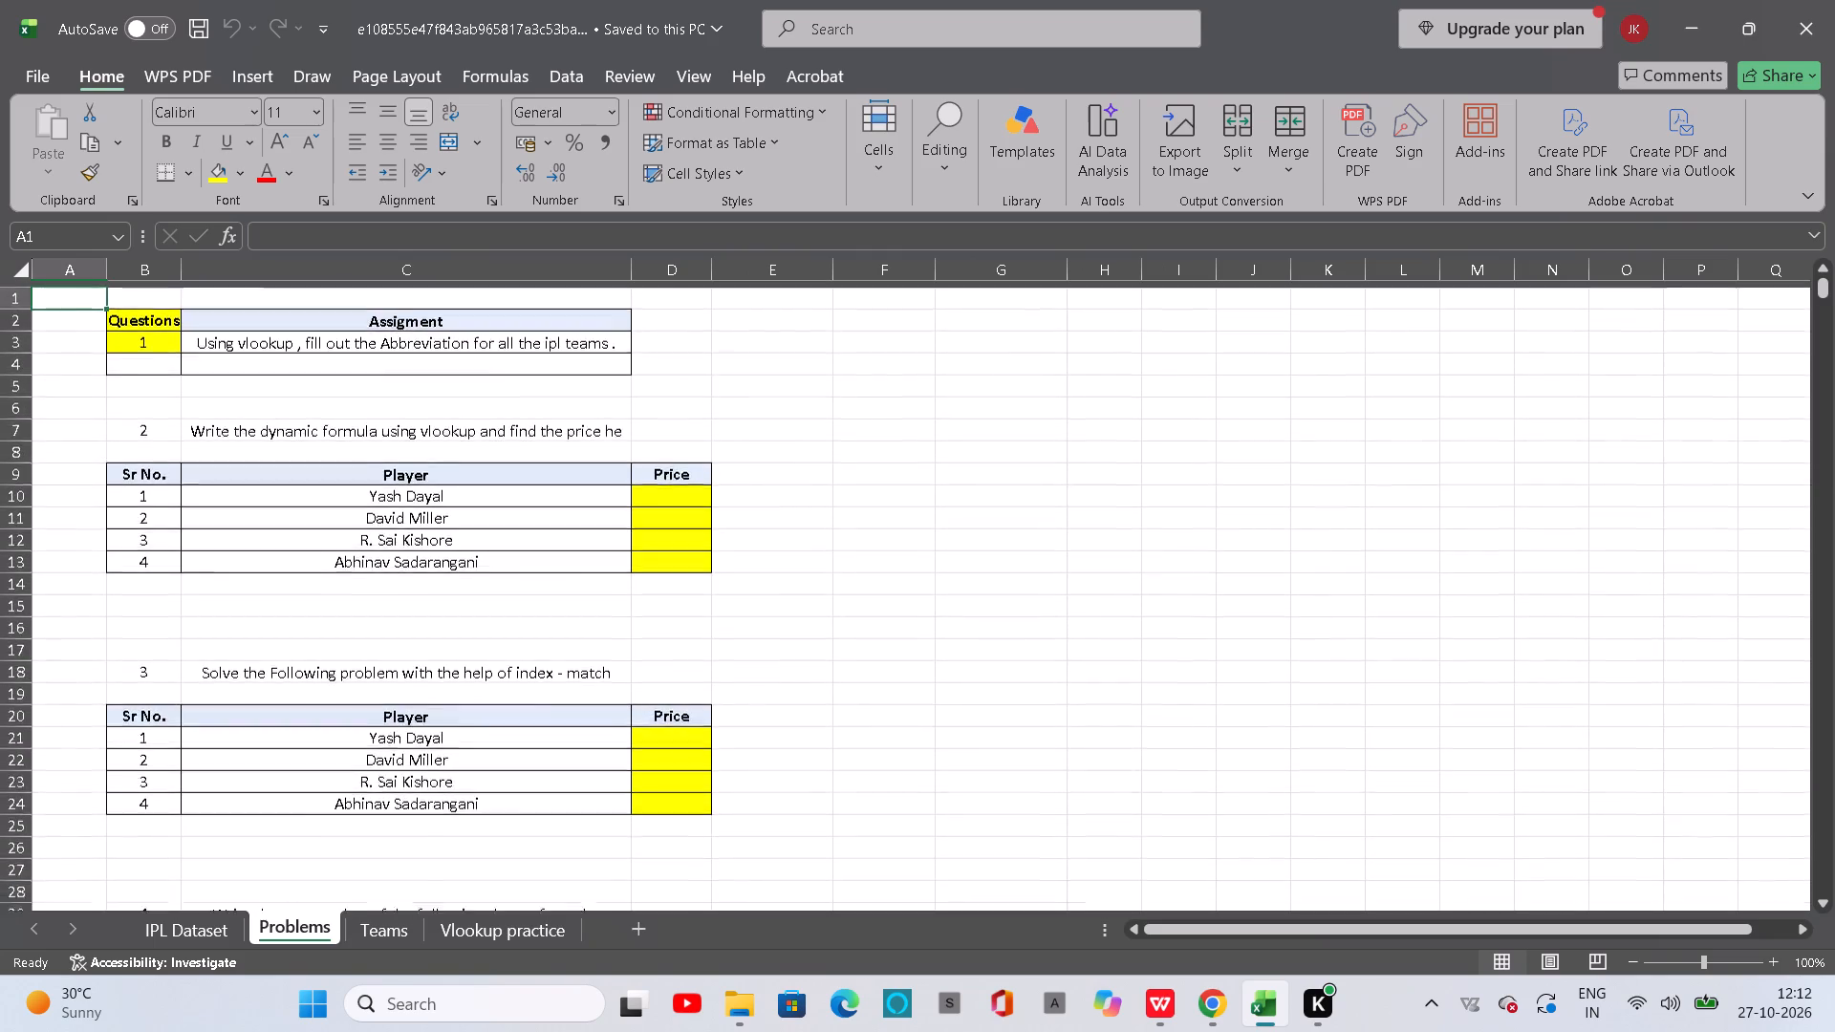
scroll(361, 642, "down", 2)
scroll(361, 642, "up", 2)
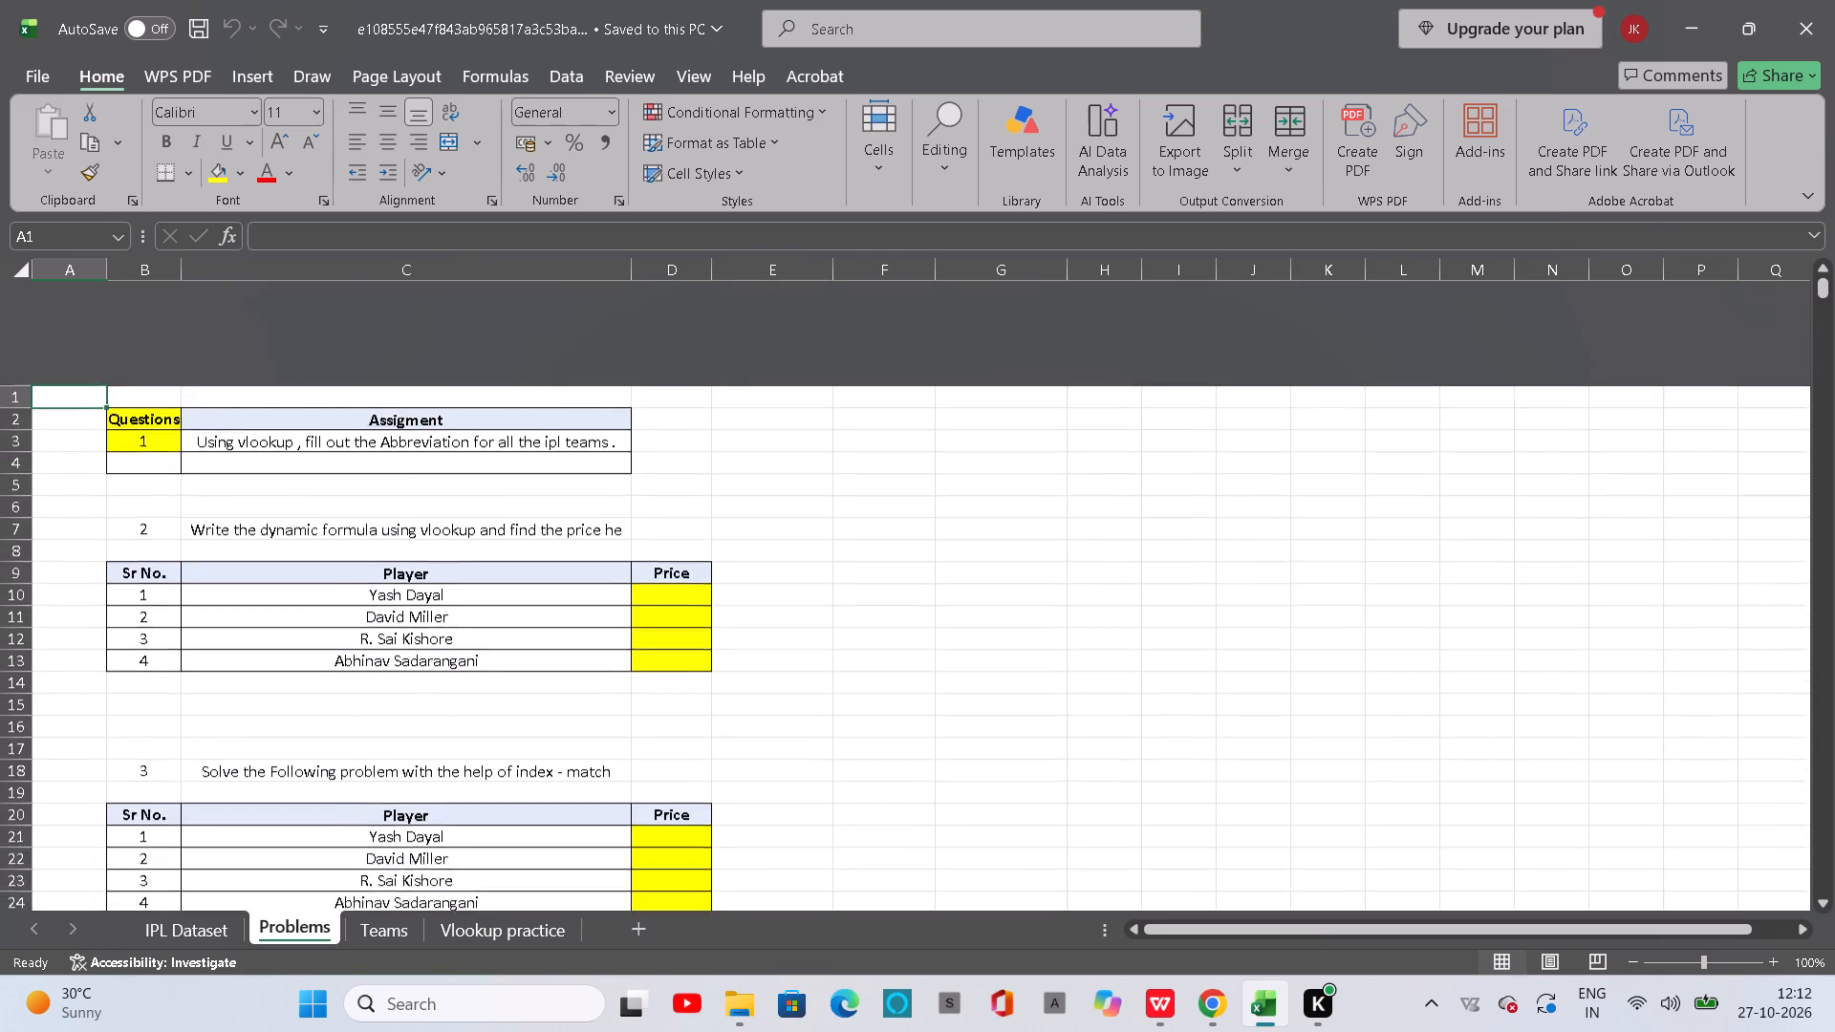
scroll(361, 642, "down", 1)
left_click(198, 935)
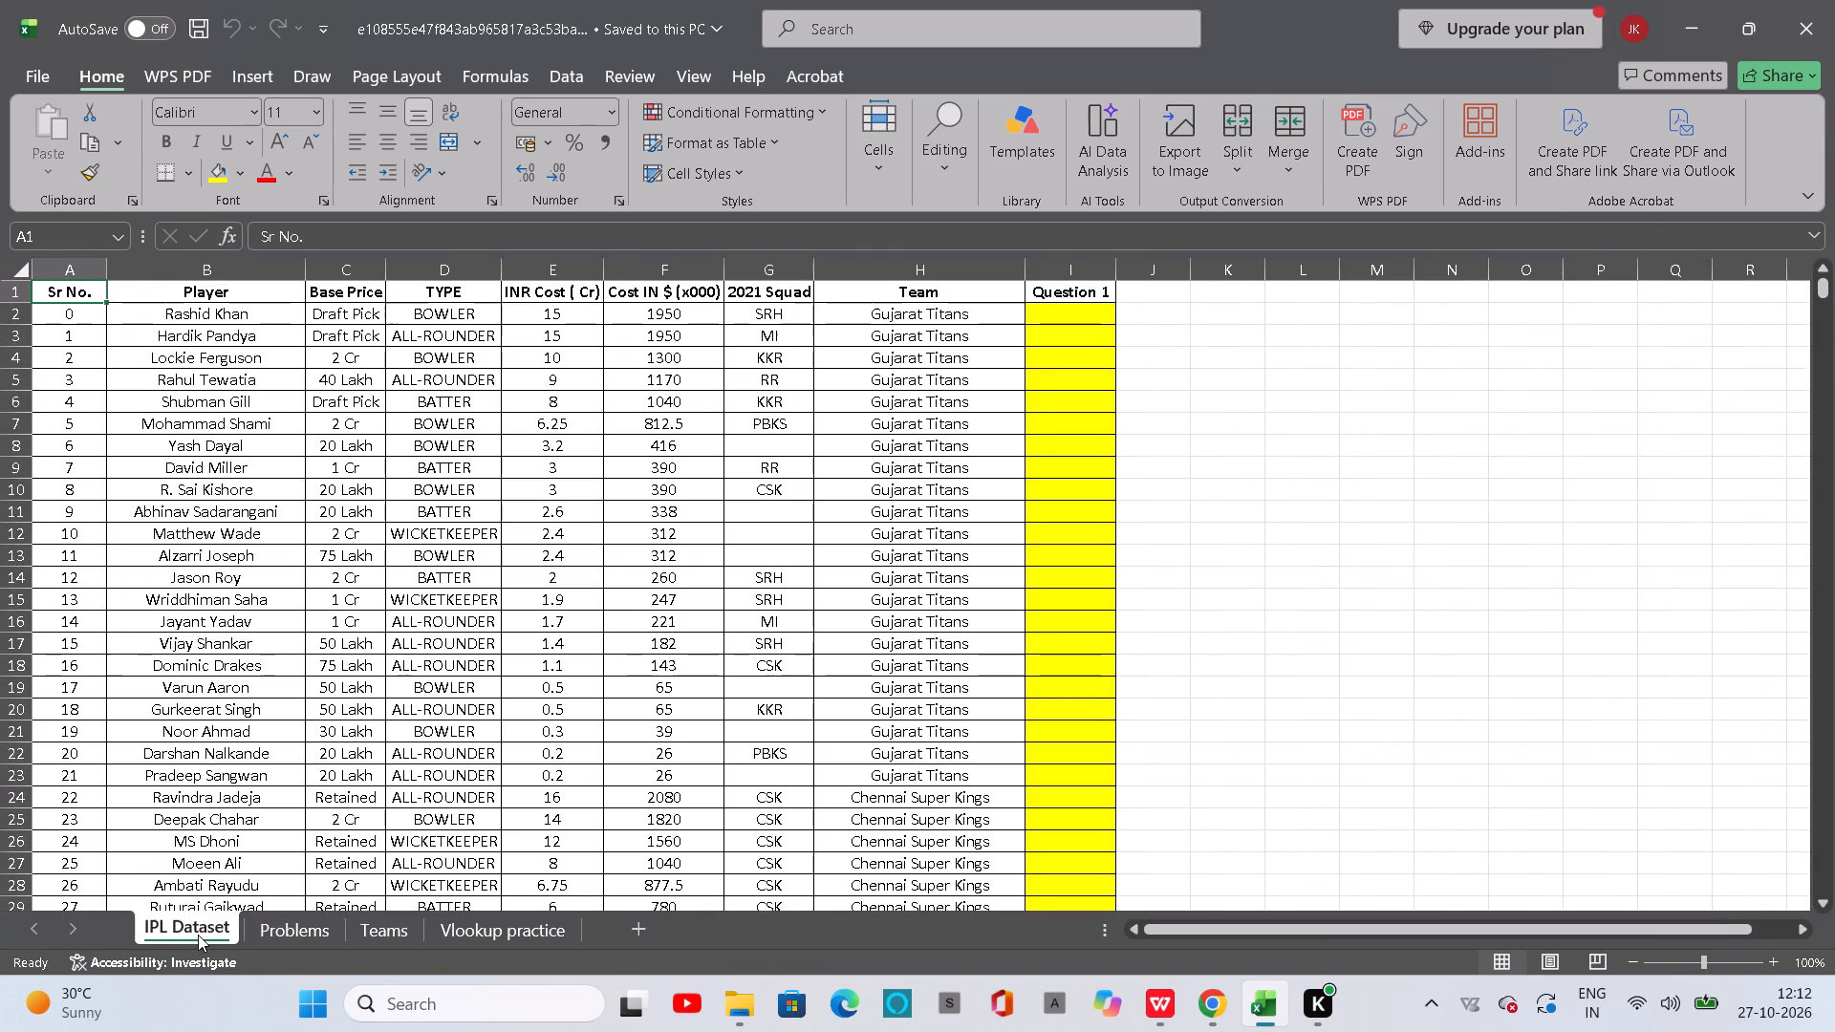
scroll(419, 655, "up", 2)
scroll(419, 655, "down", 1)
scroll(419, 655, "up", 1)
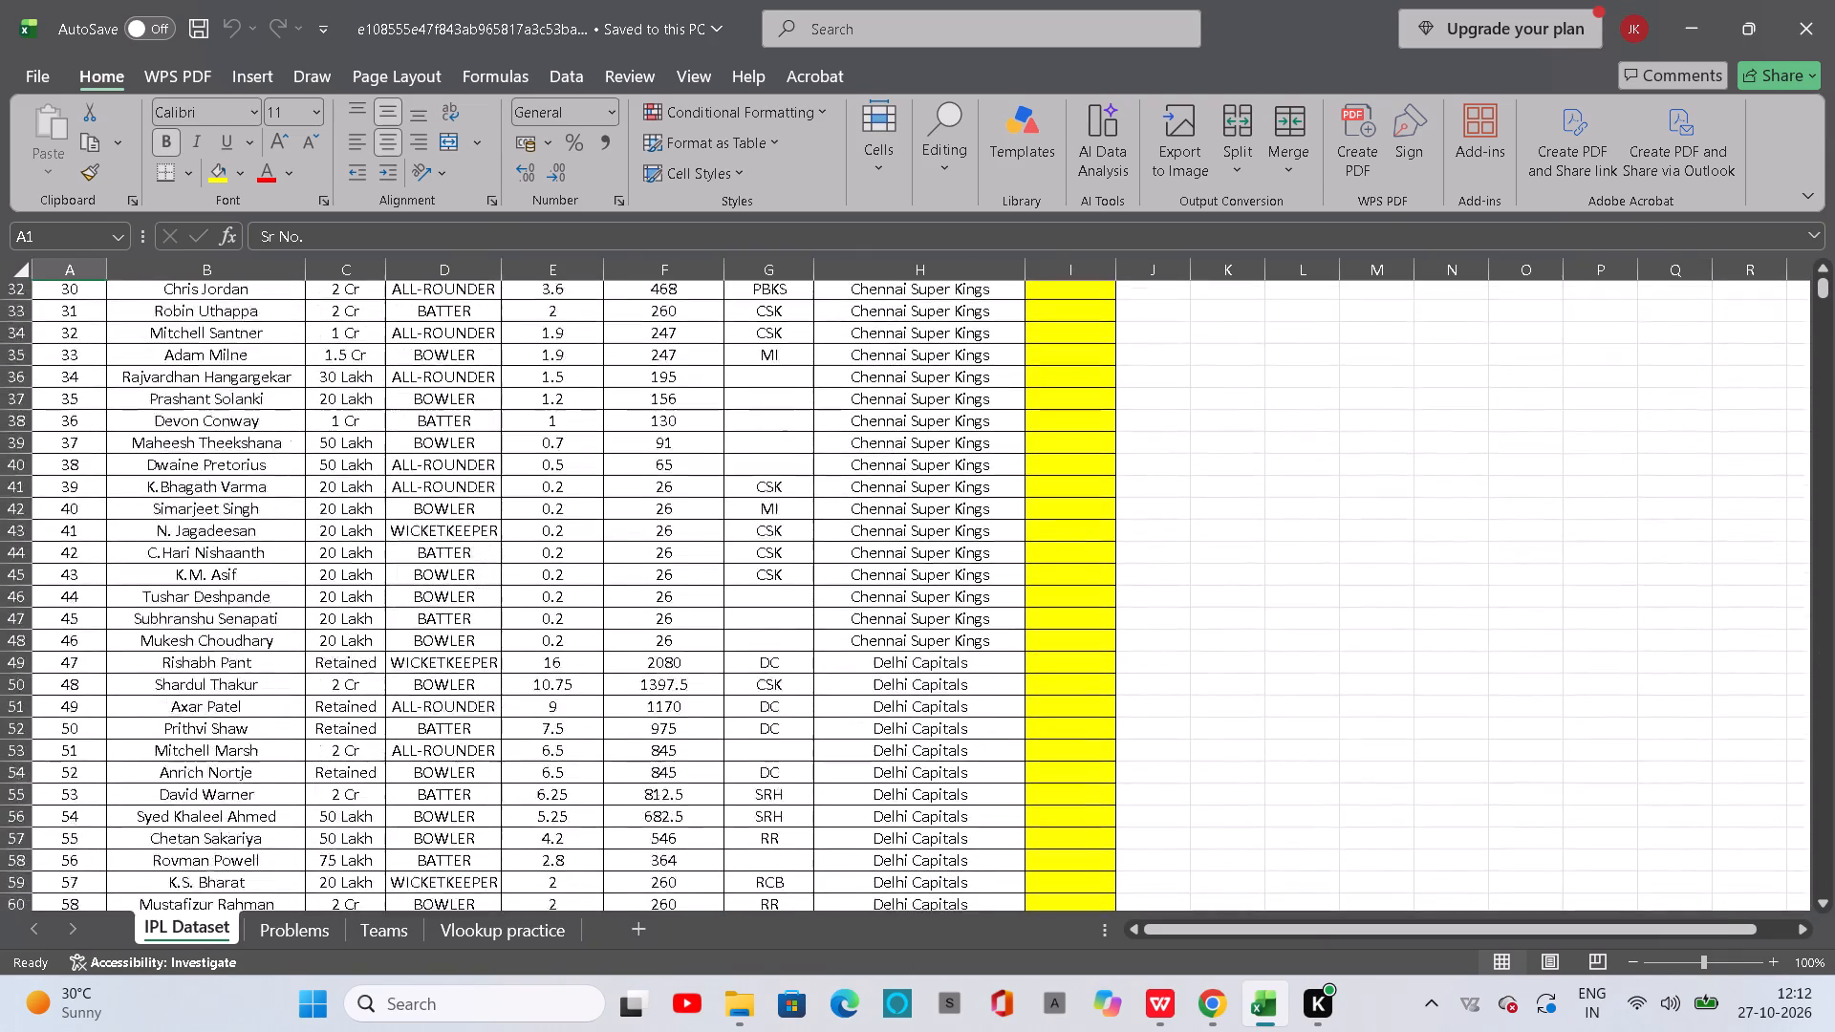
scroll(419, 655, "up", 1)
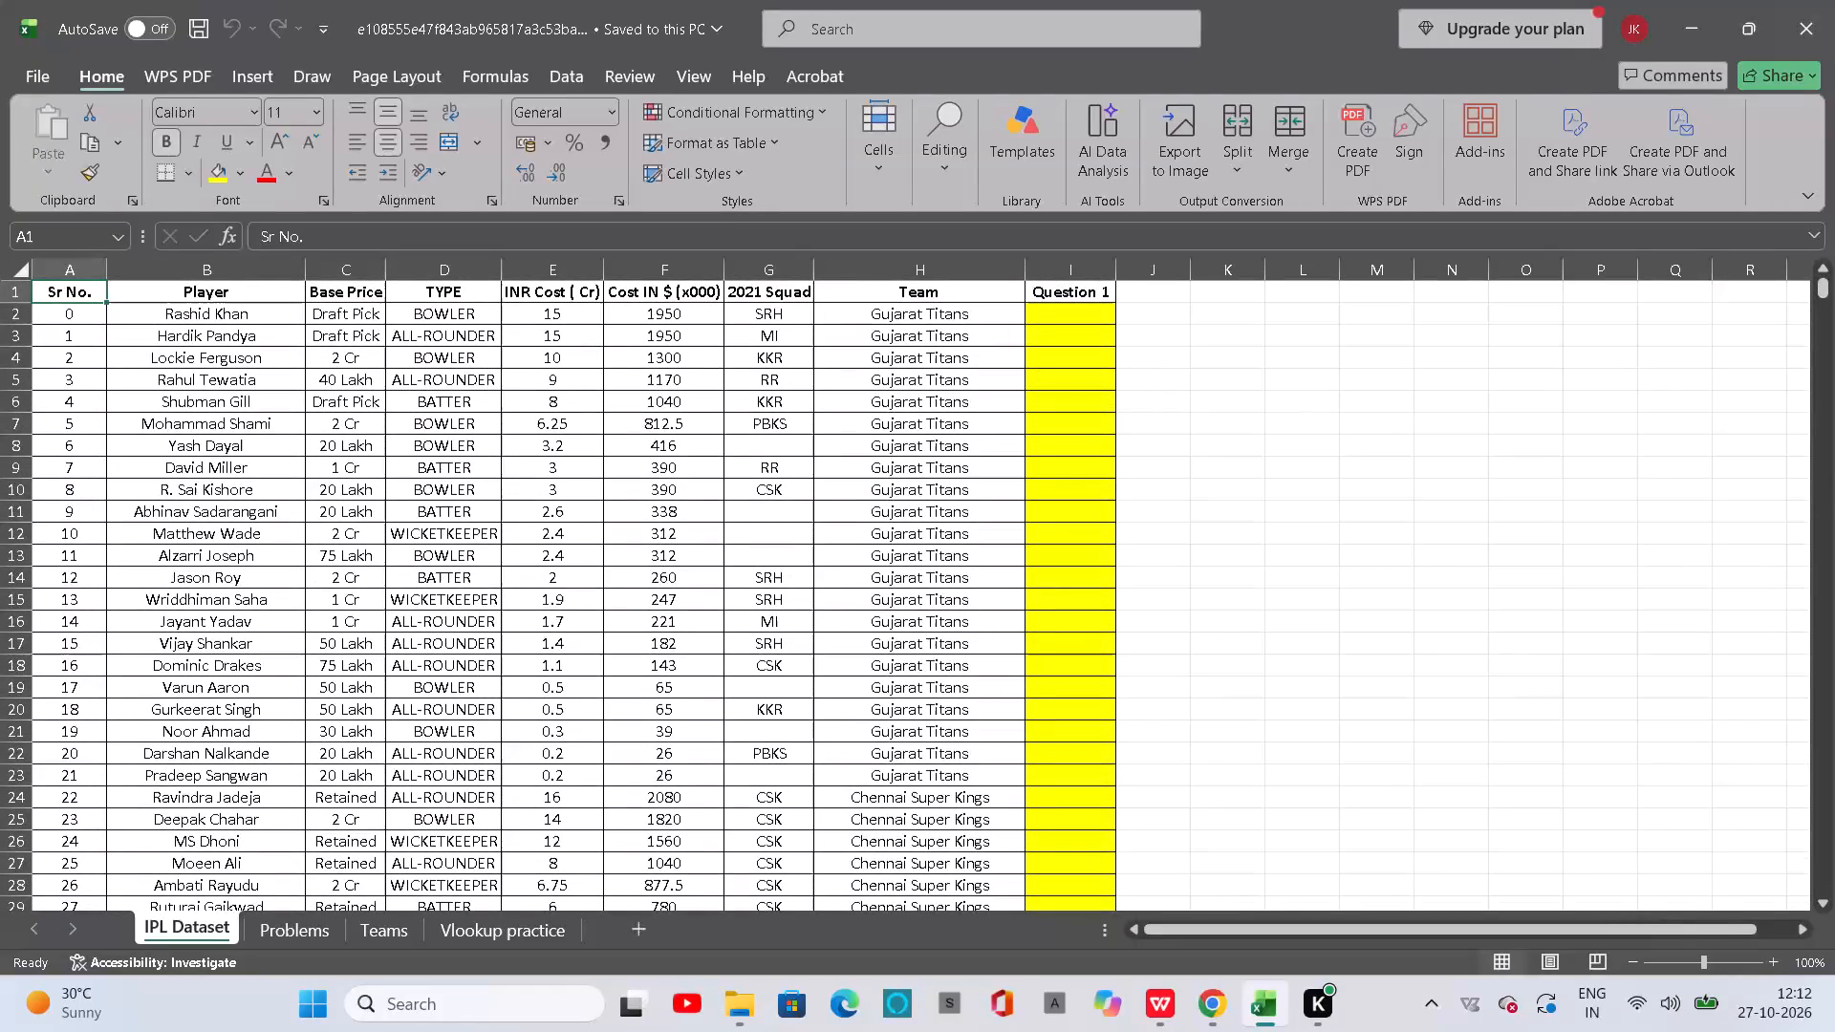
scroll(360, 518, "up", 3)
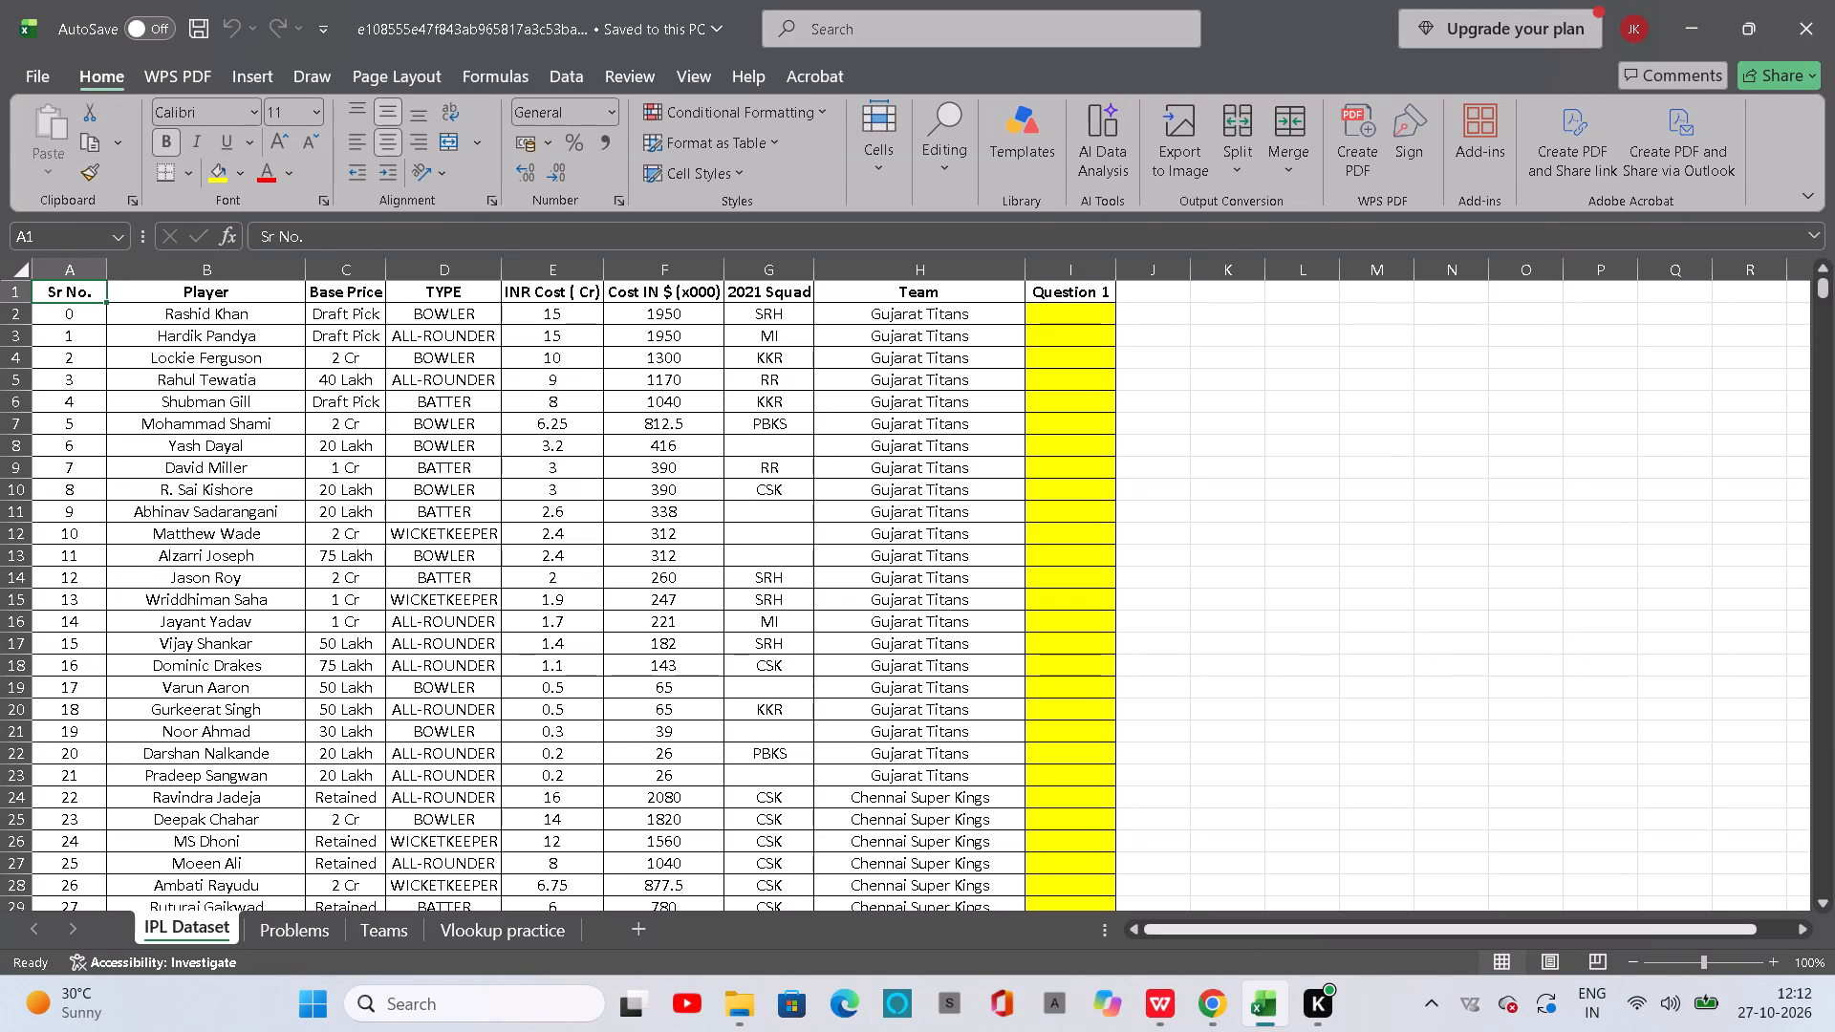
Switch to Chrome and view the Excel Fundamentals (Part 2) assignments in the AccioJob course modules.
left_click(1211, 997)
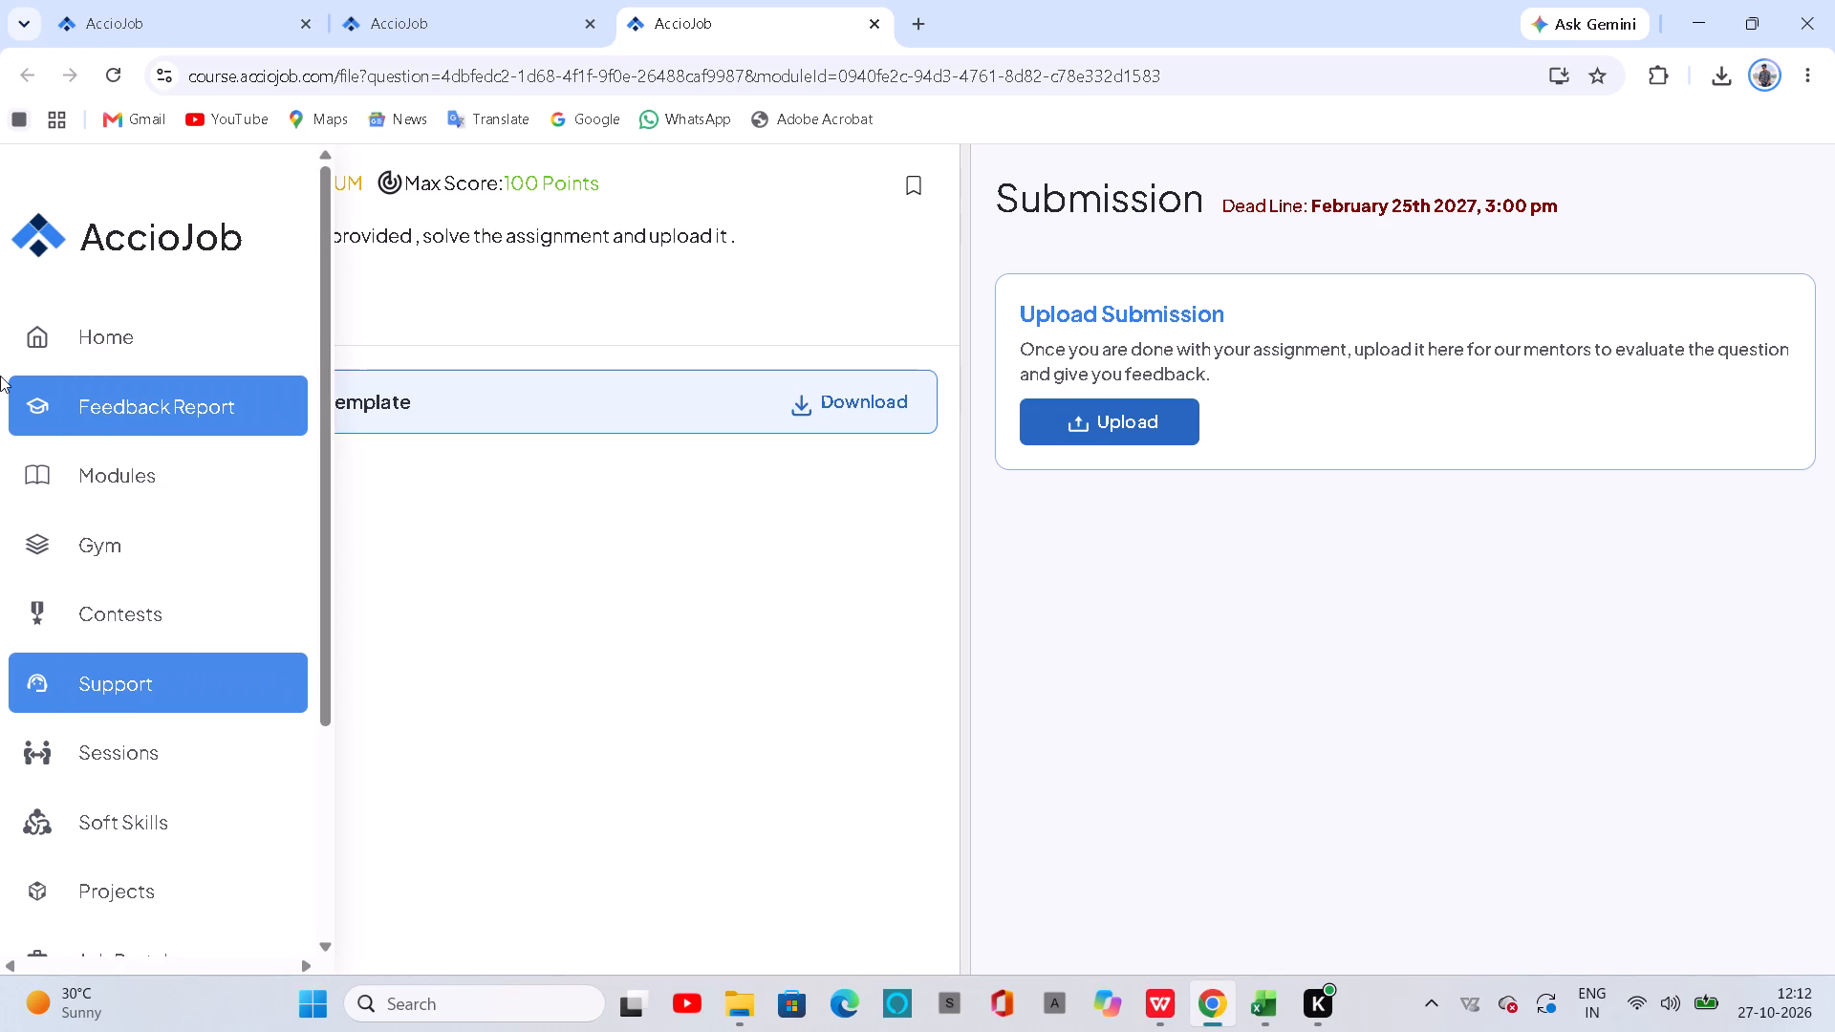
left_click(109, 502)
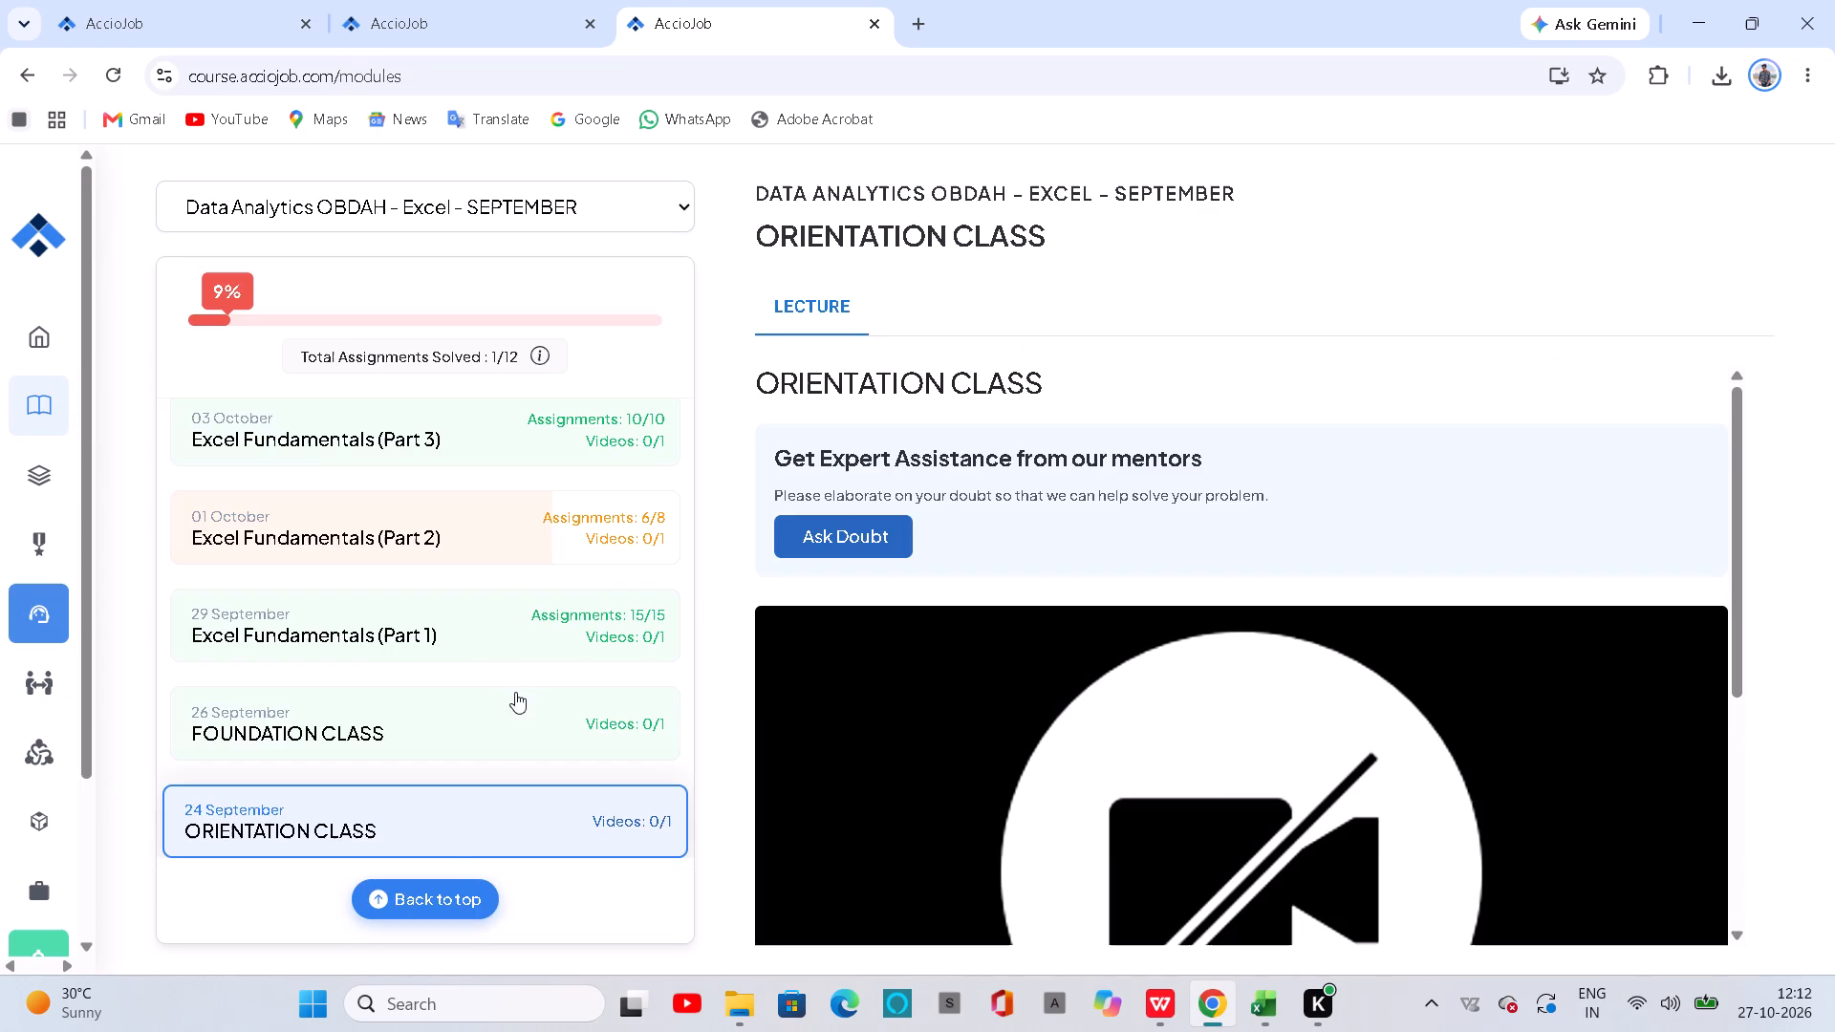
left_click(561, 520)
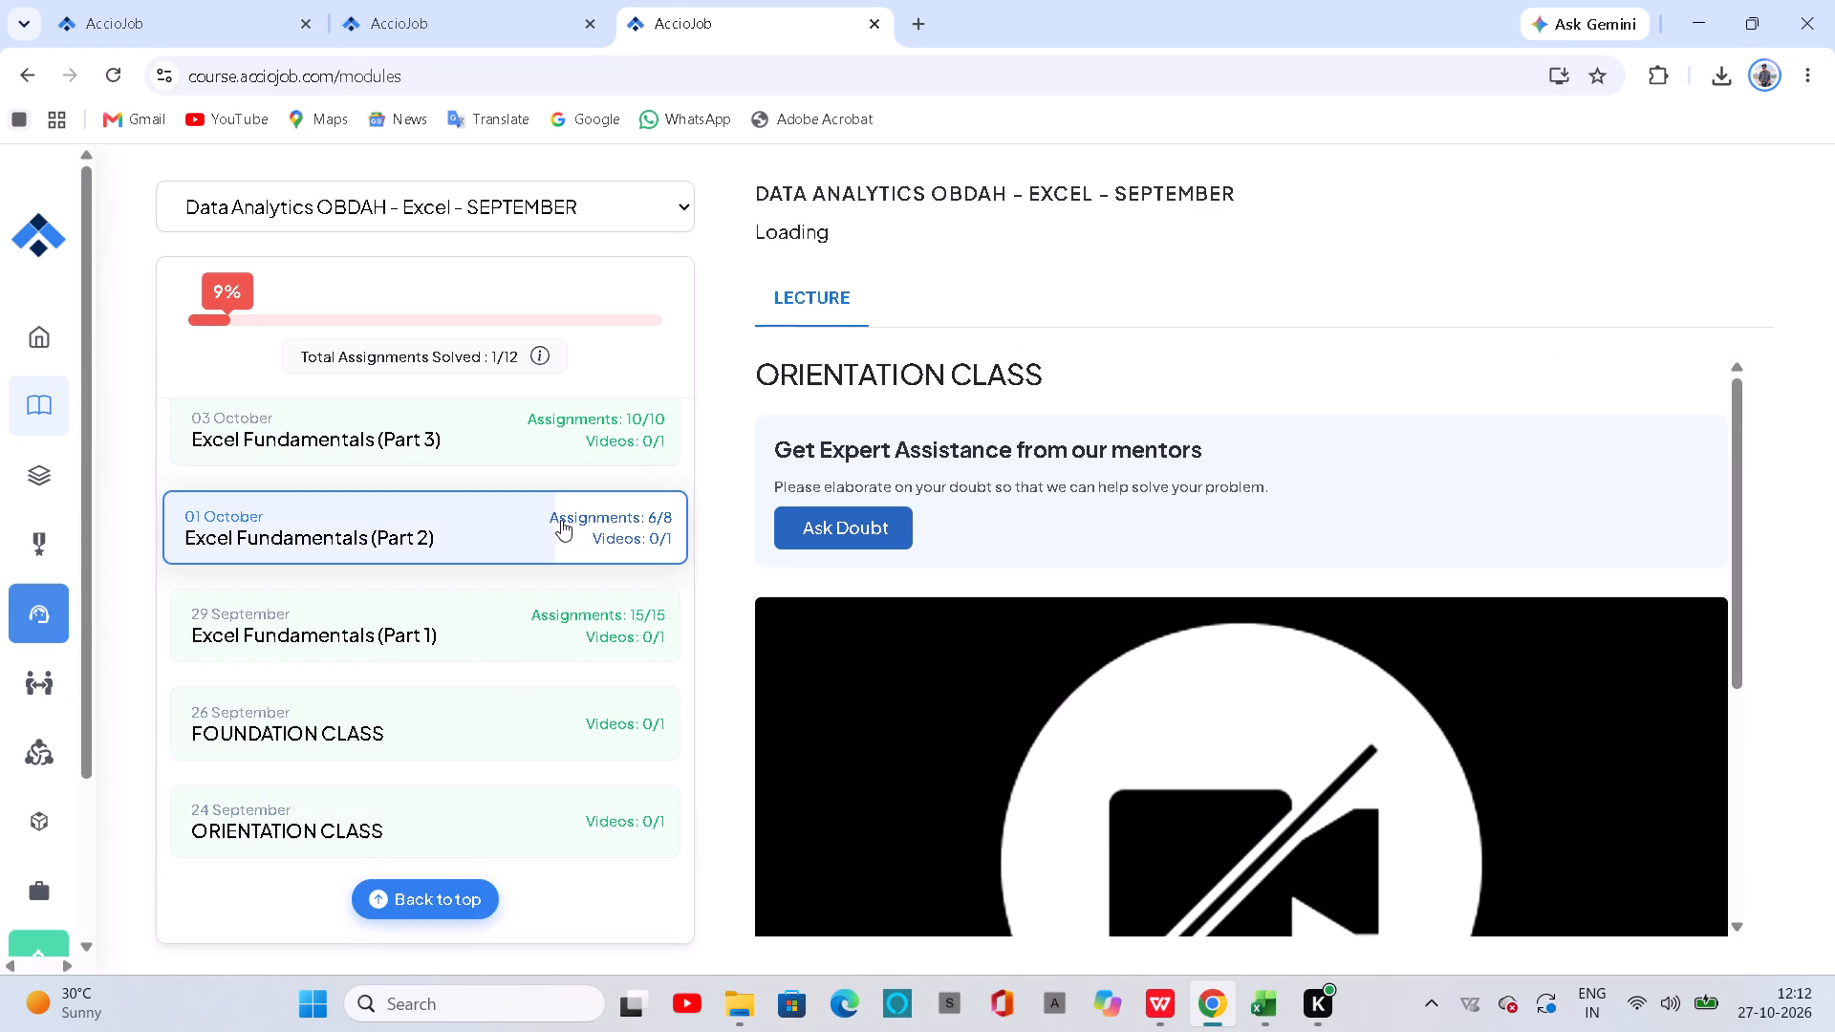
scroll(881, 674, "down", 5)
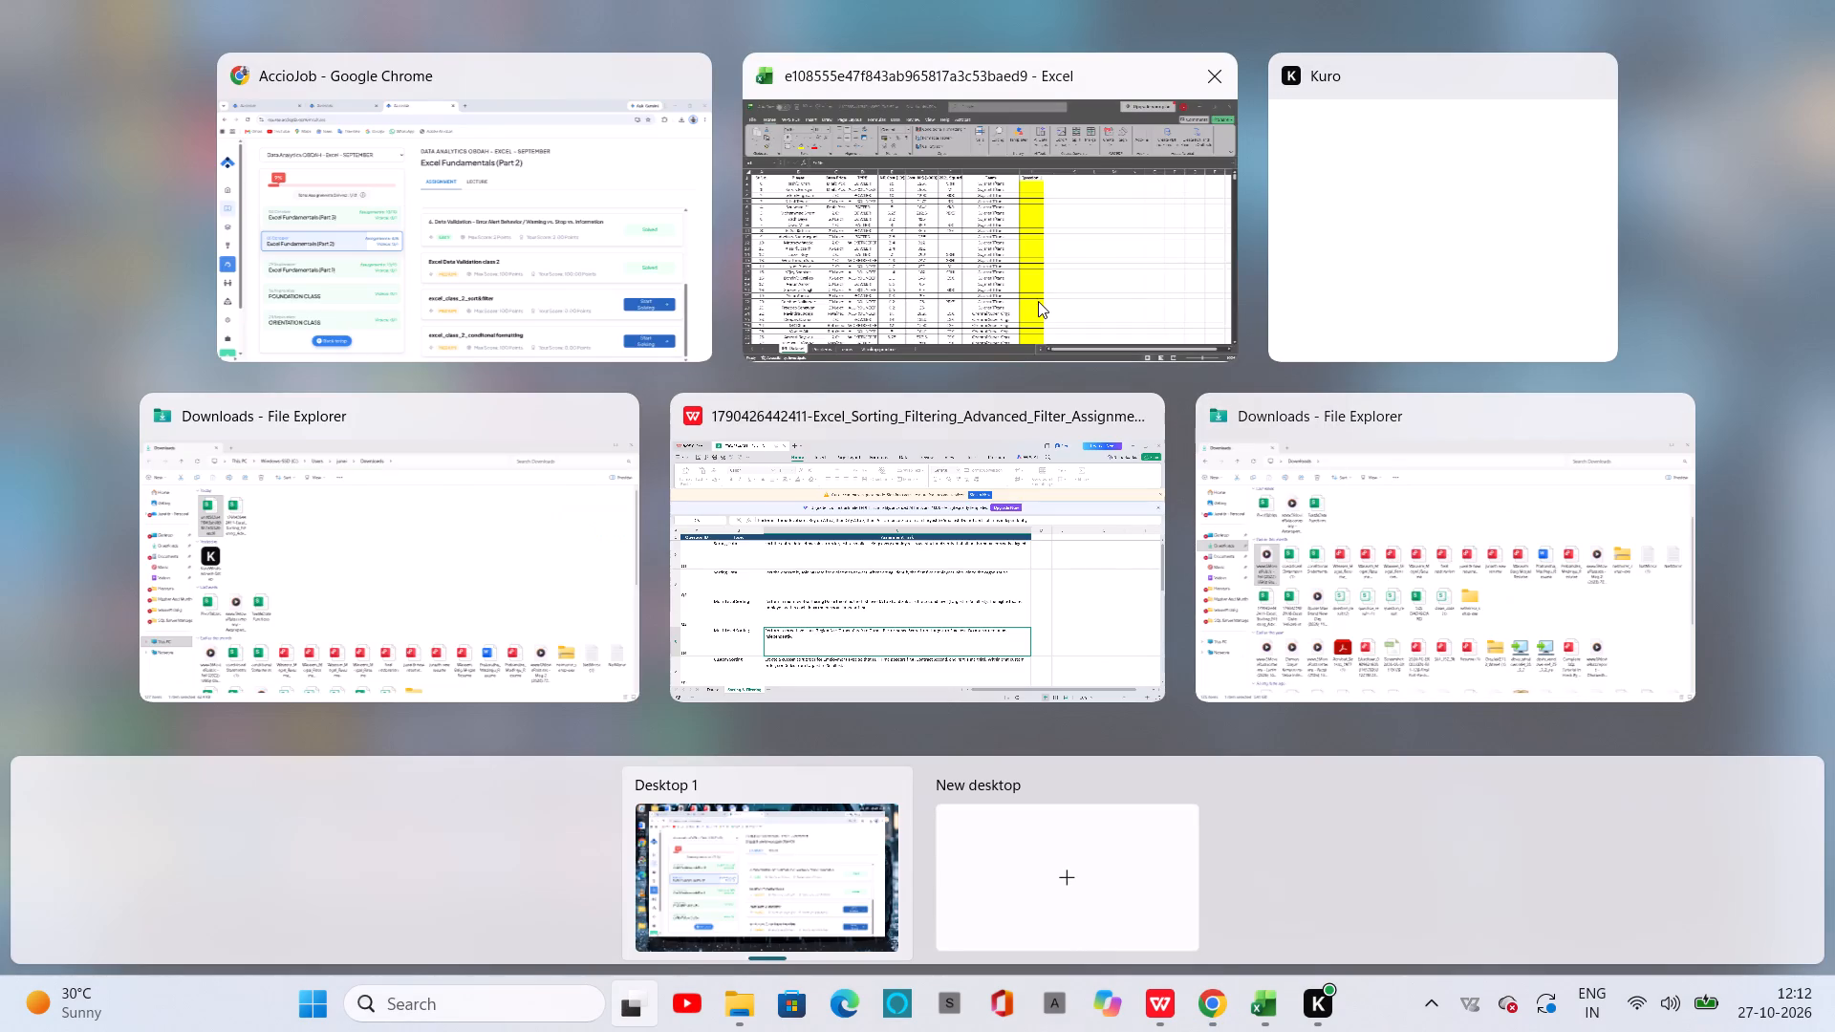
left_click(1038, 298)
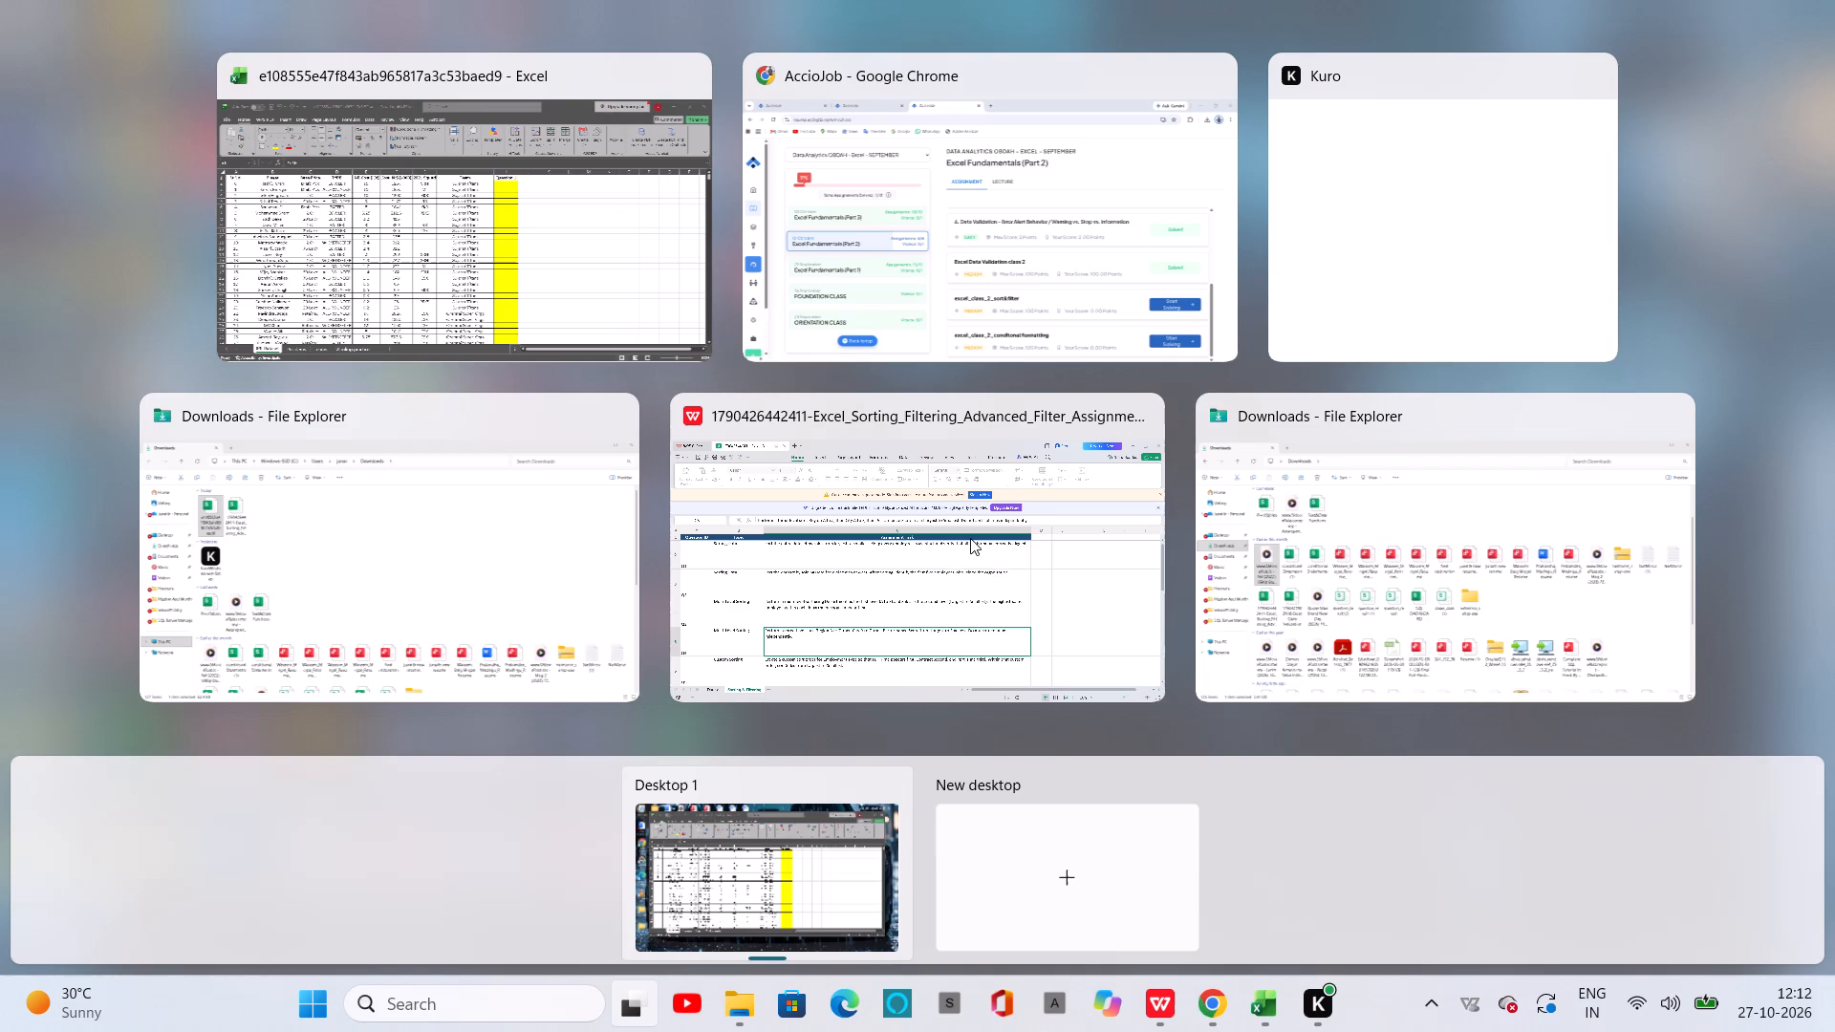
left_click(949, 251)
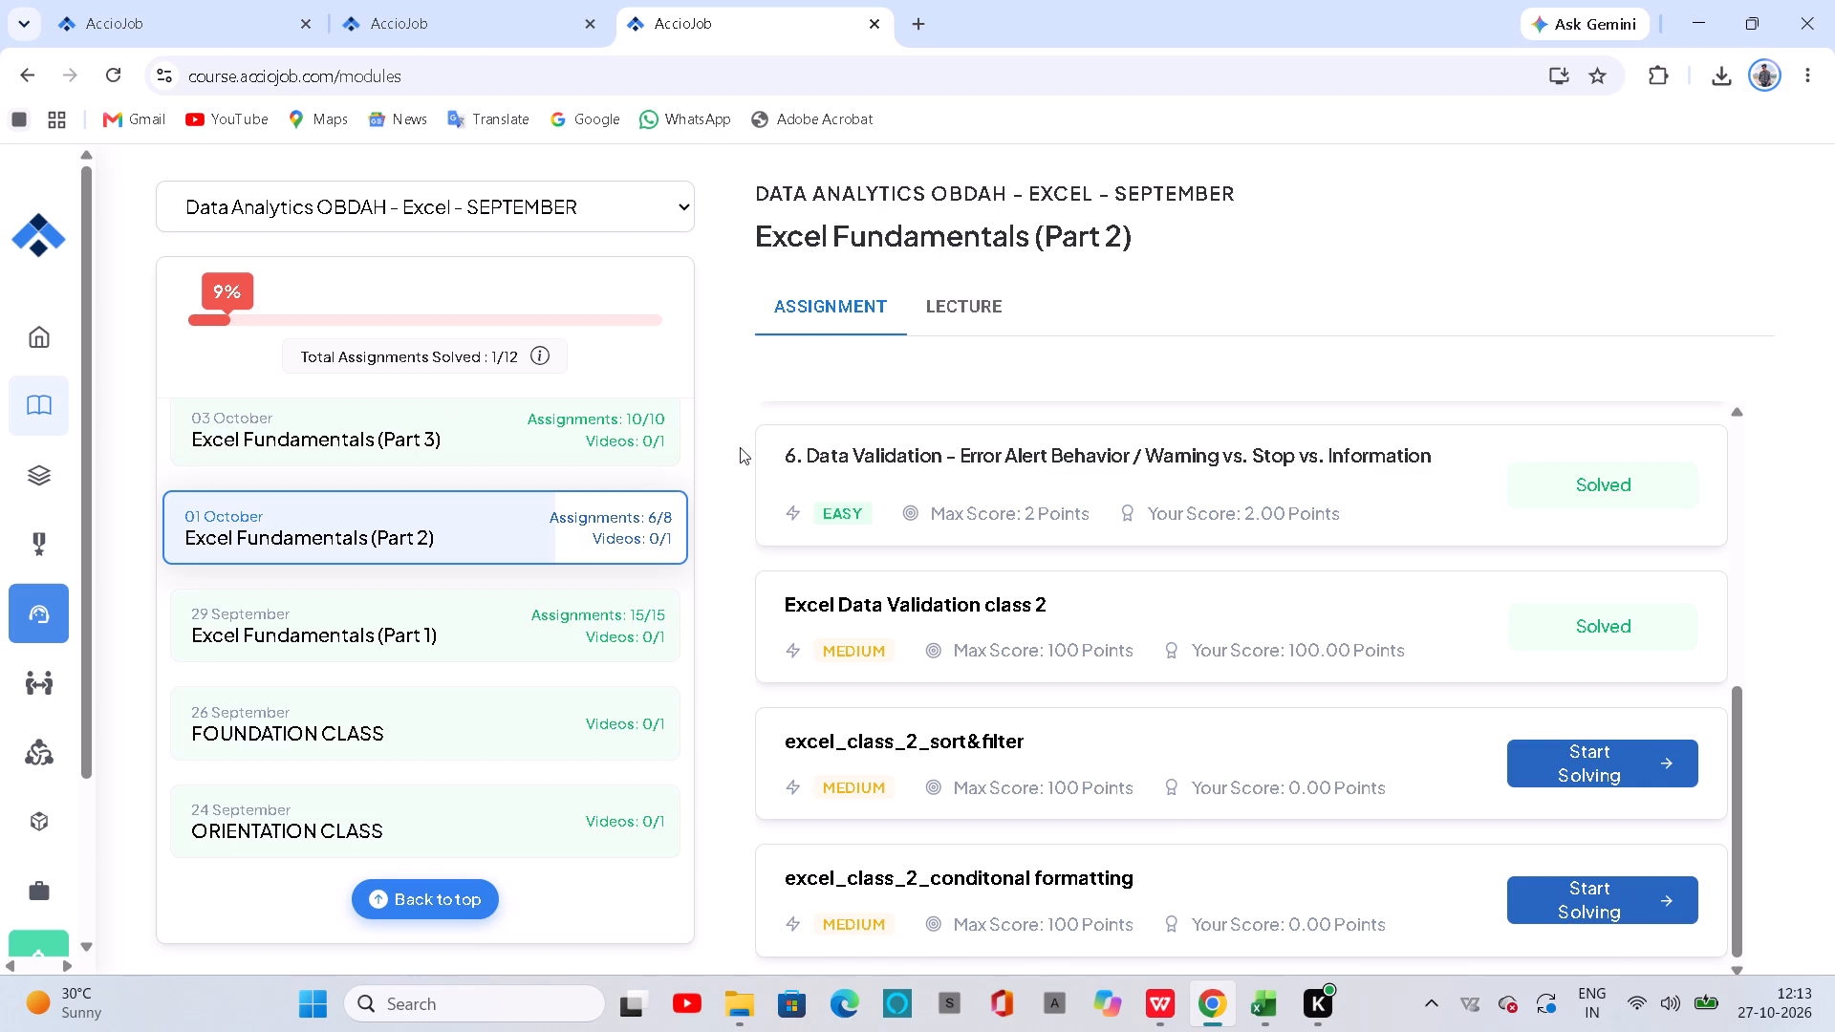
Switch back to the Excel workbook and examine the IPL Dataset's player rows, including the end of the Question 1 column.
left_click(924, 252)
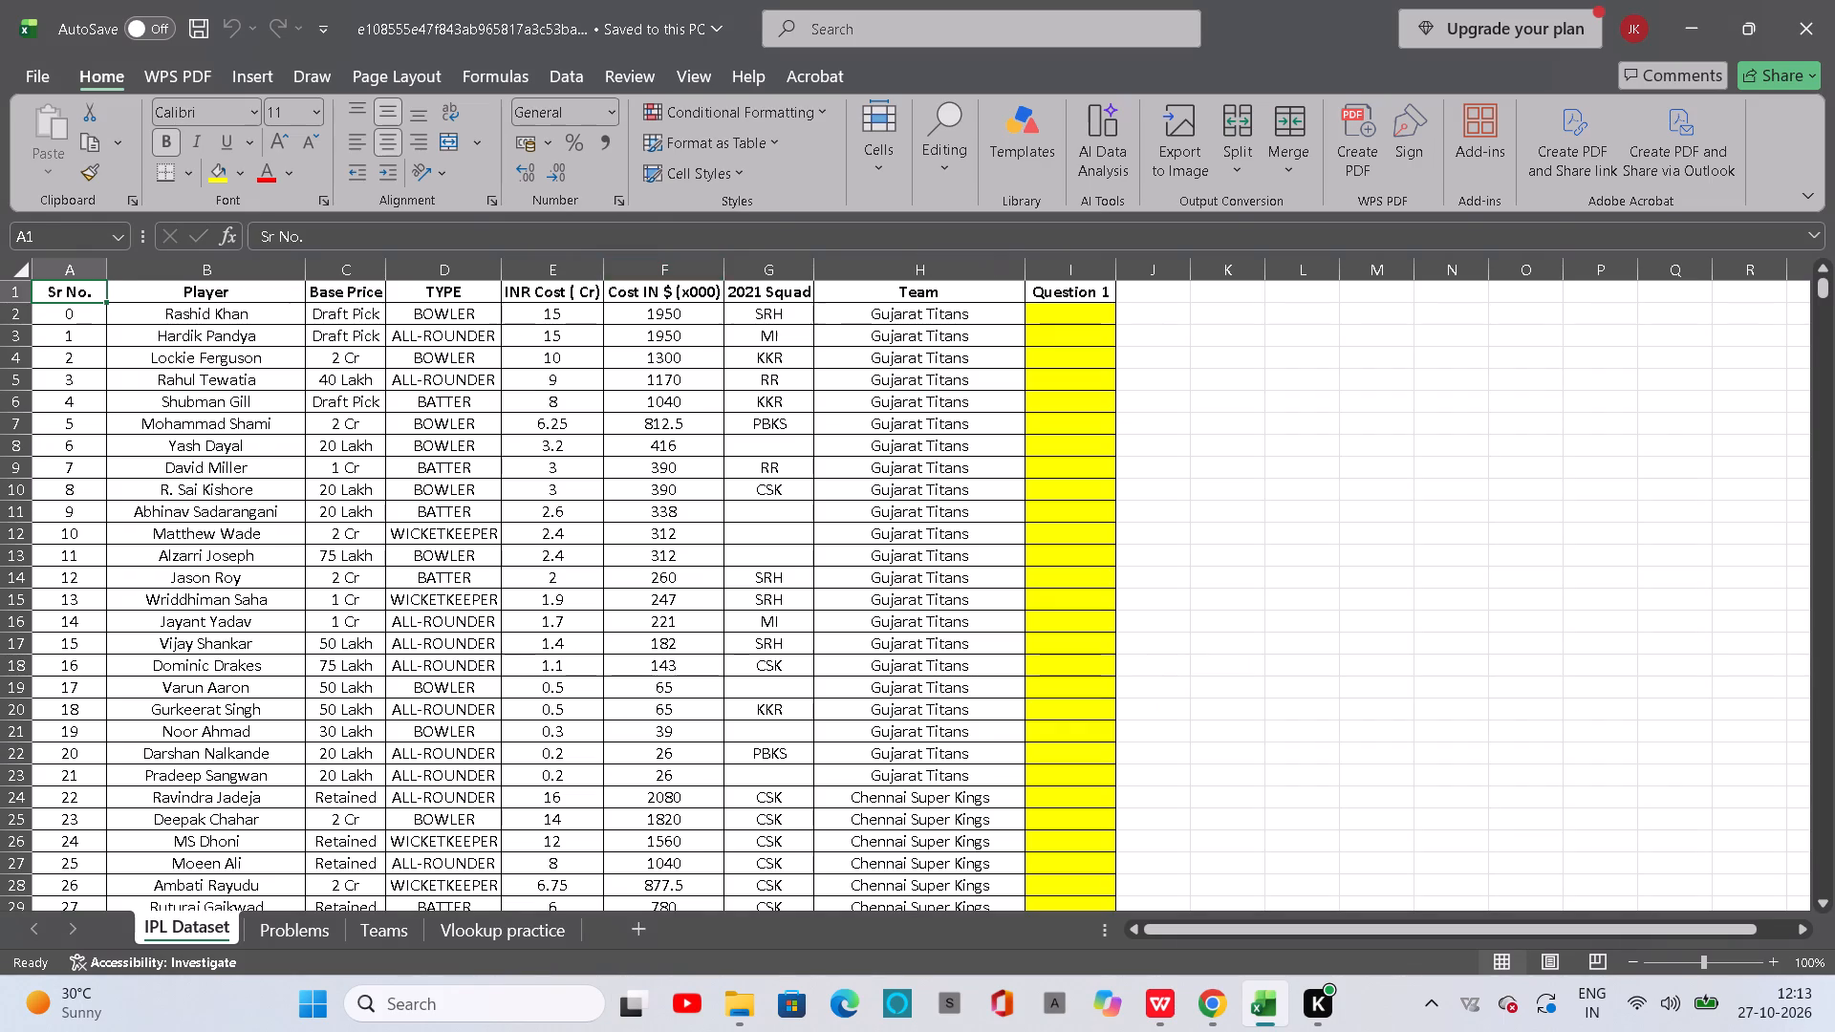
scroll(663, 559, "down", 10)
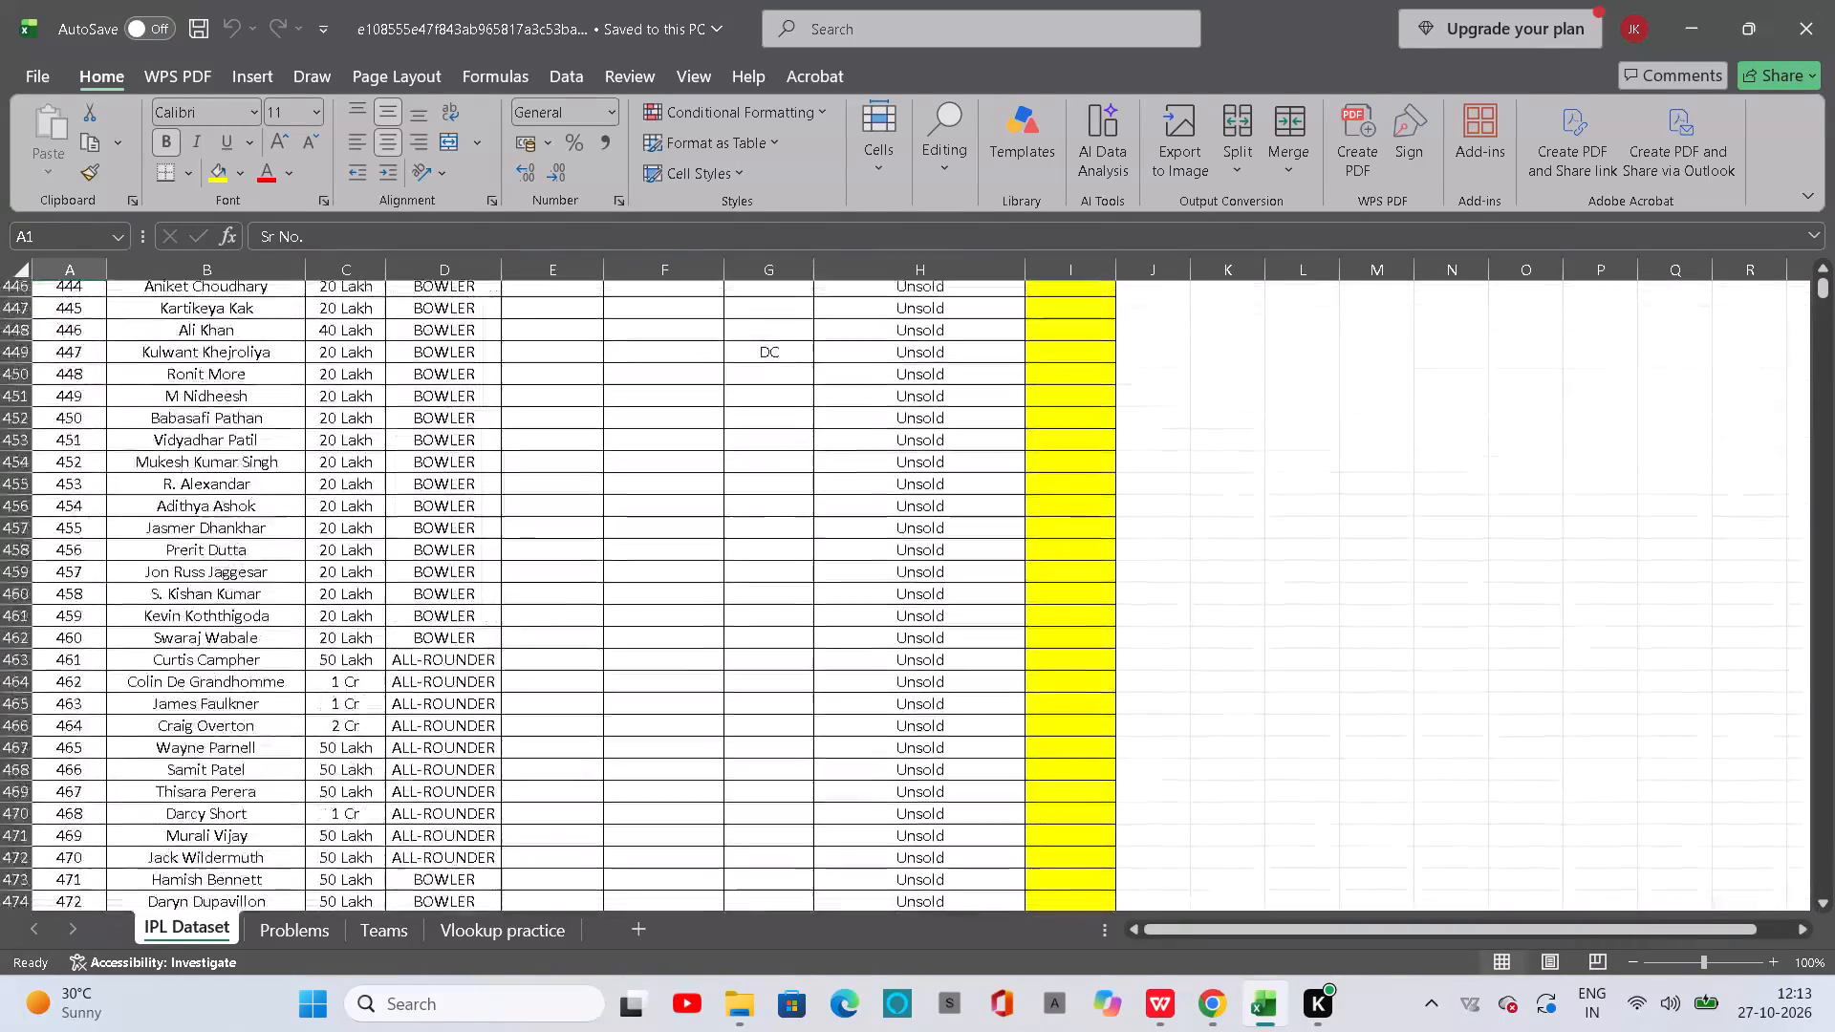
scroll(663, 559, "down", 11)
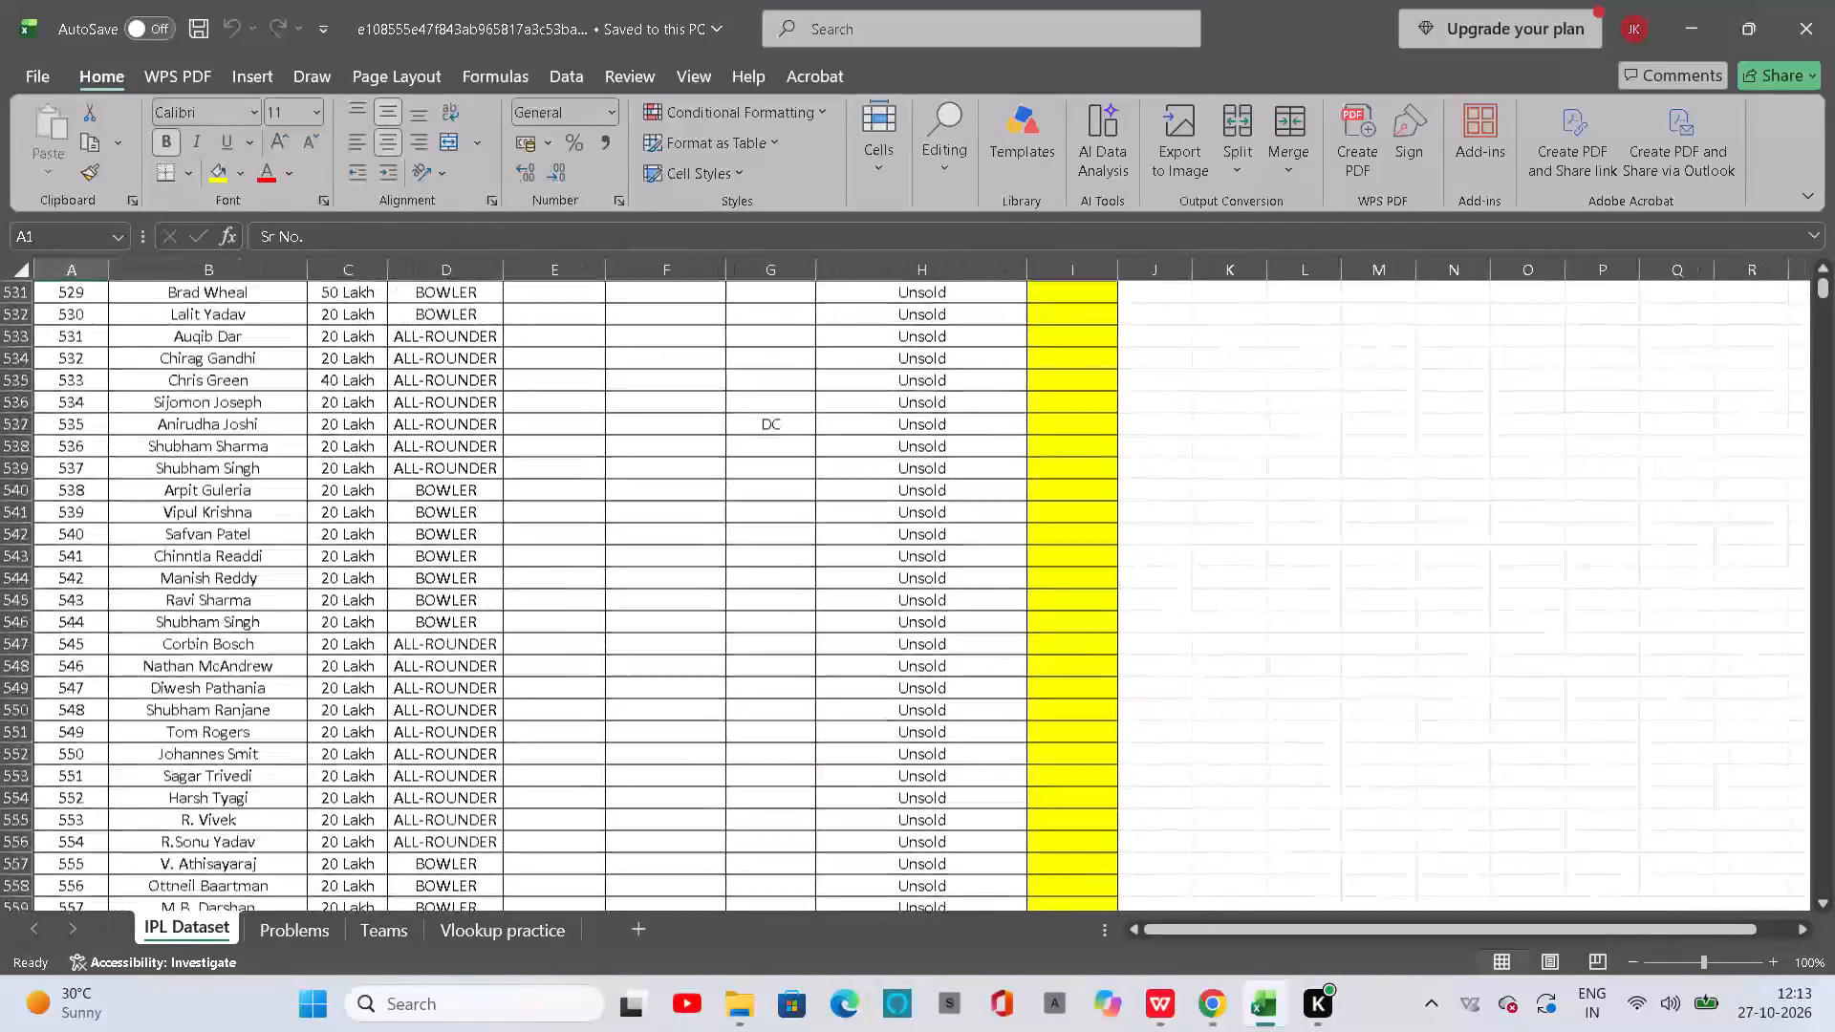
scroll(663, 559, "down", 2)
scroll(663, 559, "up", 4)
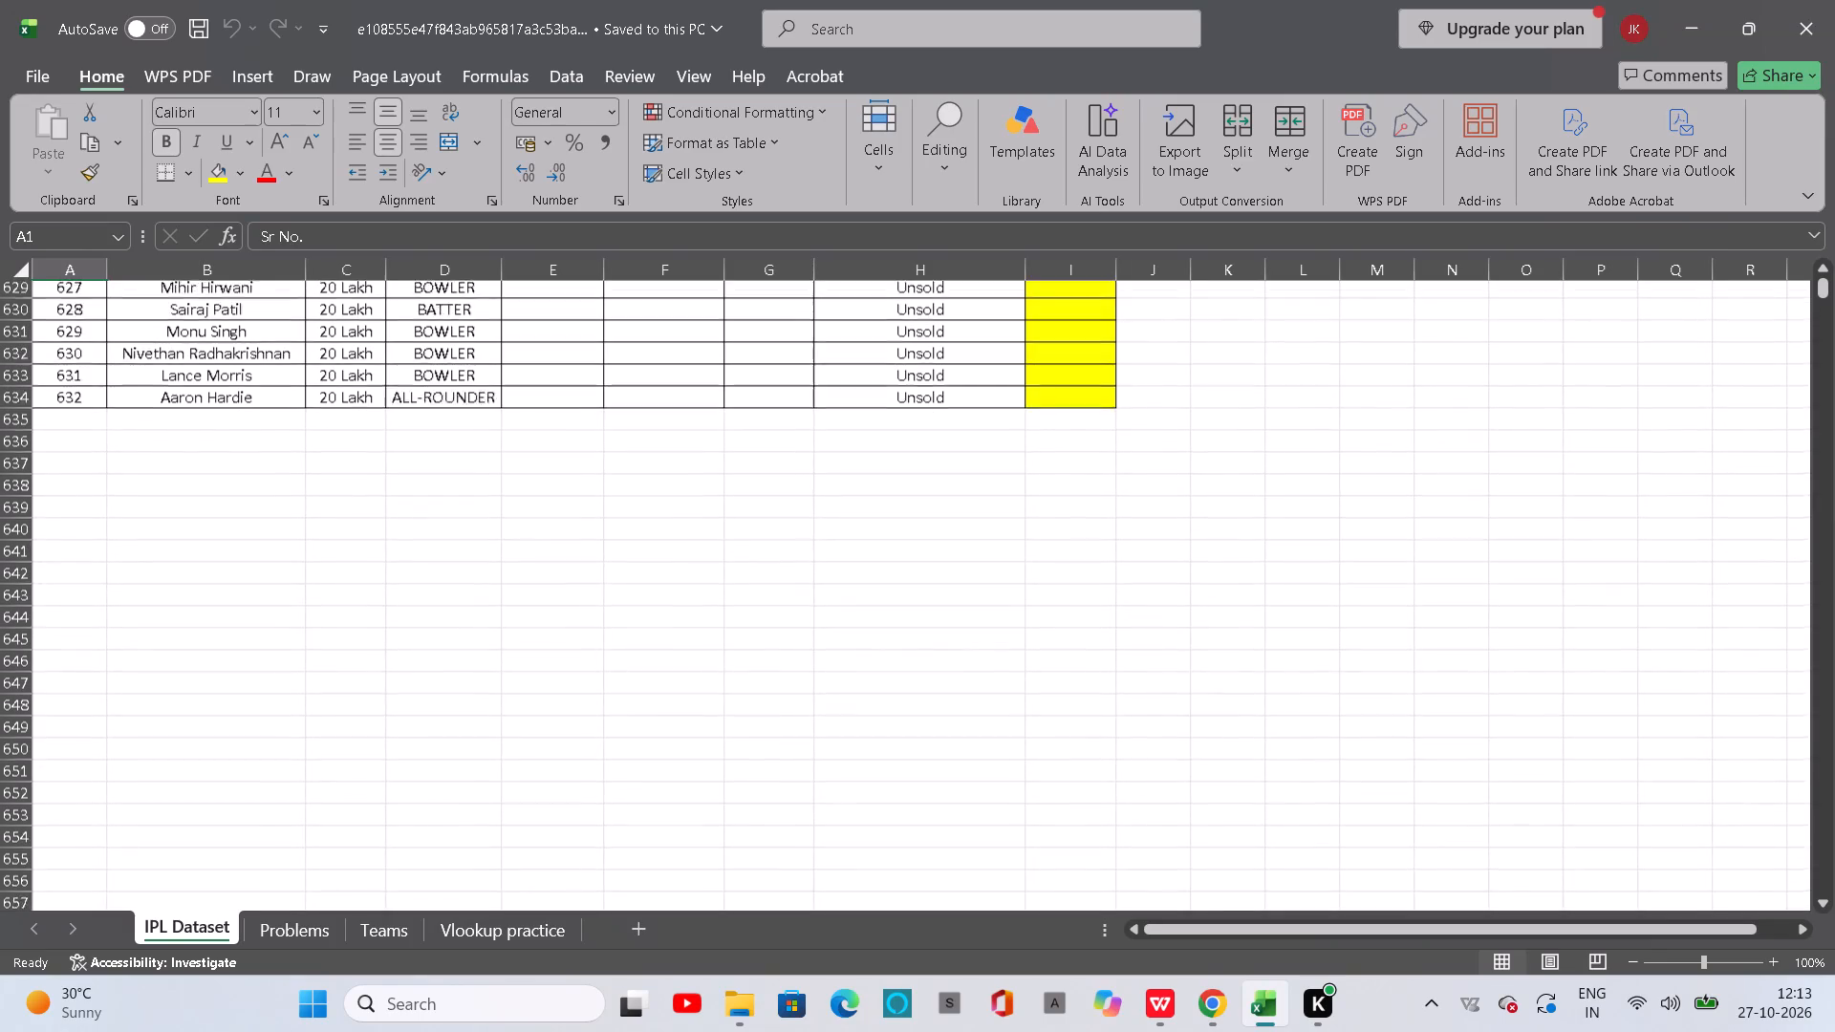
scroll(663, 559, "up", 5)
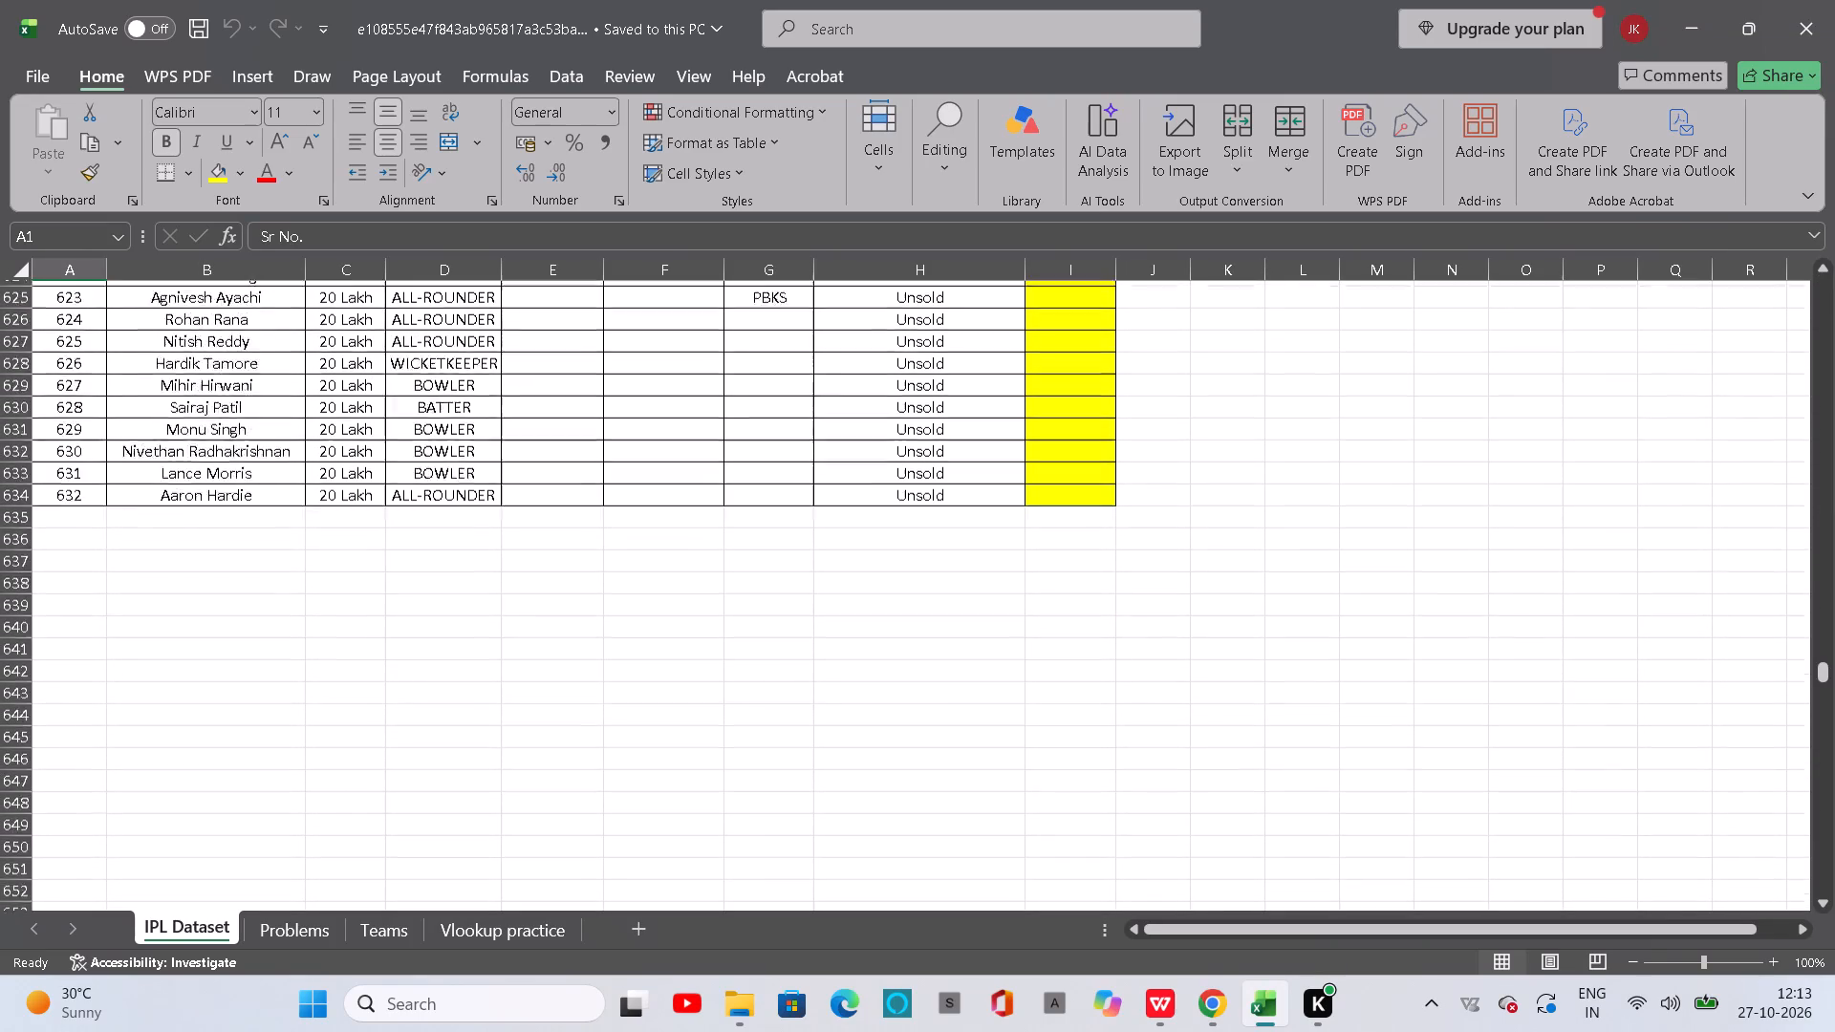
scroll(663, 559, "up", 8)
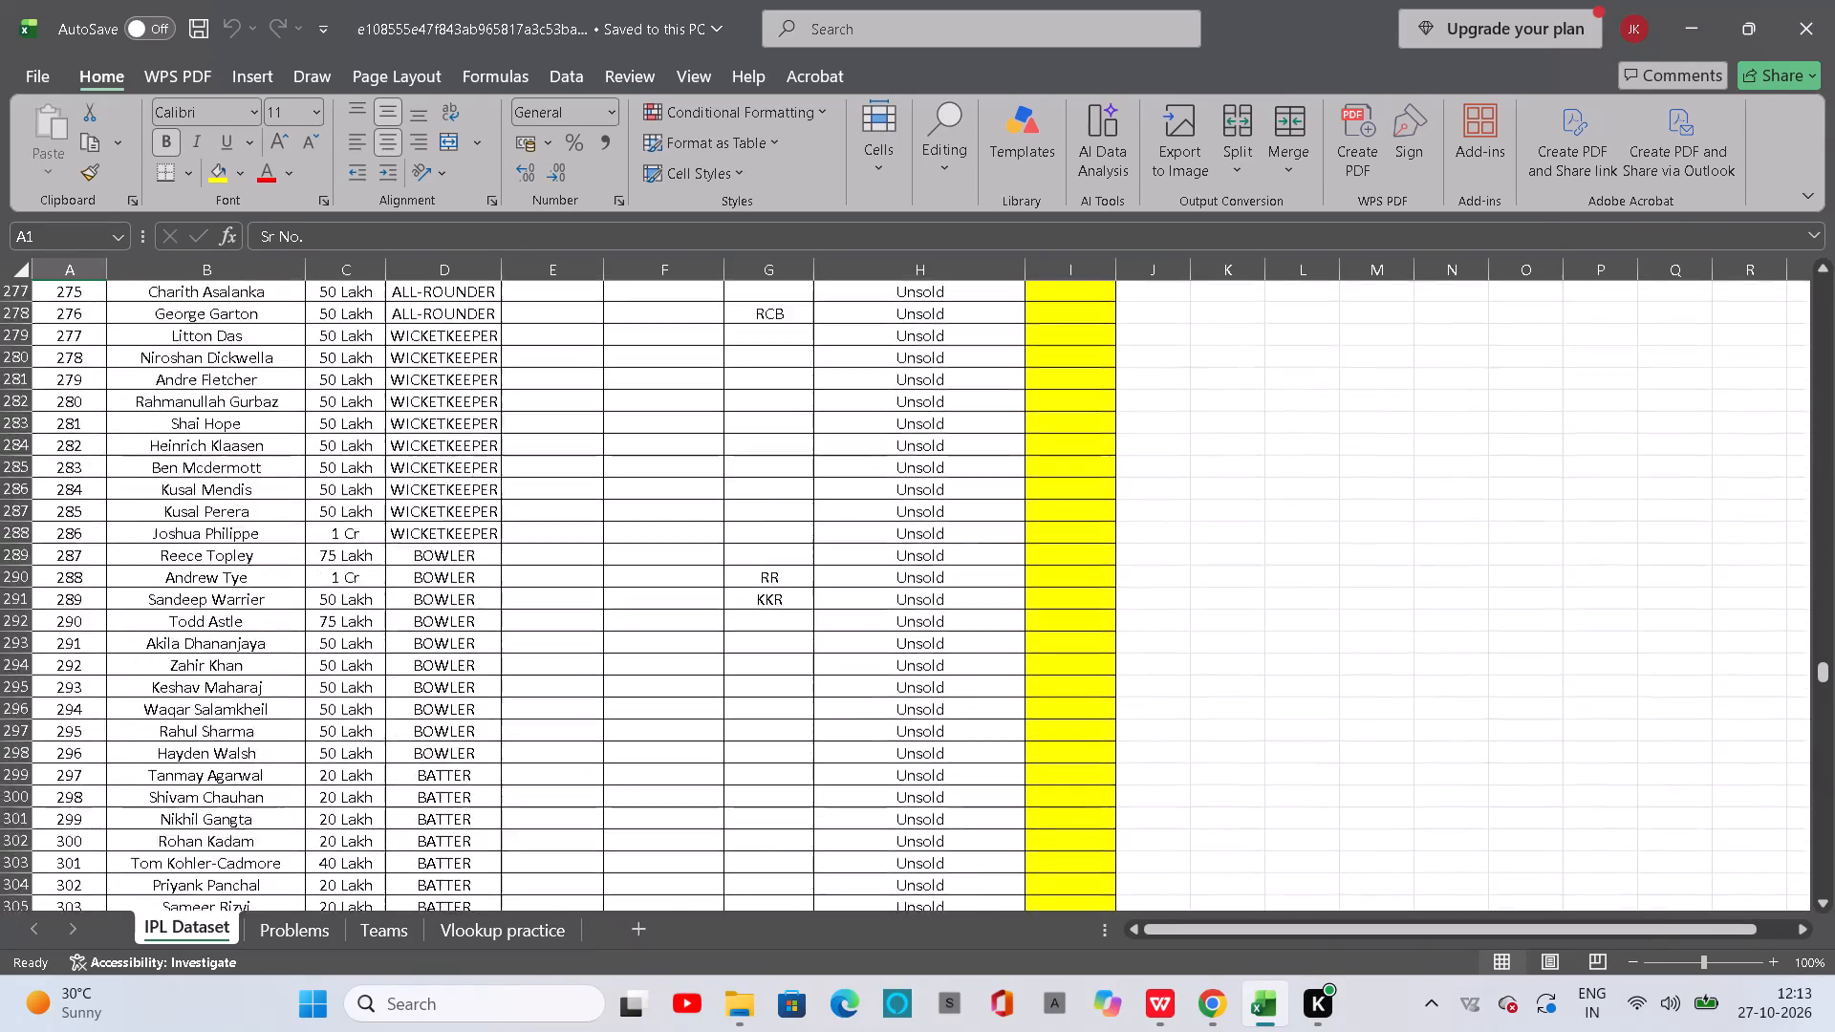
scroll(663, 559, "up", 4)
scroll(663, 559, "down", 1)
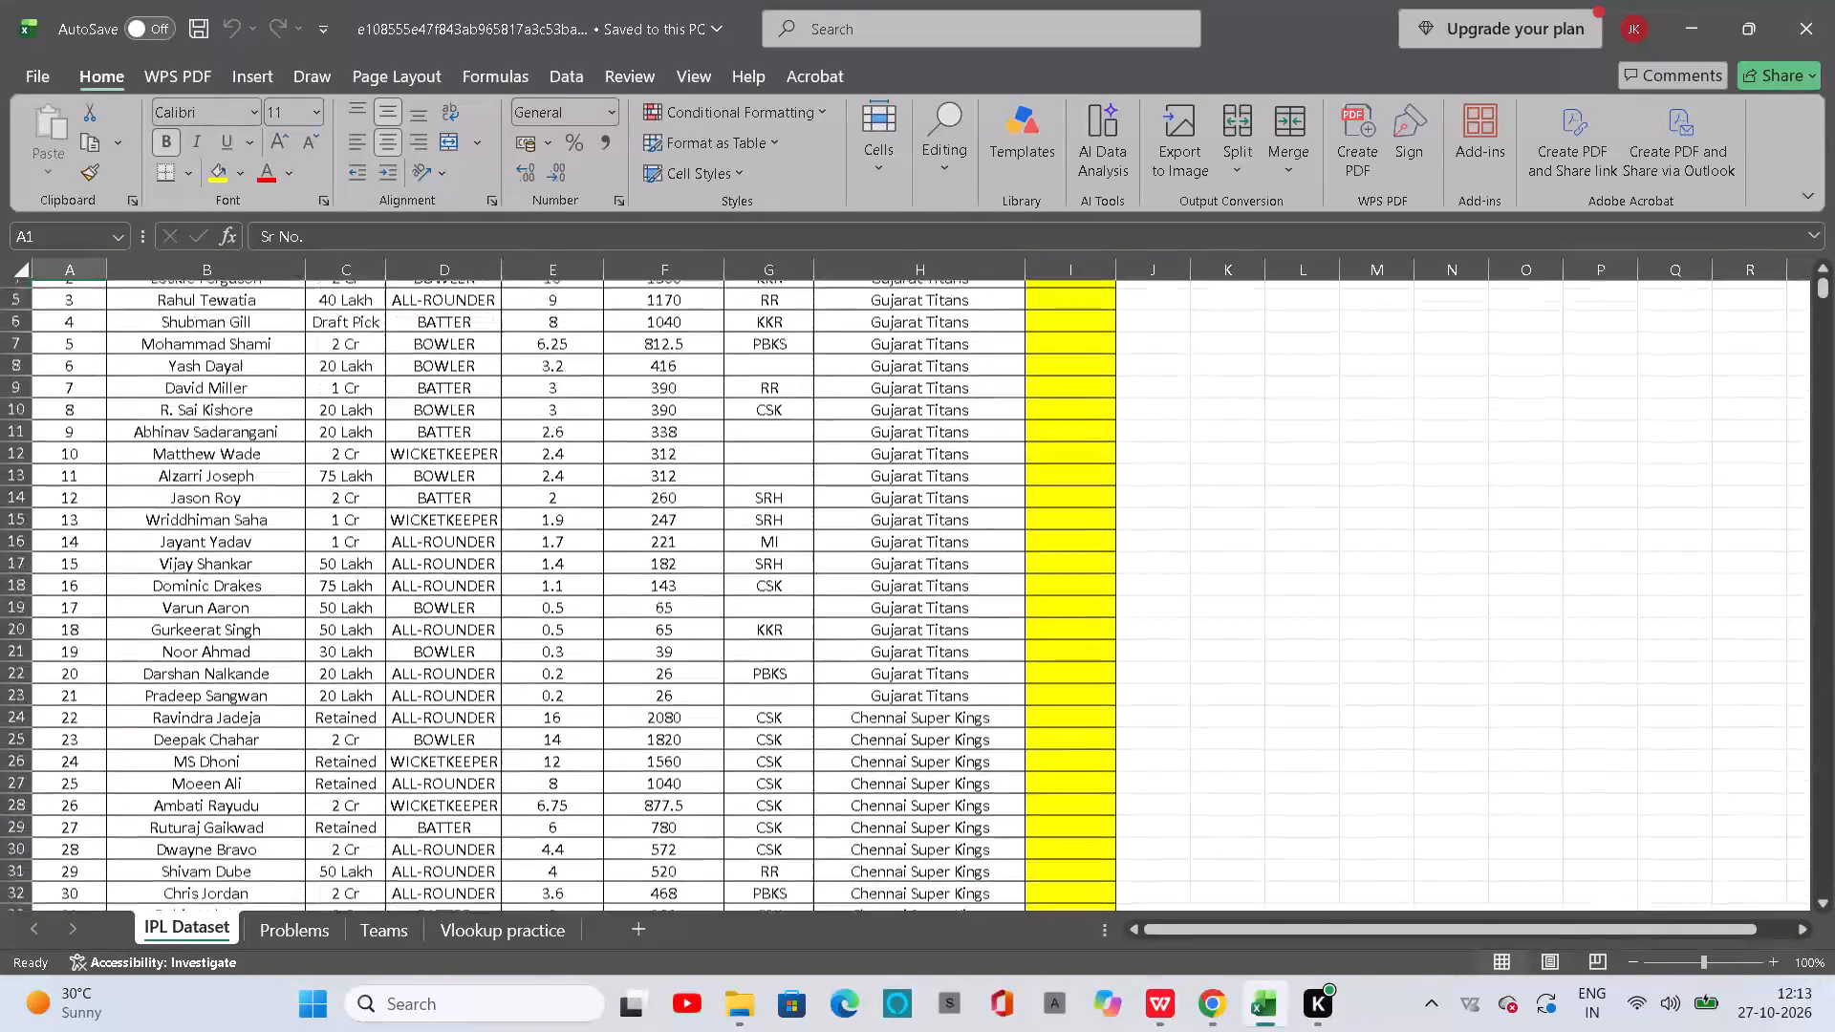
scroll(663, 559, "down", 2)
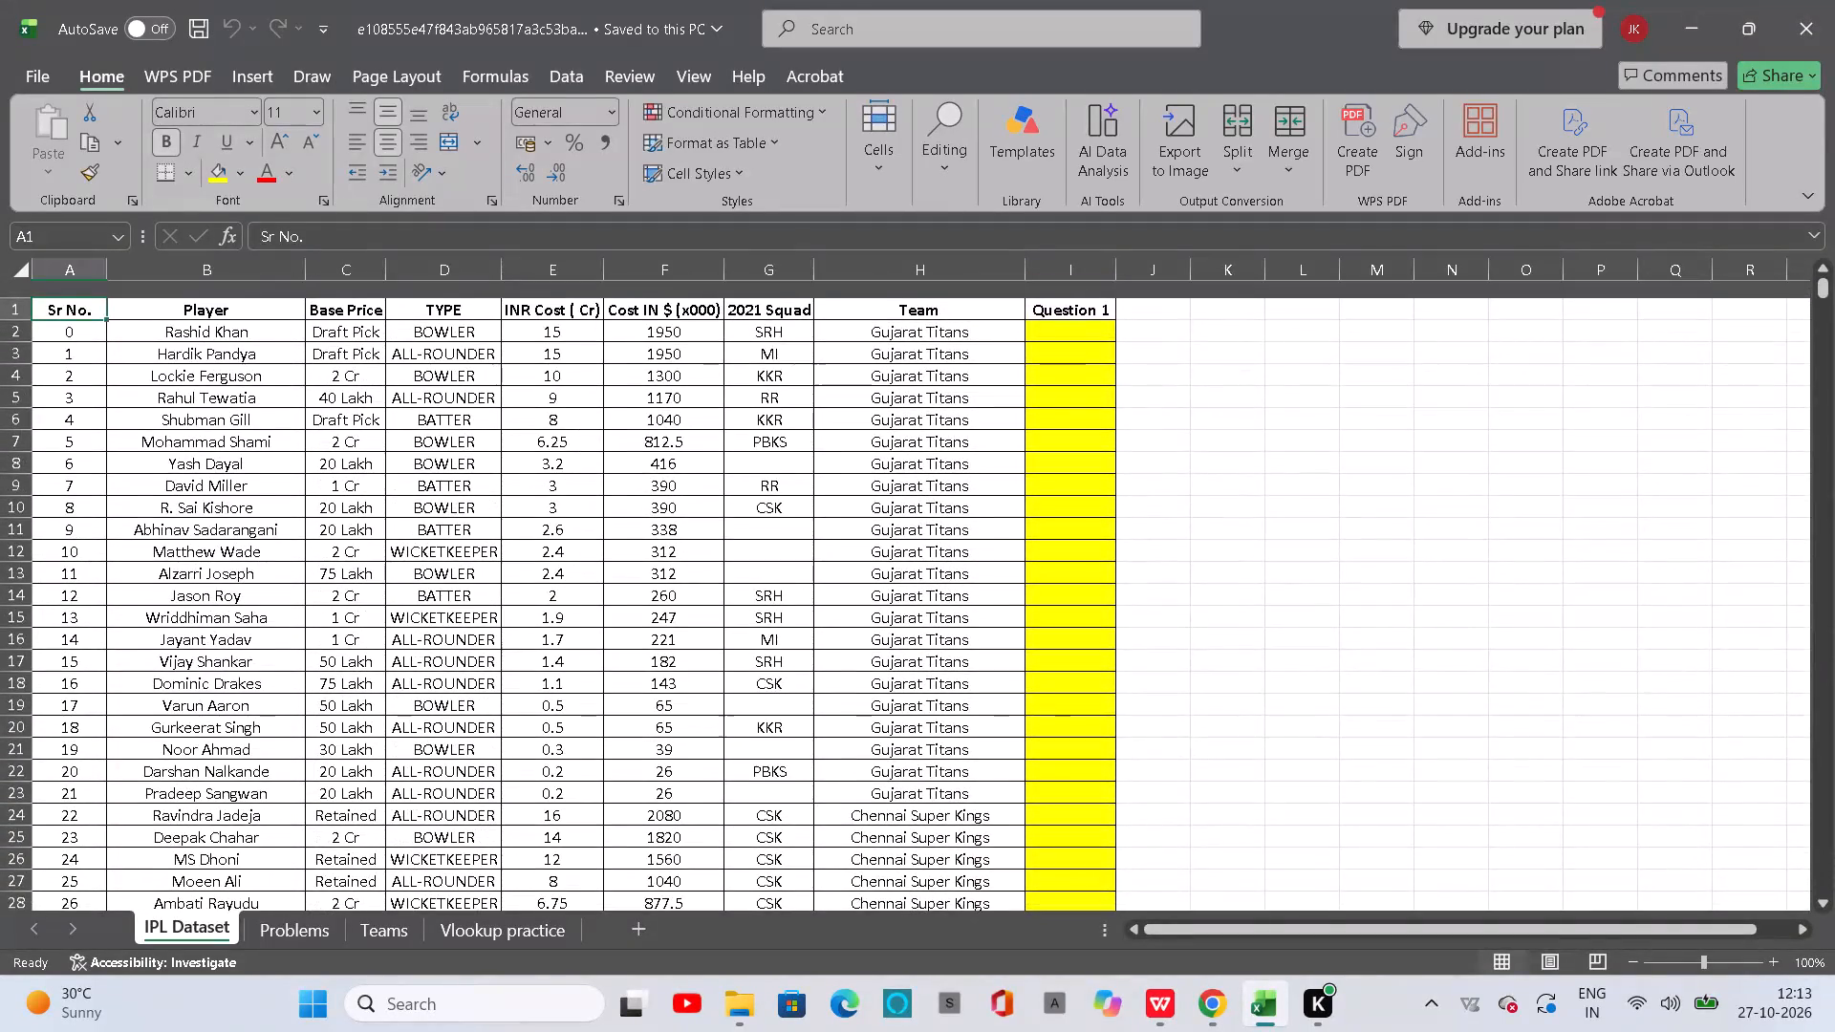
scroll(663, 559, "down", 2)
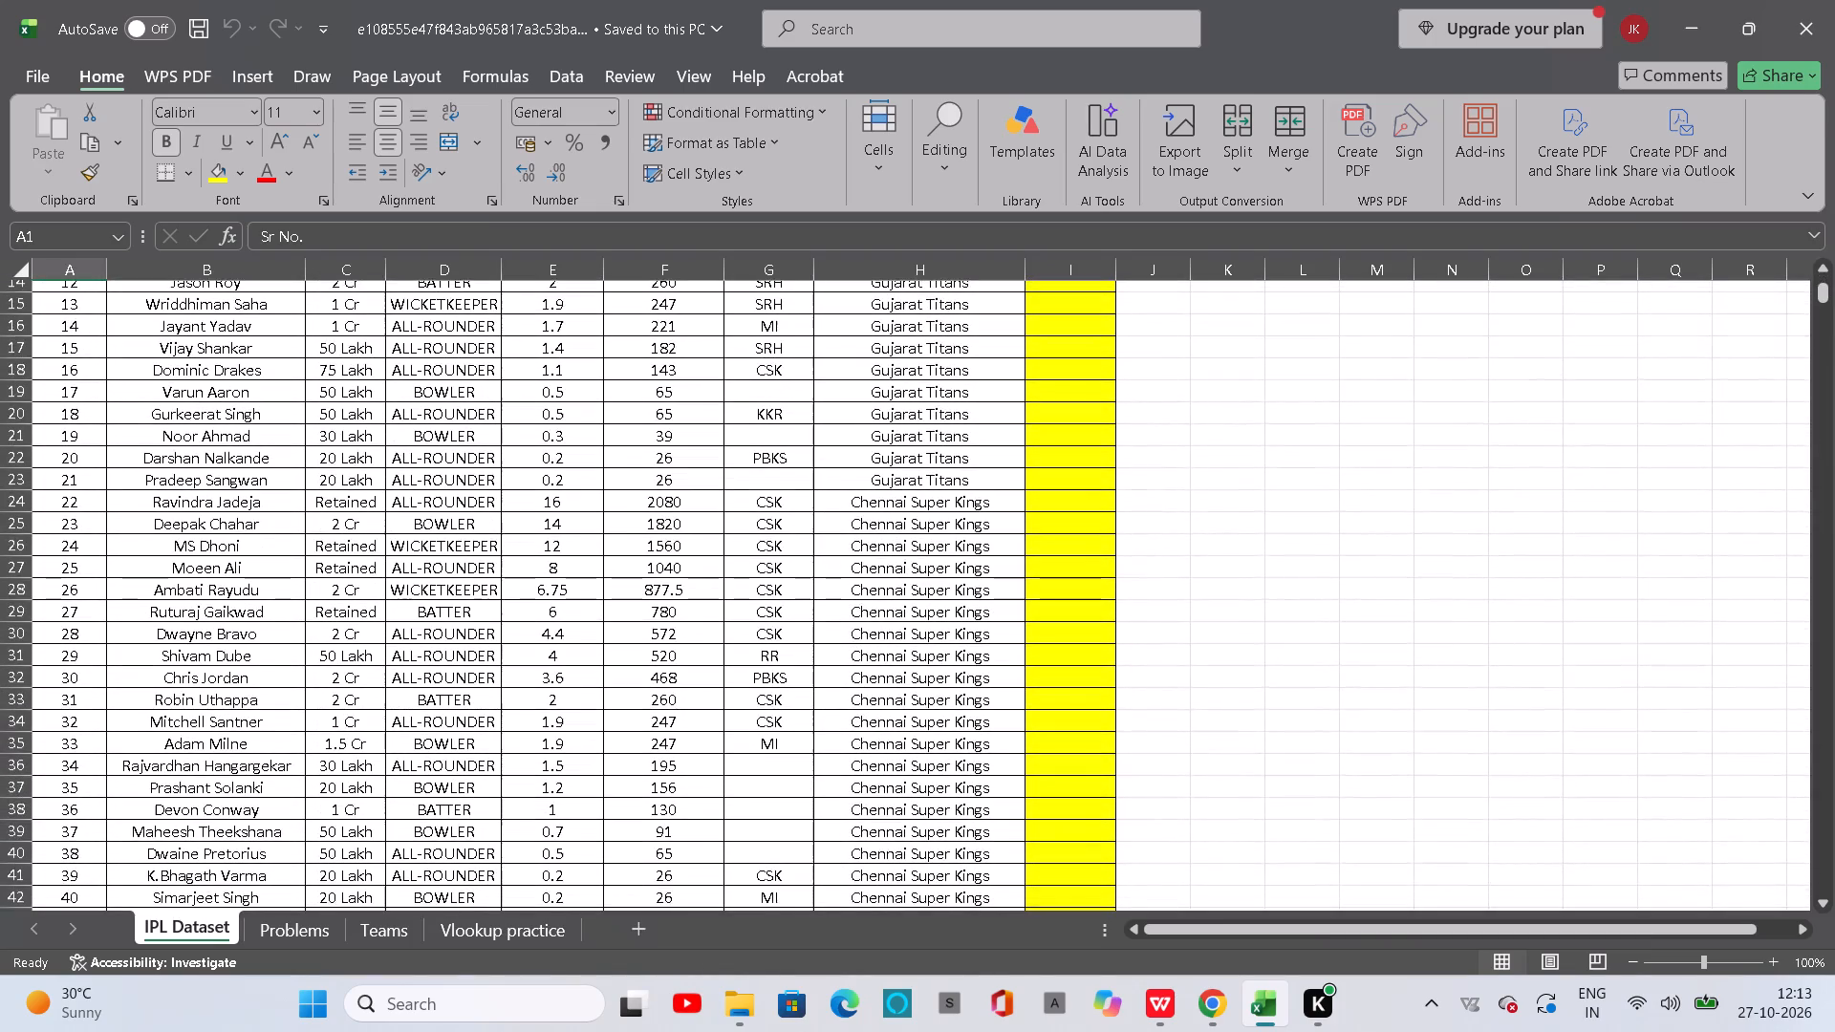
scroll(663, 559, "down", 1)
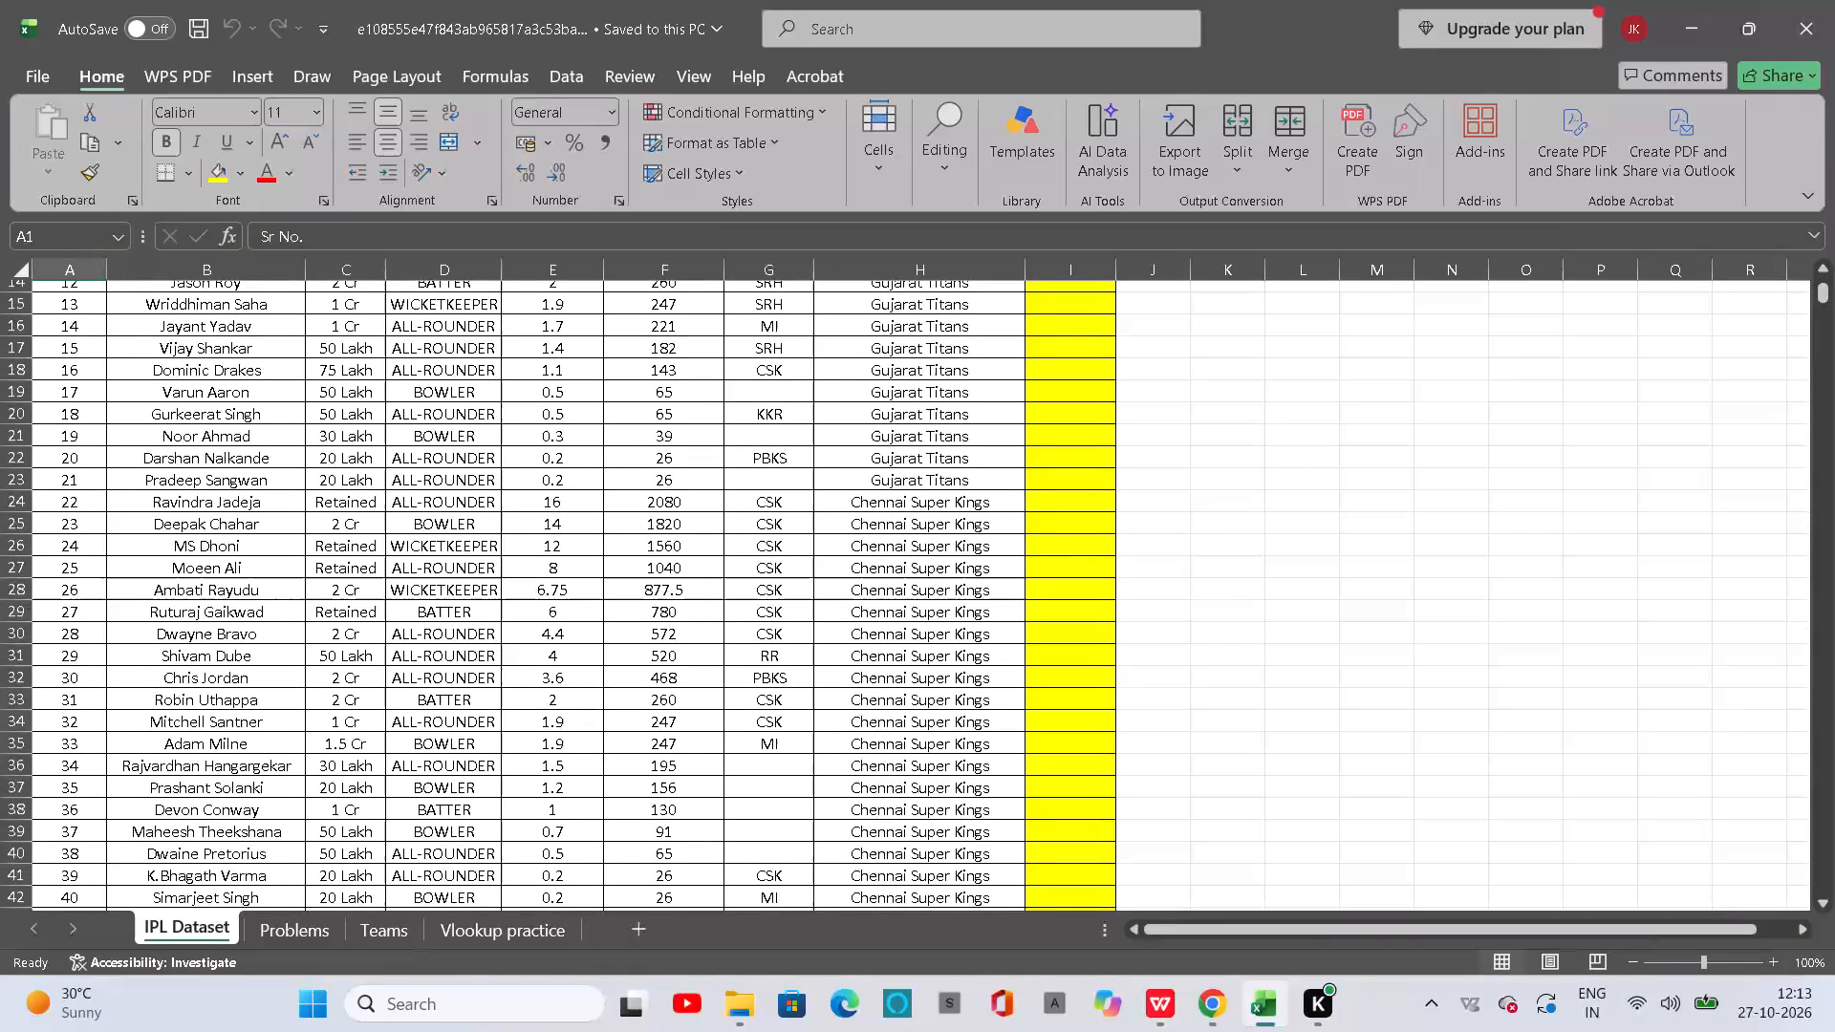
scroll(663, 559, "down", 3)
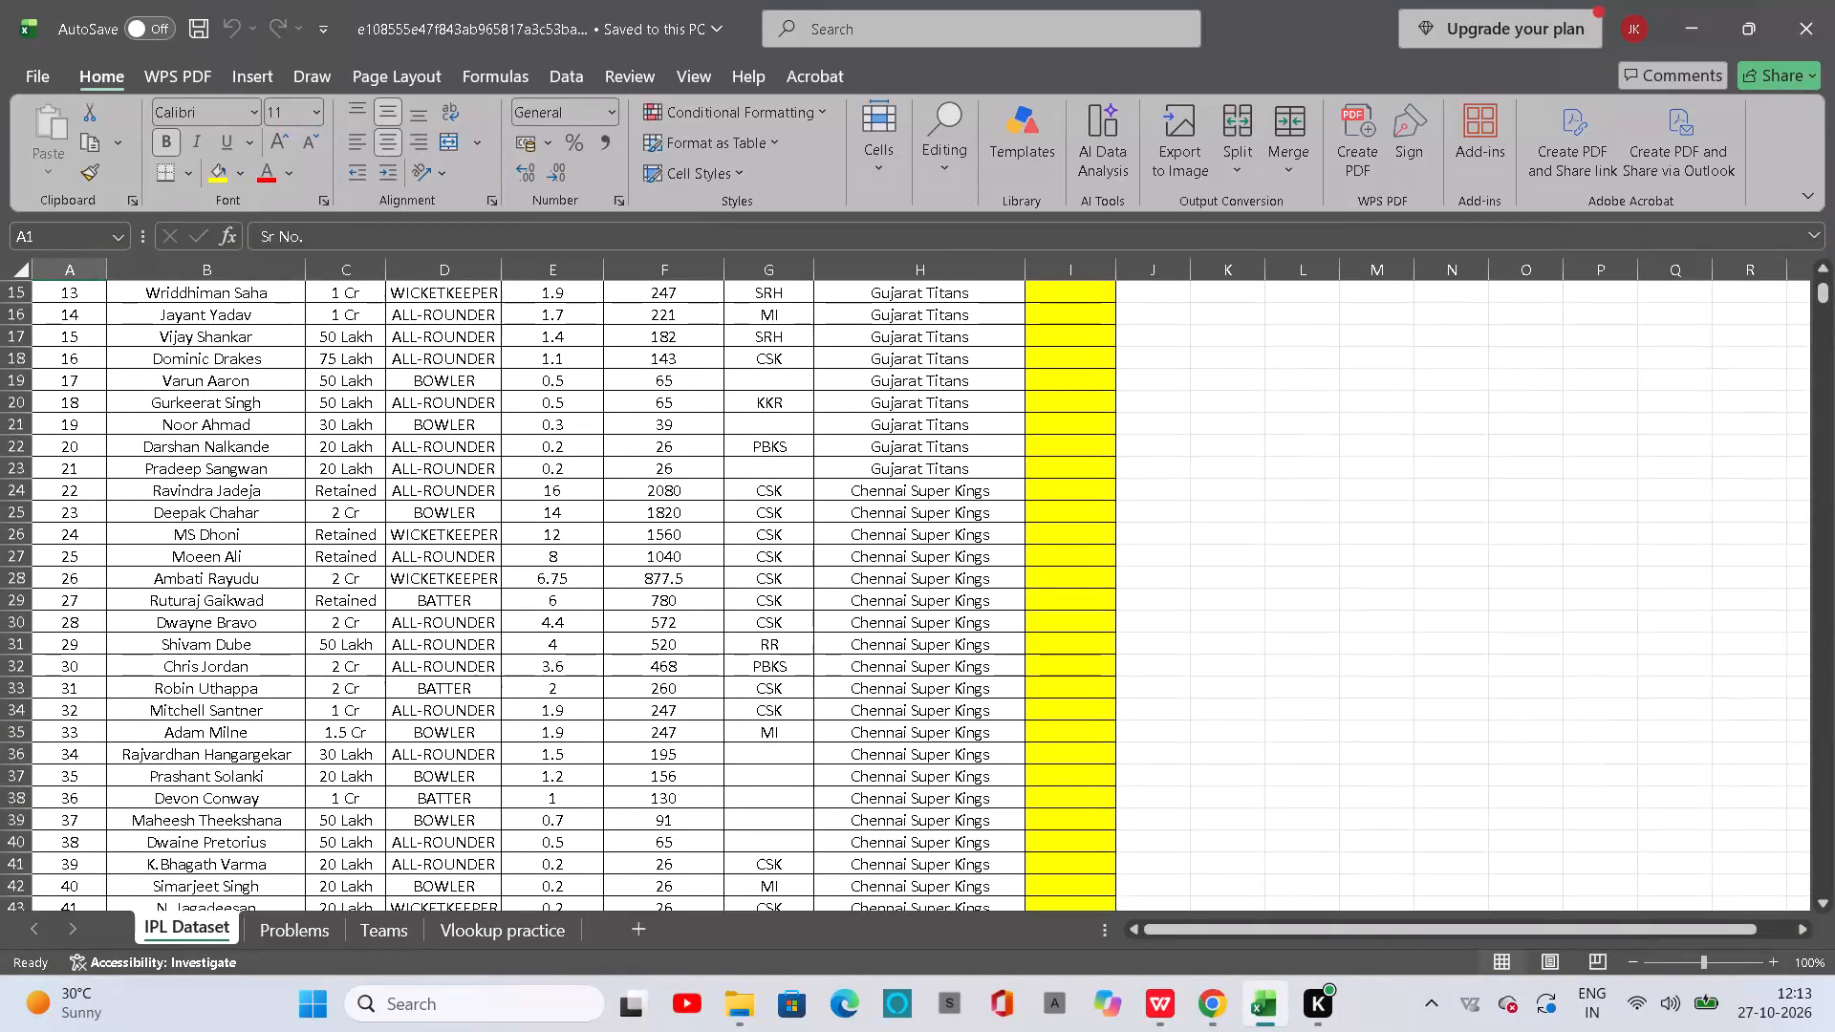
scroll(663, 559, "down", 2)
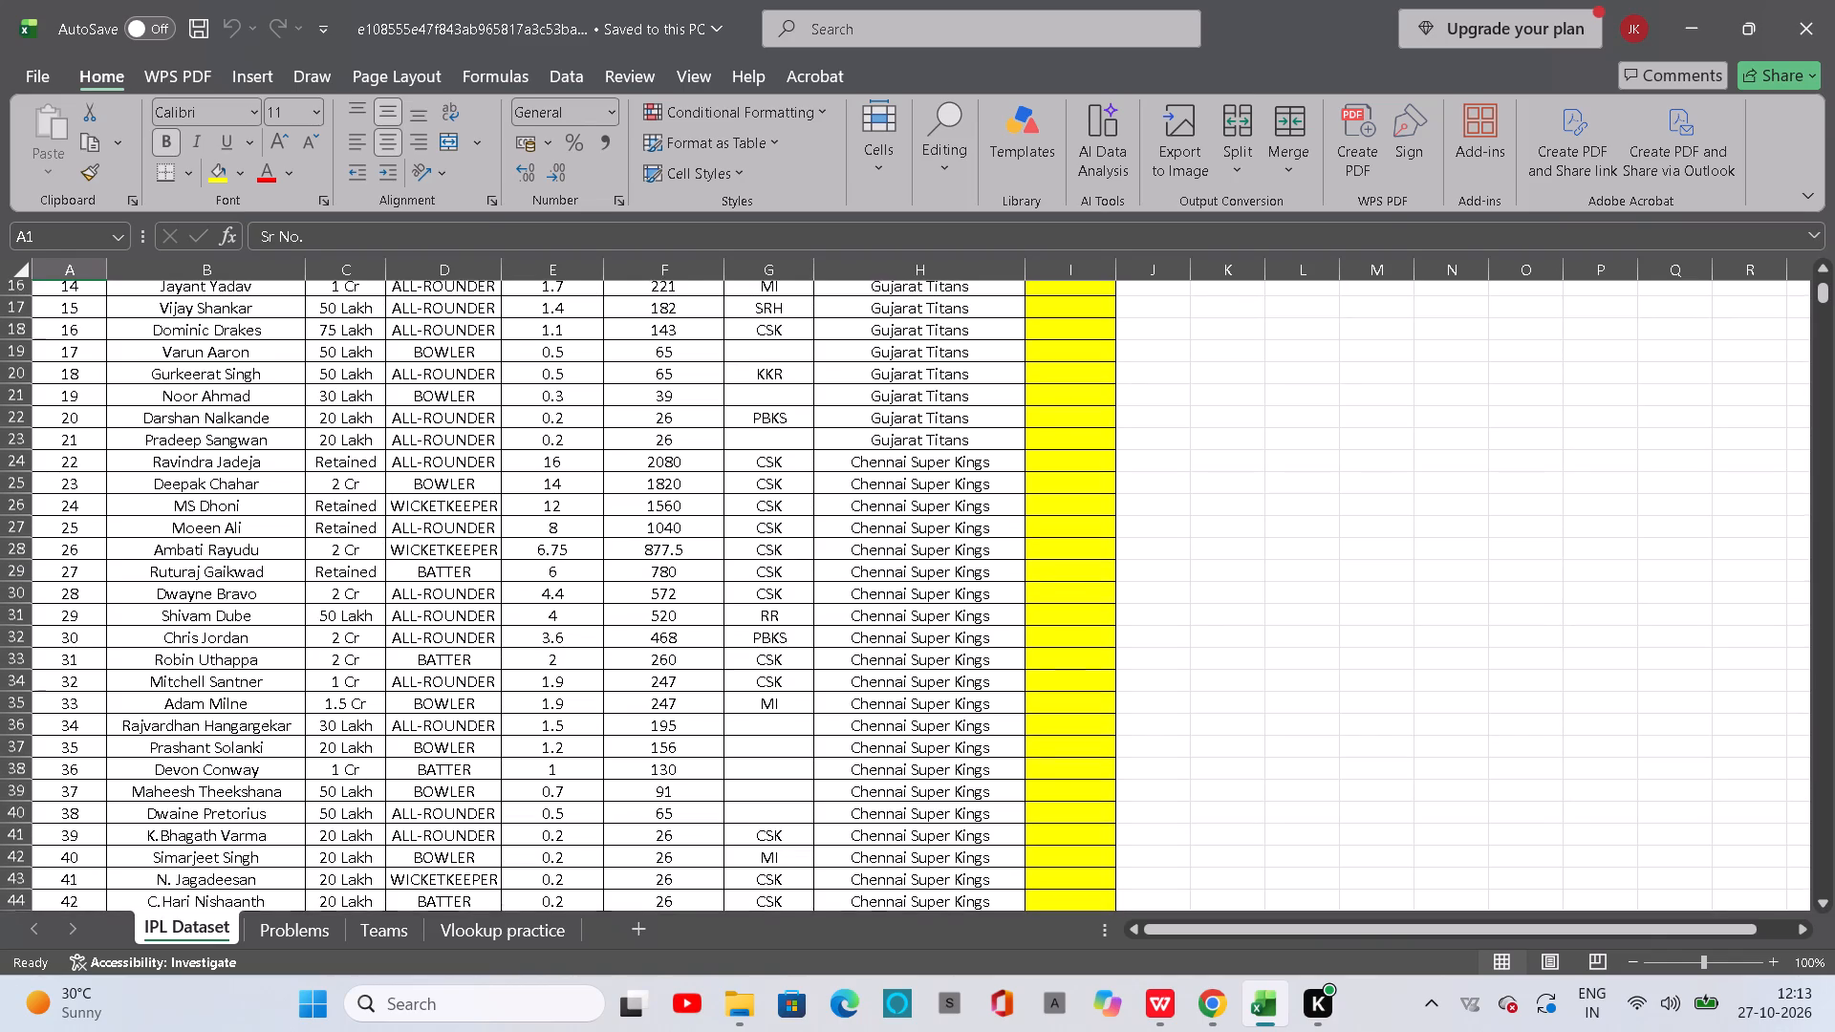
On the Problems sheet, auto-fit the height of row 3 to show the full text of question 1.
left_click(296, 942)
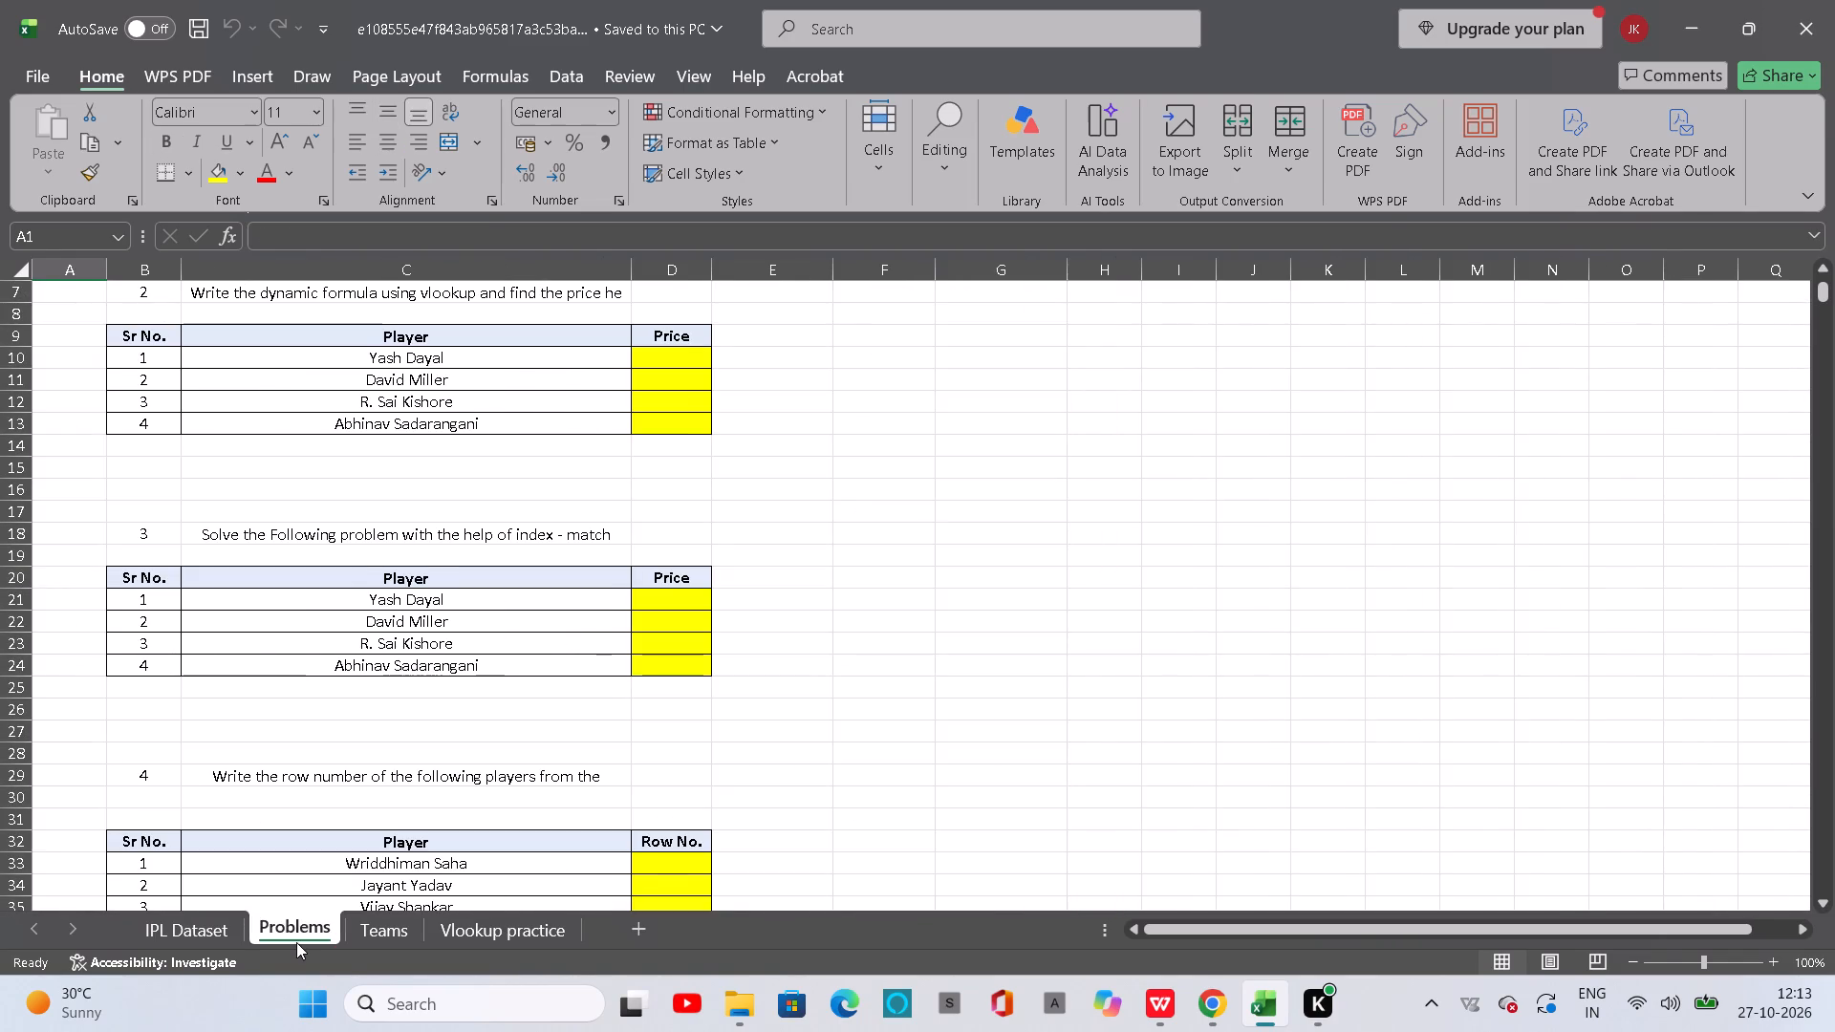
scroll(368, 382, "up", 3)
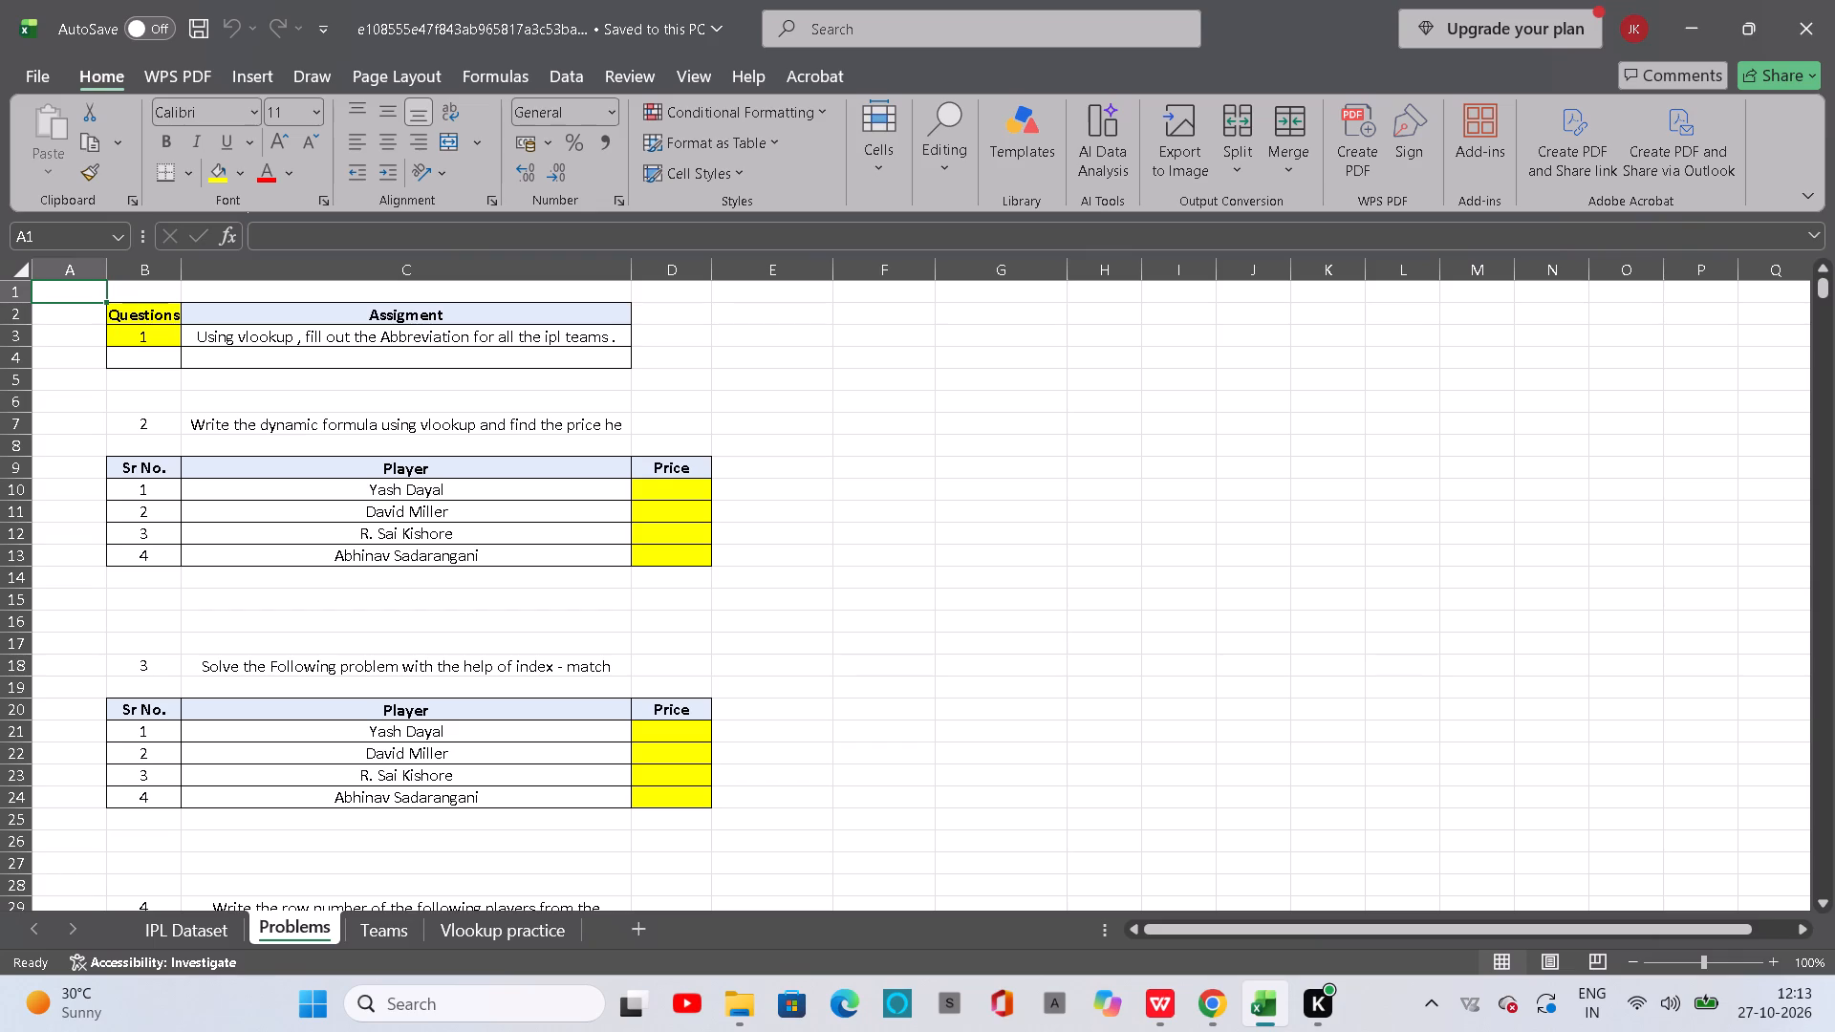
double_click(32, 342)
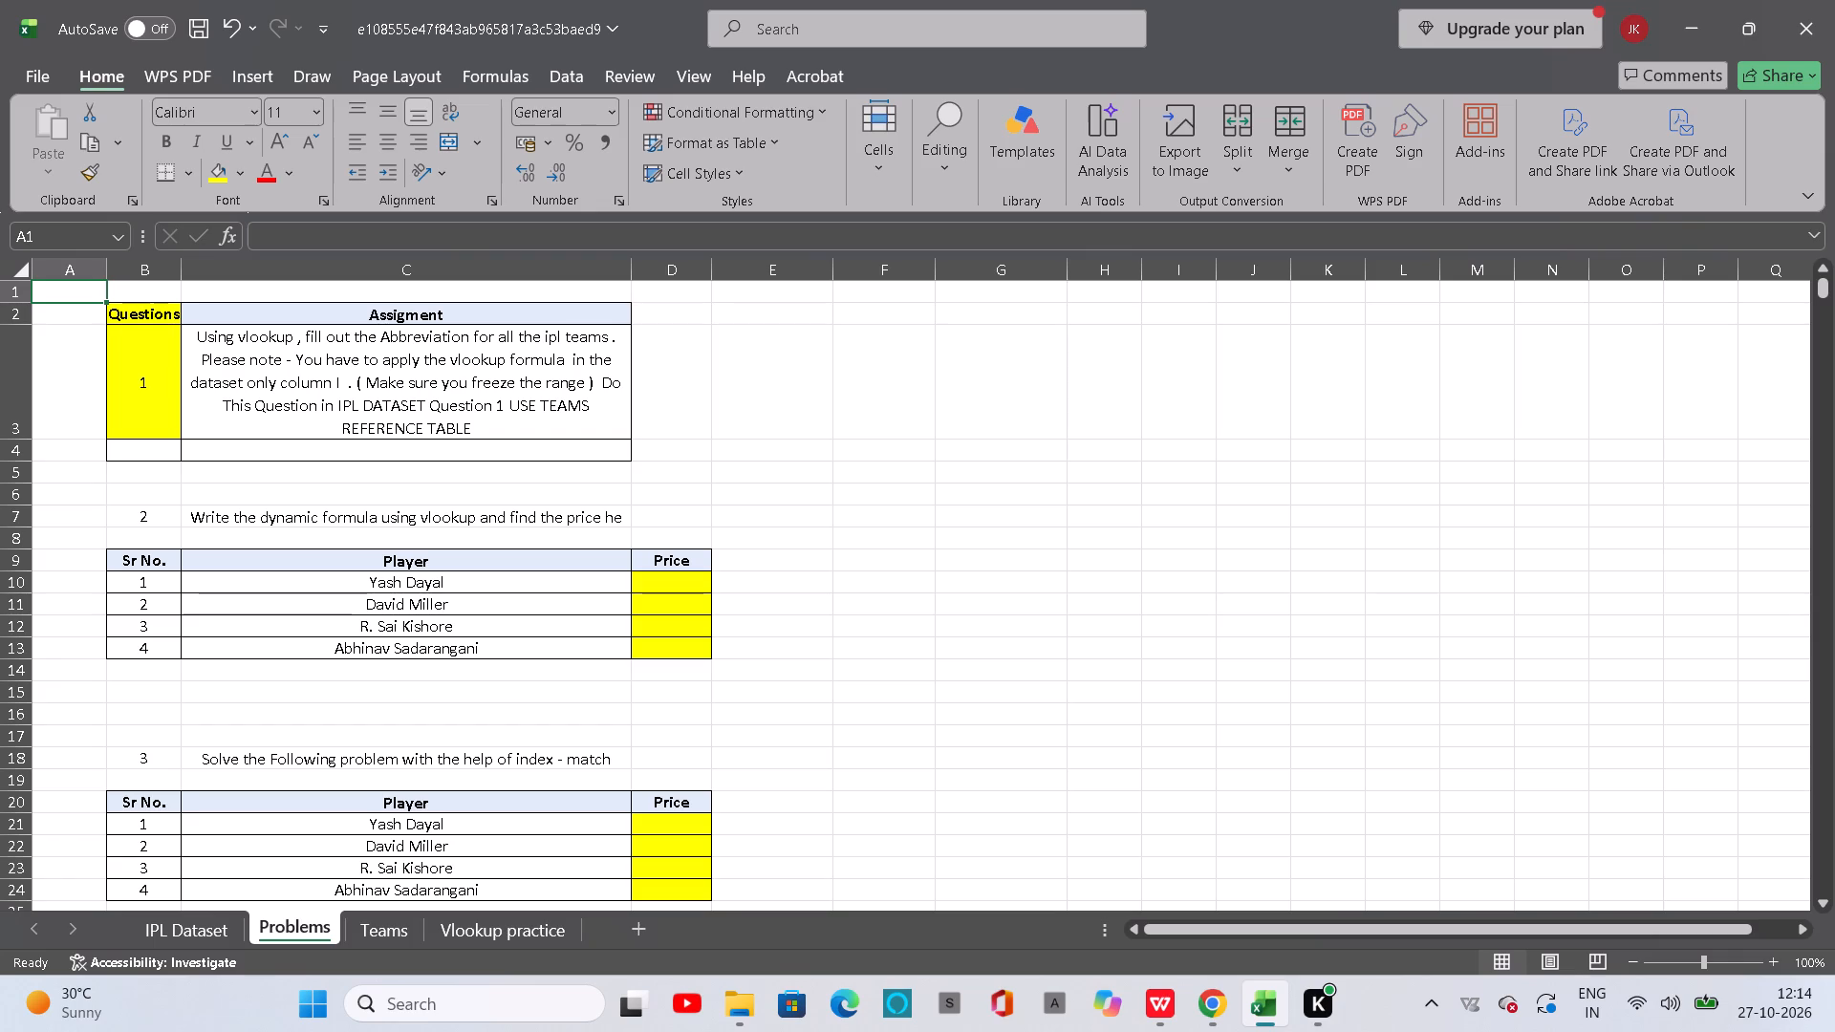
Look through questions 2 to 4 and their player tables on the Problems sheet.
scroll(344, 463, "down", 2)
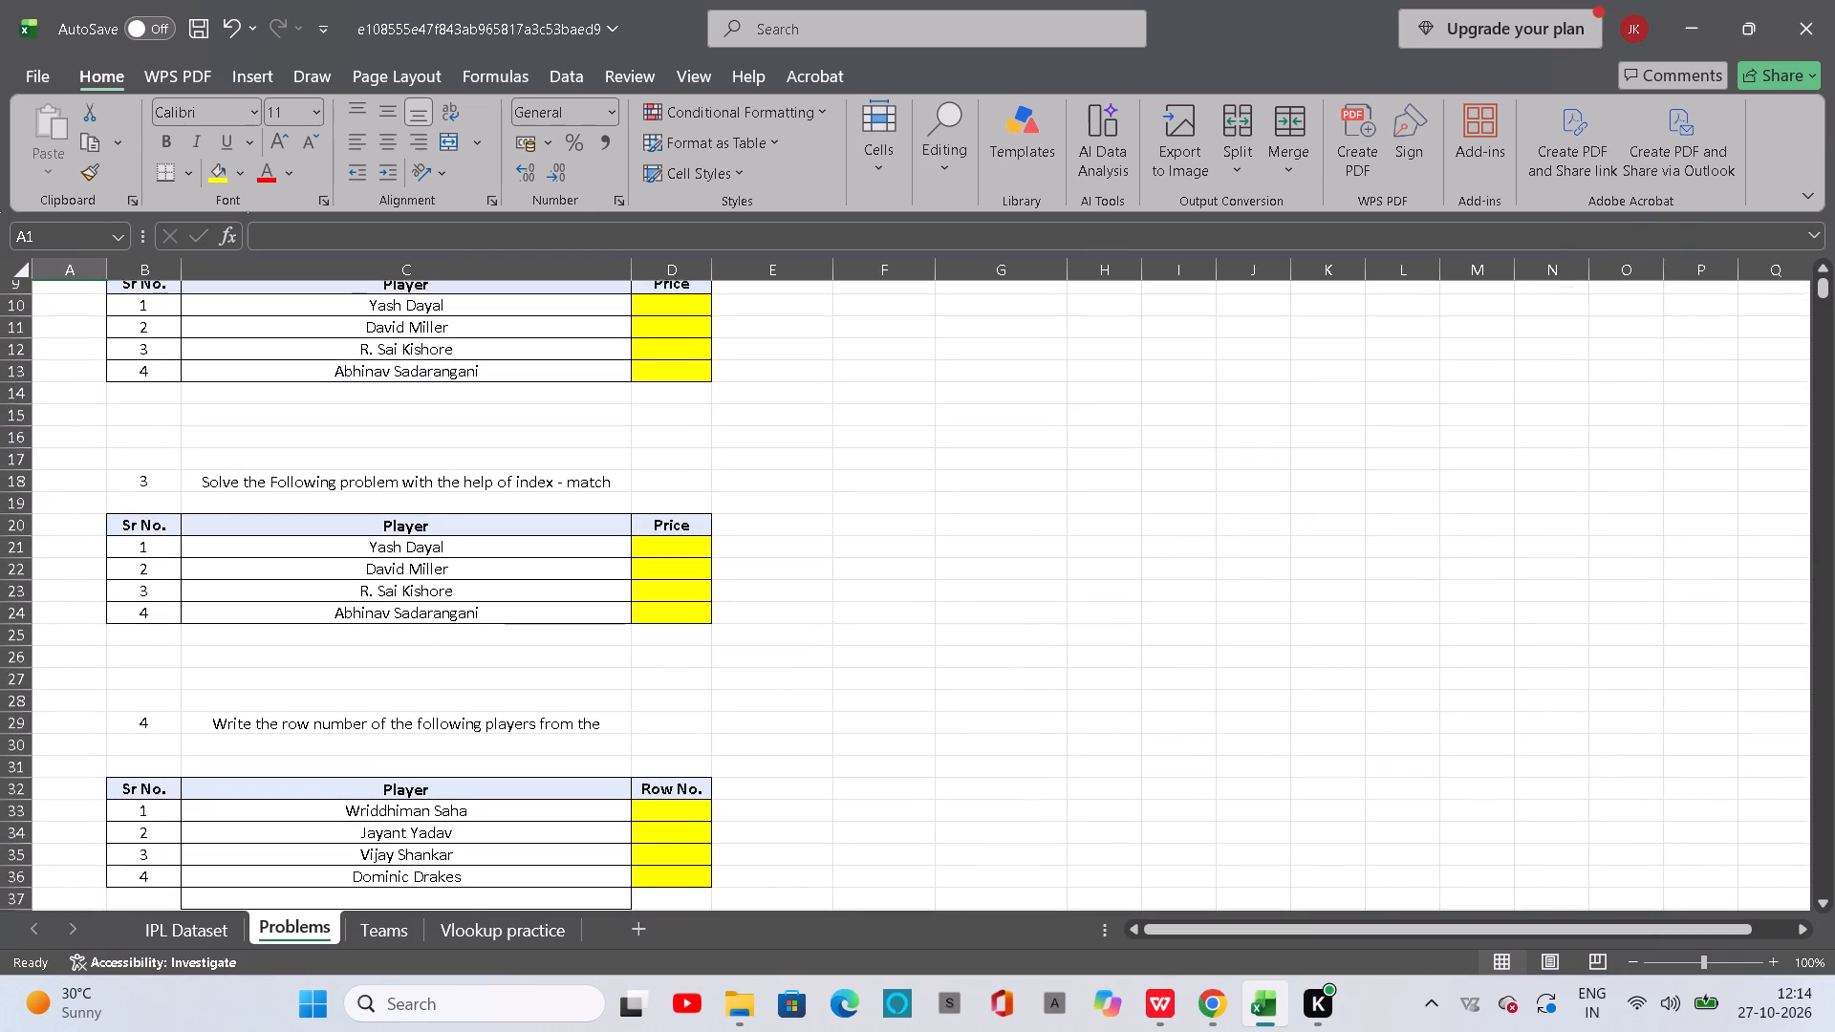
scroll(344, 463, "down", 1)
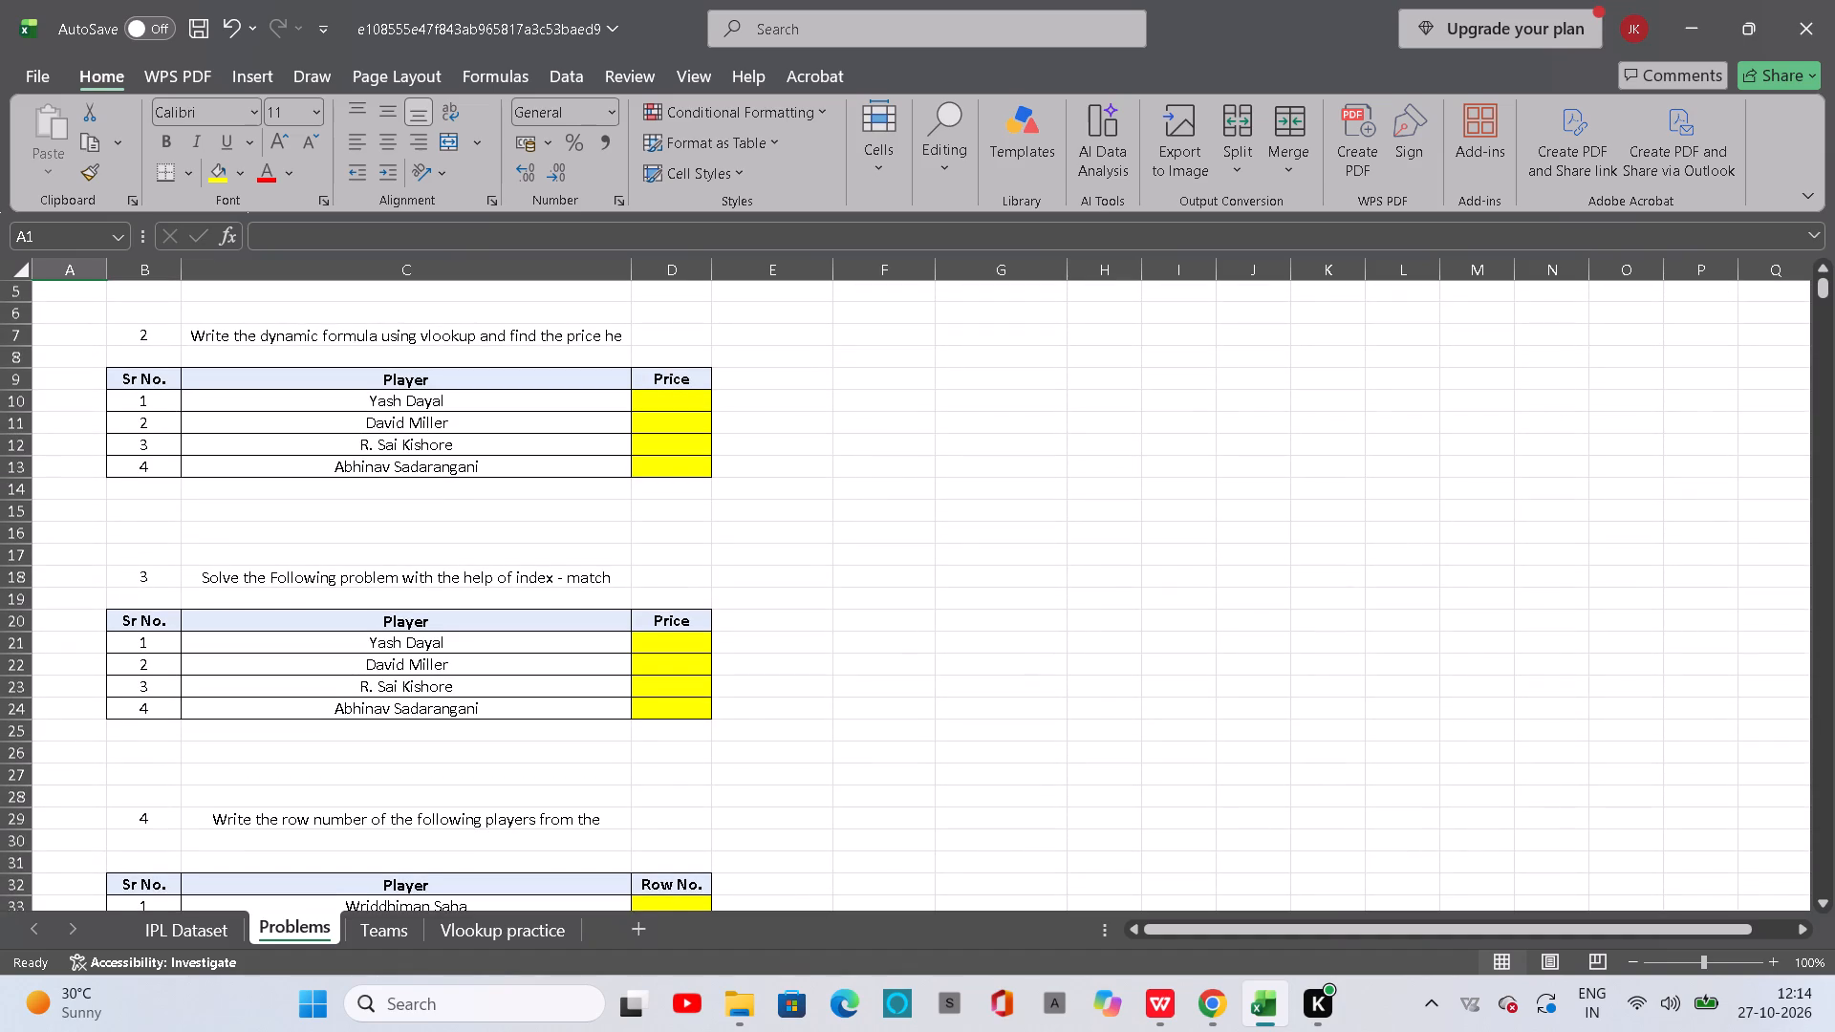
scroll(344, 463, "down", 2)
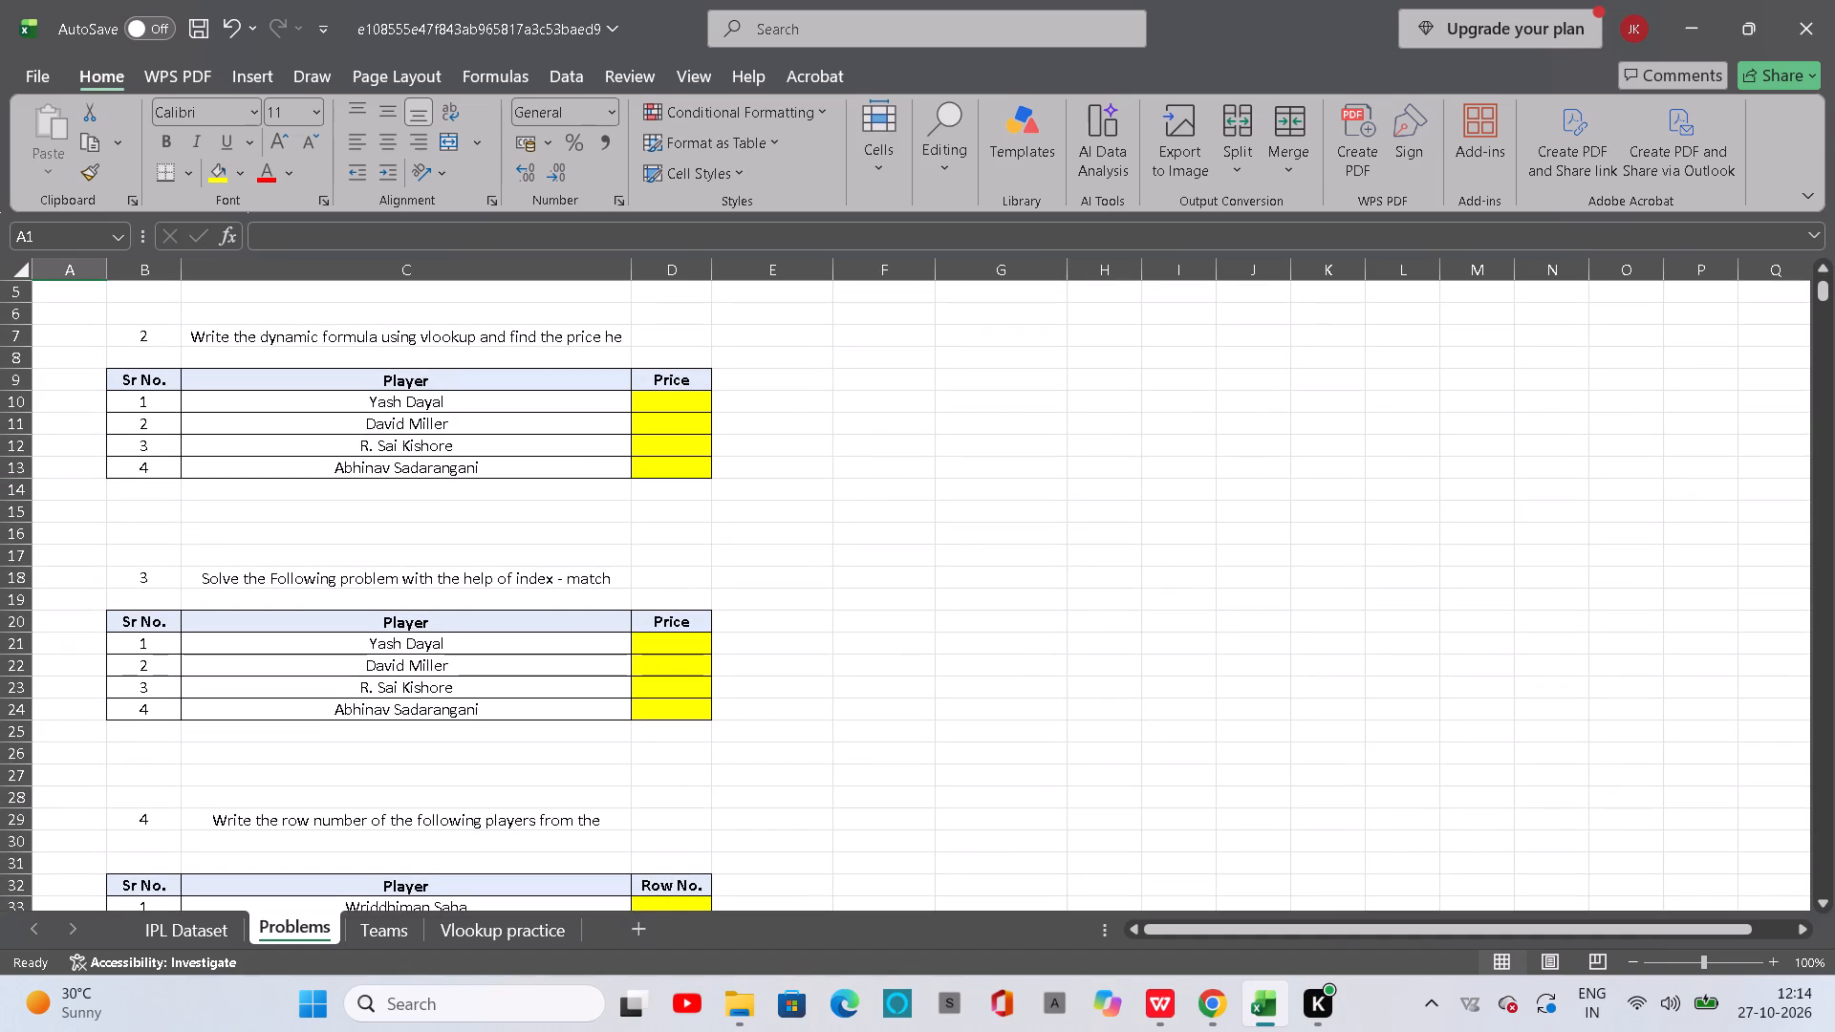
On the IPL Dataset sheet, start a VLOOKUP formula in cell I2 with the team in H2 as lookup value.
left_click(203, 936)
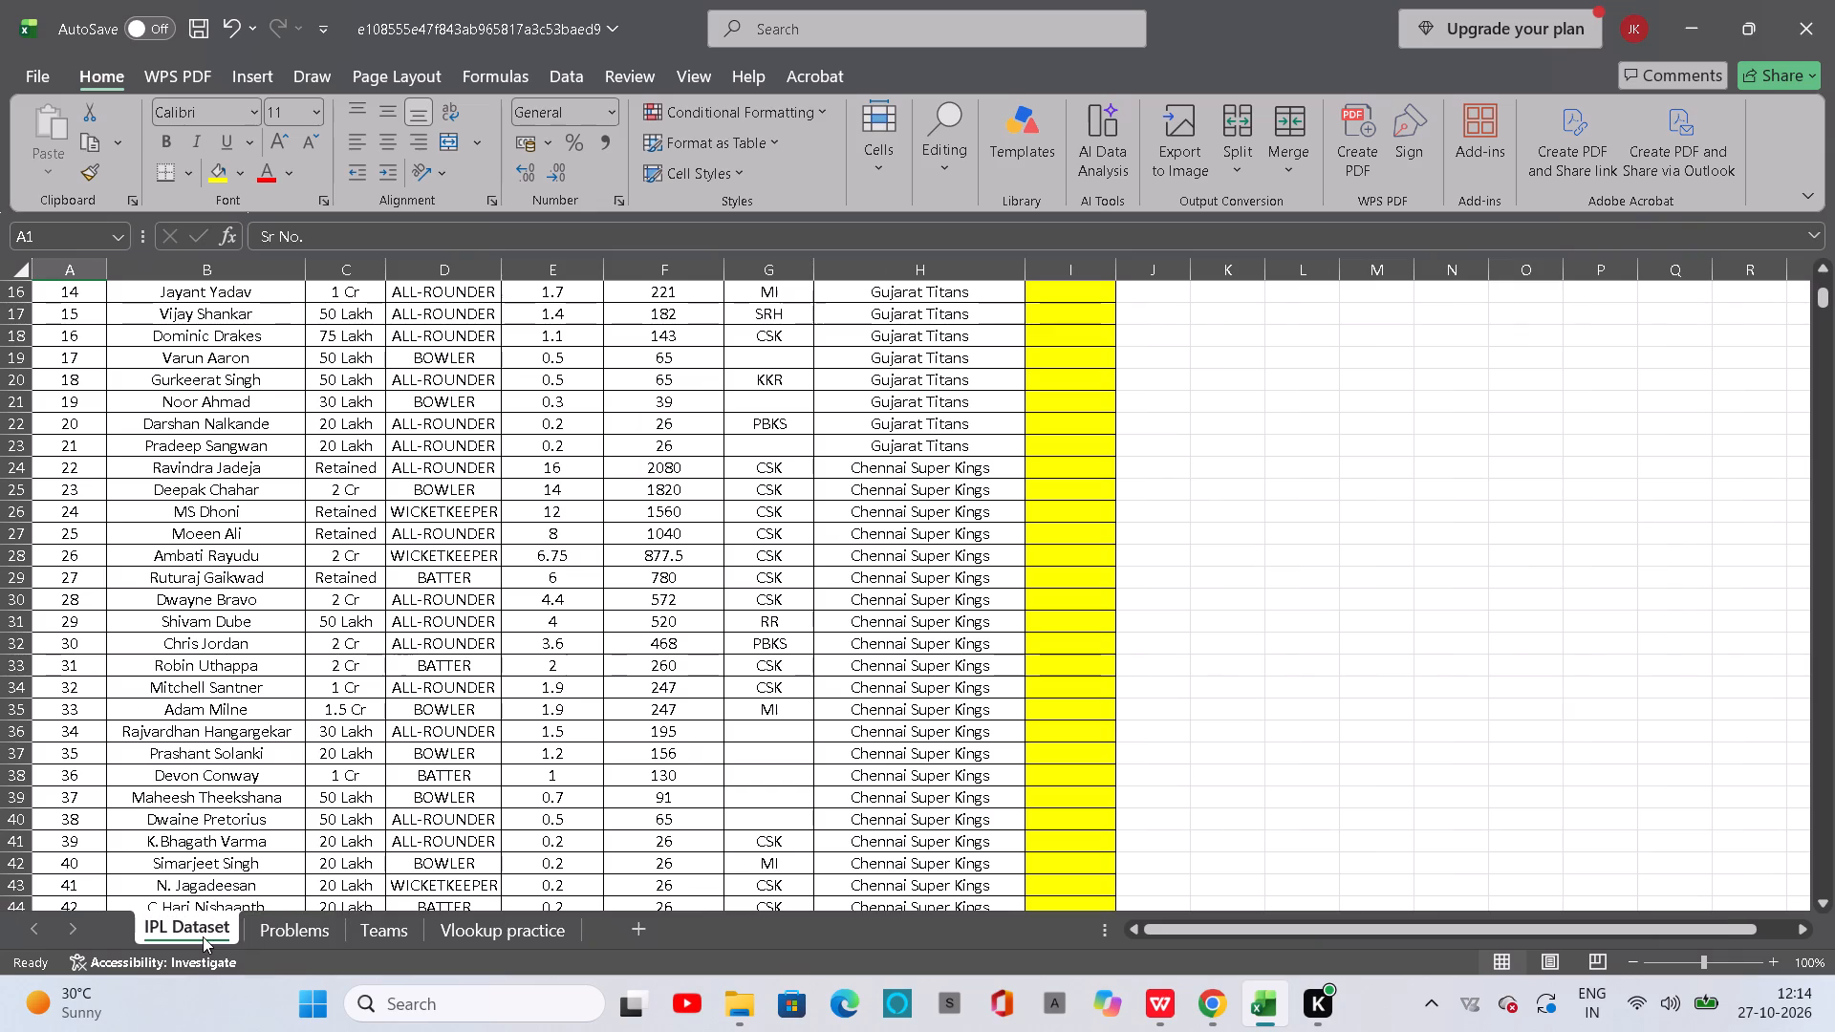
left_click(1050, 297)
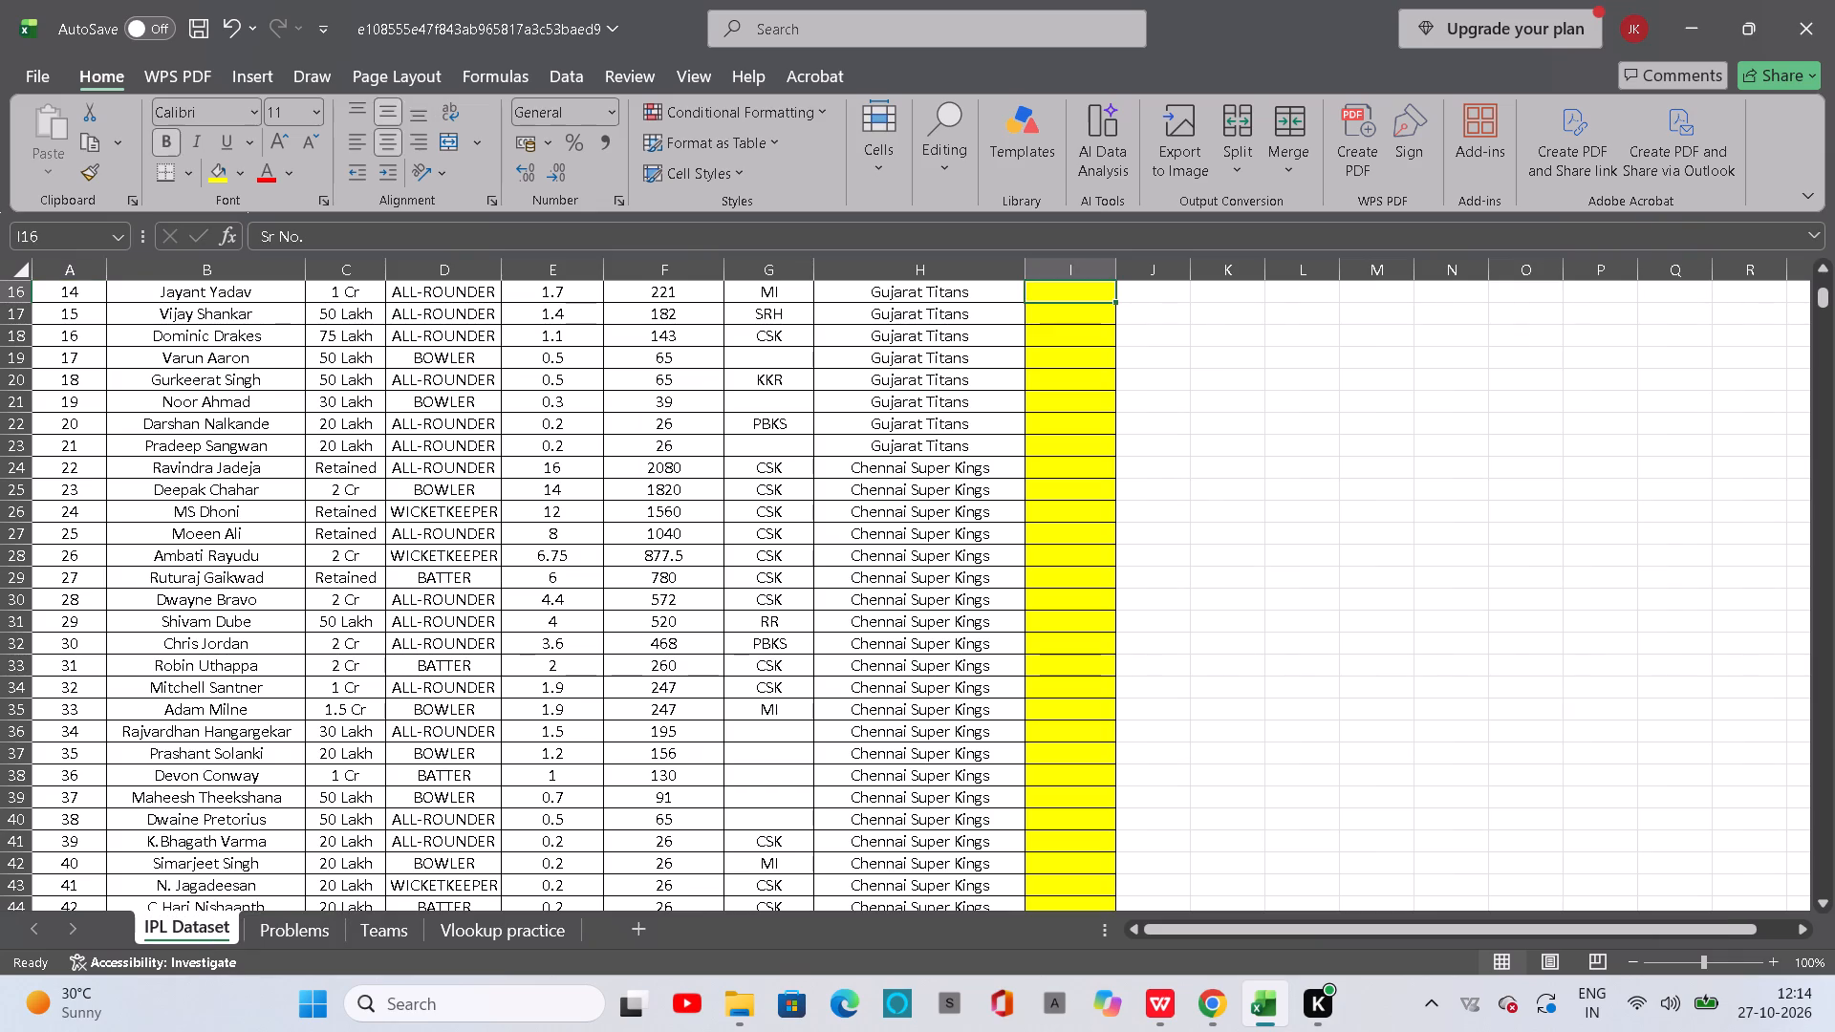
double_click(1050, 297)
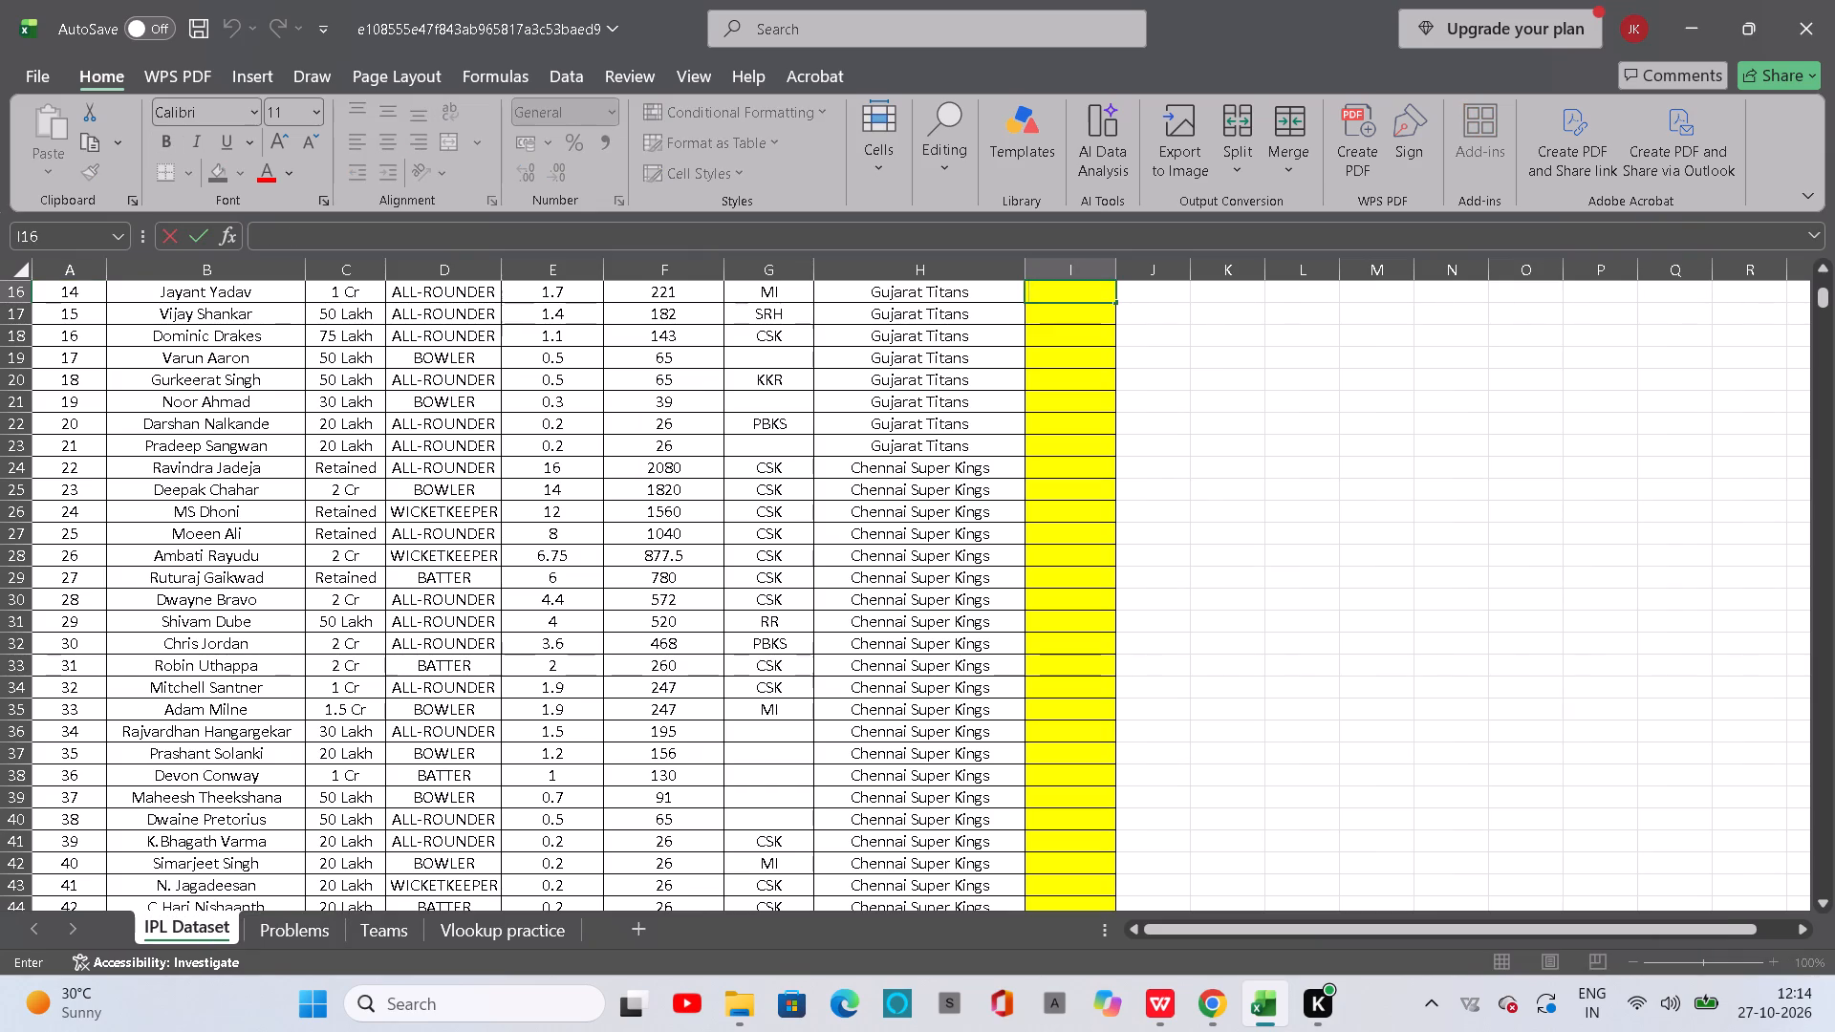
scroll(1043, 362, "up", 5)
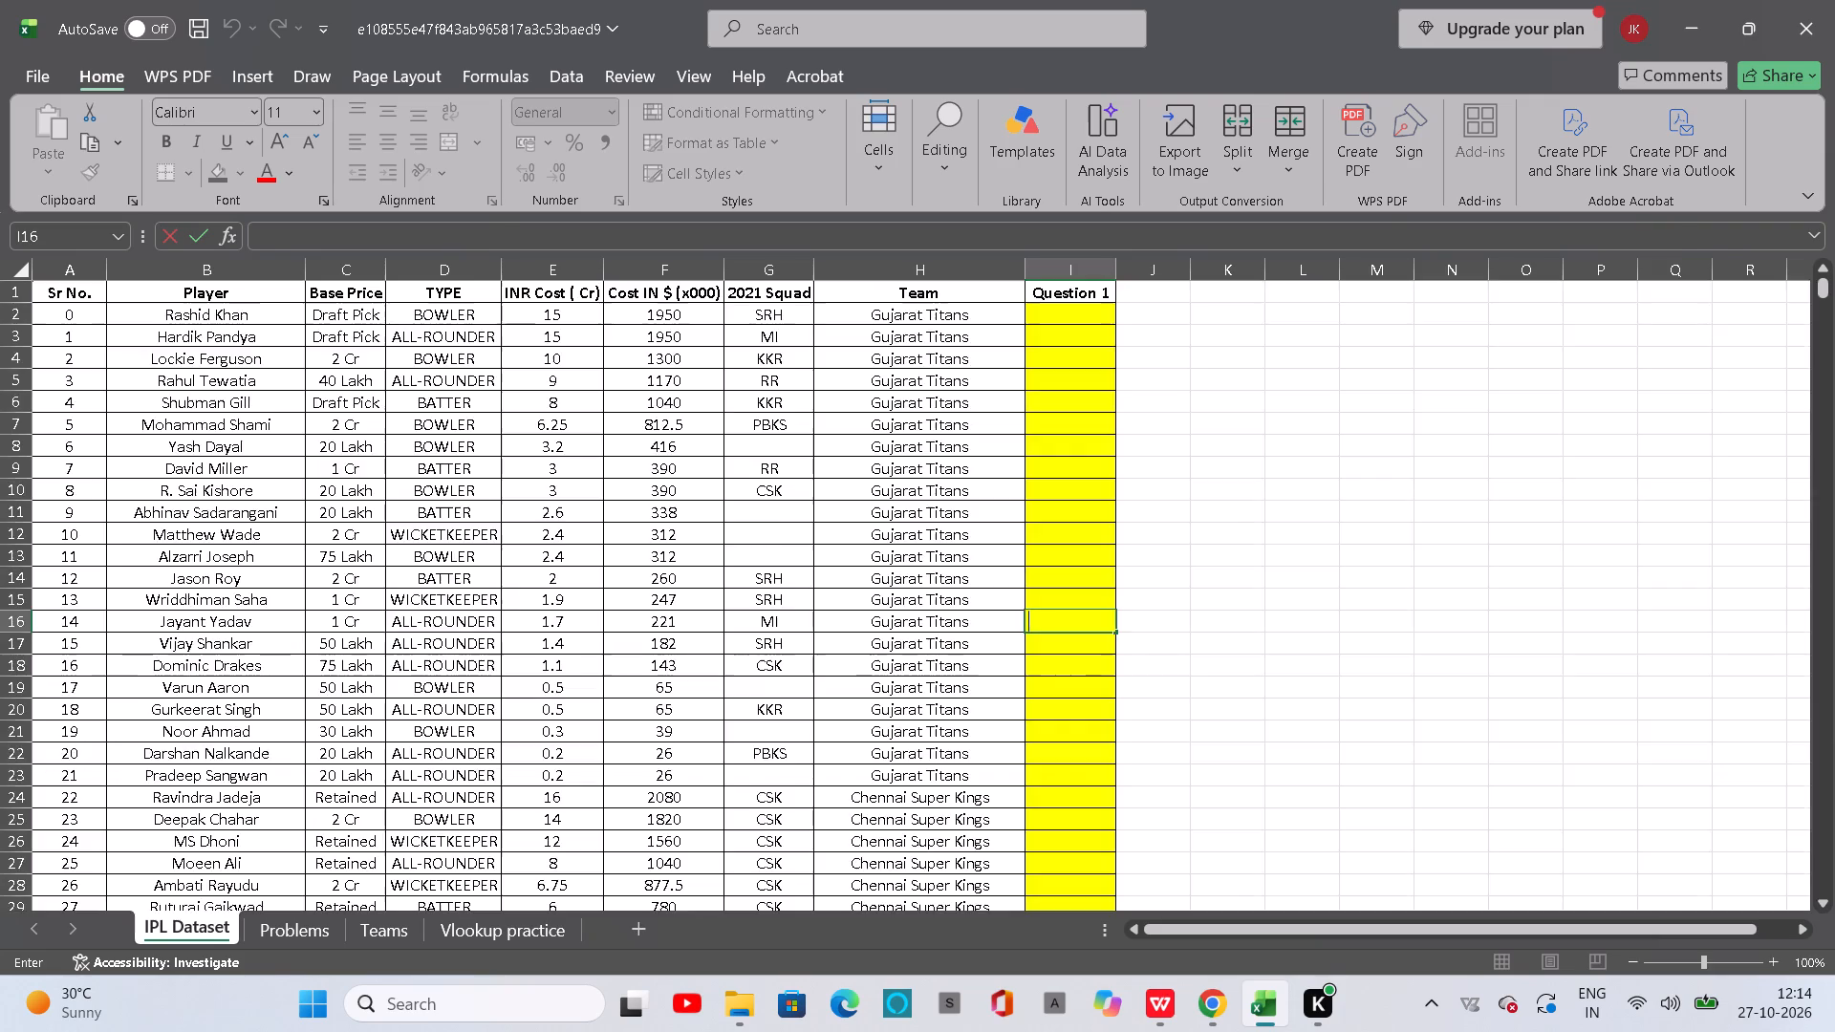
scroll(1043, 362, "up", 13)
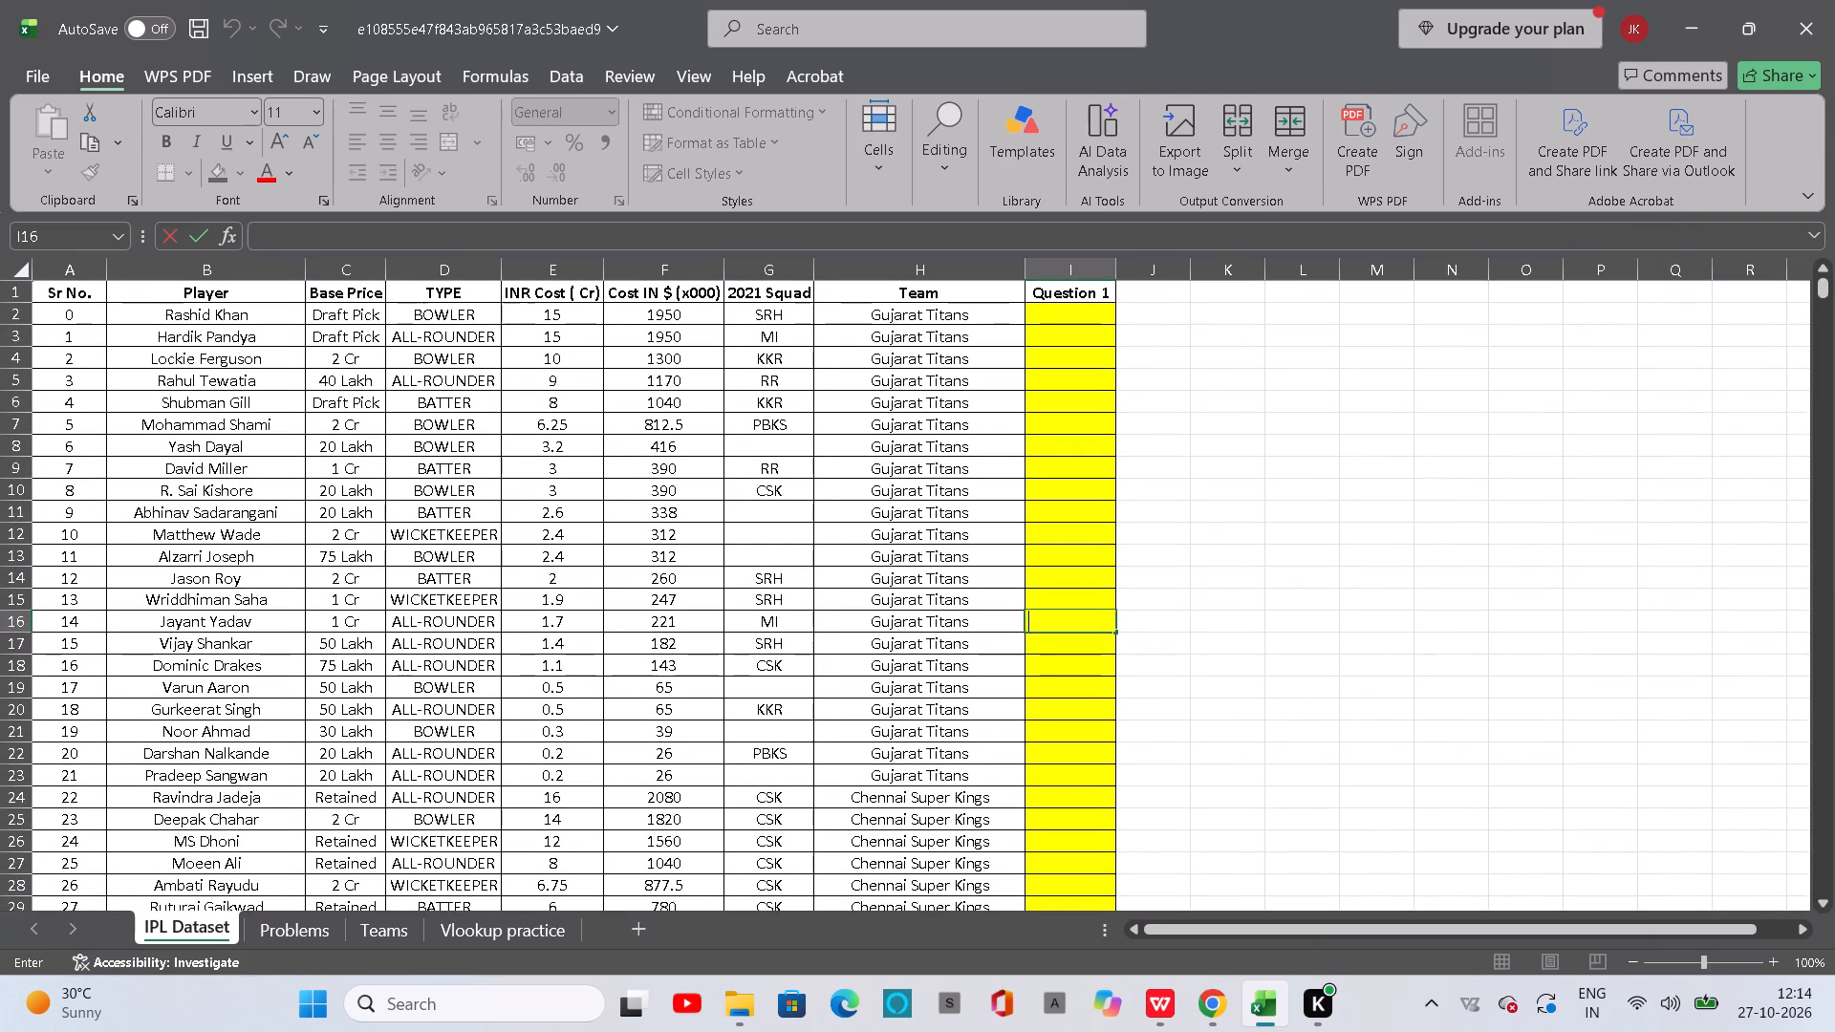
left_click(1067, 313)
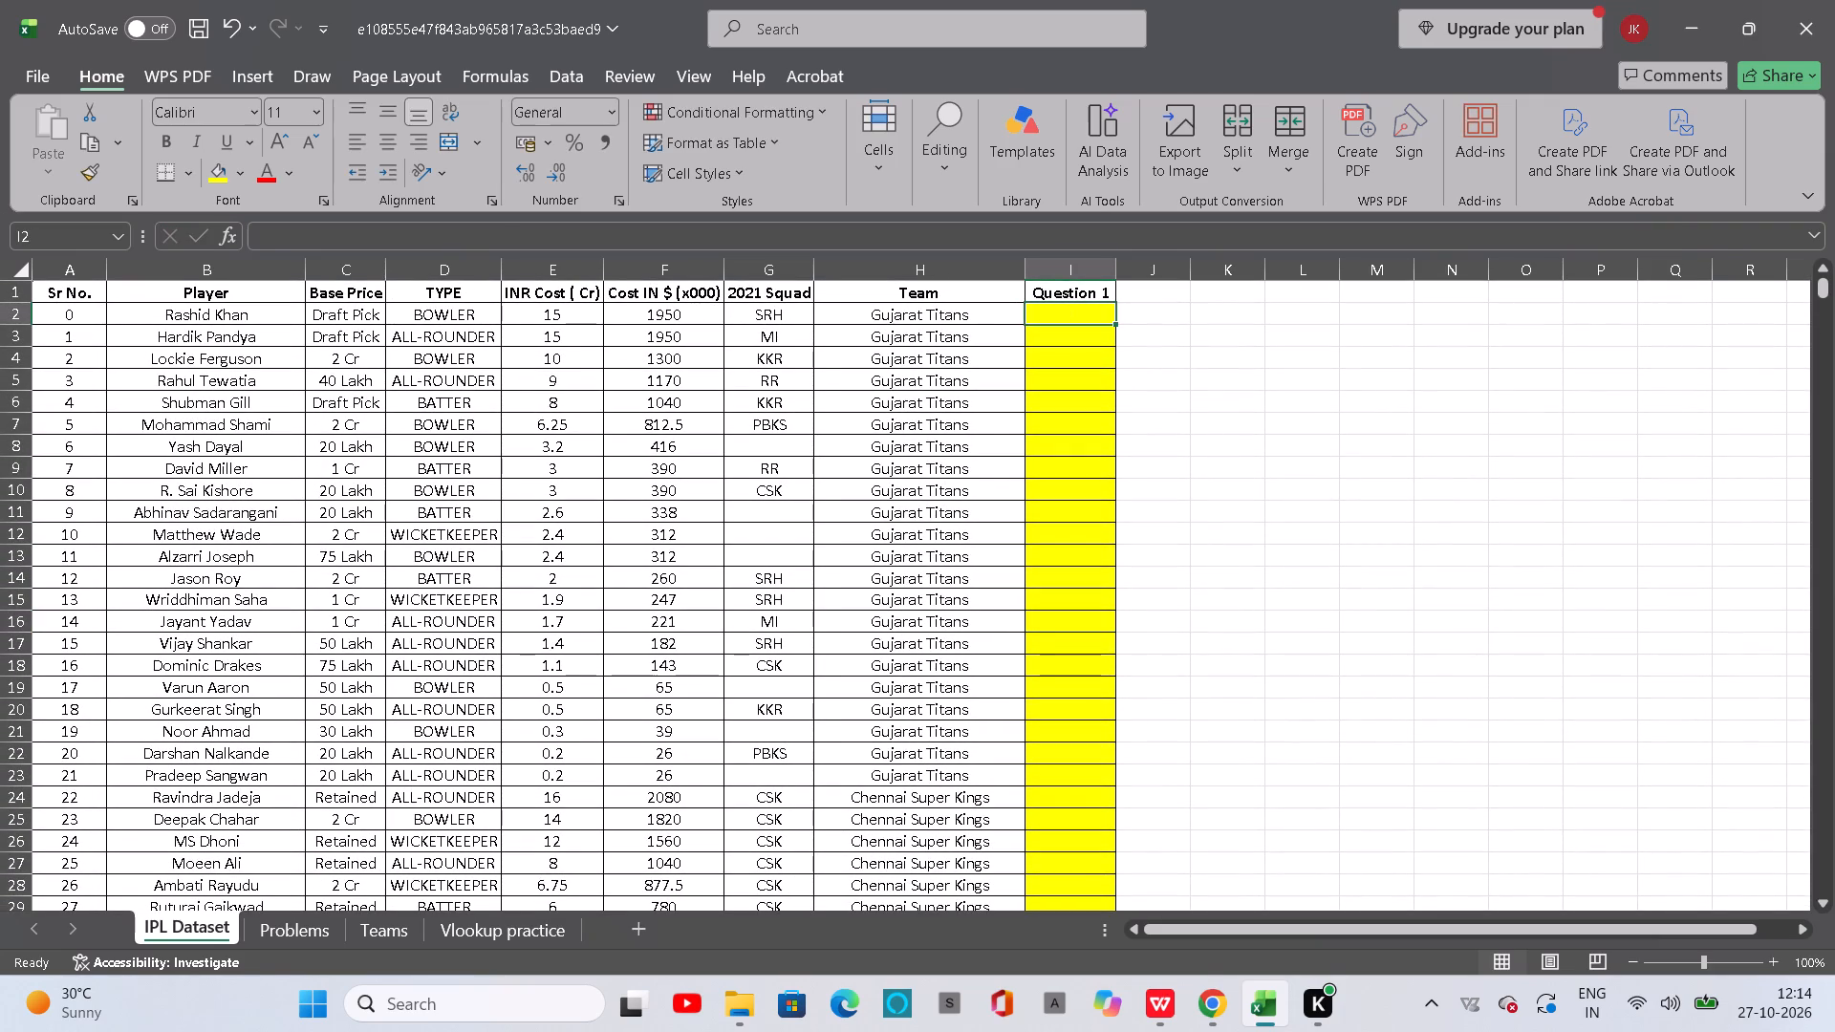
key("equal")
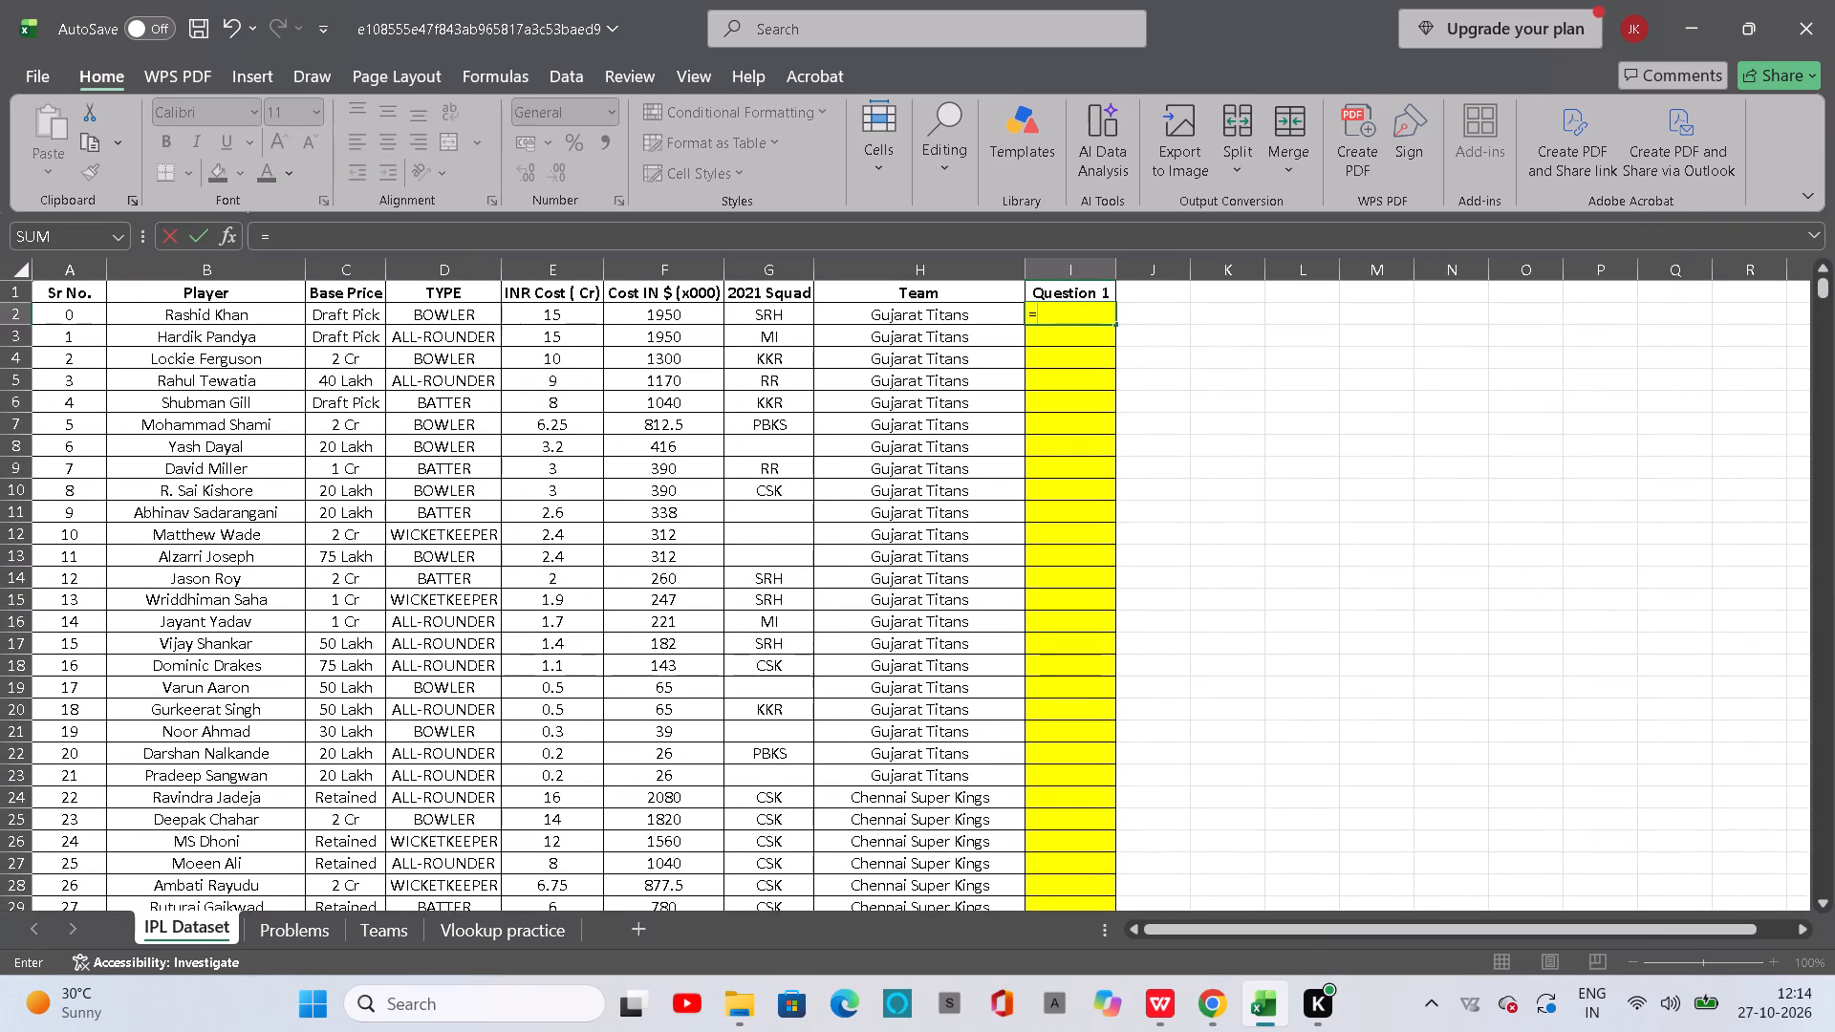
type("vlo")
key("Tab")
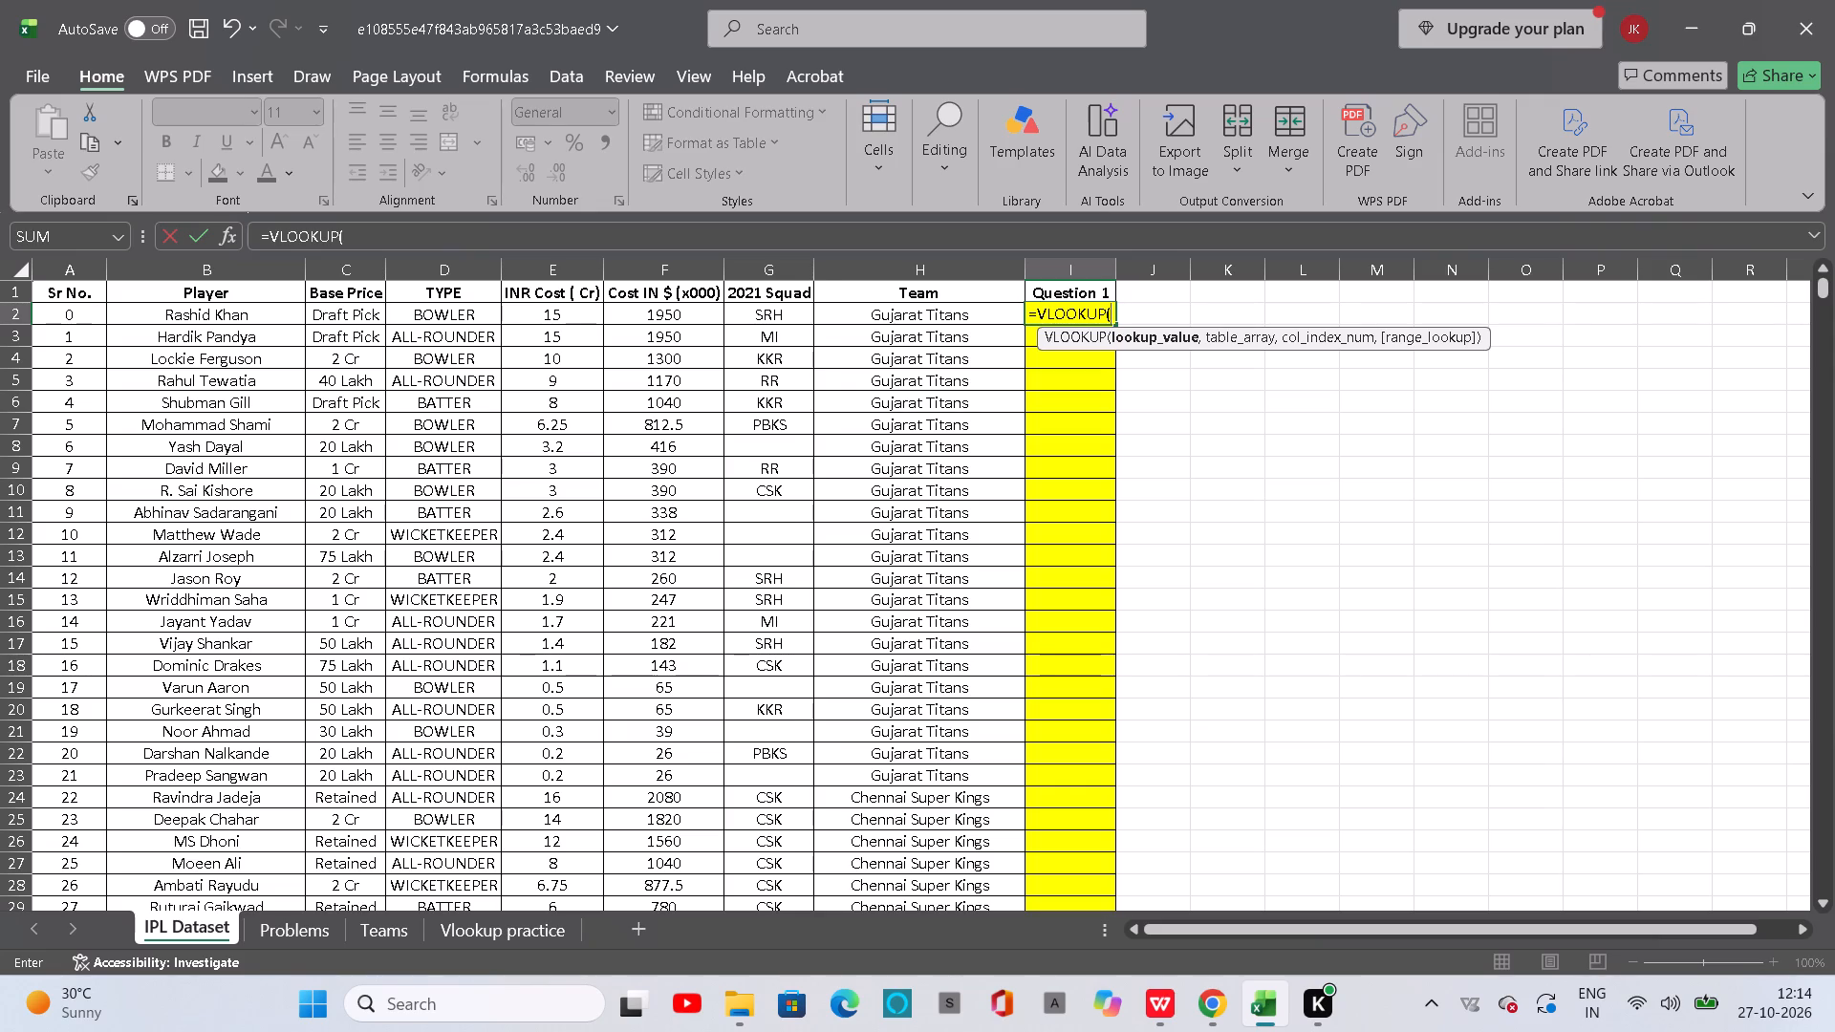
left_click(905, 322)
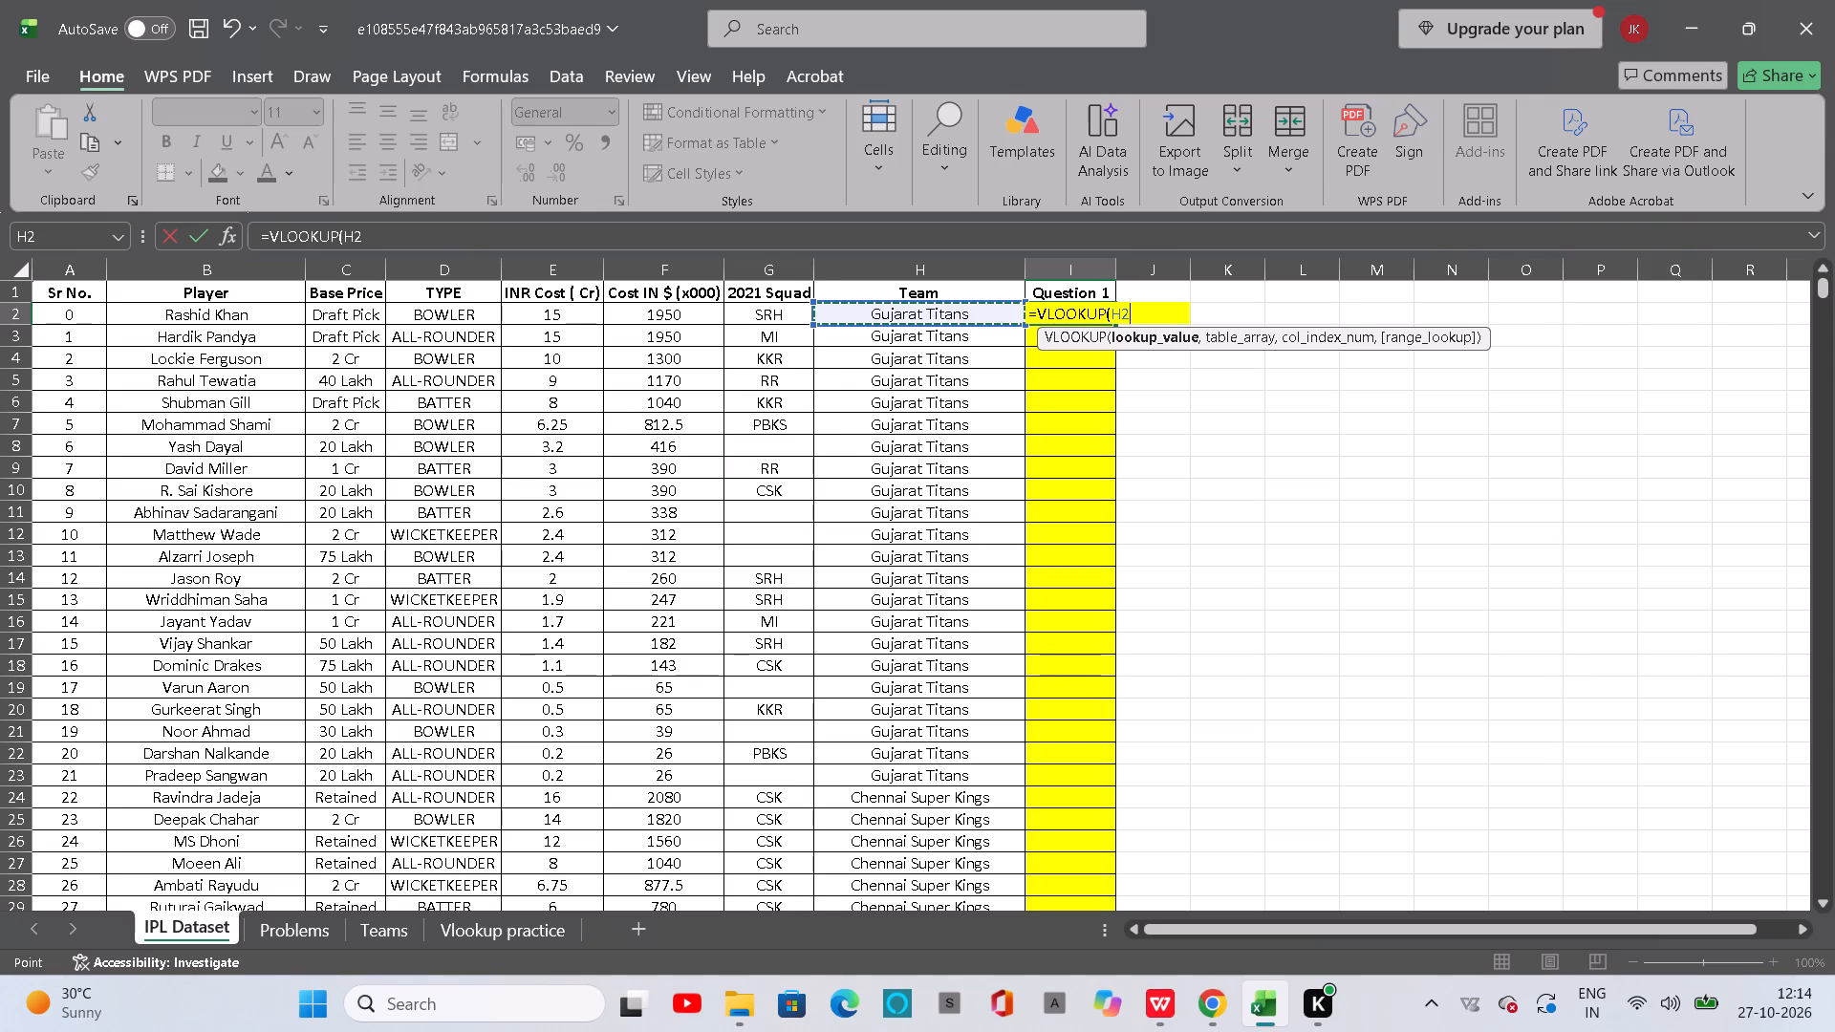
key("comma")
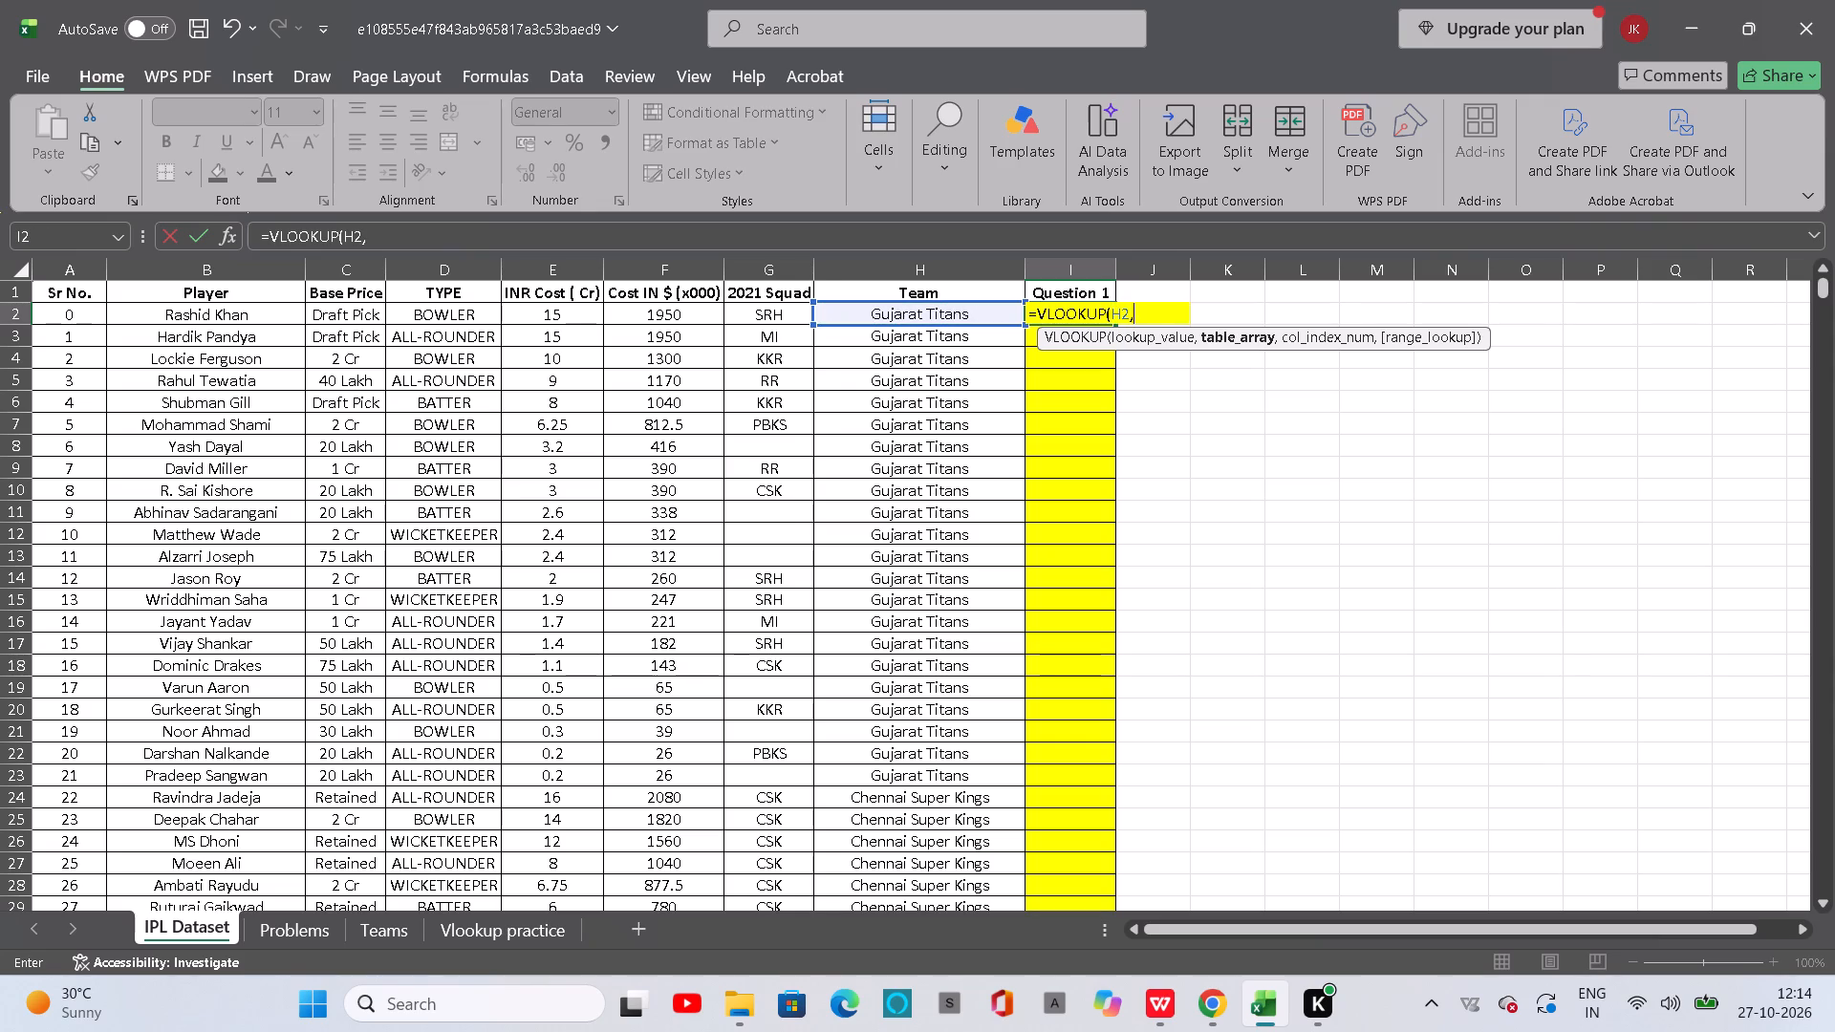
Complete the VLOOKUP arguments with the range C3:D12 on the Teams sheet, column index 2 and FALSE for exact match.
left_click(379, 927)
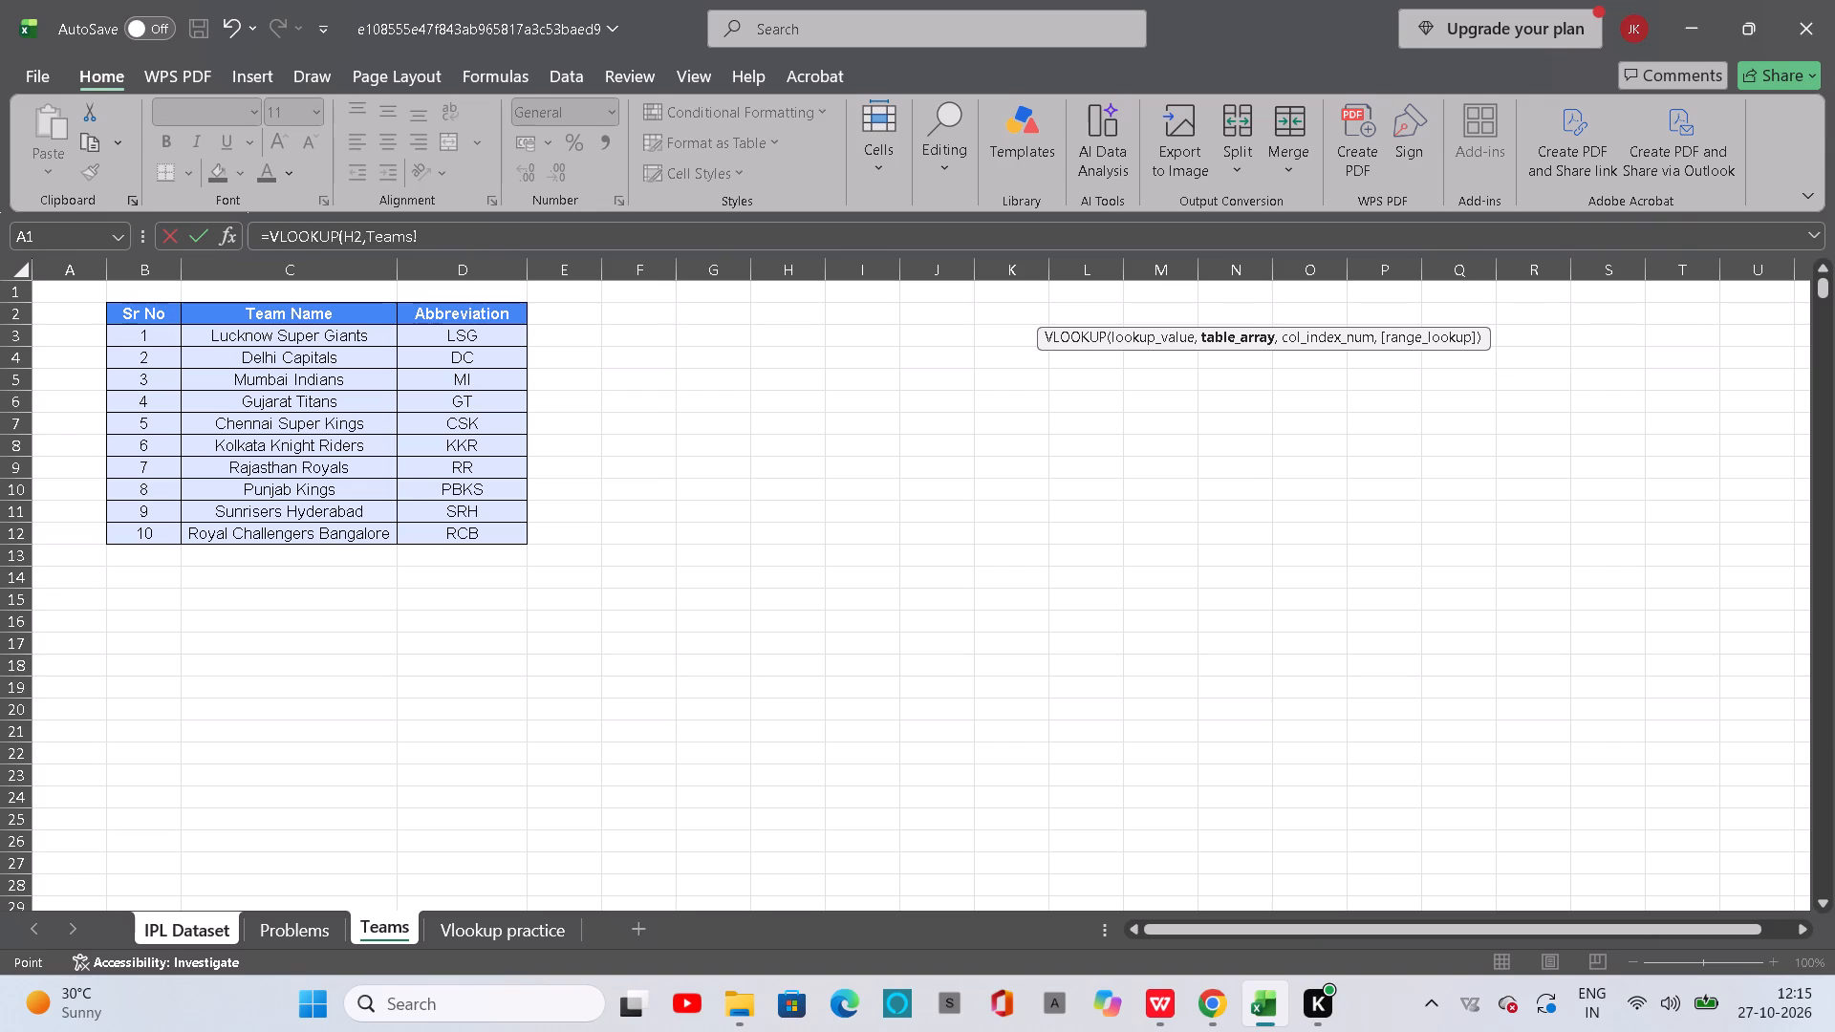
left_click_drag(218, 333, 367, 545)
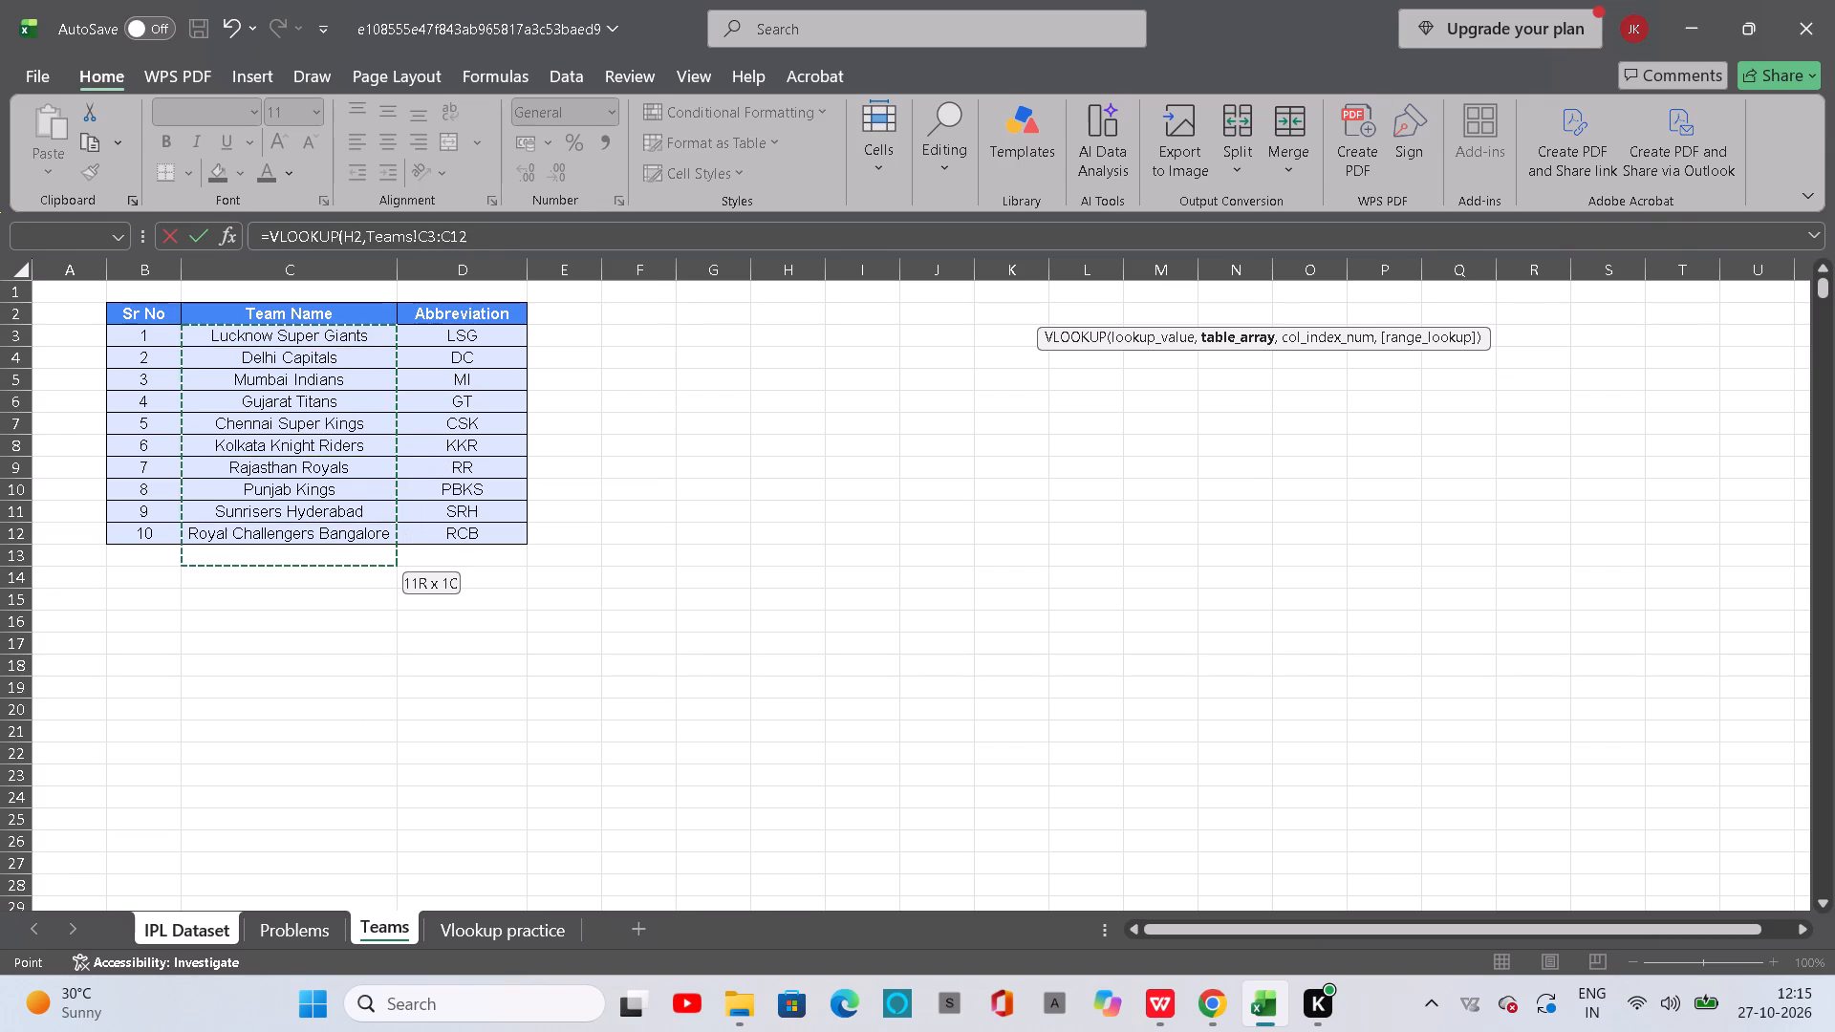
left_click_drag(367, 545, 513, 539)
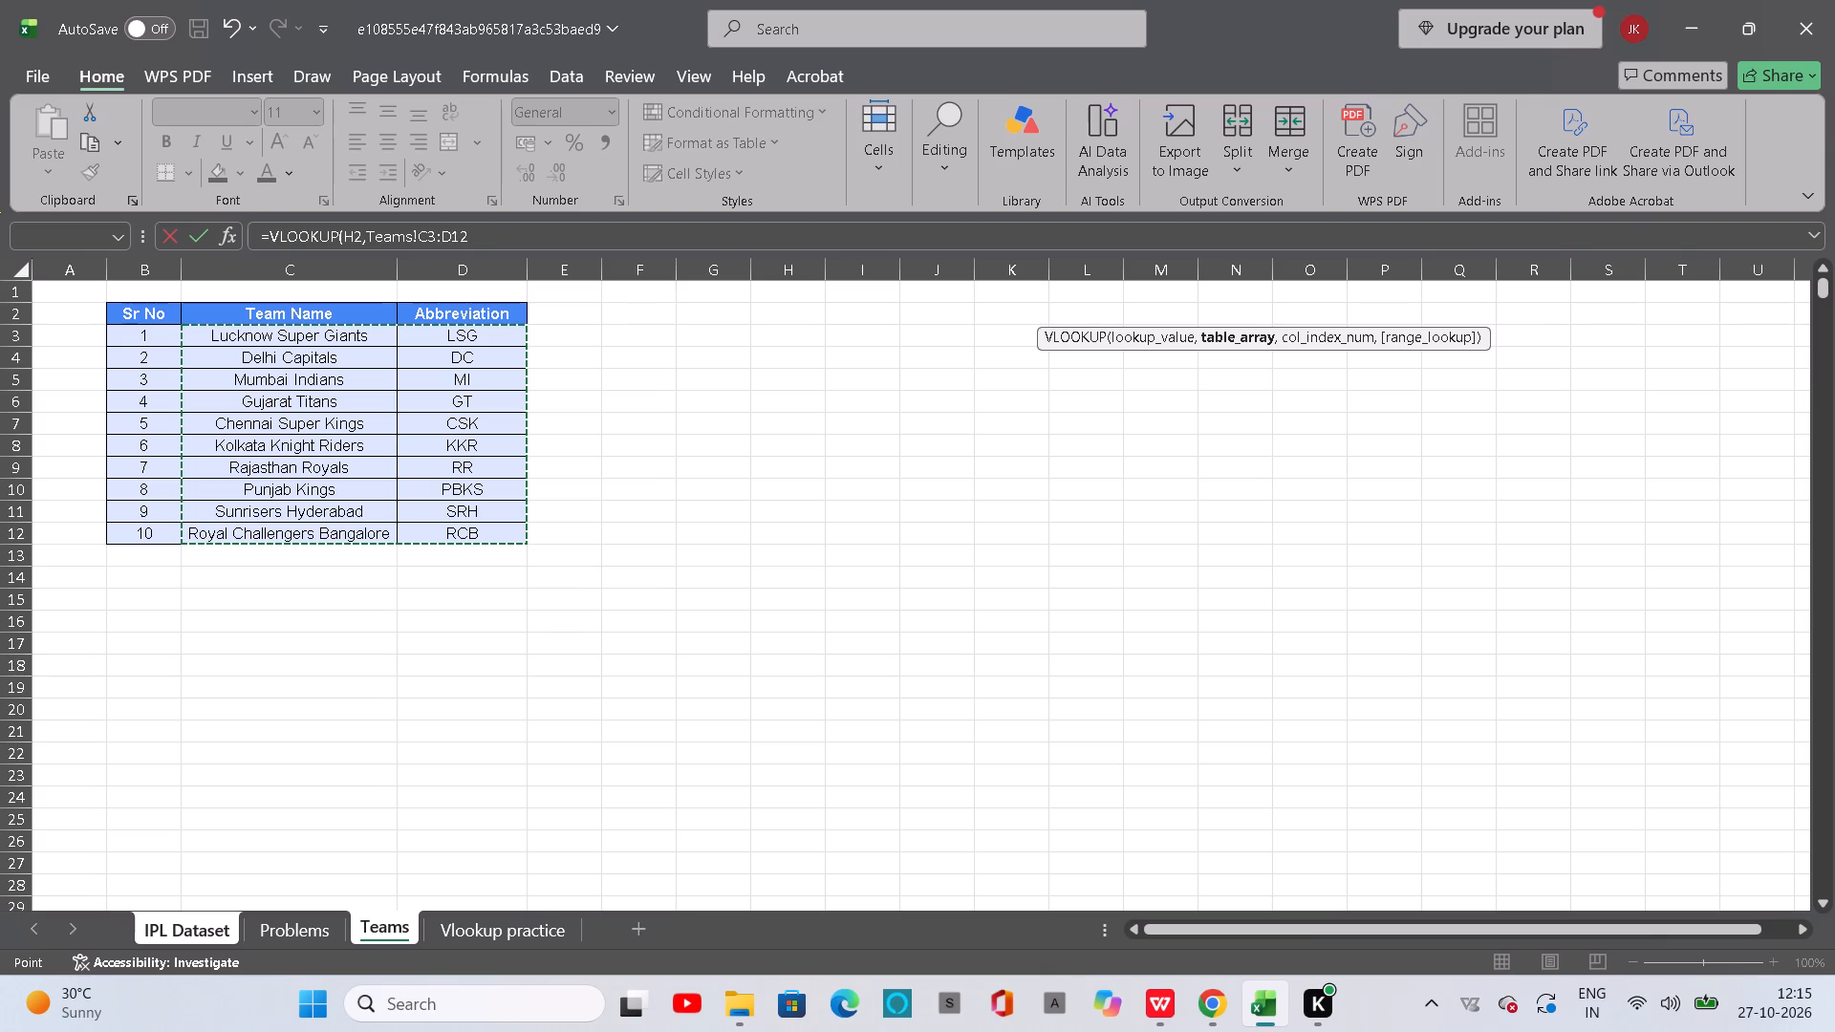
key("comma")
key("2")
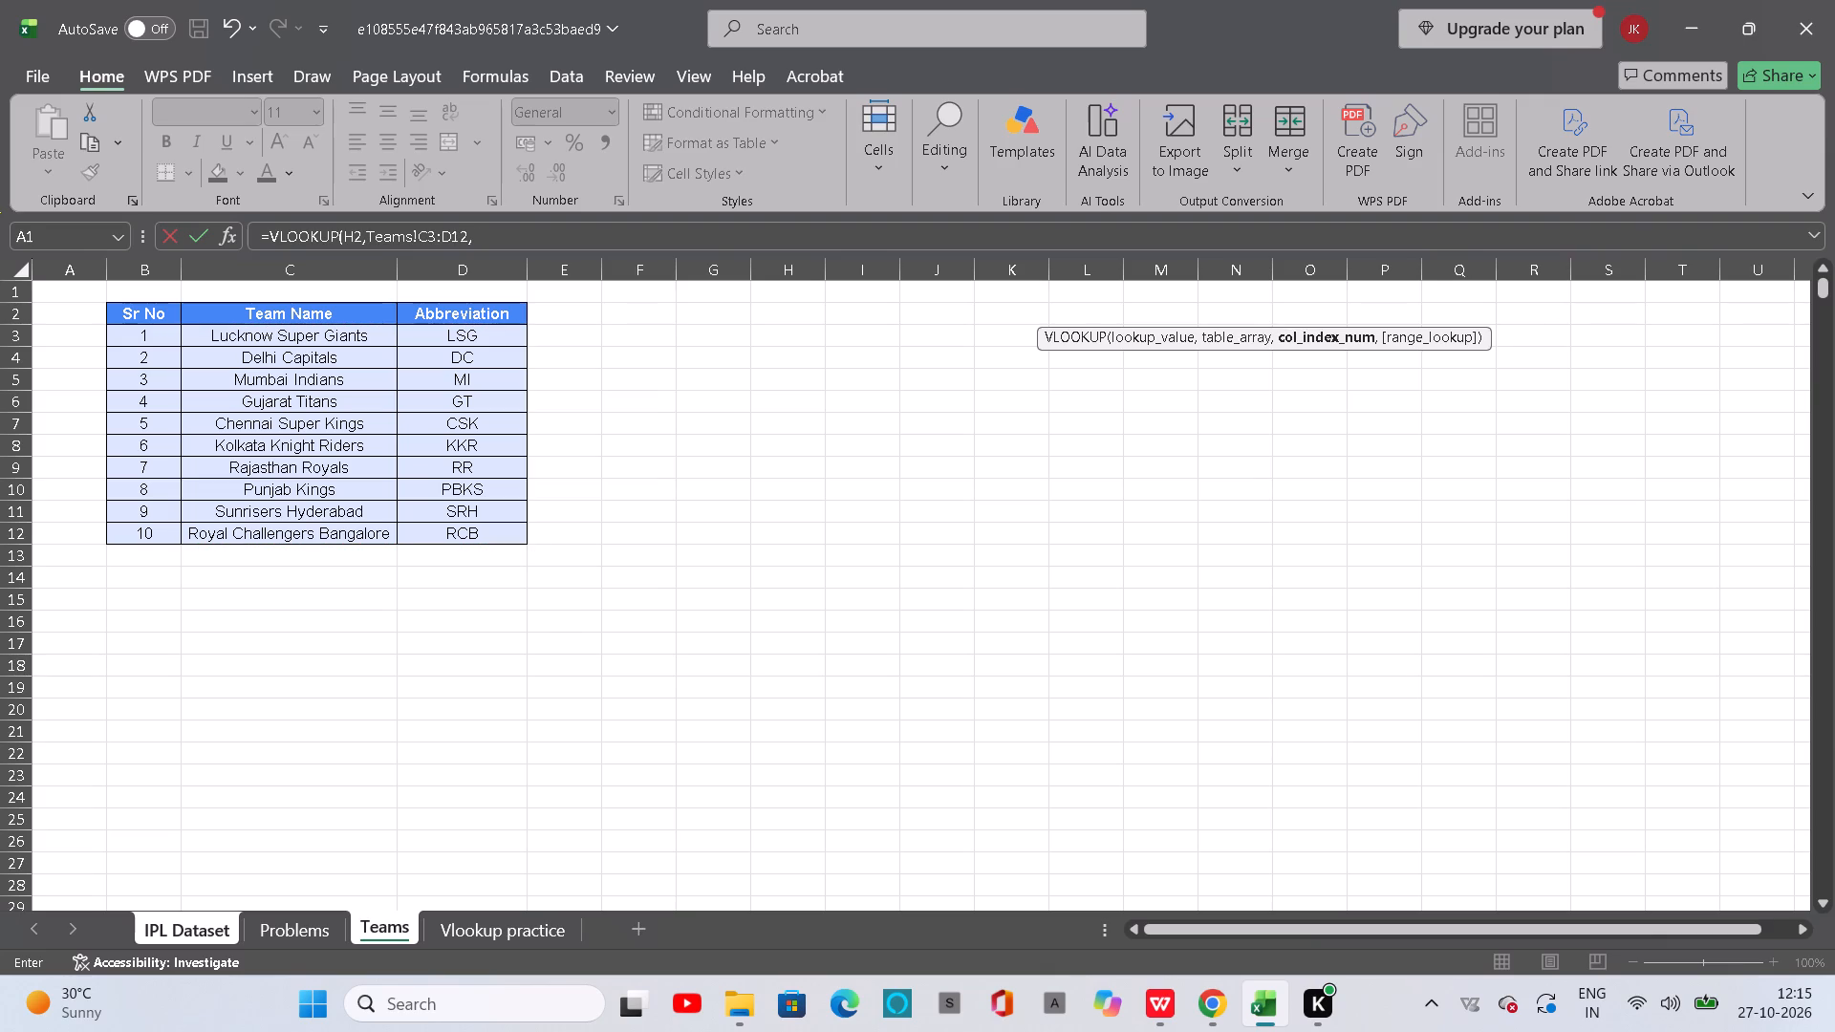
key("comma")
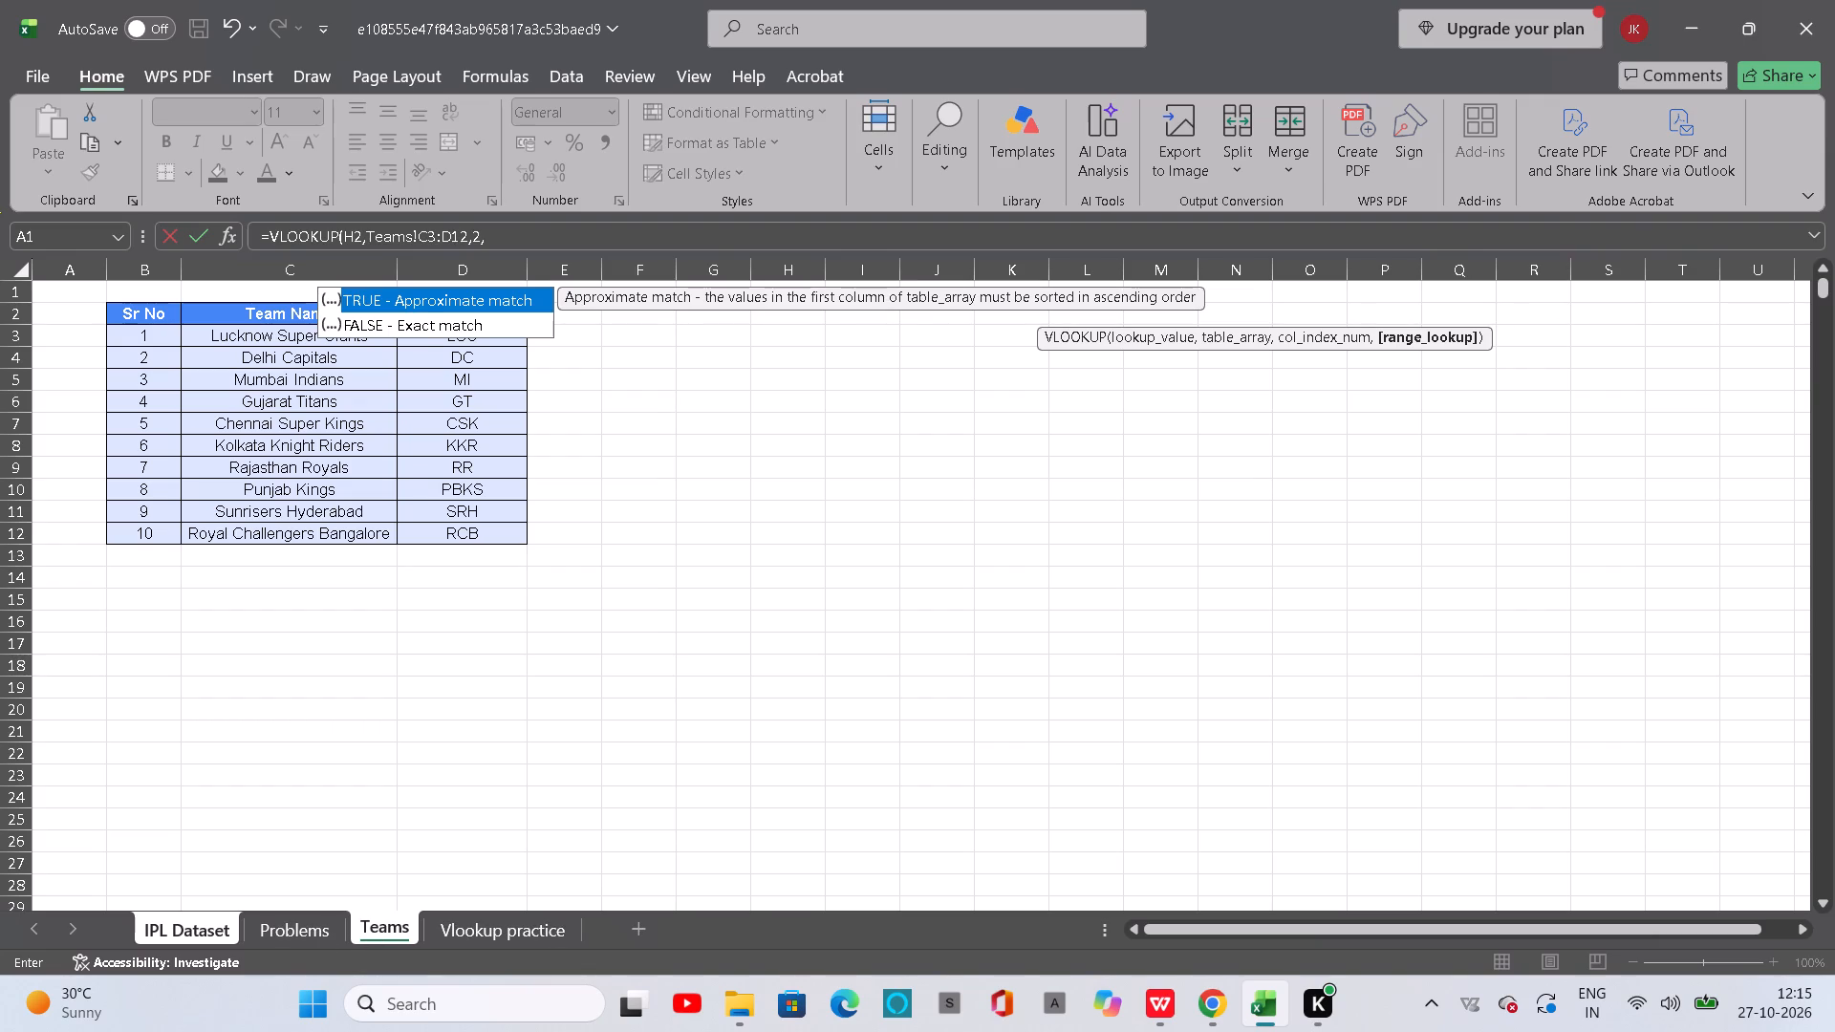
left_click(426, 316)
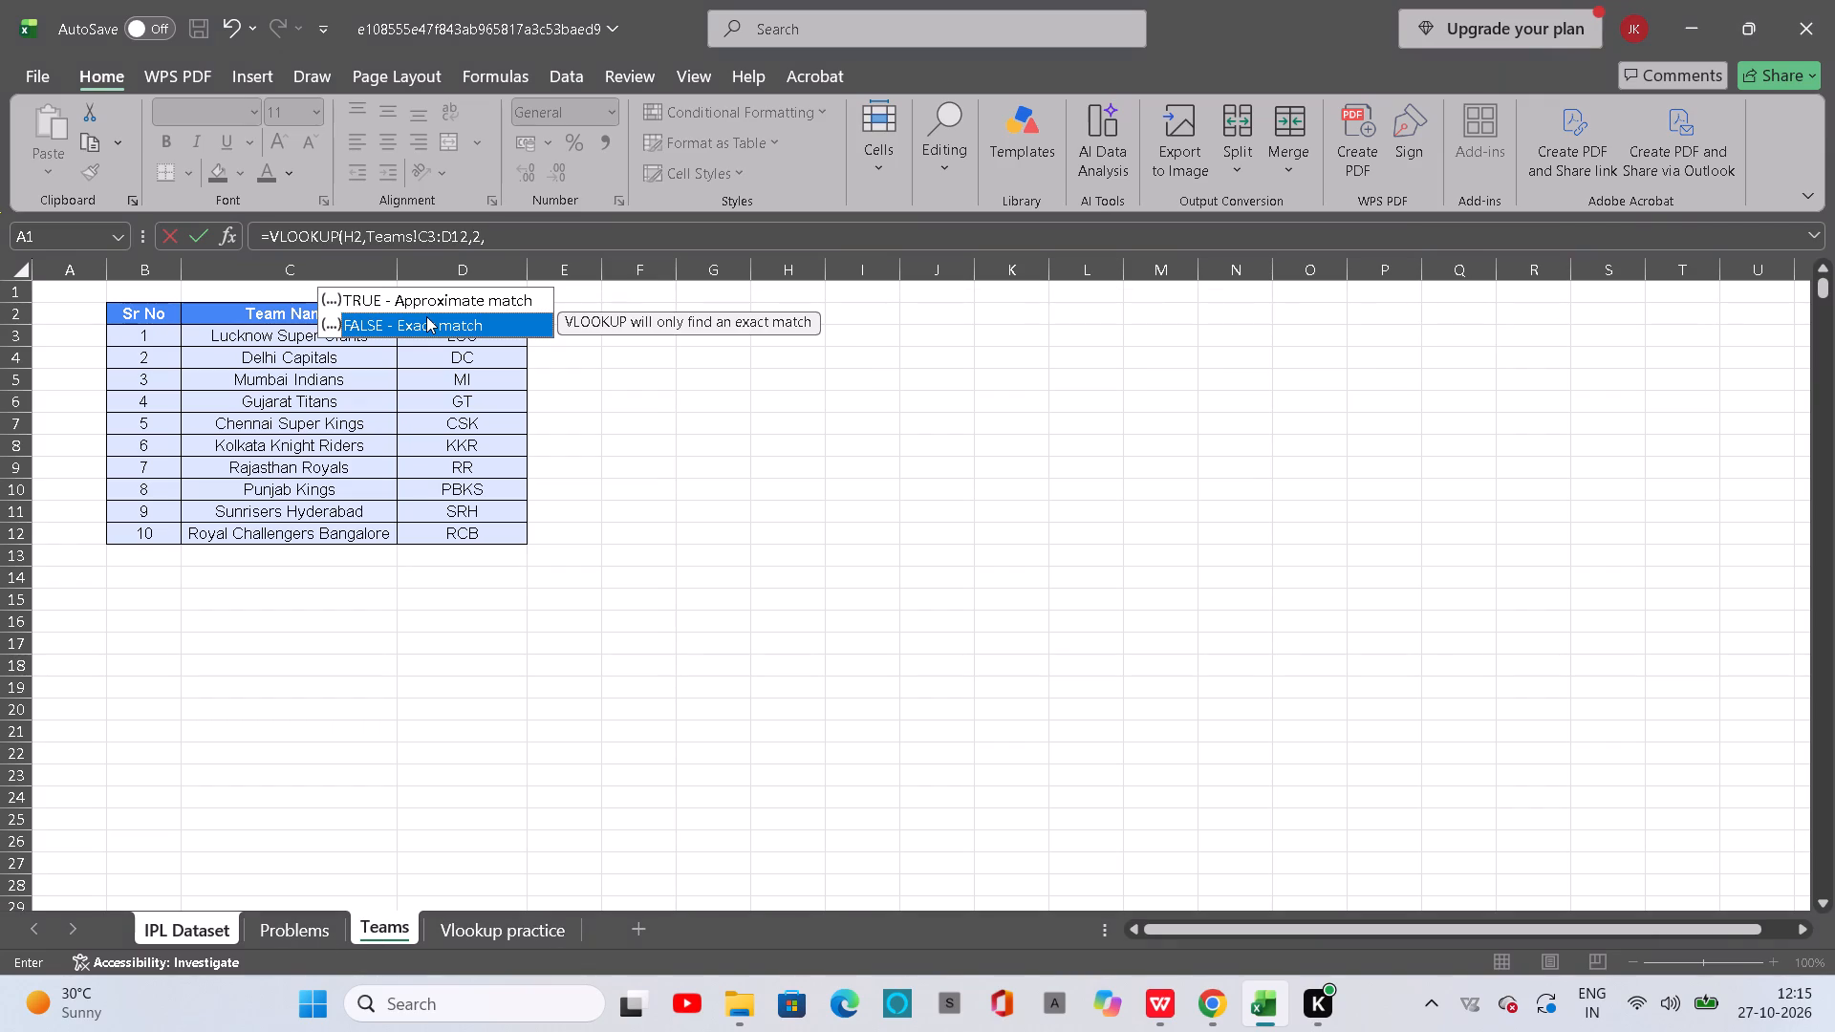
left_click(426, 316)
key("Tab")
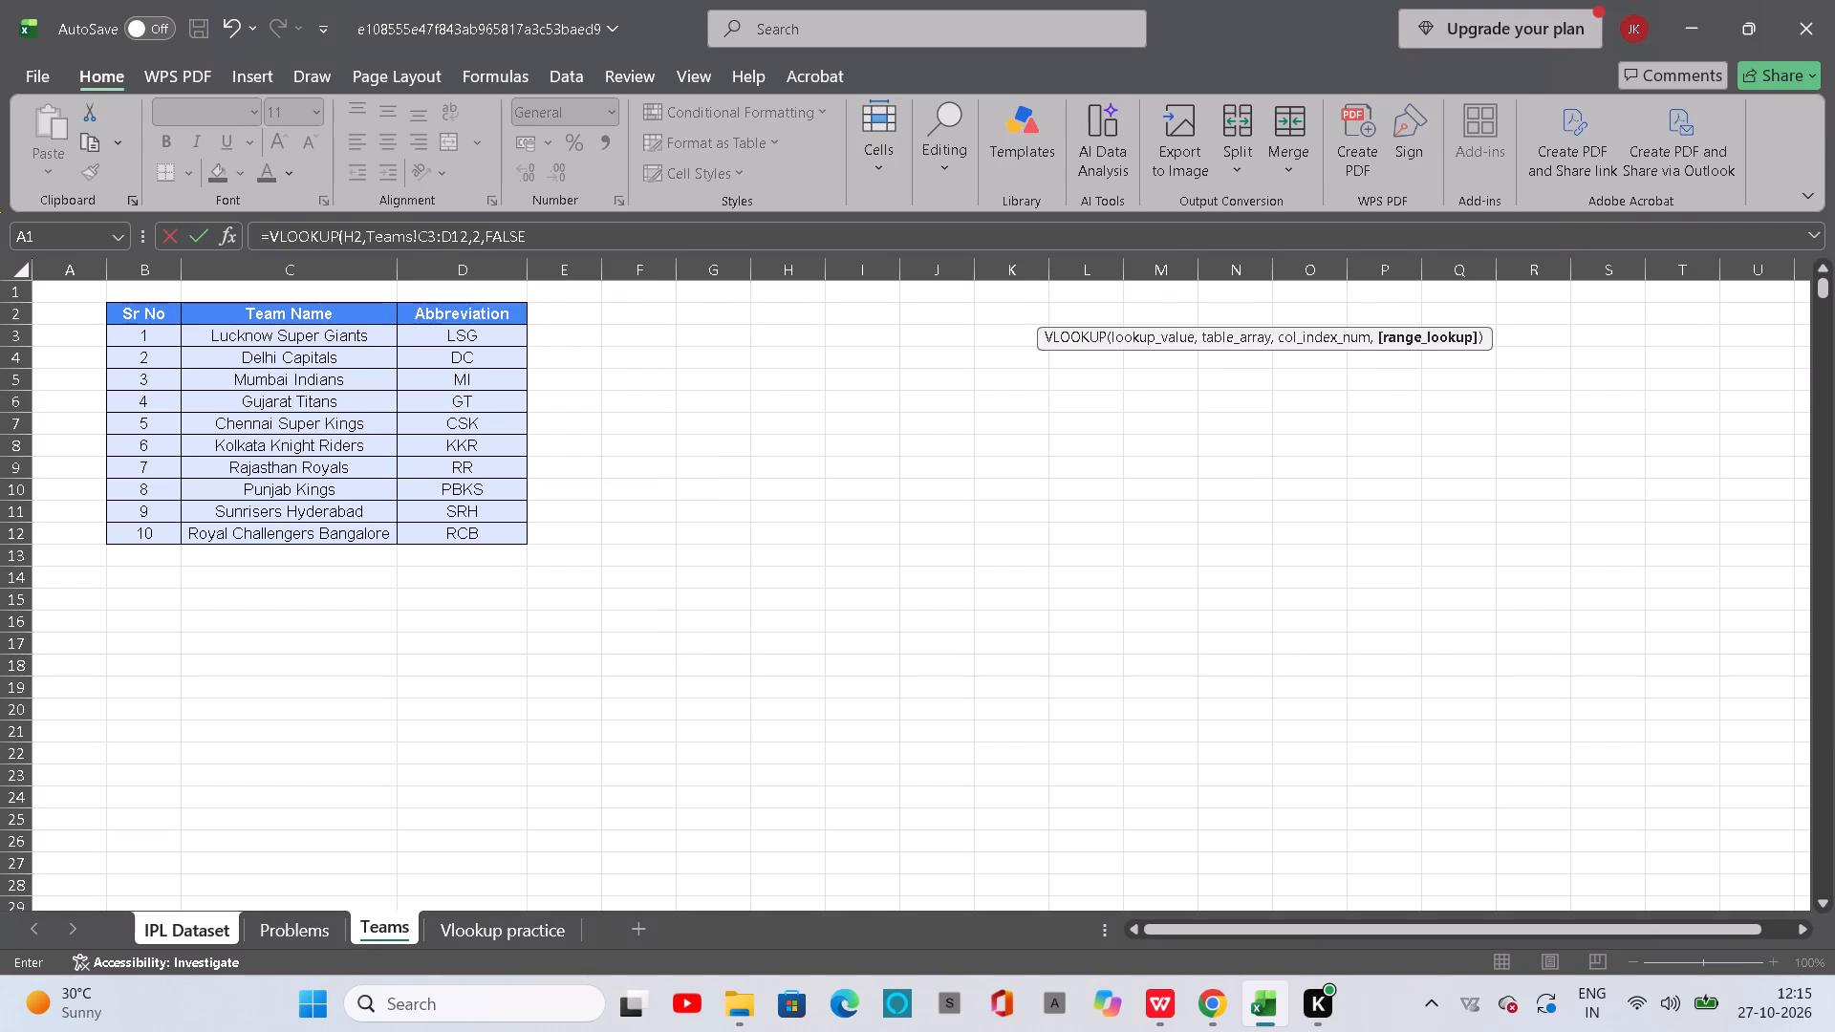
key("shift+parenright")
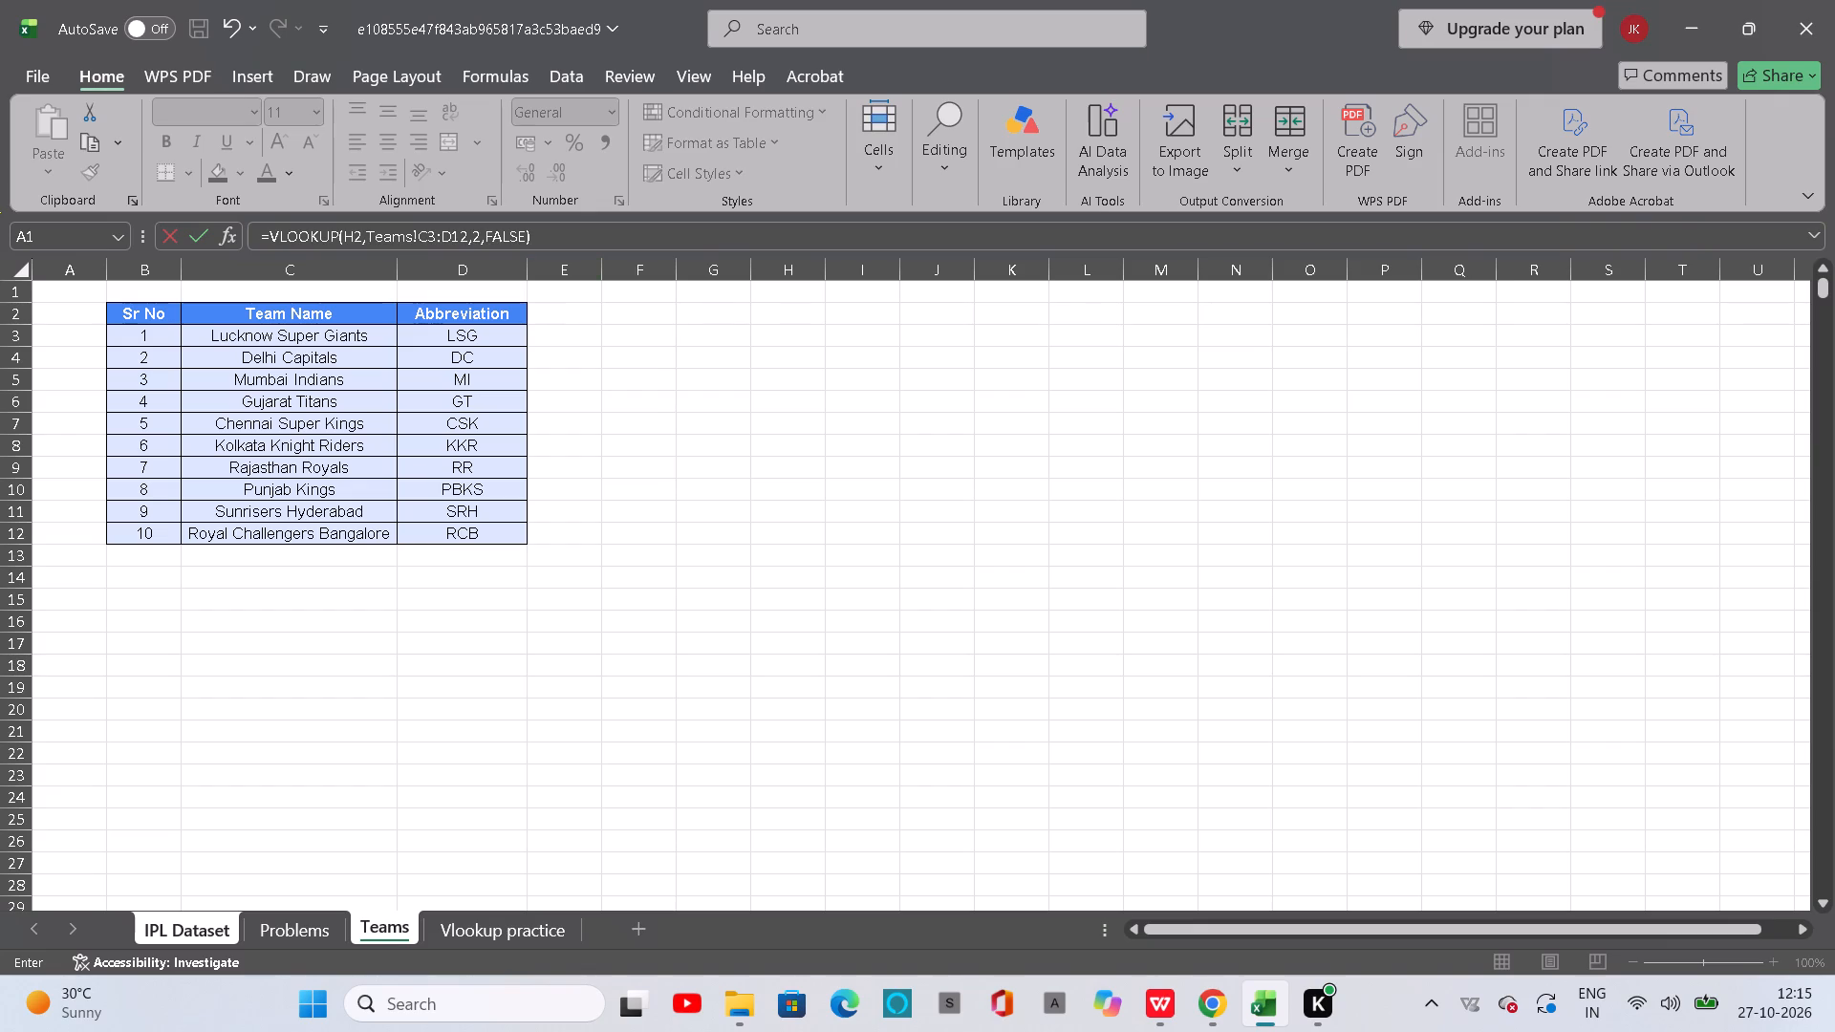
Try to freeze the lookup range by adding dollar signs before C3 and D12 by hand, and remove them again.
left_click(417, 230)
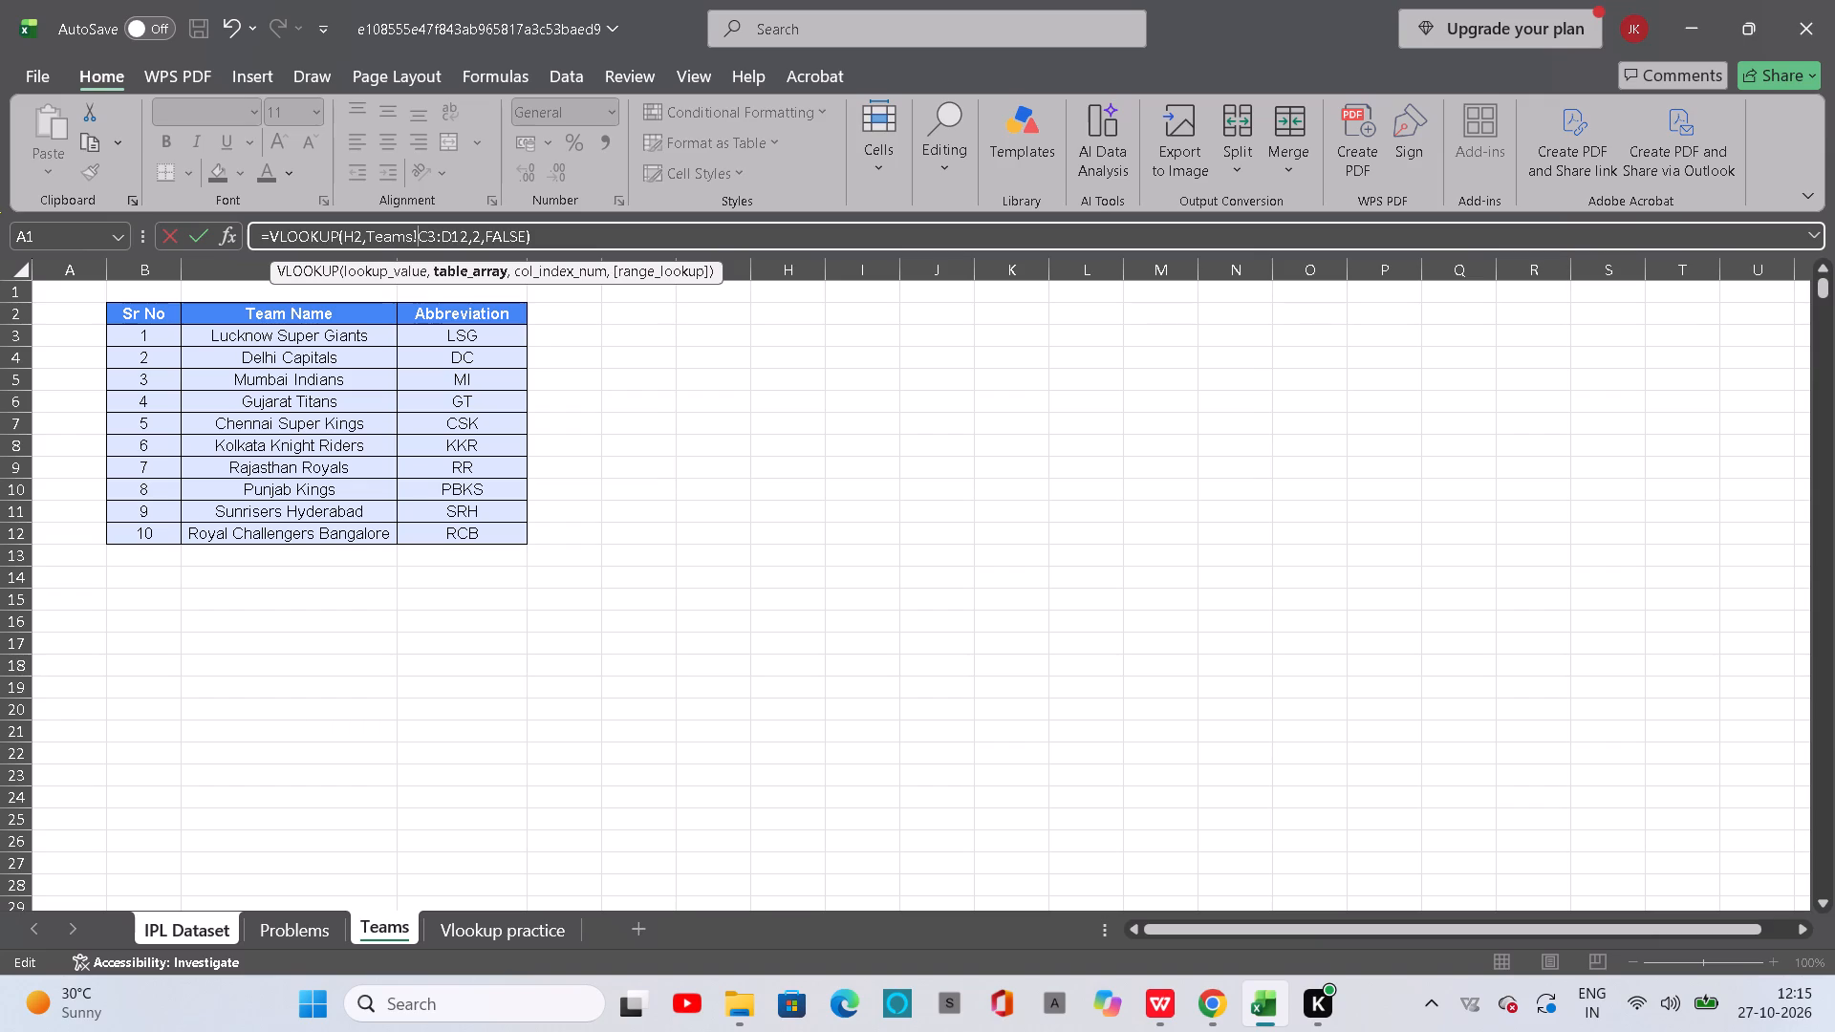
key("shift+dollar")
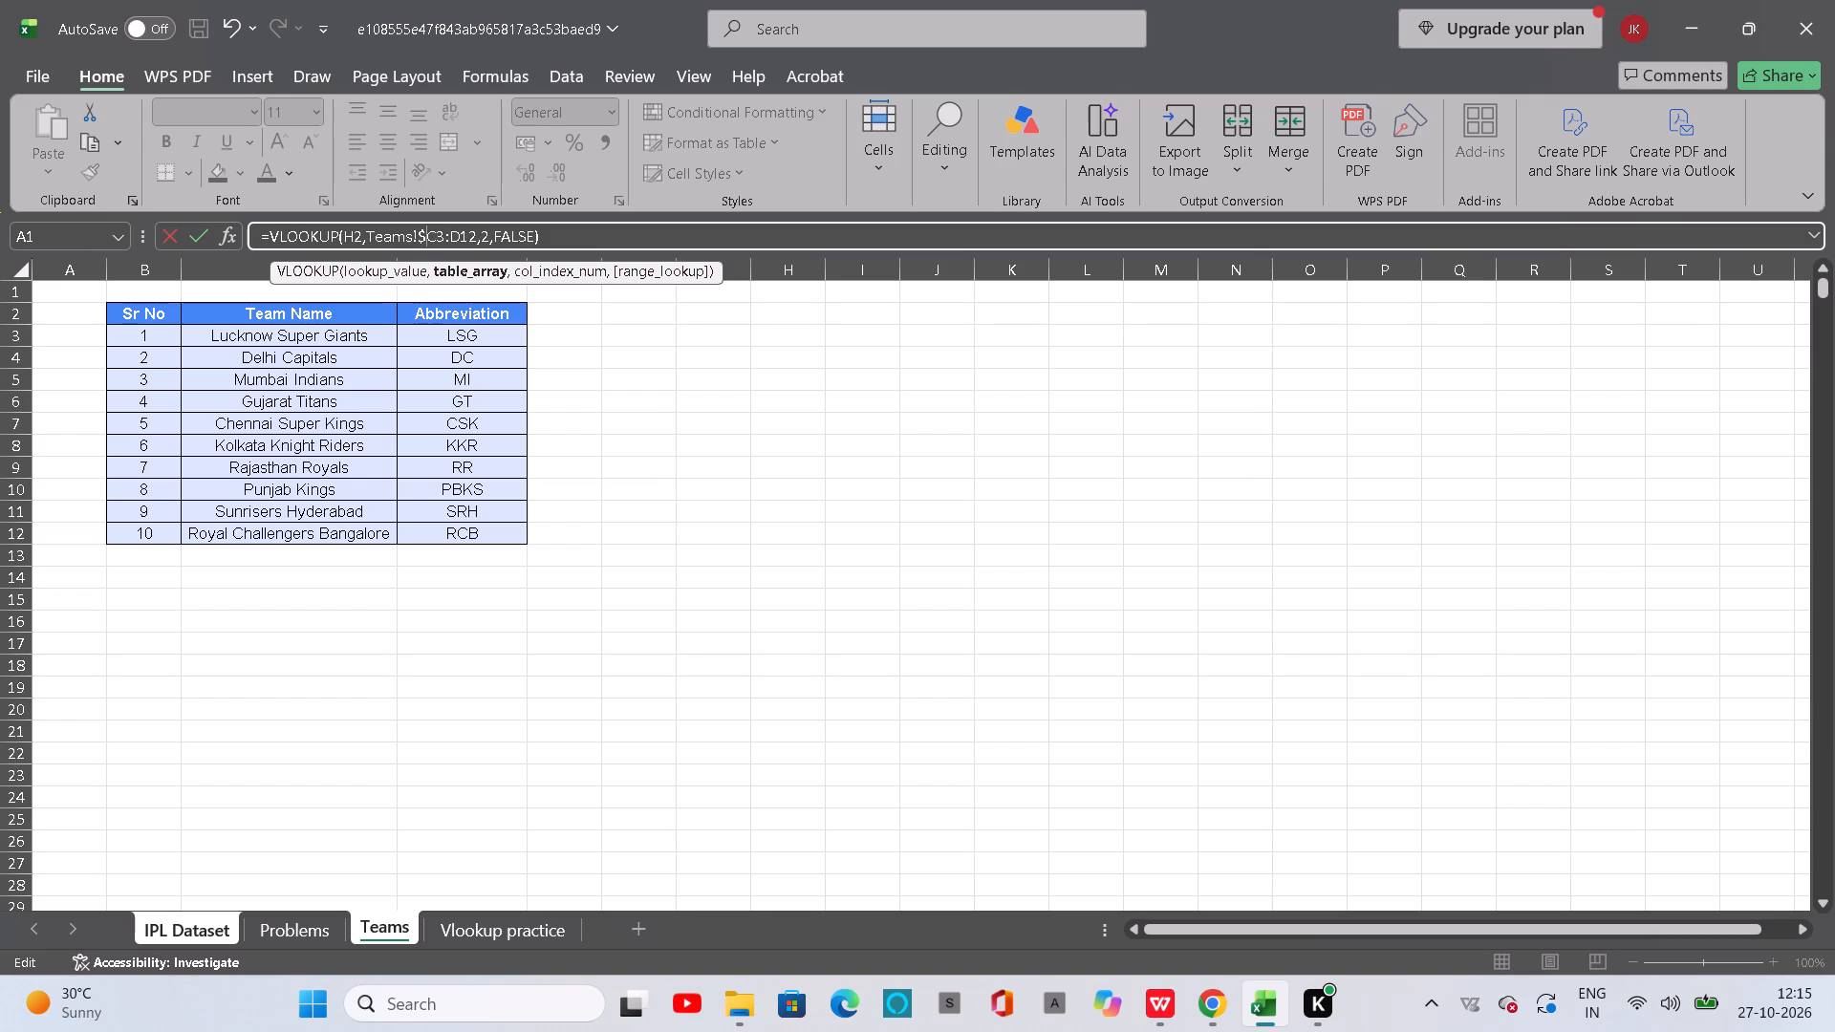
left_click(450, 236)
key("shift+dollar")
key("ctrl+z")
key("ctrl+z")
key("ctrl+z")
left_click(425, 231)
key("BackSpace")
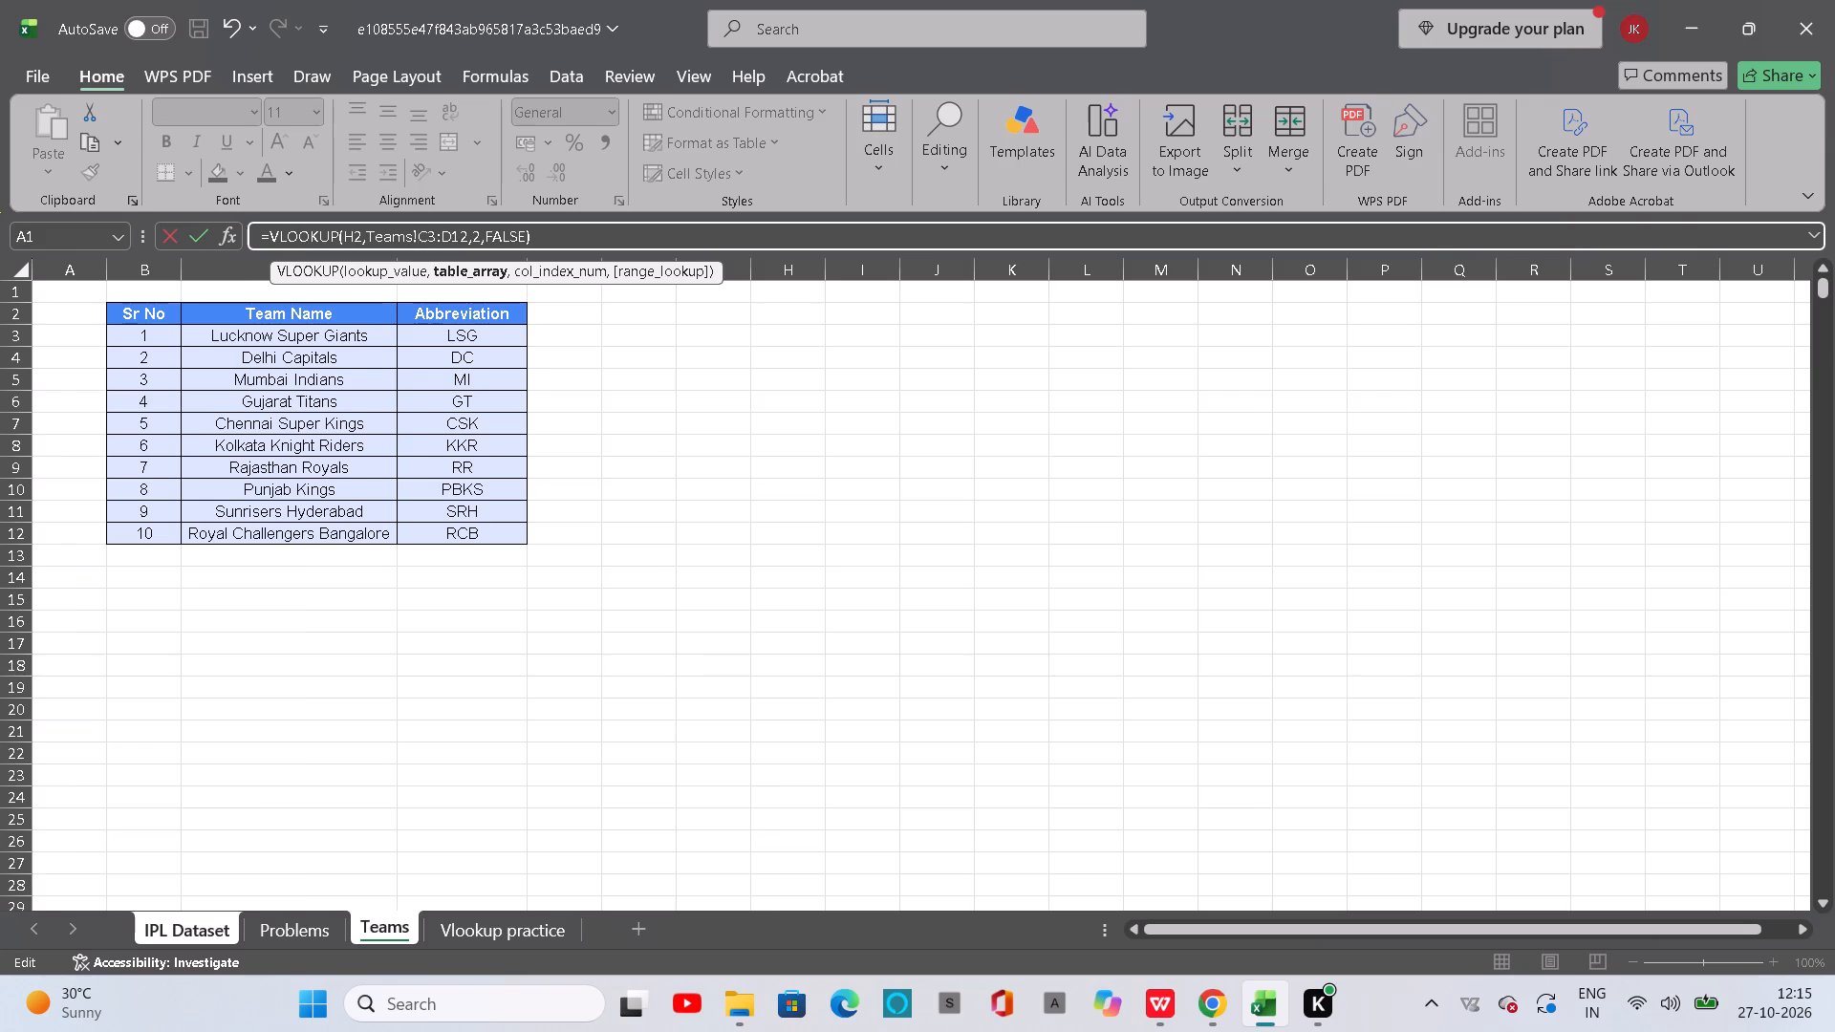
Make the table range absolute as Teams!$C$3:$D$12 and enter the VLOOKUP formula in I2.
key("F4")
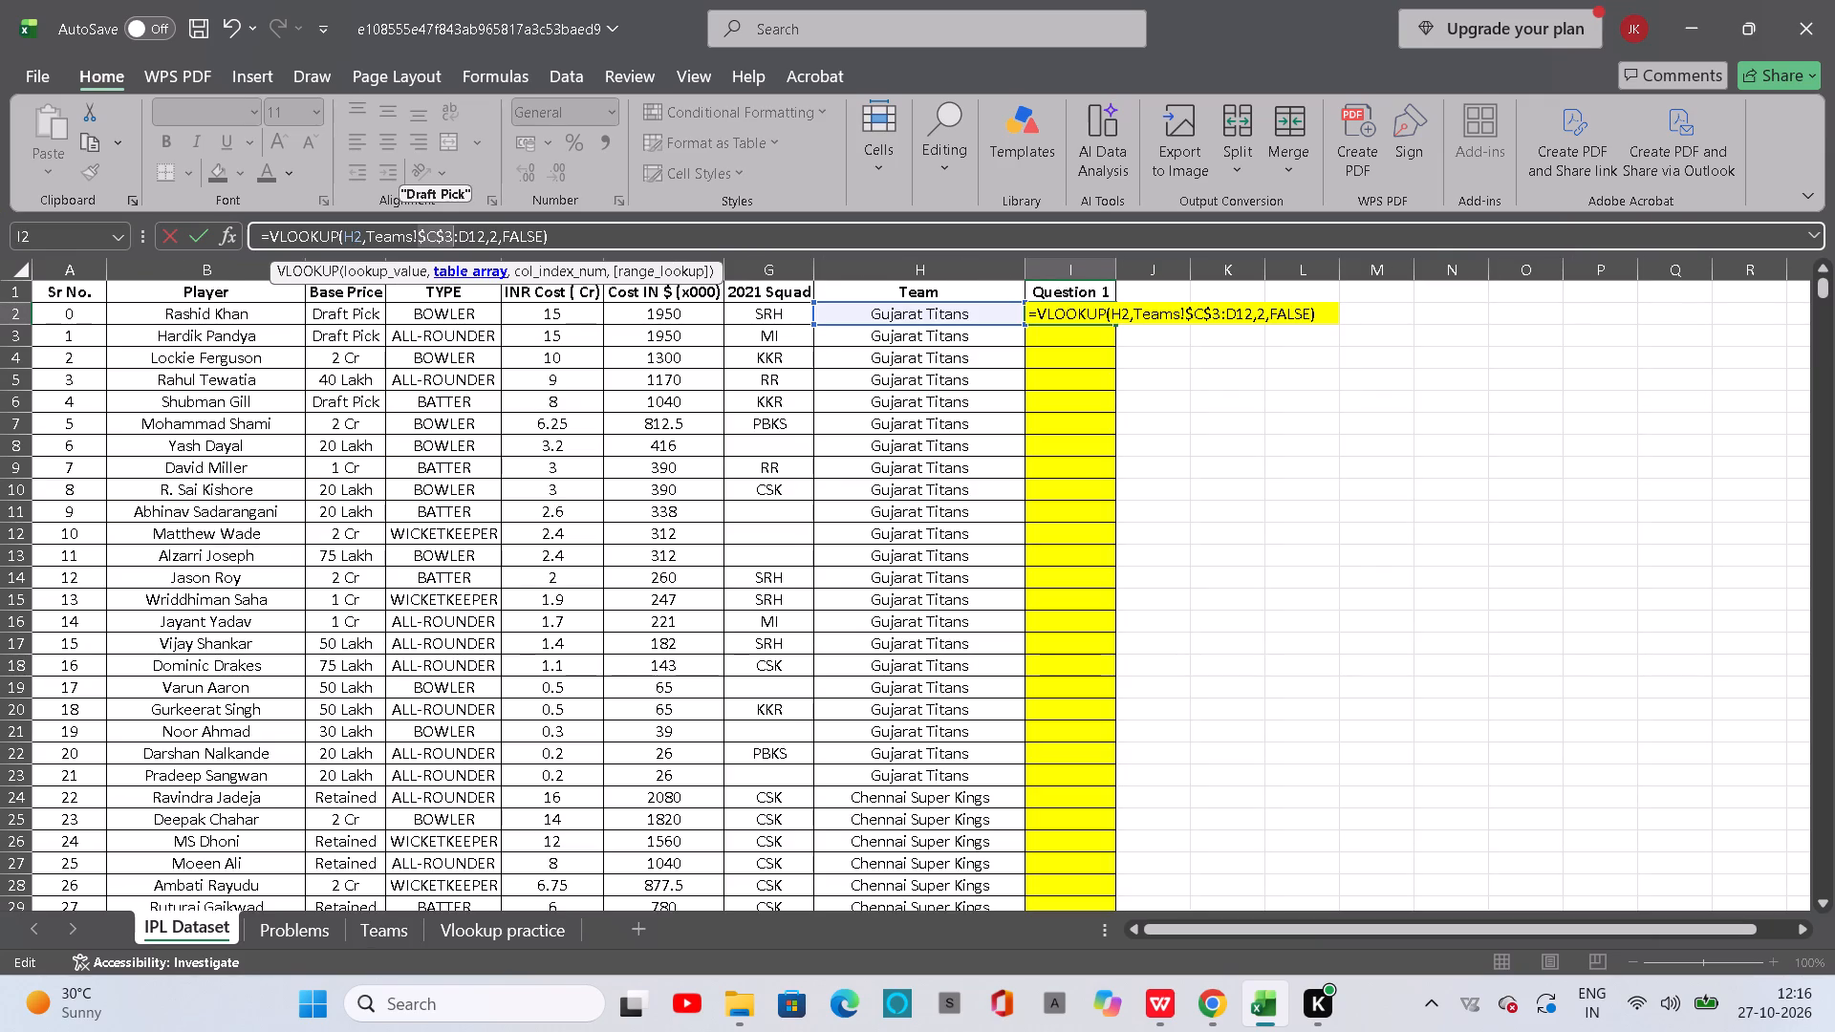
left_click(460, 236)
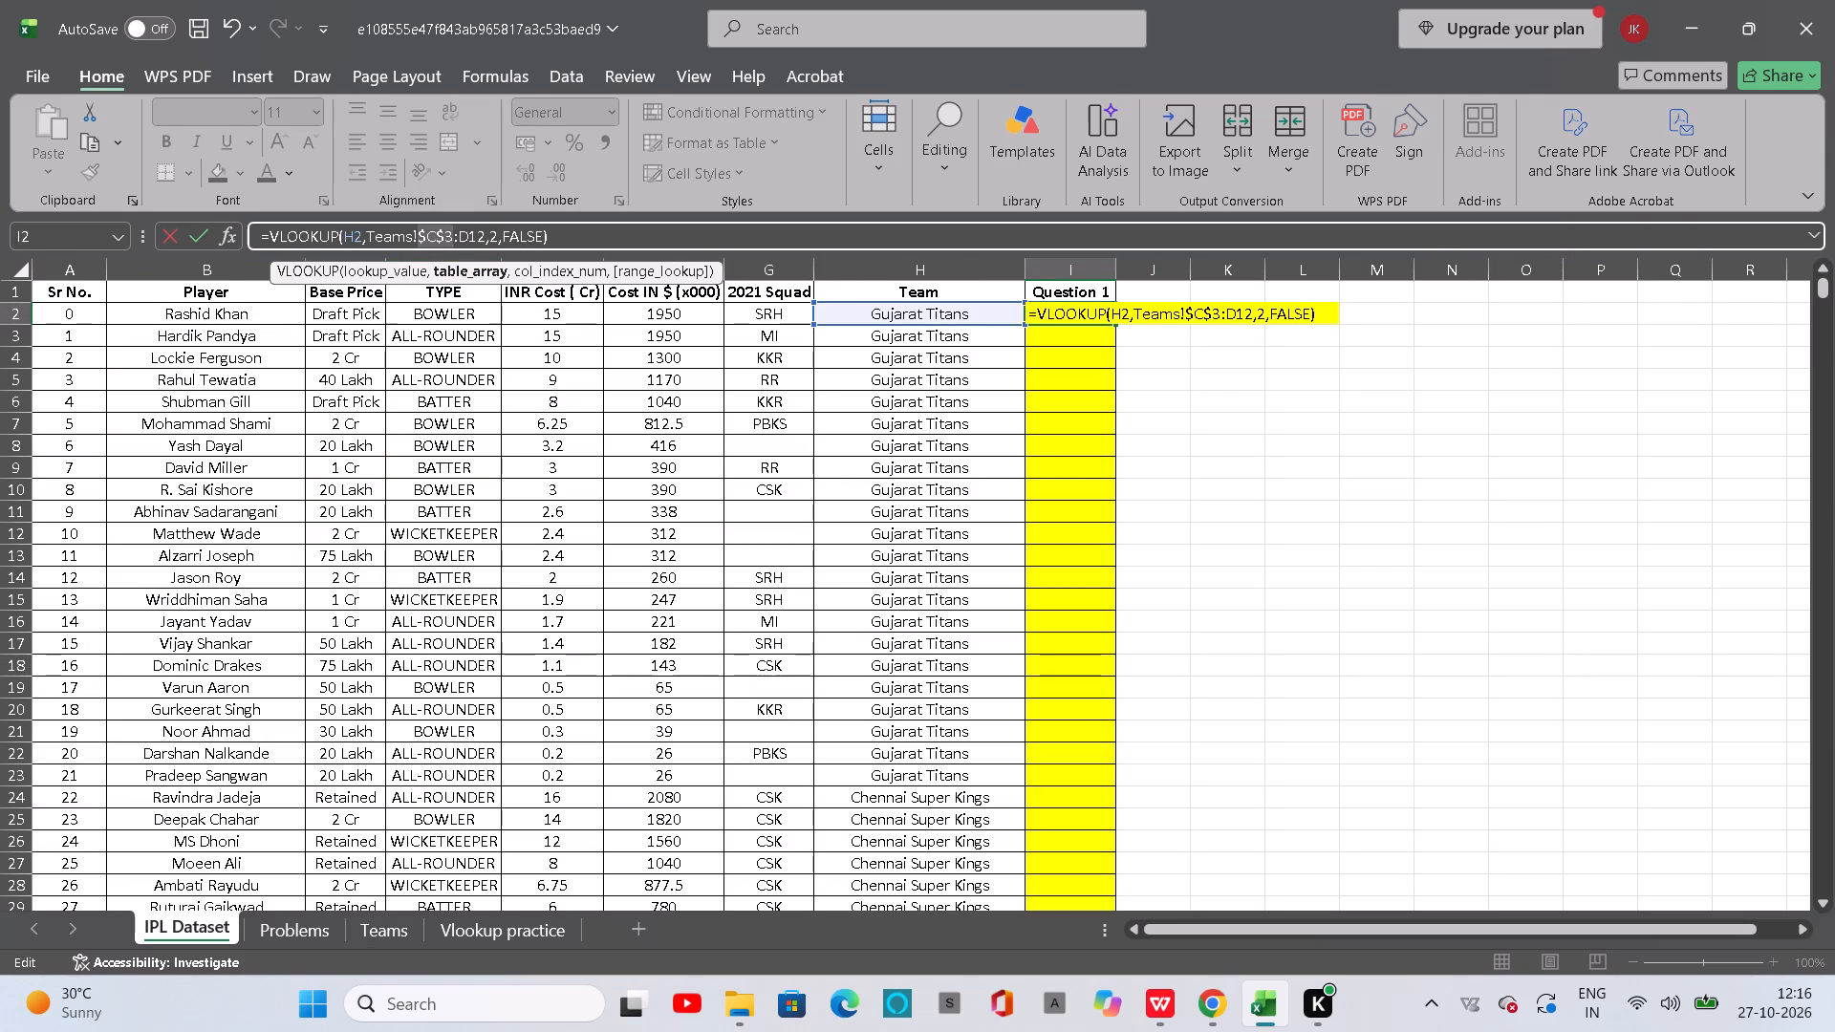
key("F4")
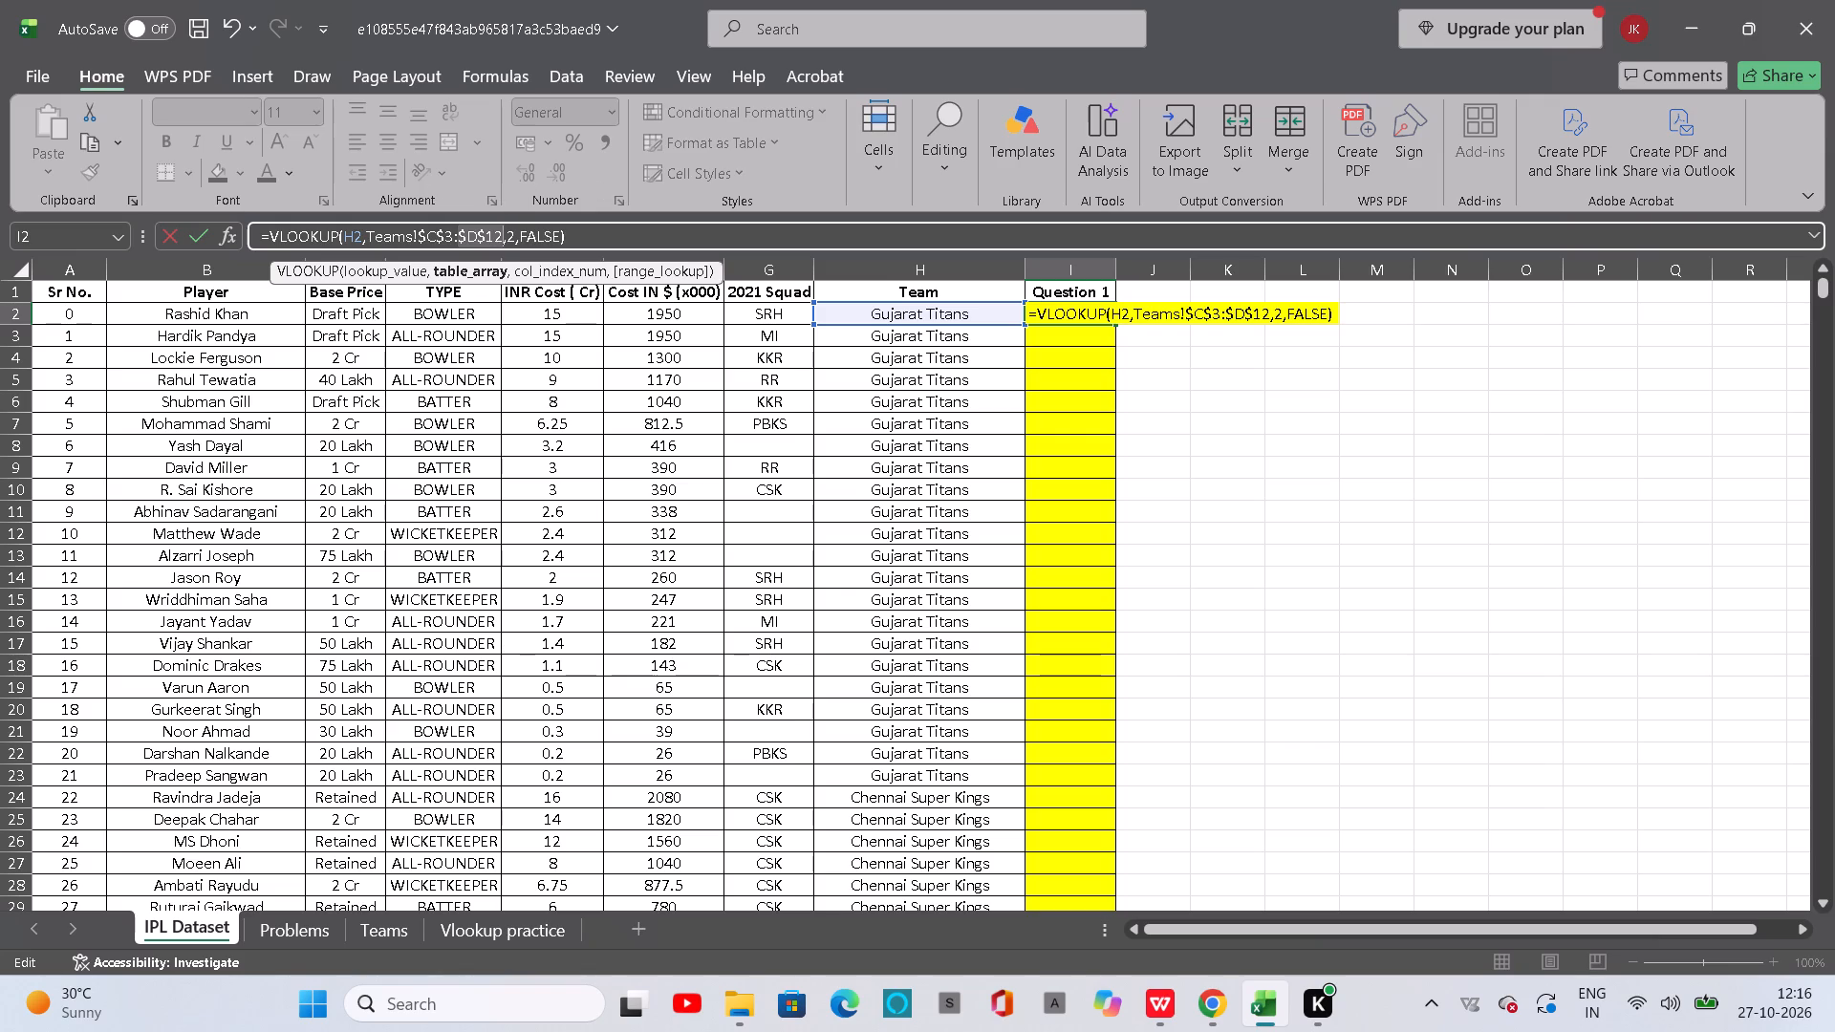
left_click(718, 225)
key("Return")
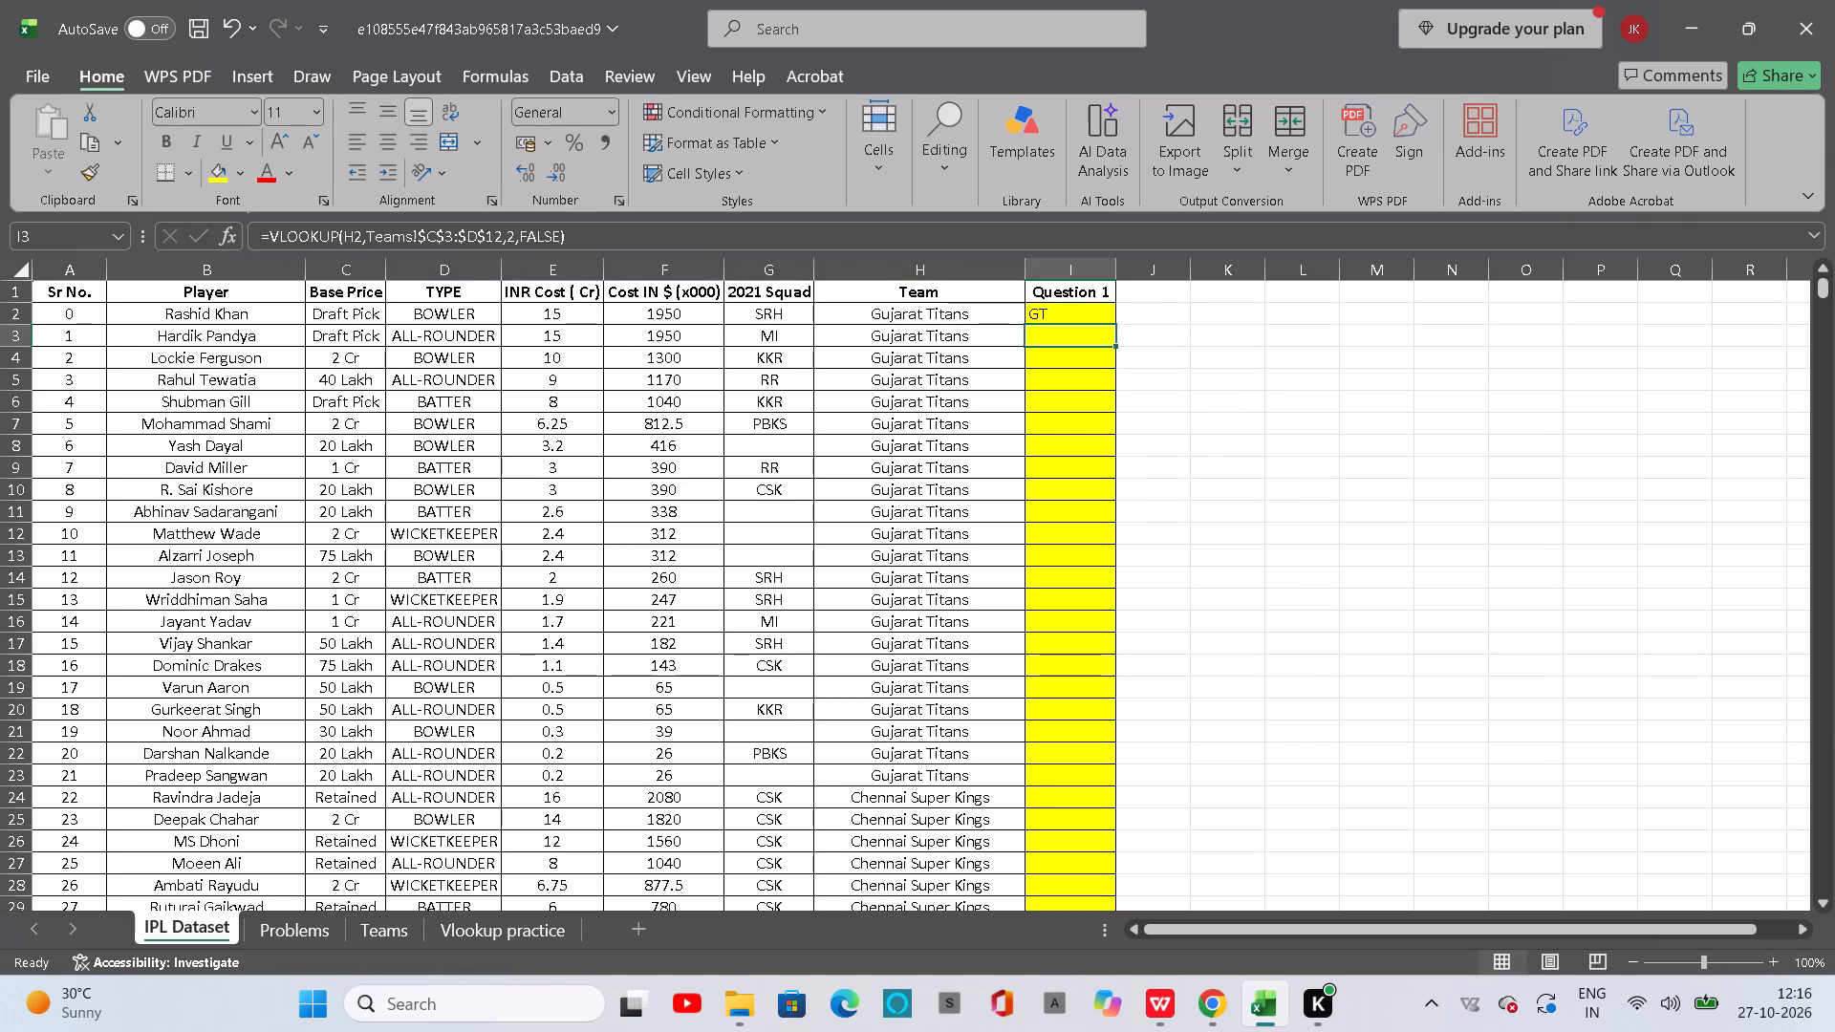
Fill the I2 formula down the whole Question 1 column and check the team abbreviations in the rows below.
left_click(1092, 306)
double_click(1114, 321)
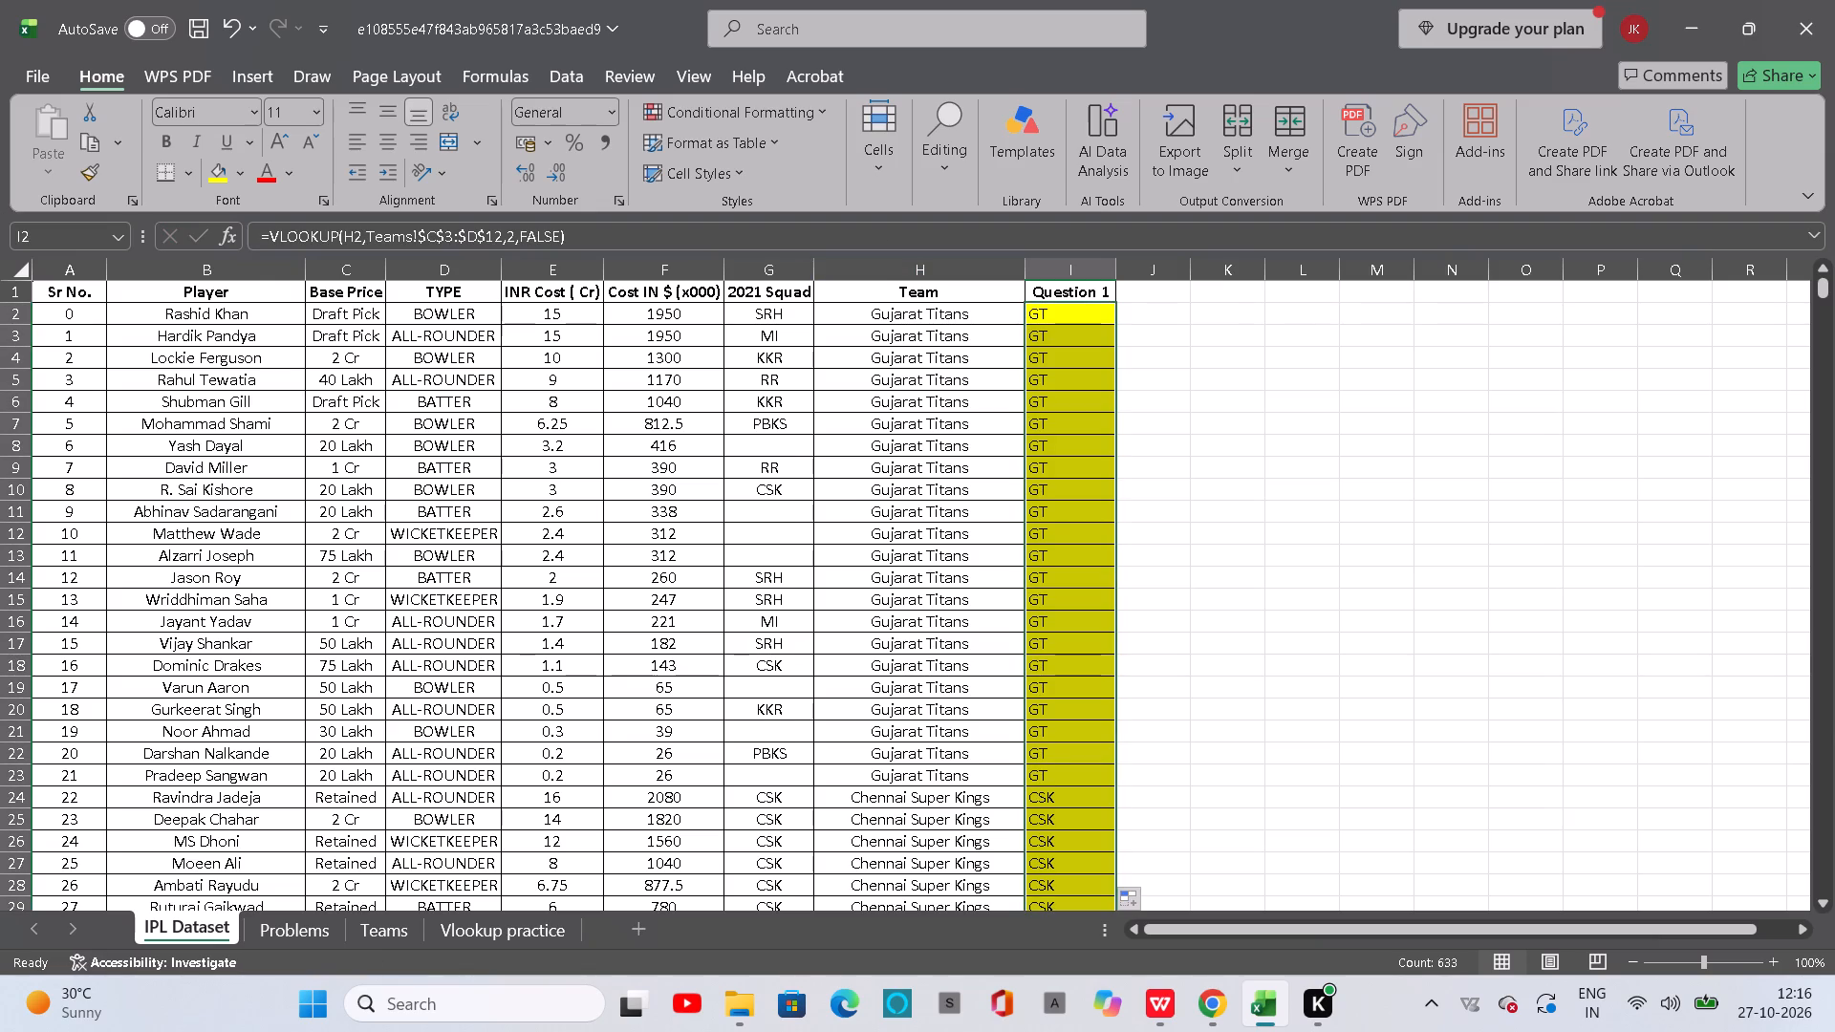
scroll(1179, 508, "down", 8)
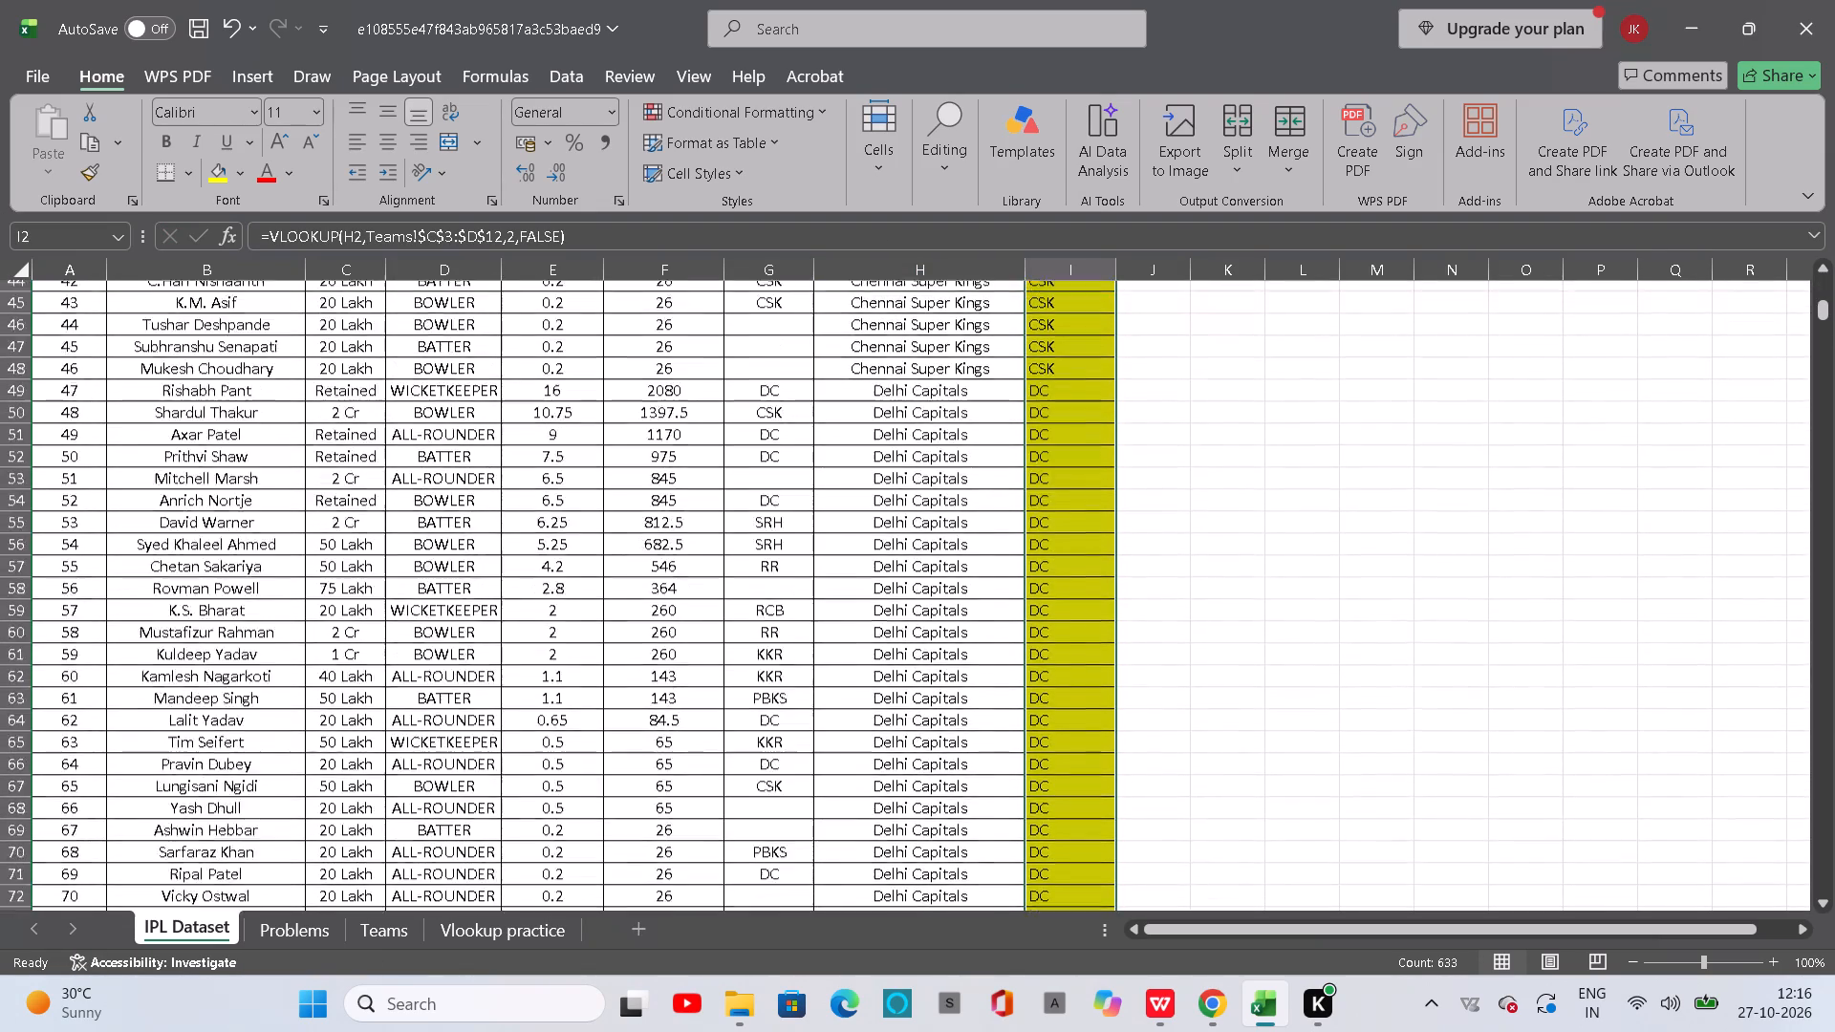
scroll(1179, 508, "down", 6)
scroll(1179, 508, "up", 2)
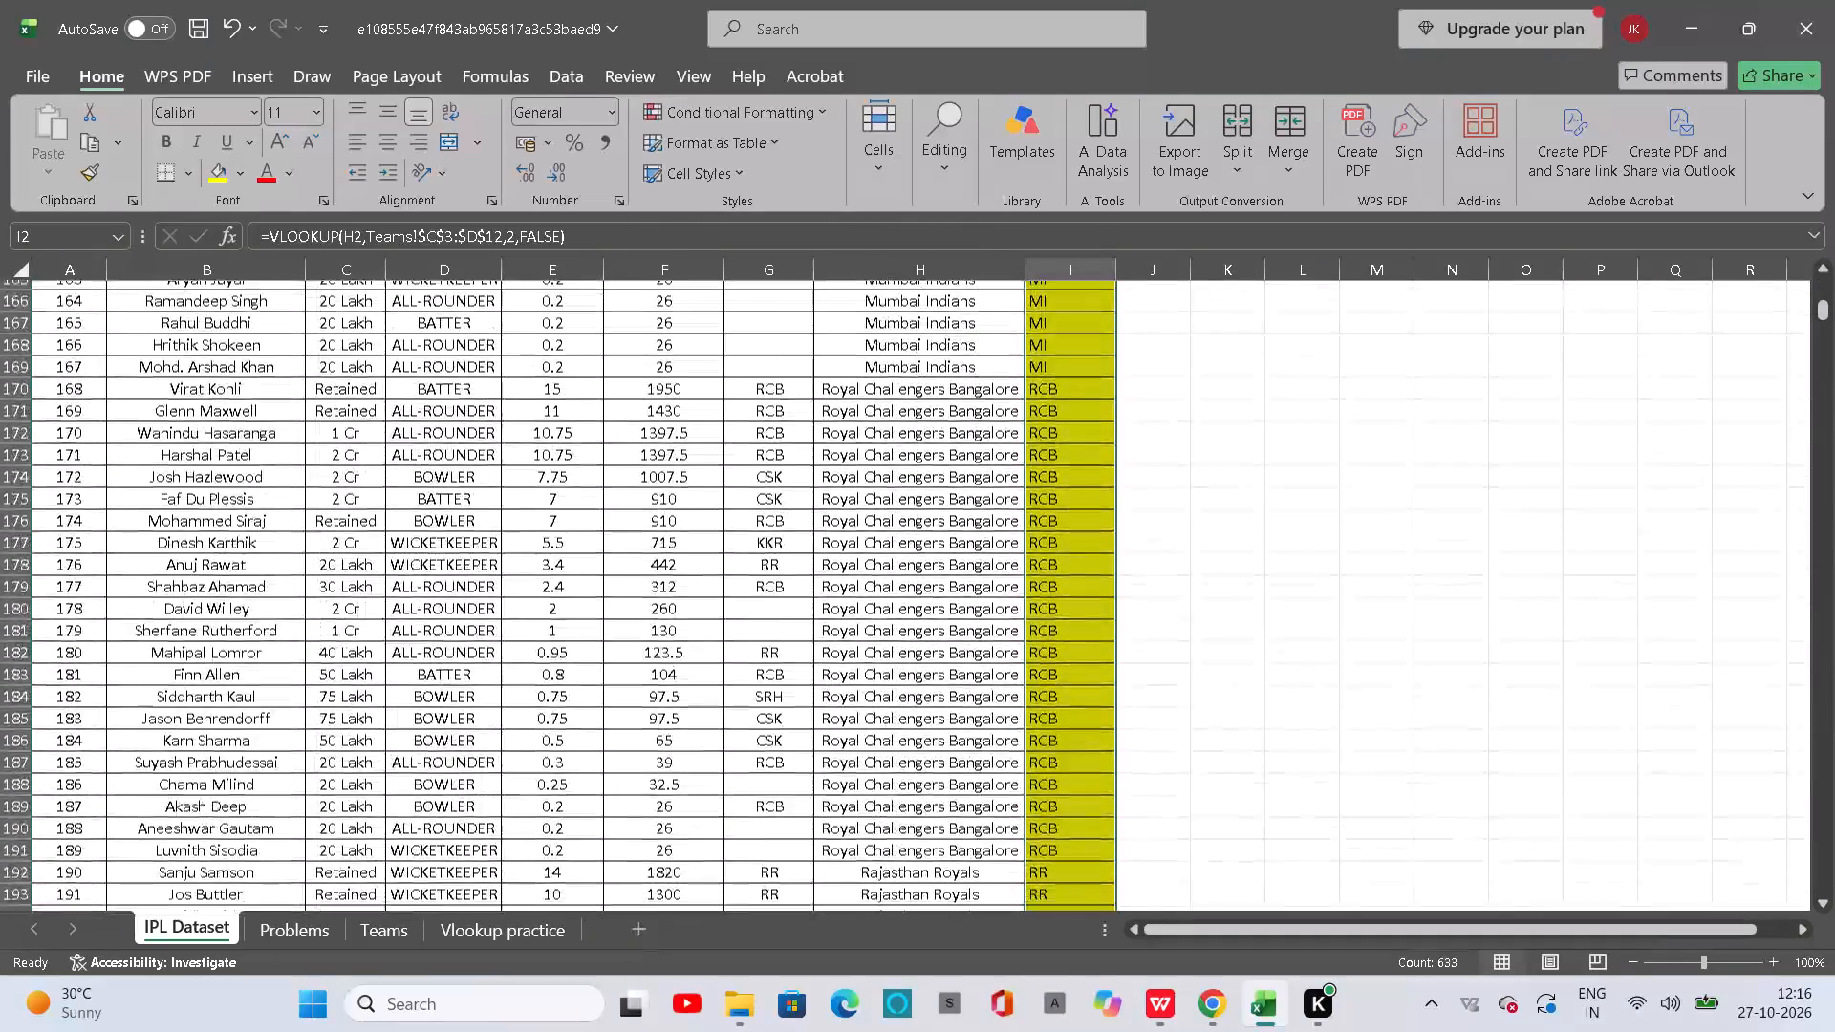
Look through the Teams, Vlookup practice and Problems sheets, and read question 2 and its player price table.
scroll(1179, 508, "up", 8)
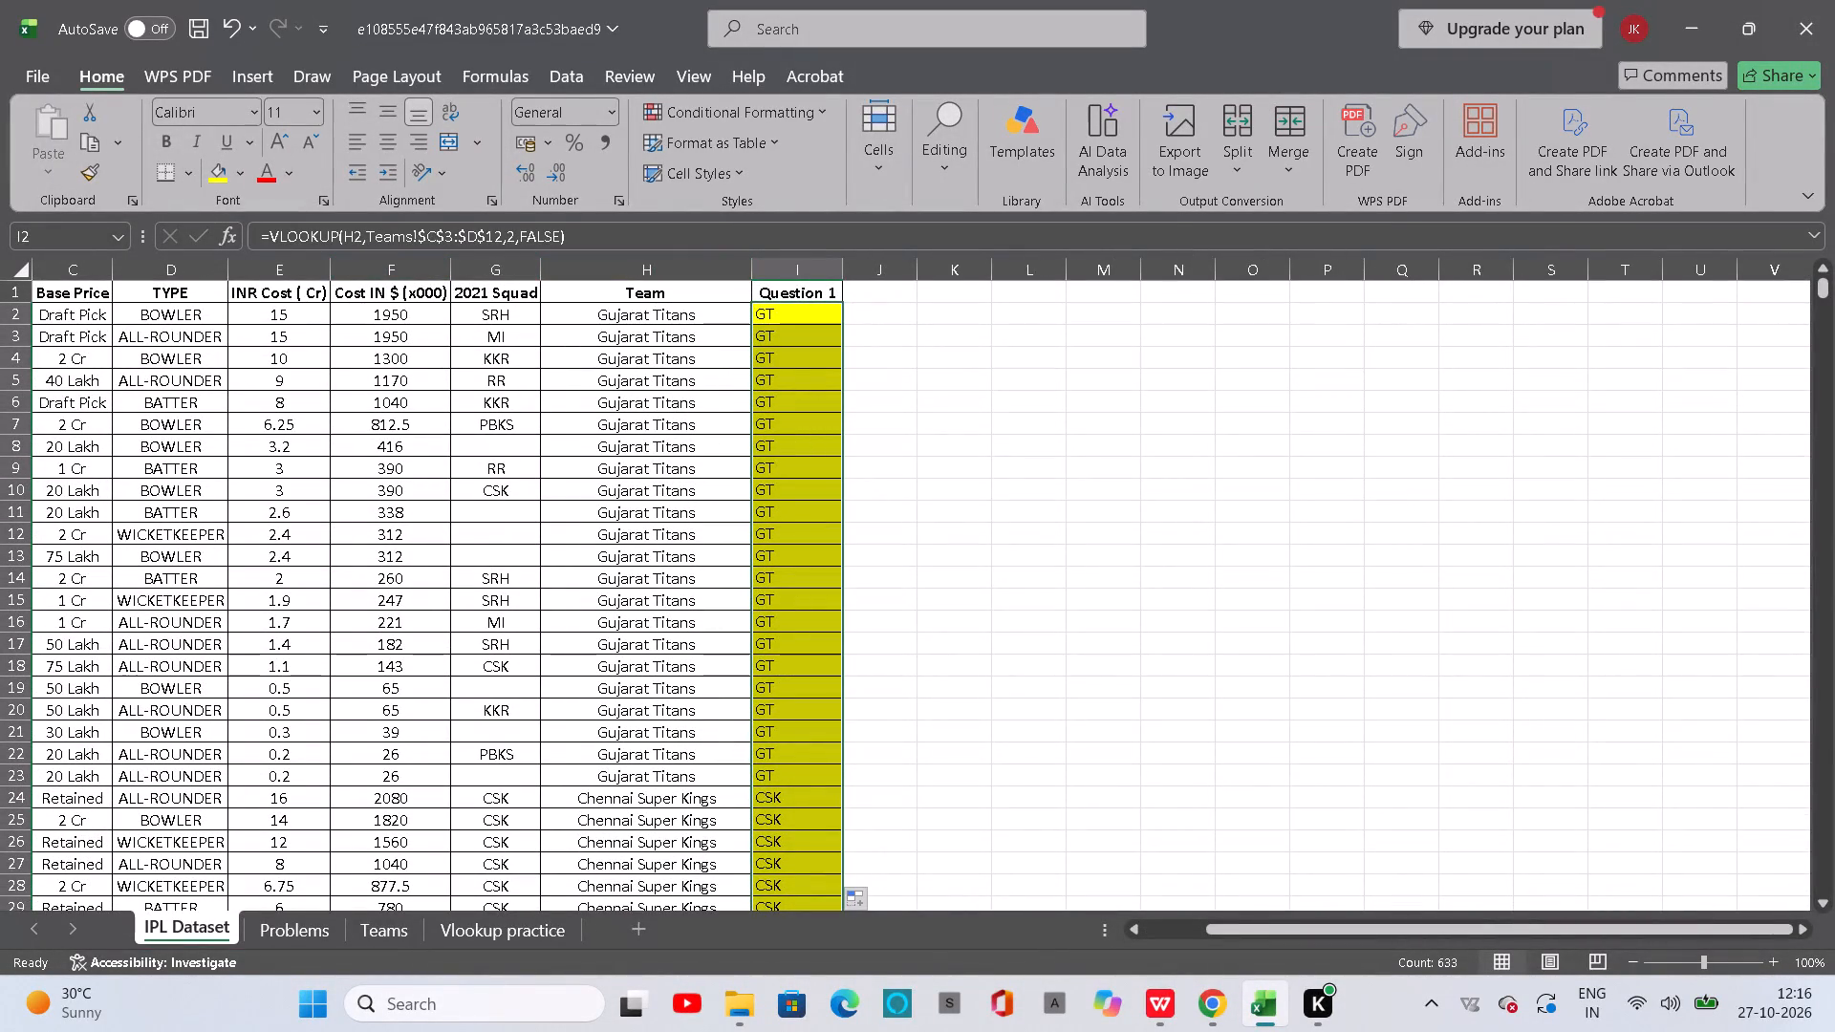
left_click(386, 933)
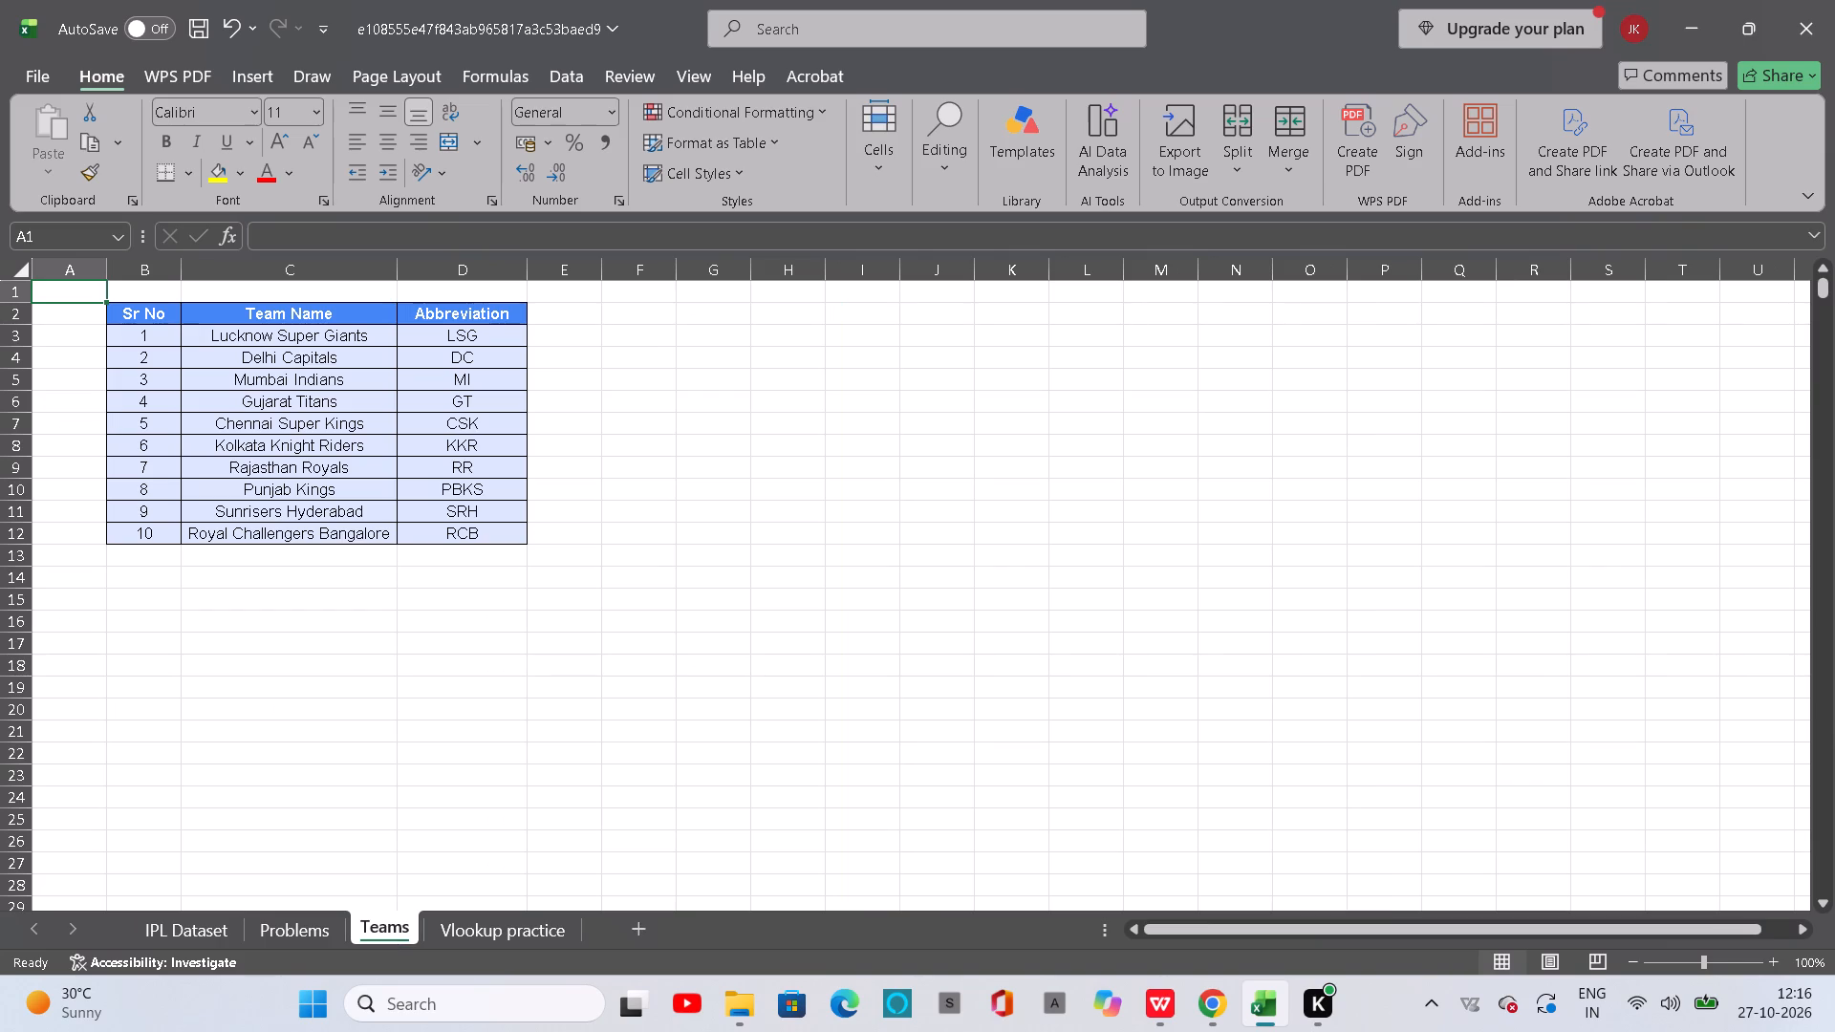
left_click(237, 926)
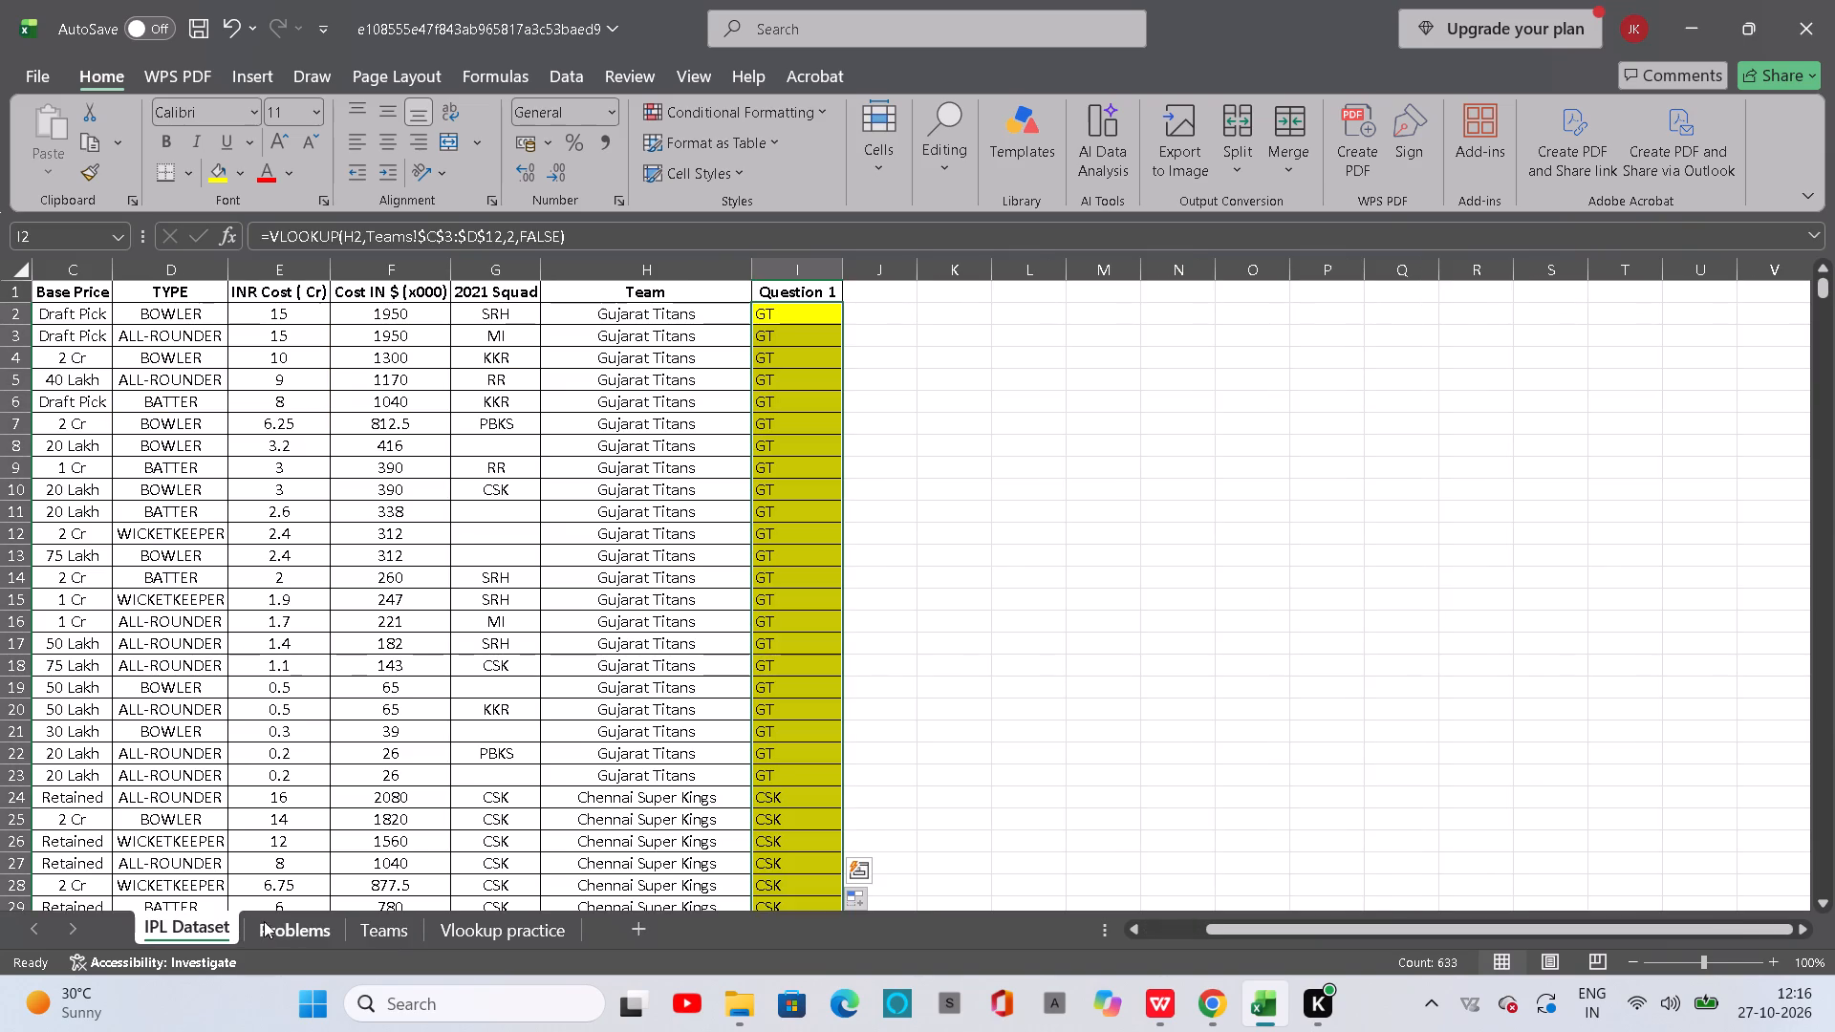
left_click(388, 922)
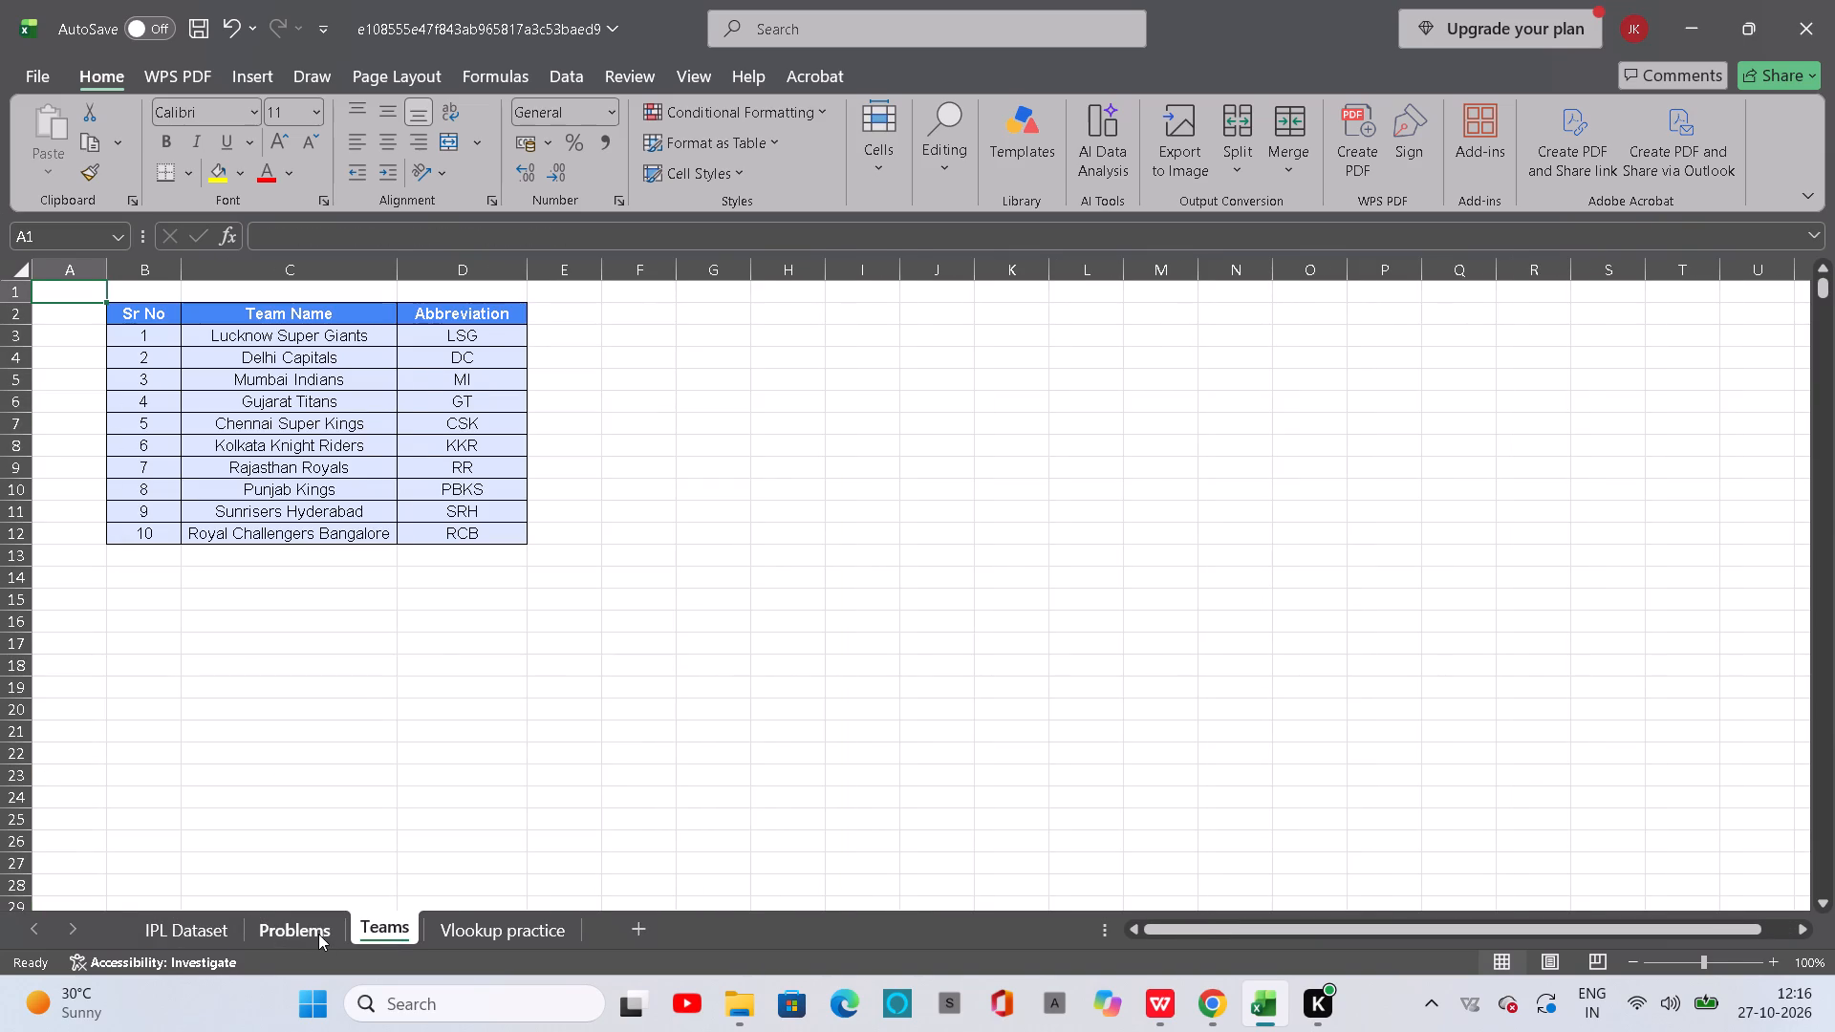
left_click(319, 931)
scroll(355, 677, "up", 4)
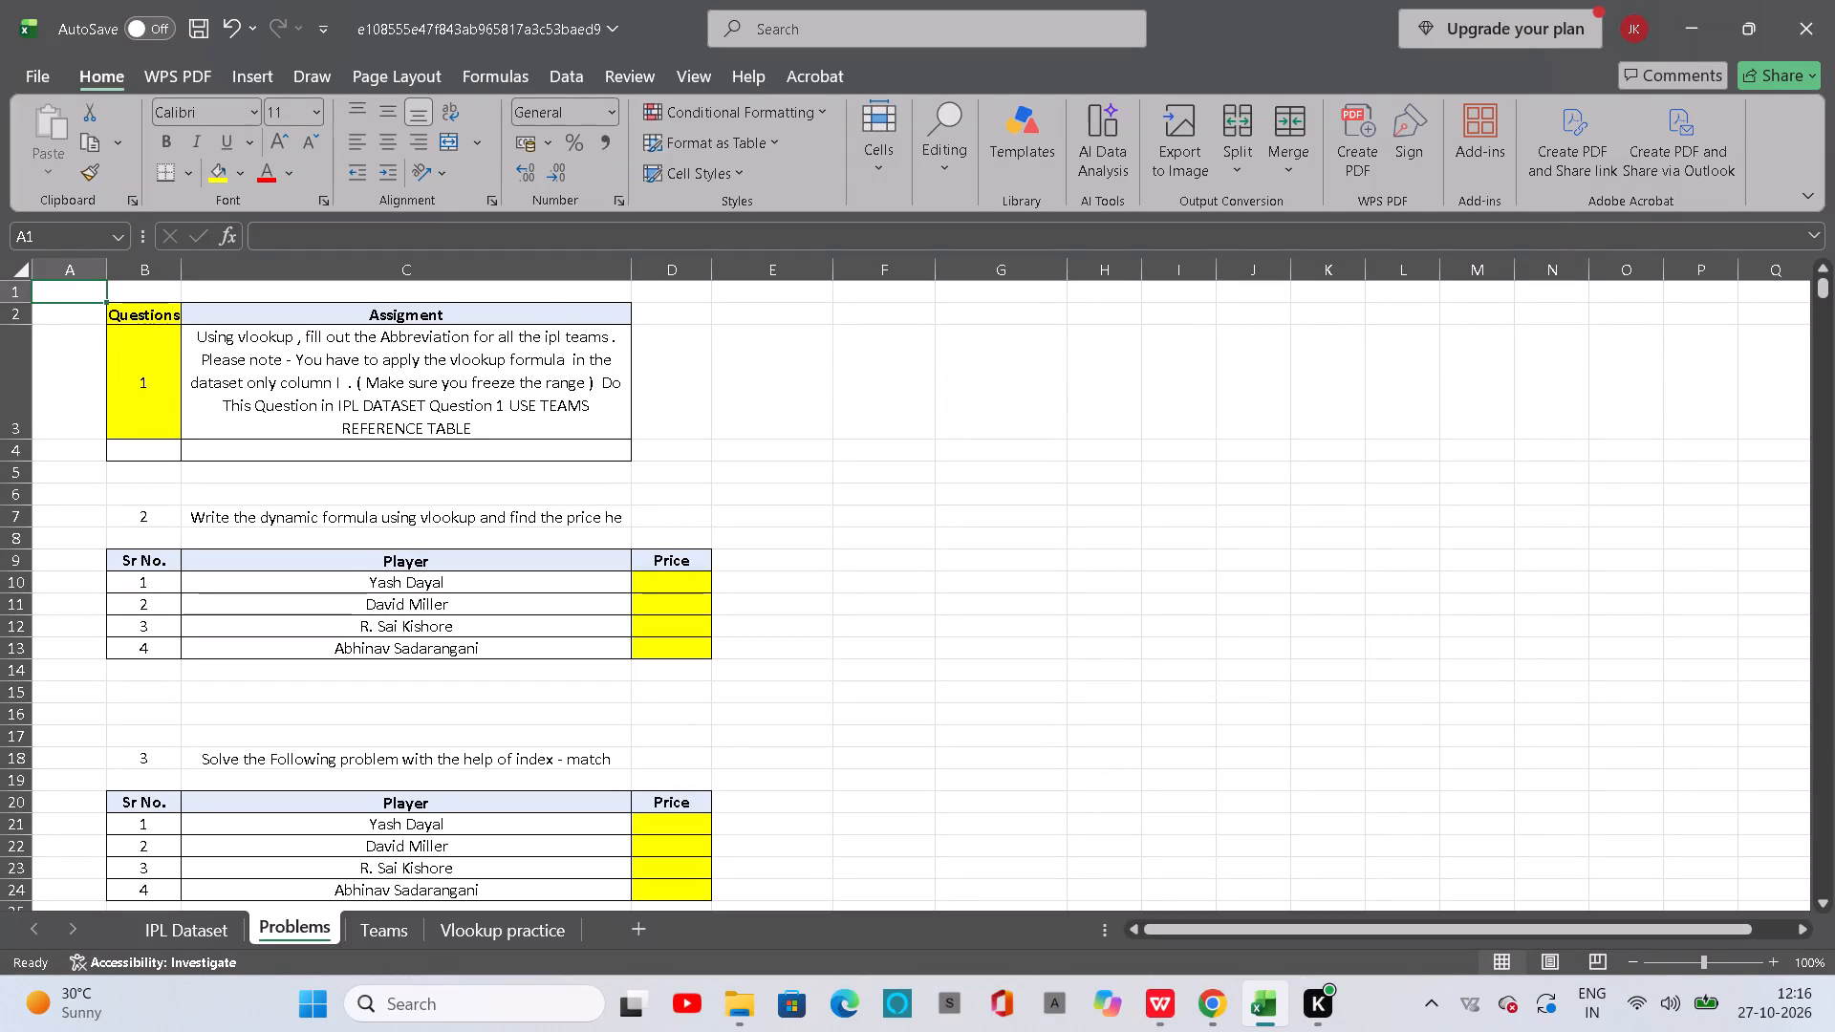
left_click(488, 935)
scroll(531, 589, "up", 3)
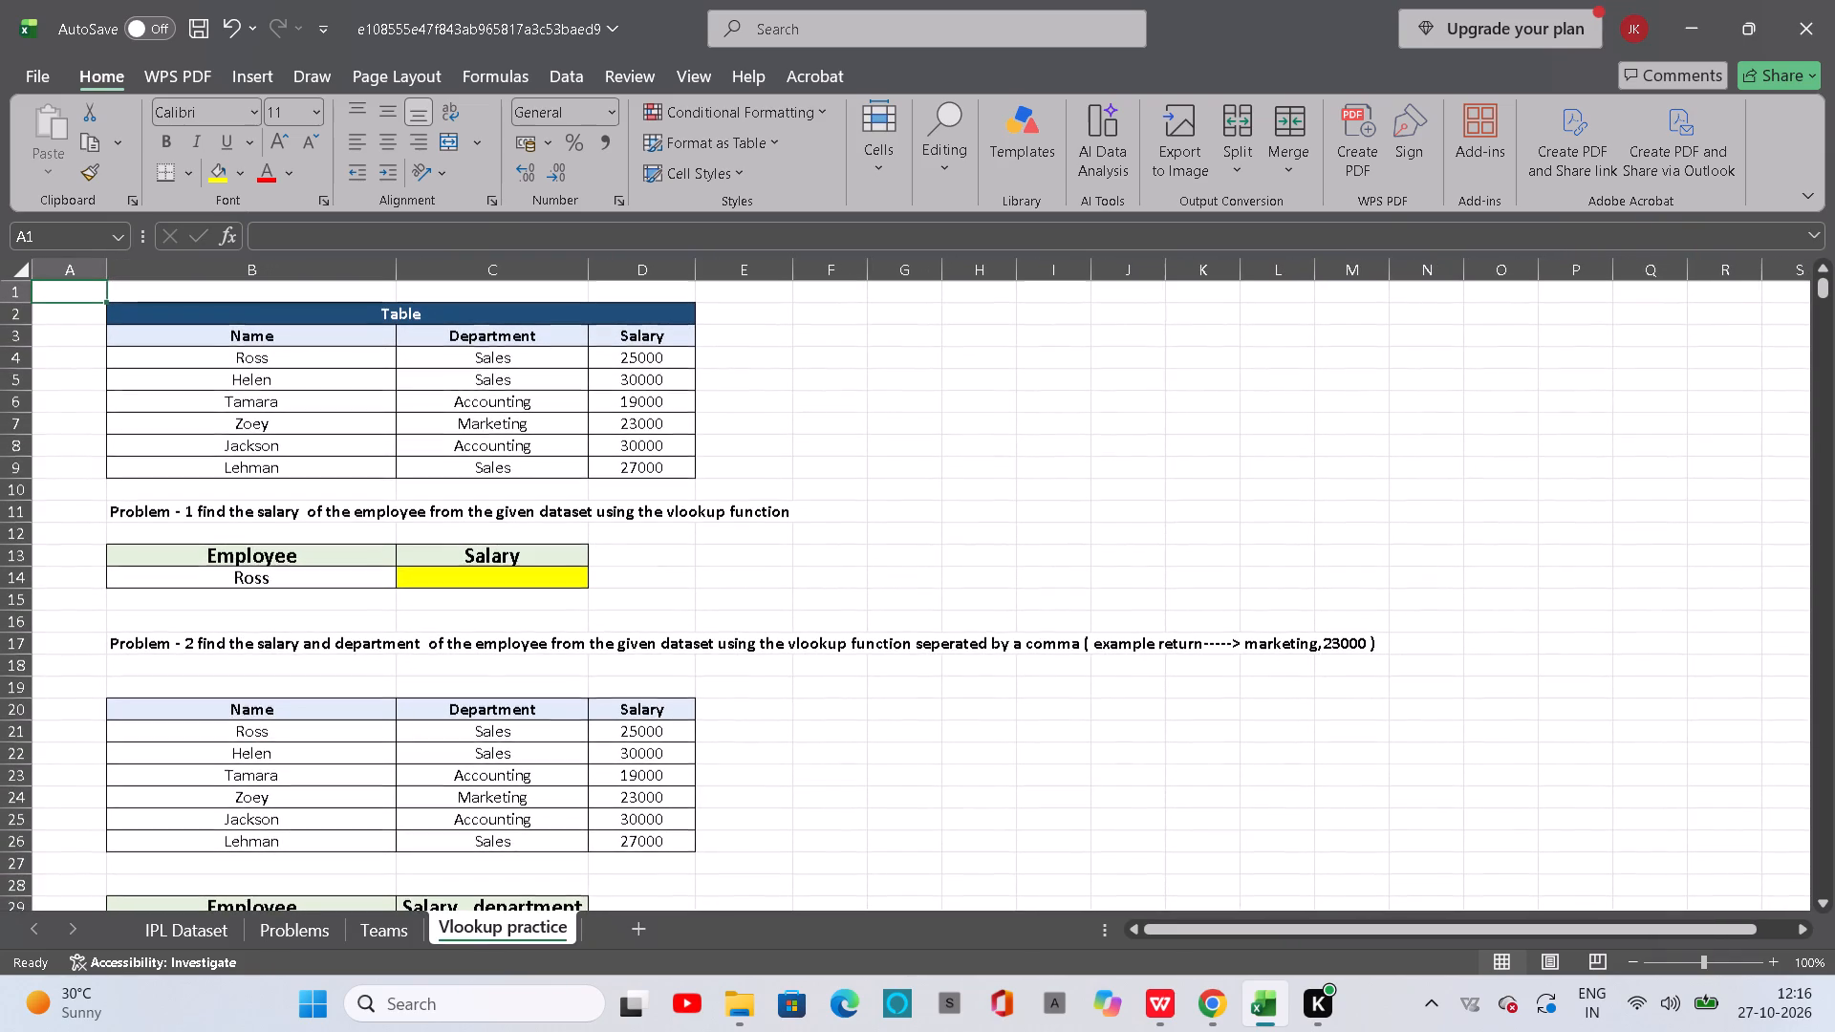
left_click(387, 942)
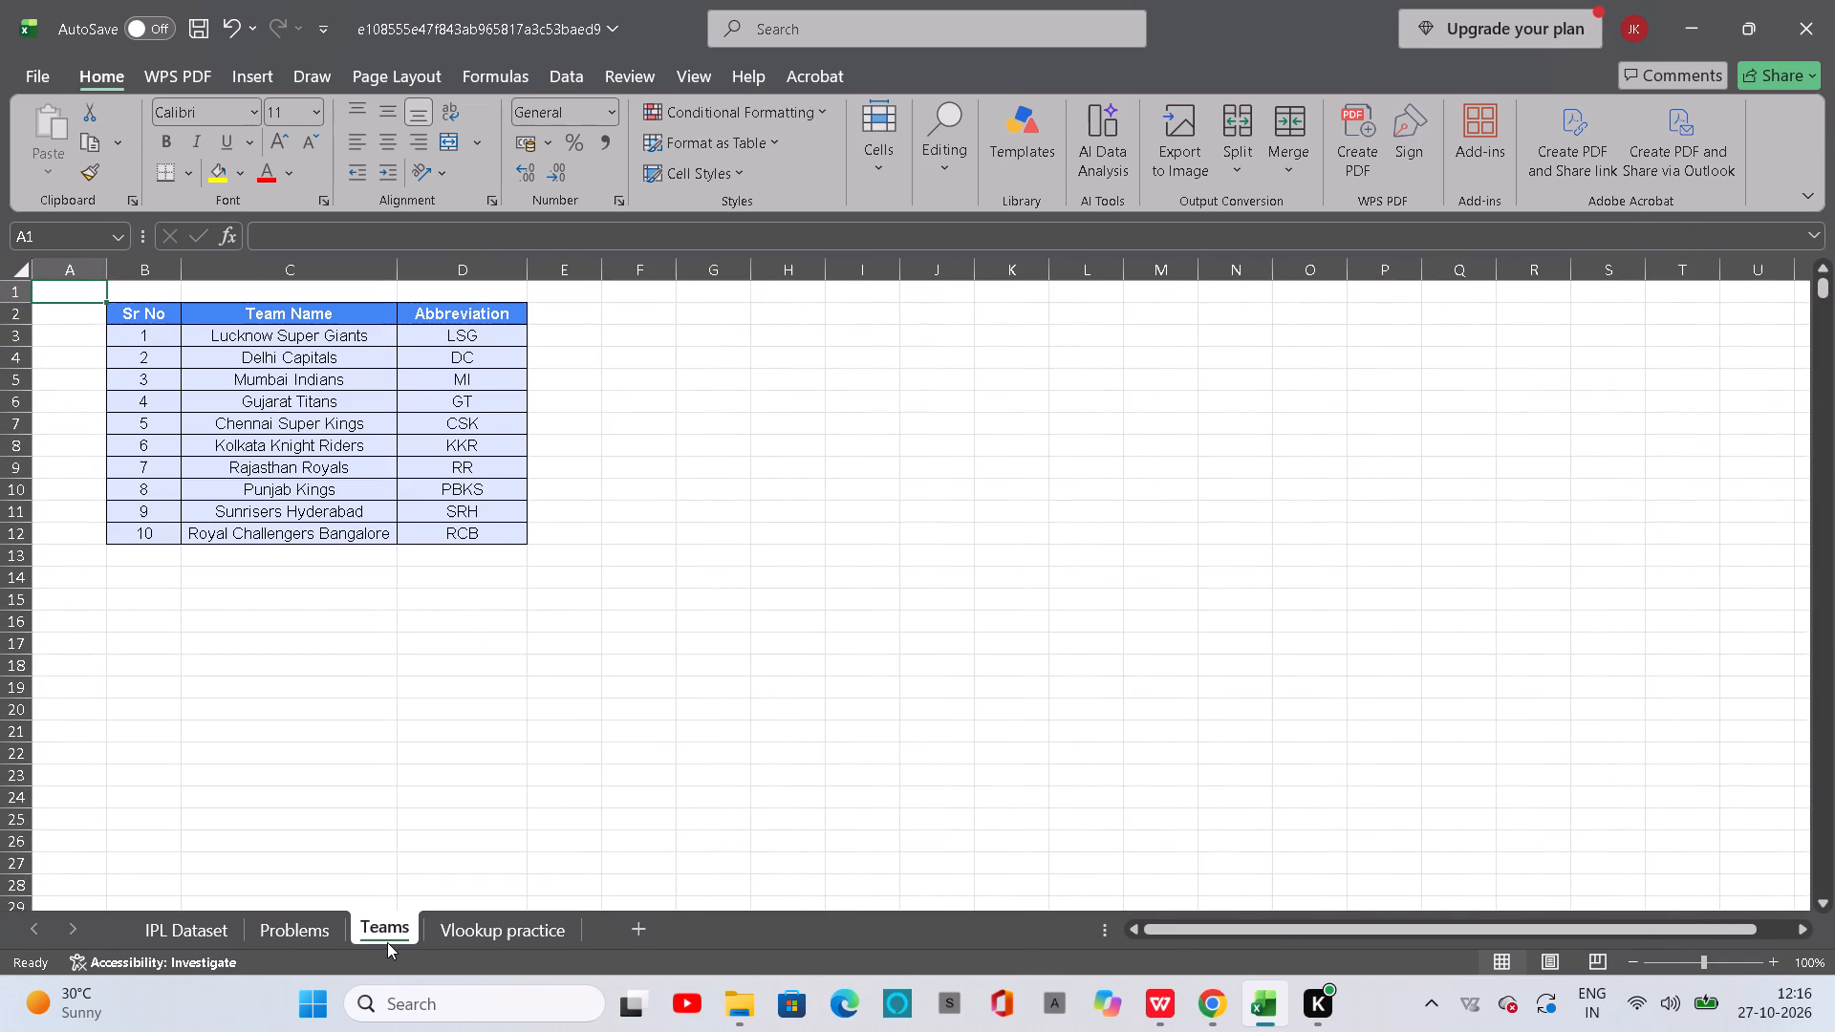
left_click(310, 932)
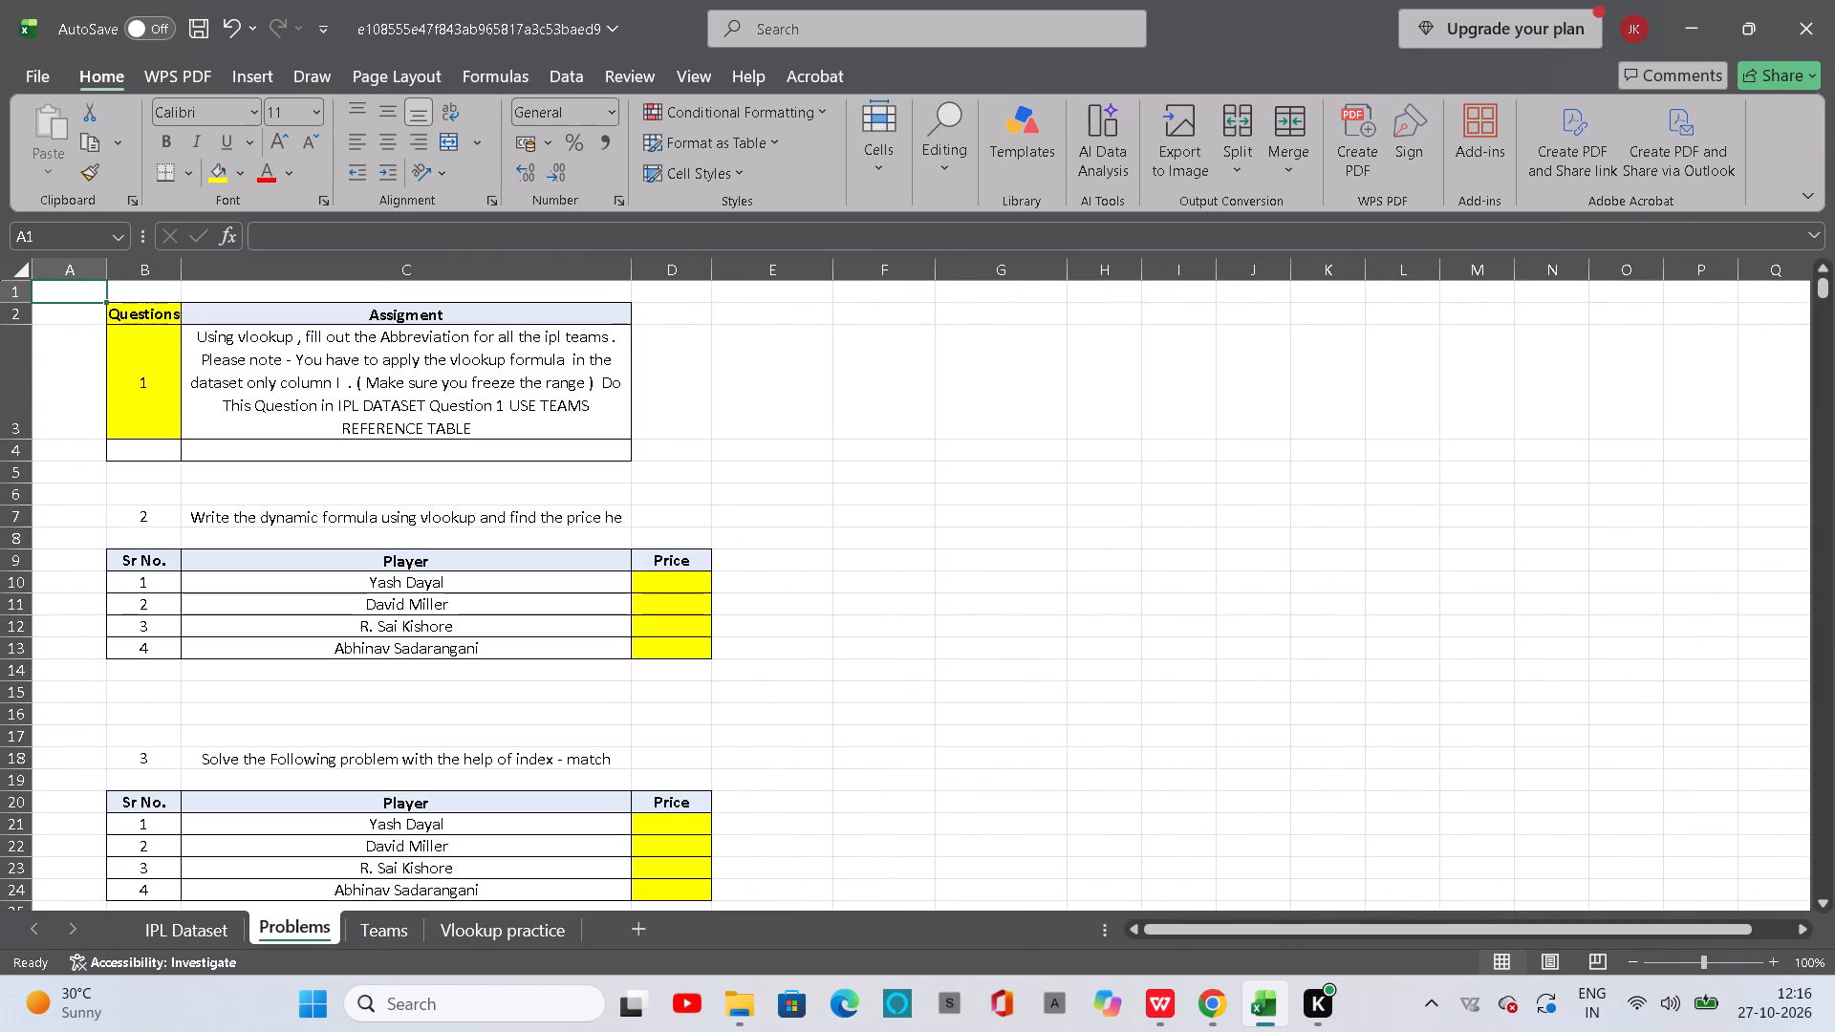
scroll(498, 592, "down", 1)
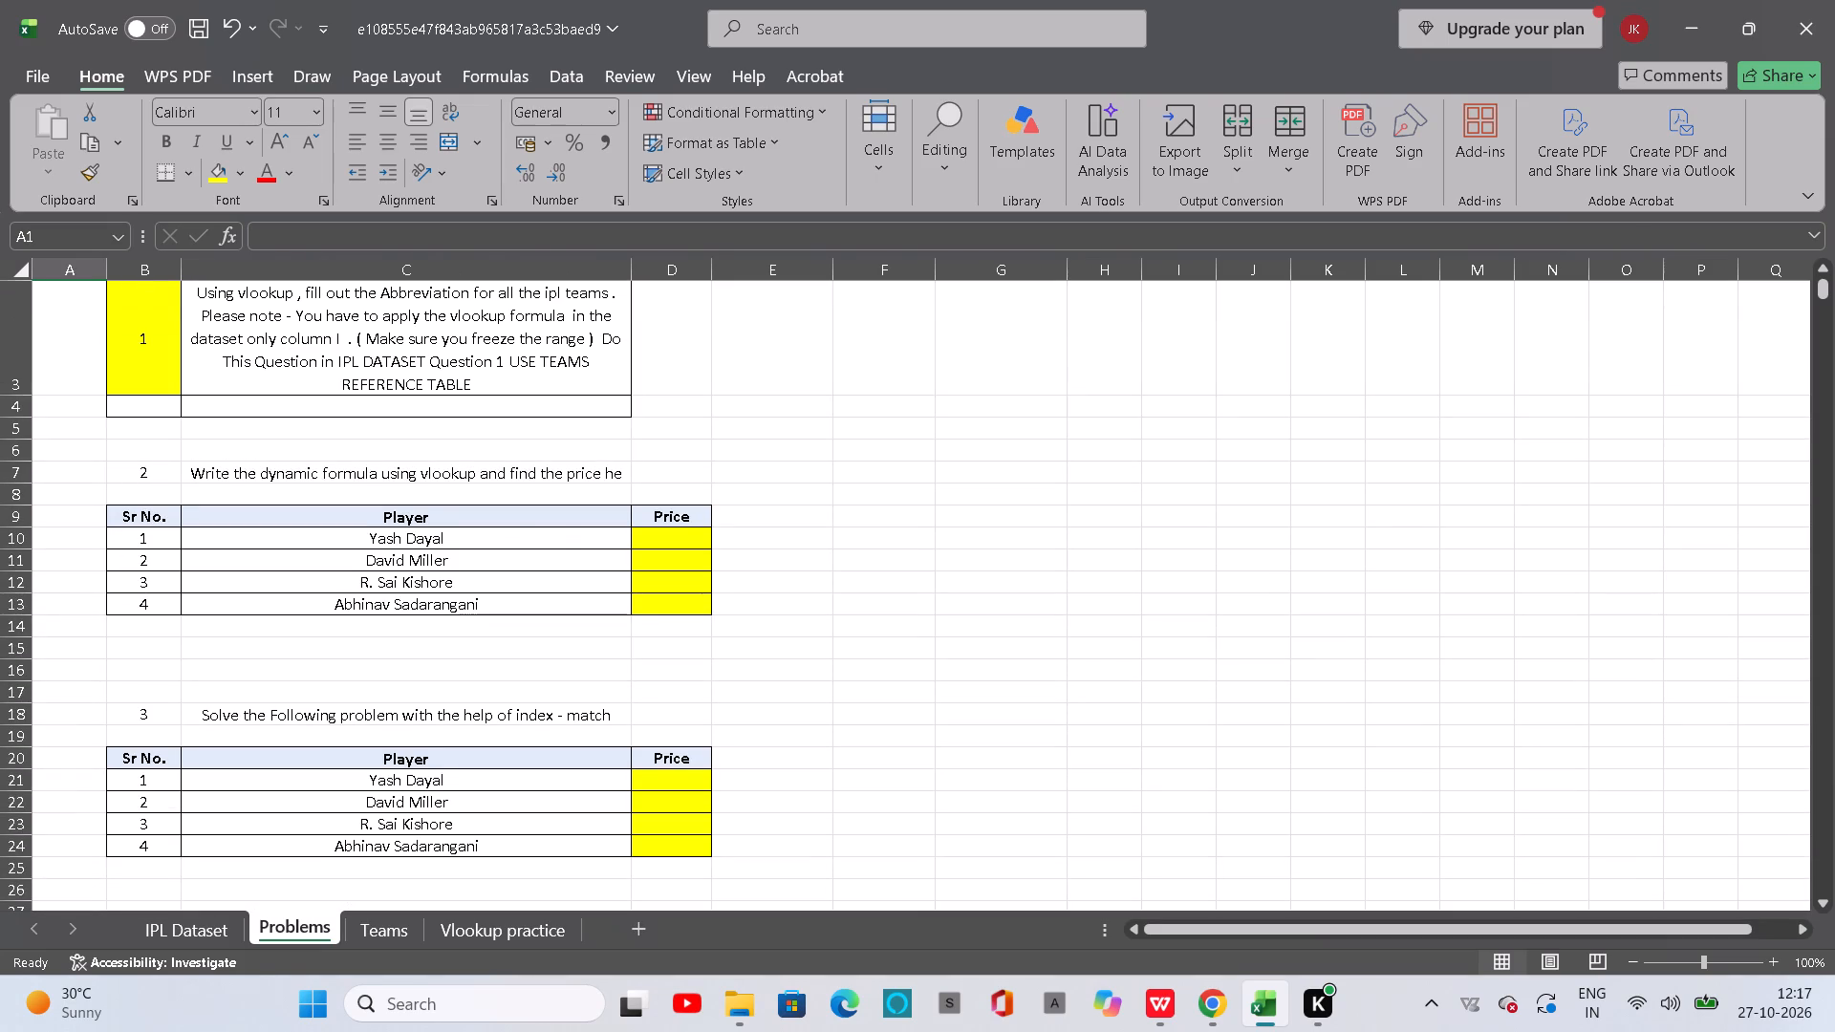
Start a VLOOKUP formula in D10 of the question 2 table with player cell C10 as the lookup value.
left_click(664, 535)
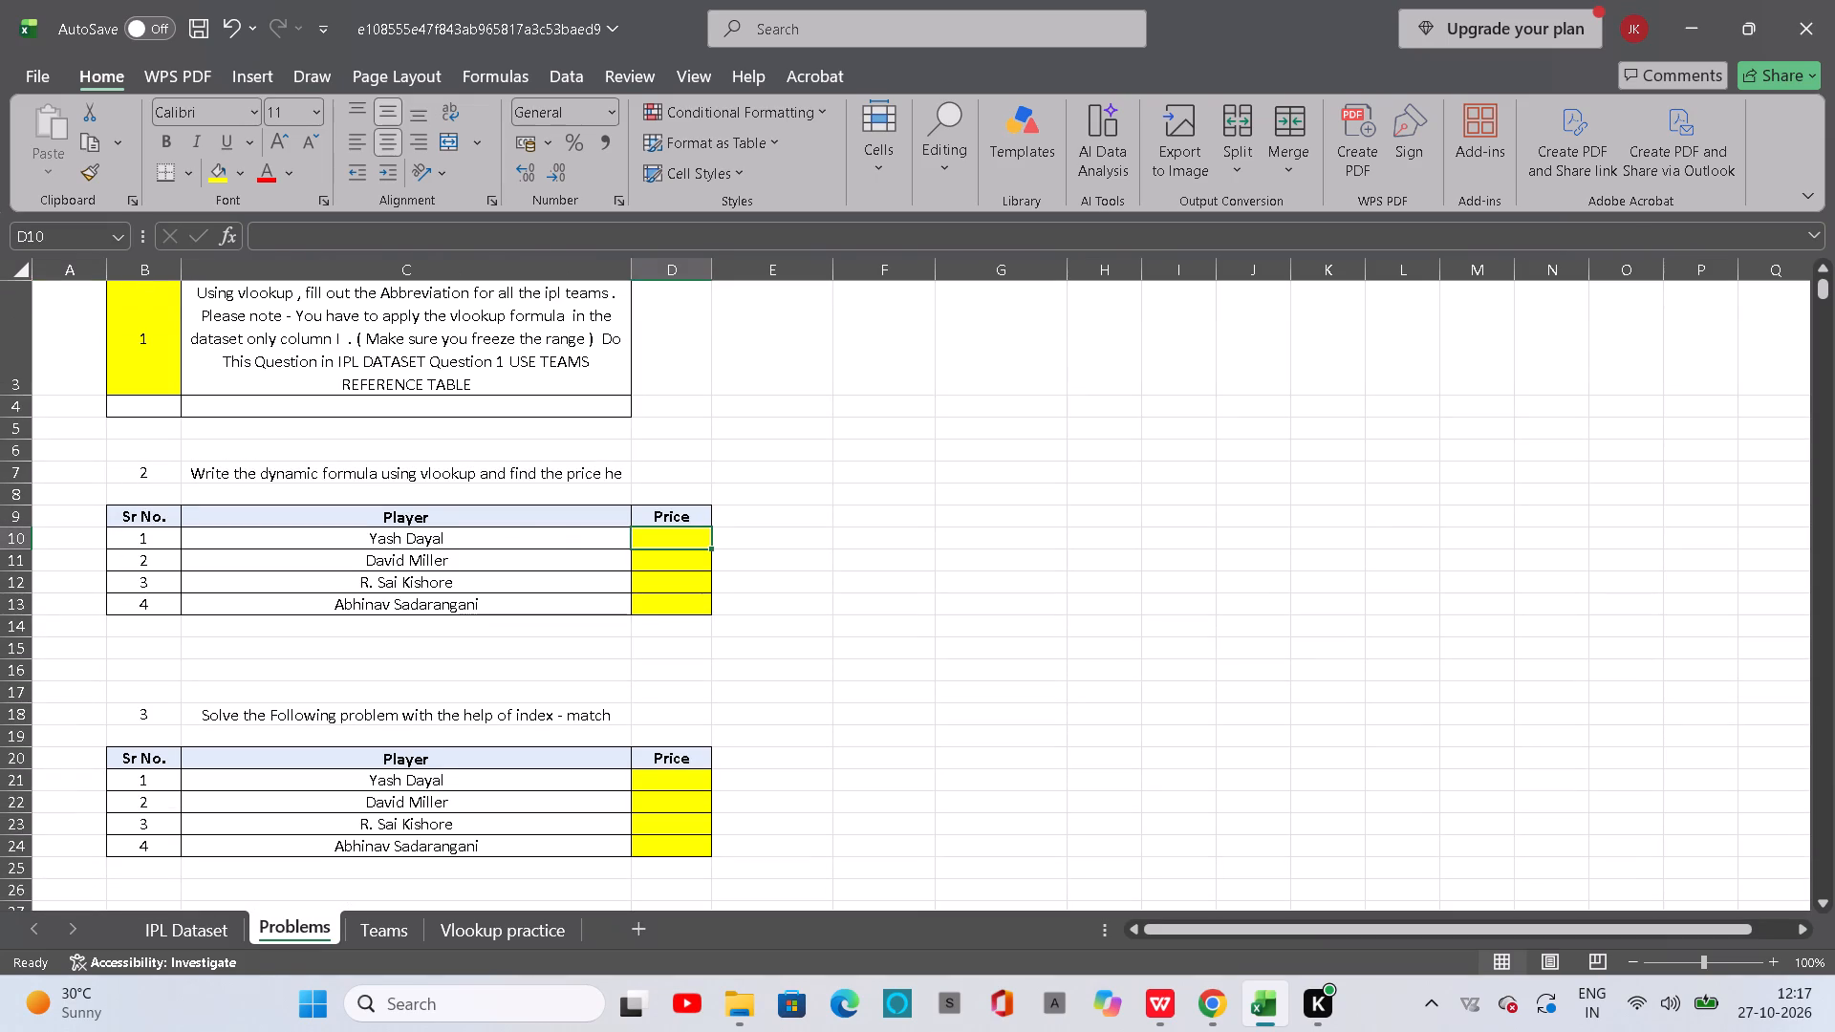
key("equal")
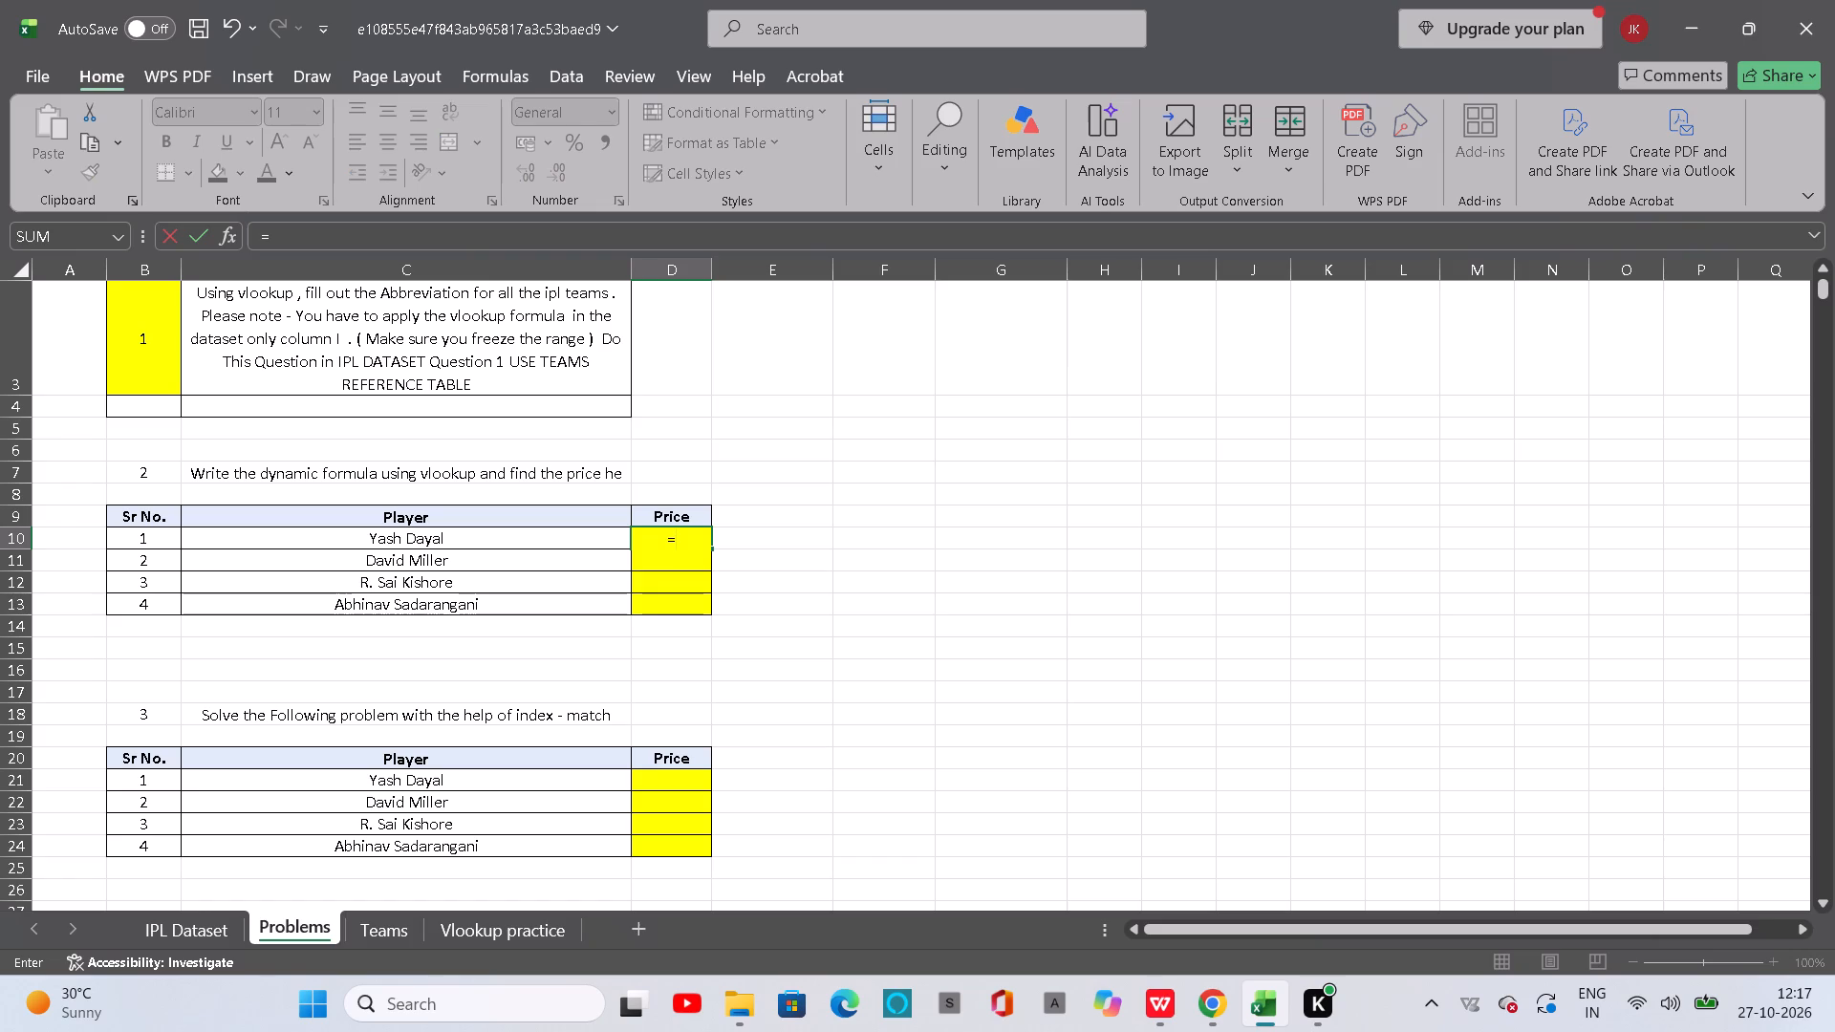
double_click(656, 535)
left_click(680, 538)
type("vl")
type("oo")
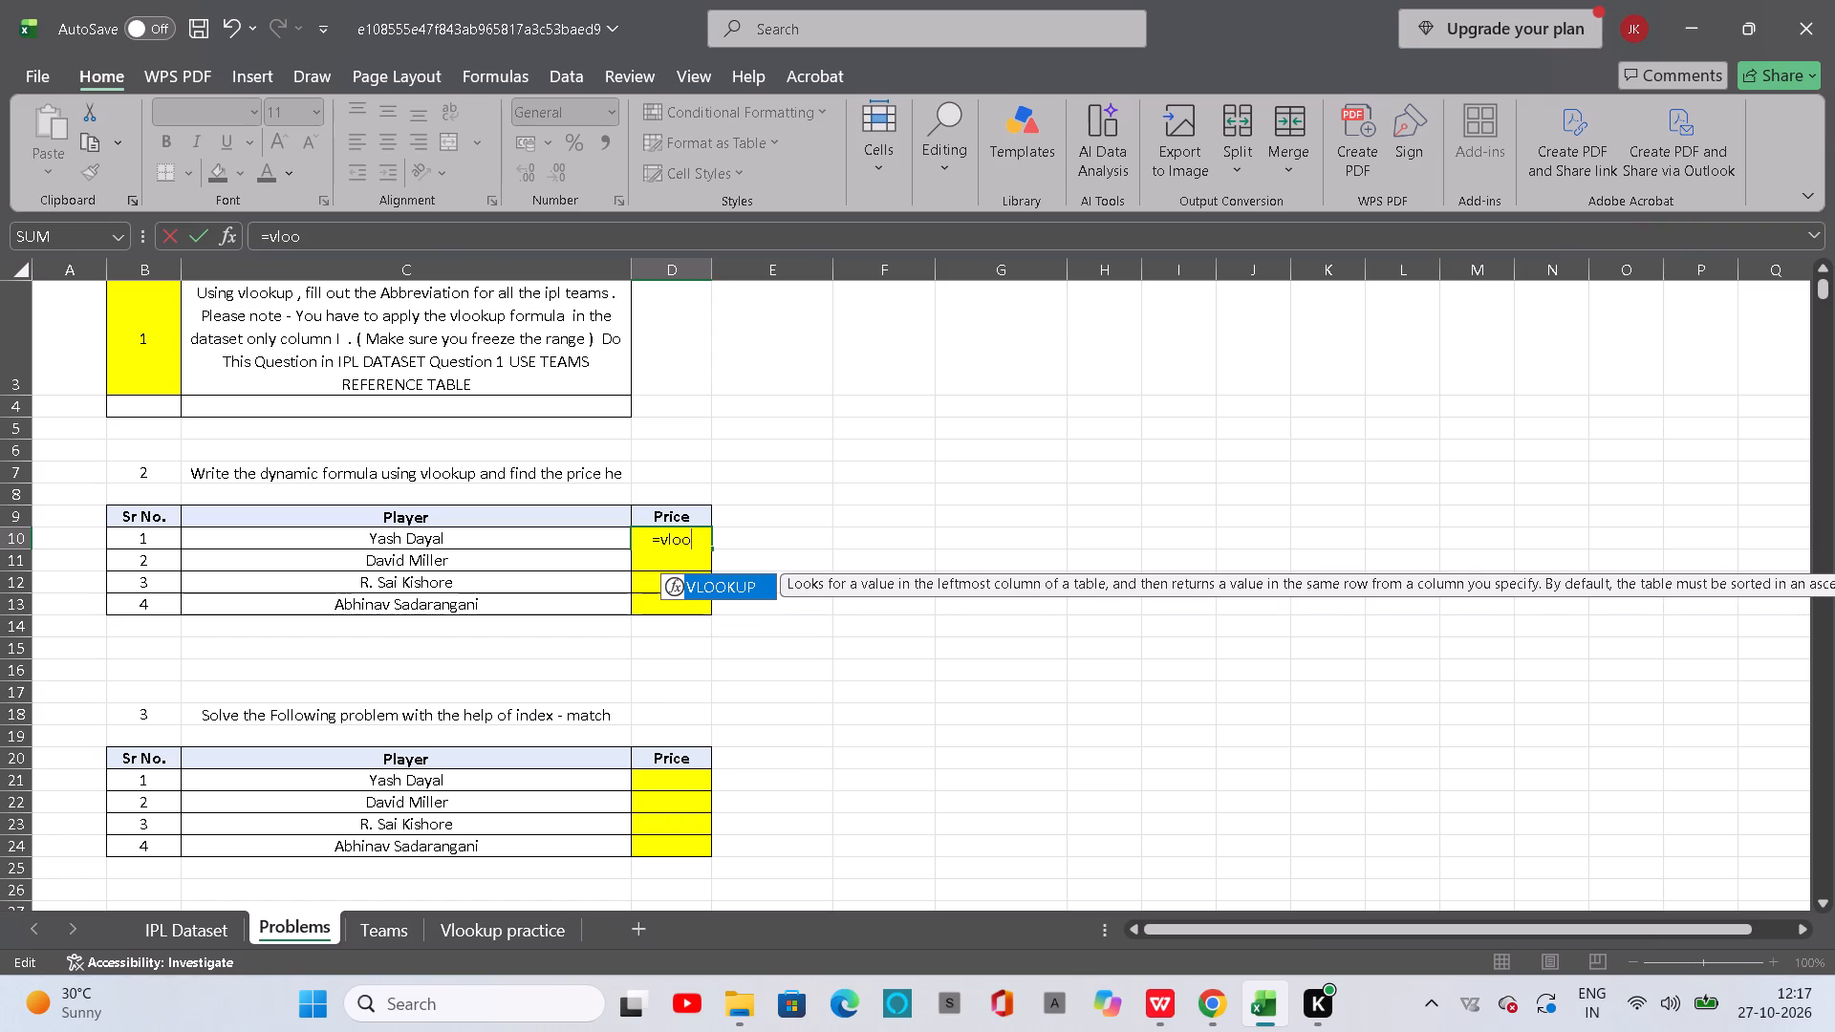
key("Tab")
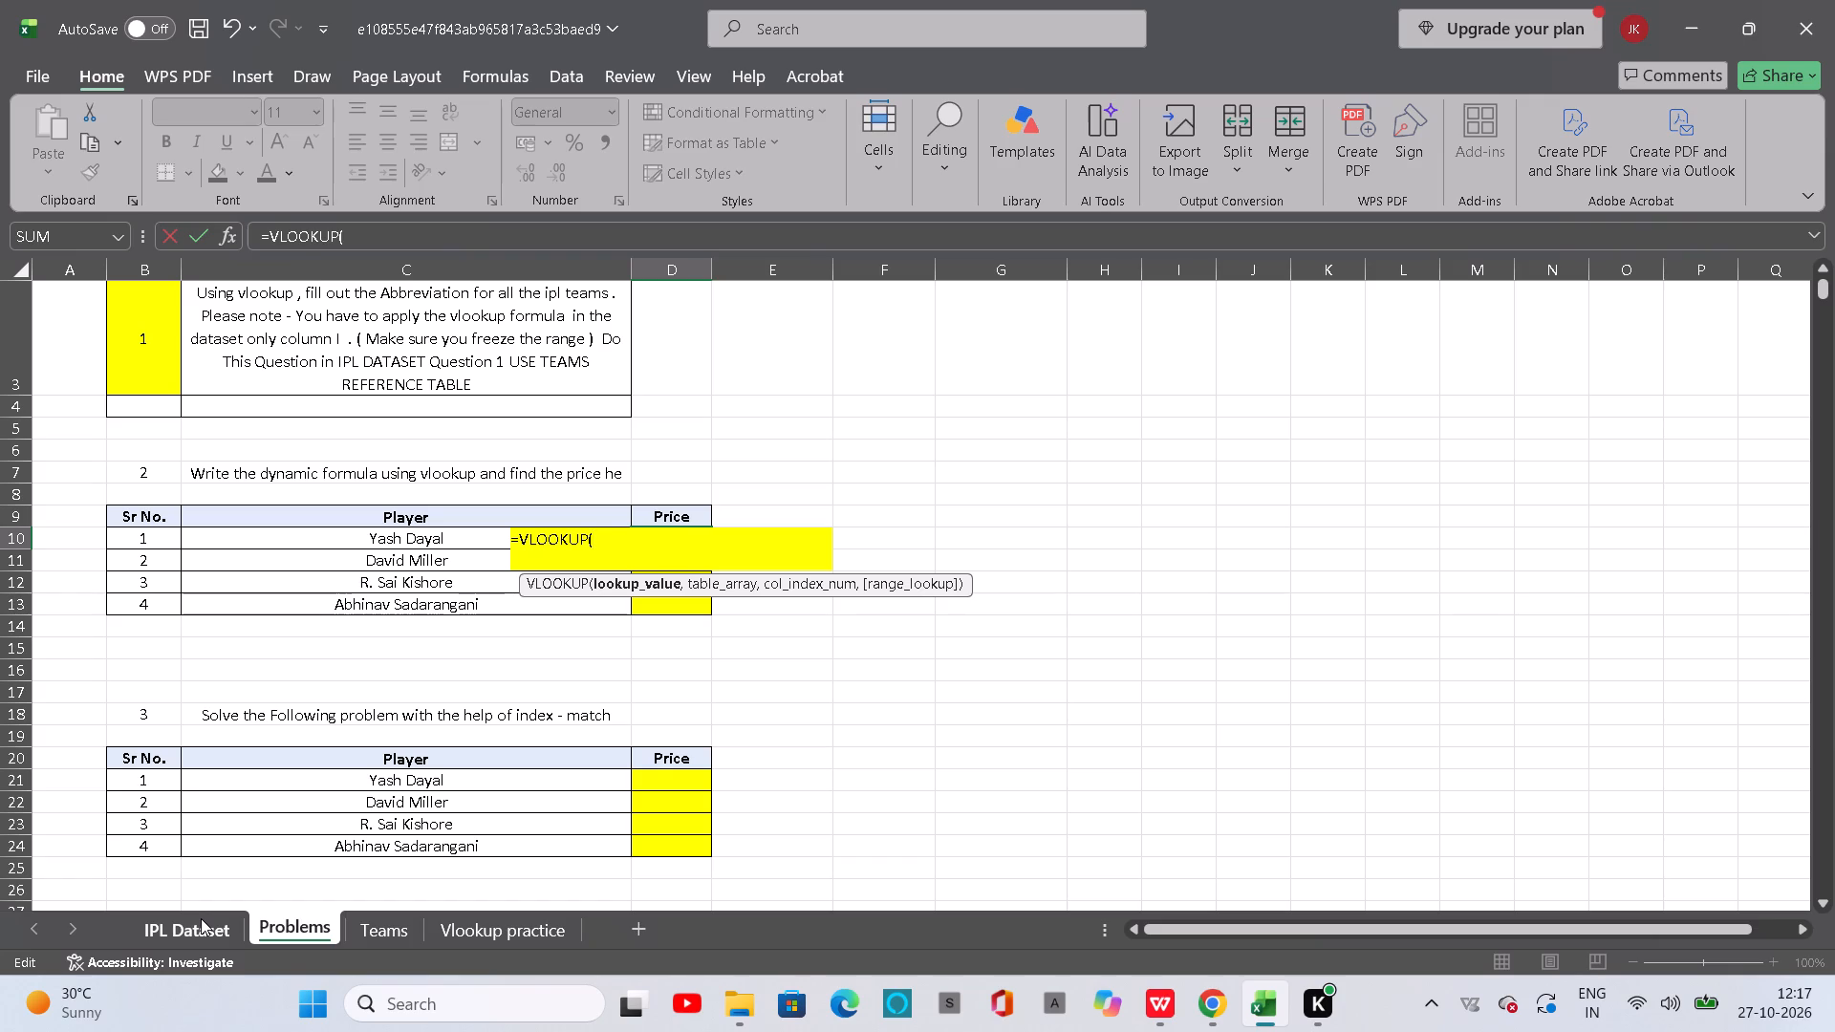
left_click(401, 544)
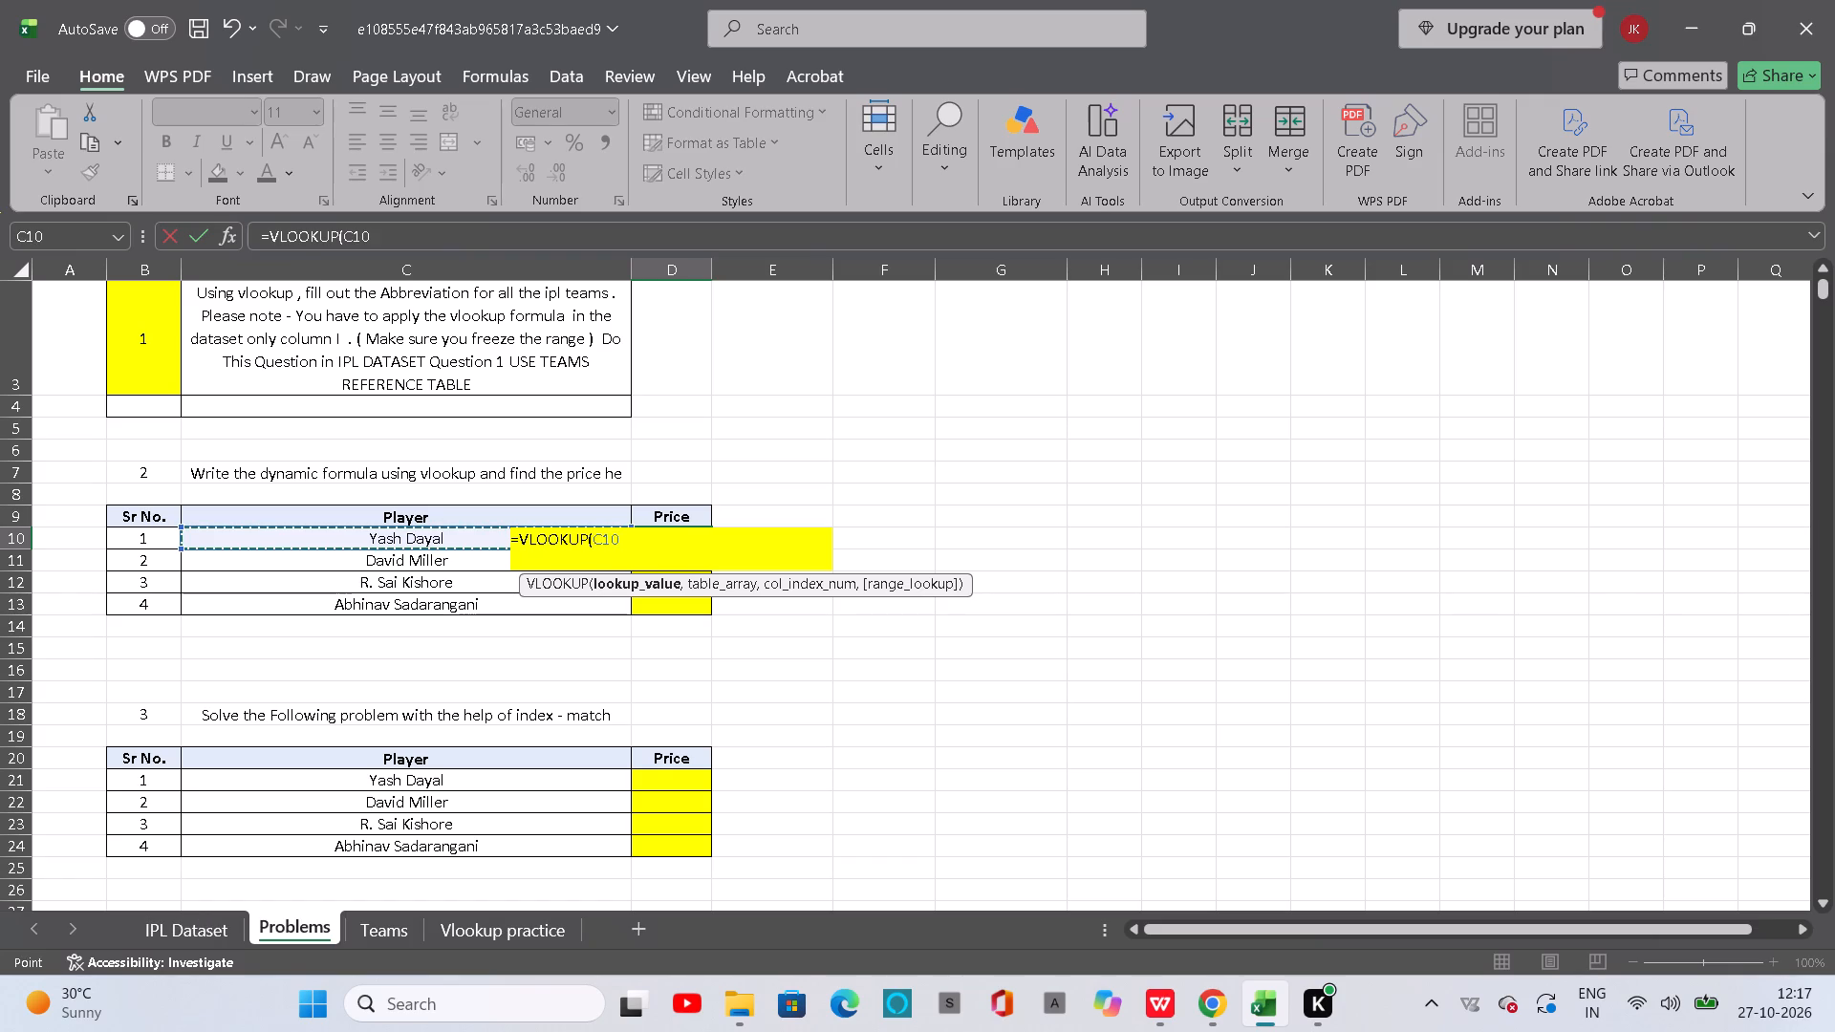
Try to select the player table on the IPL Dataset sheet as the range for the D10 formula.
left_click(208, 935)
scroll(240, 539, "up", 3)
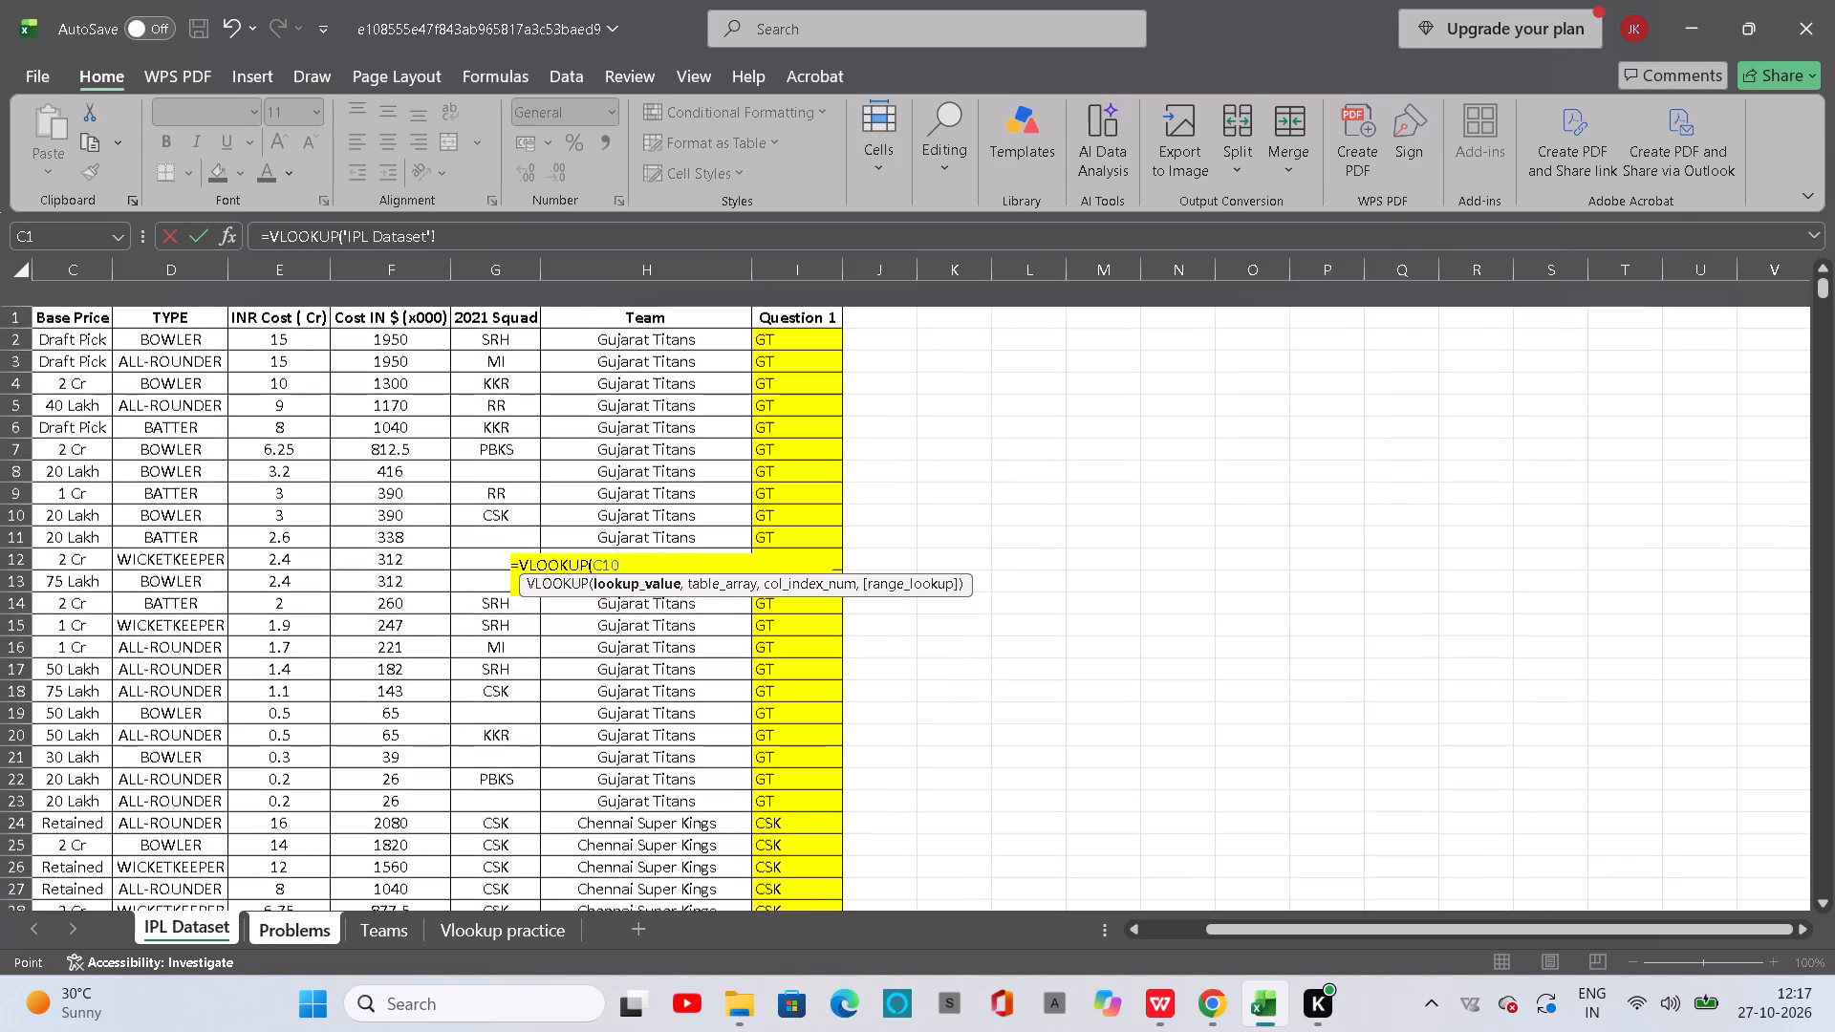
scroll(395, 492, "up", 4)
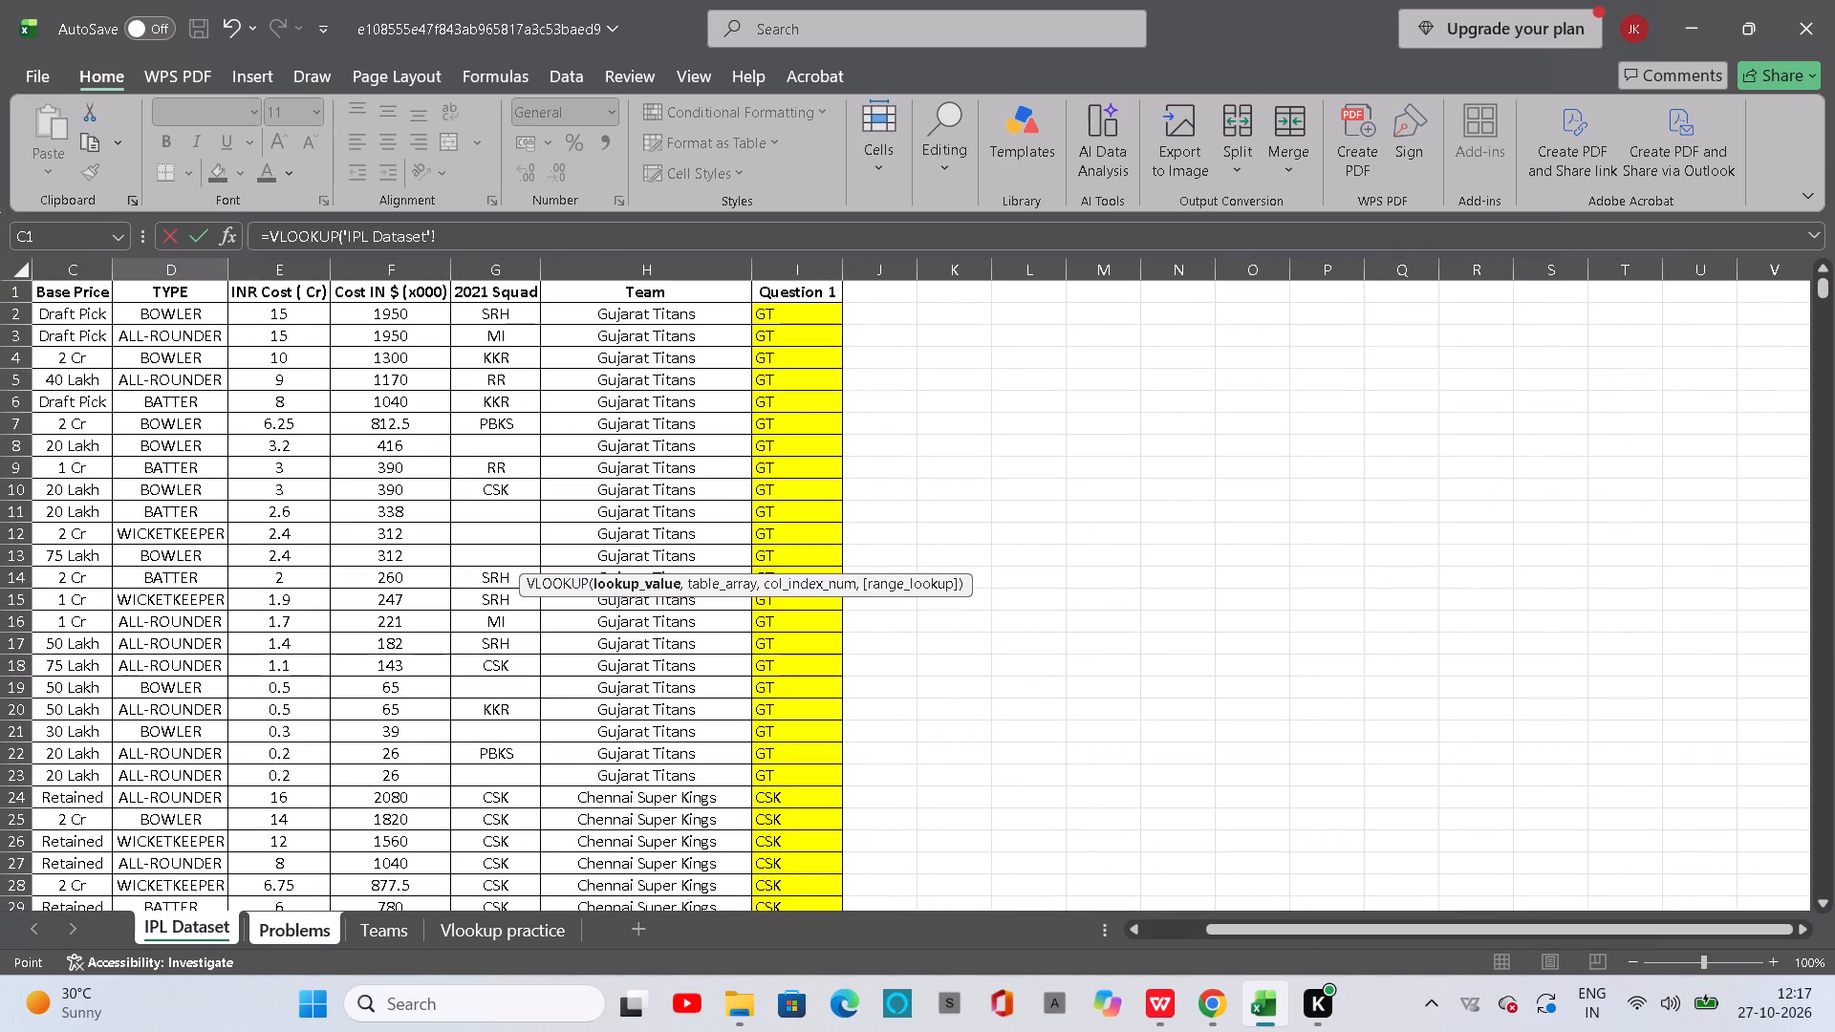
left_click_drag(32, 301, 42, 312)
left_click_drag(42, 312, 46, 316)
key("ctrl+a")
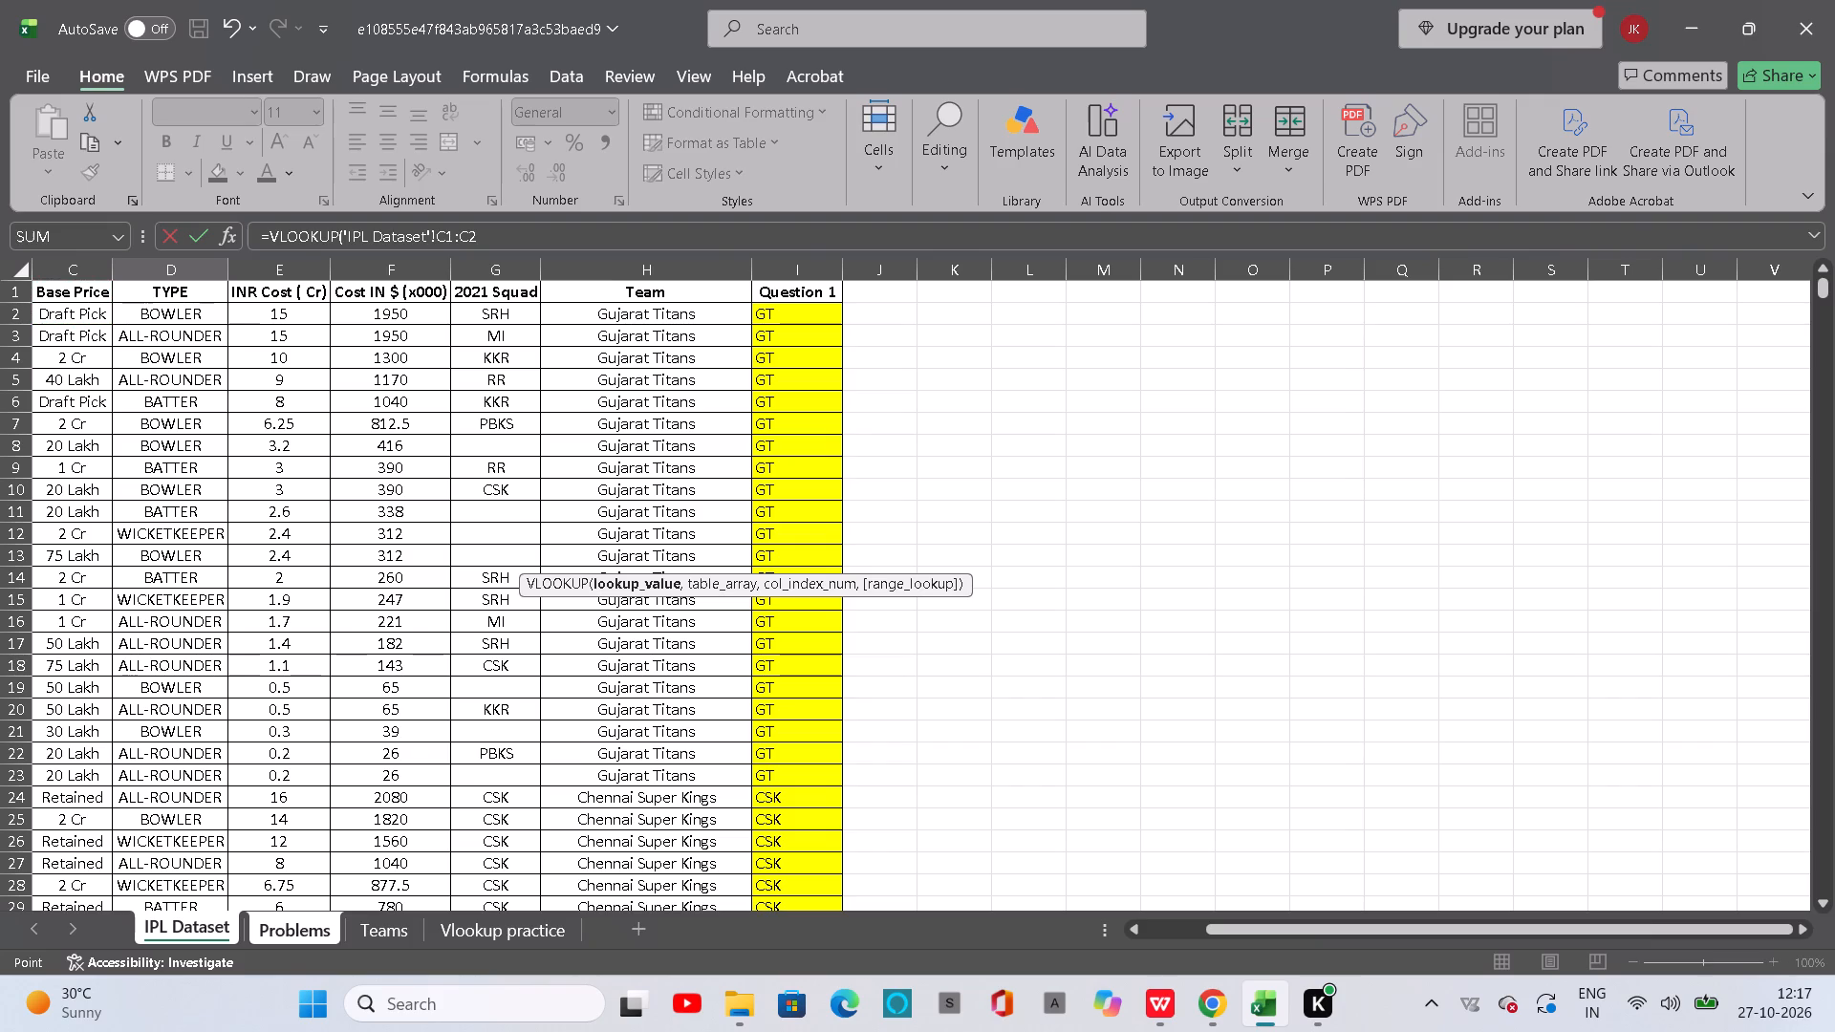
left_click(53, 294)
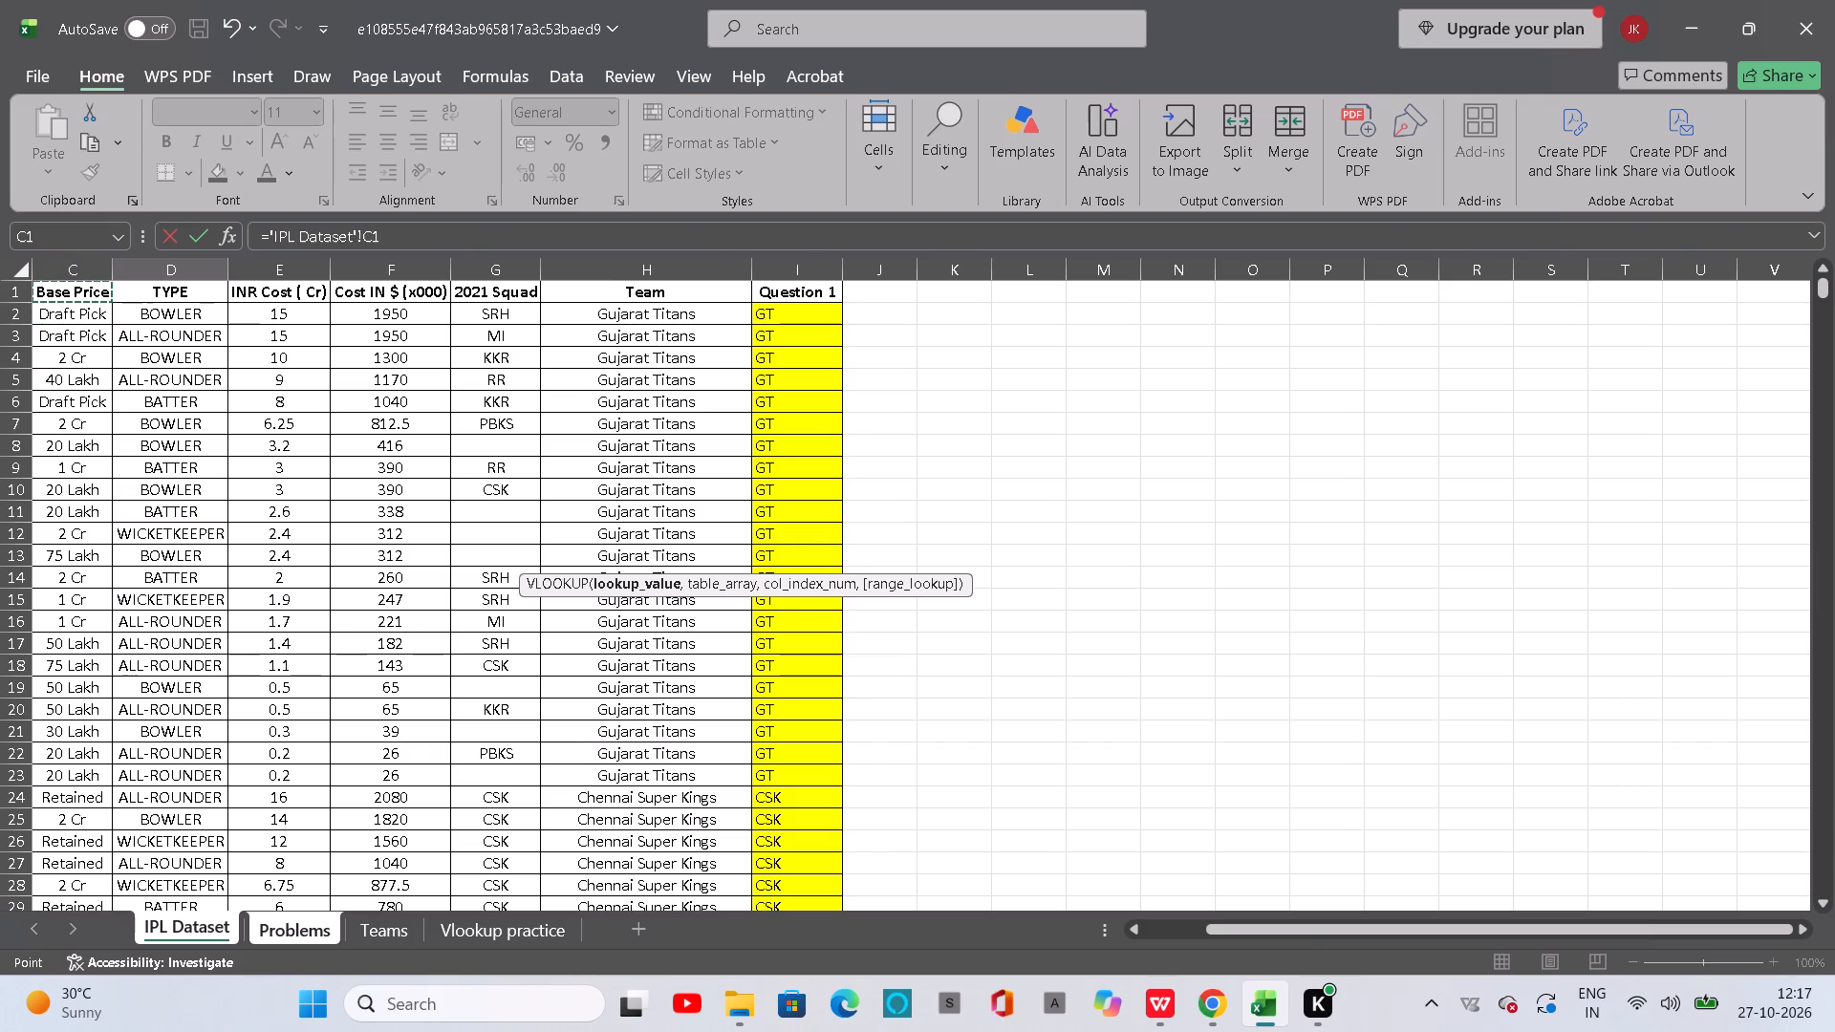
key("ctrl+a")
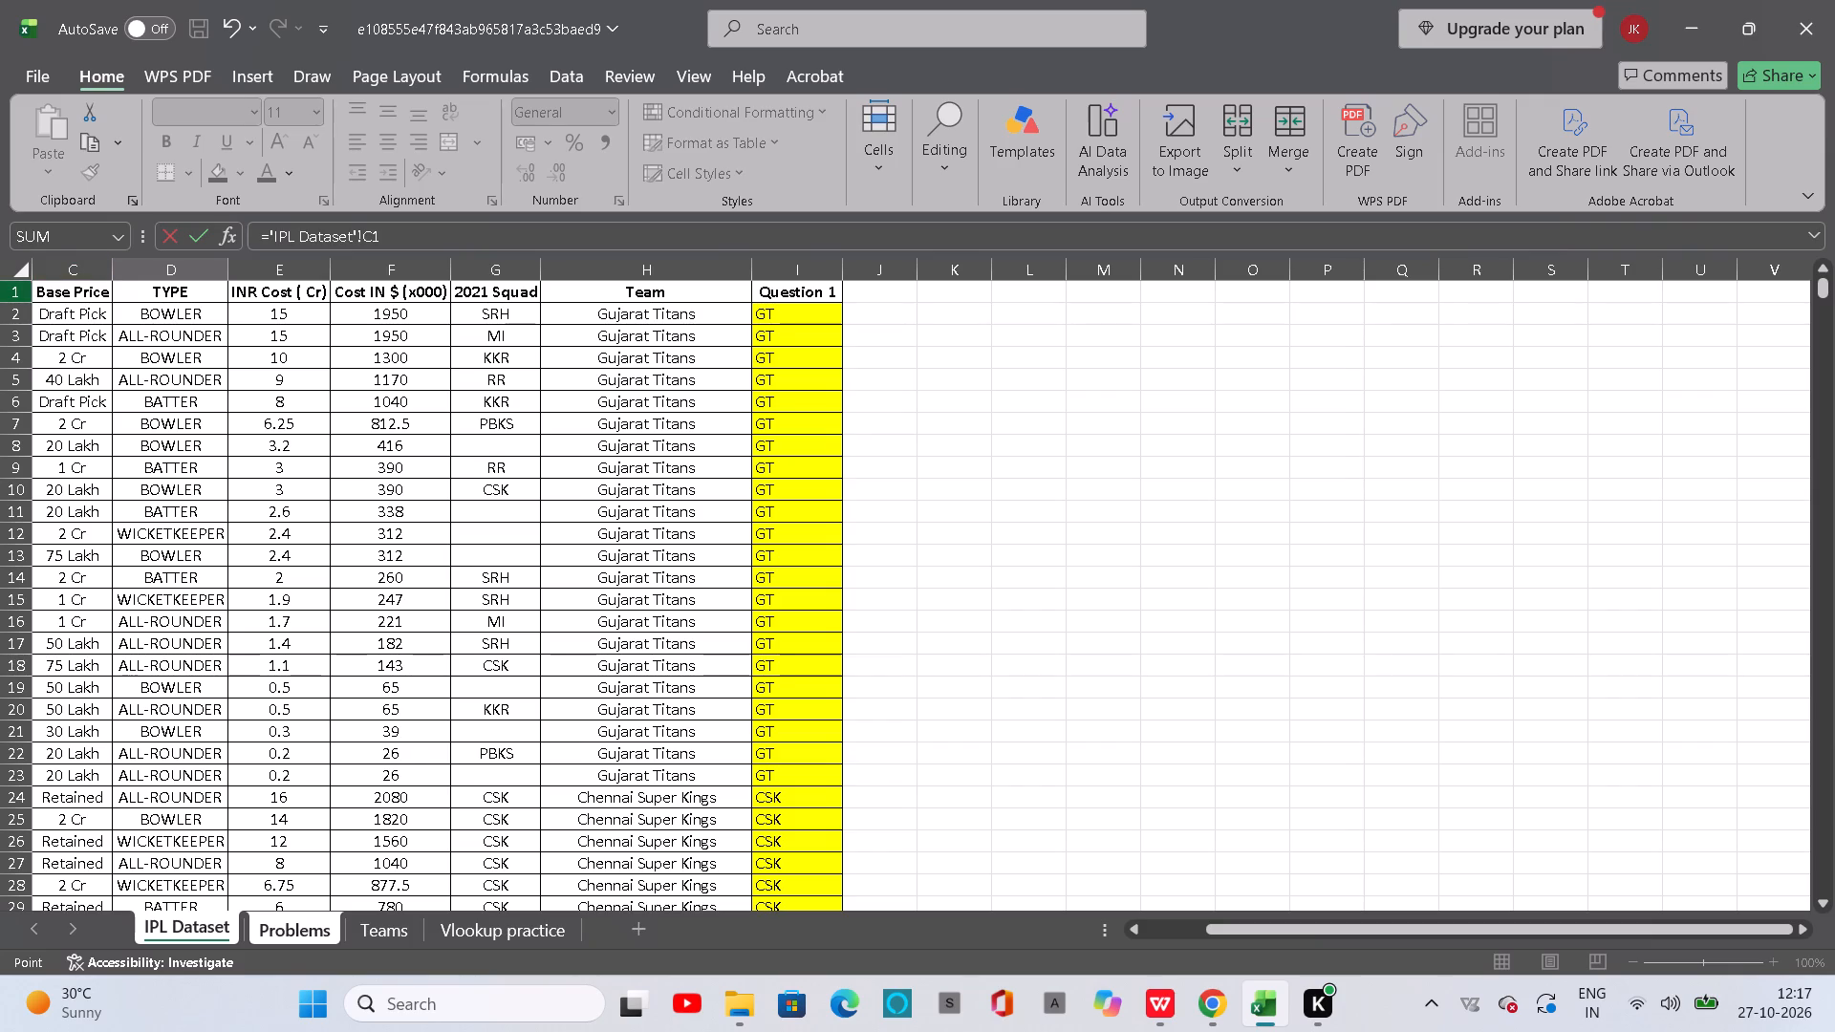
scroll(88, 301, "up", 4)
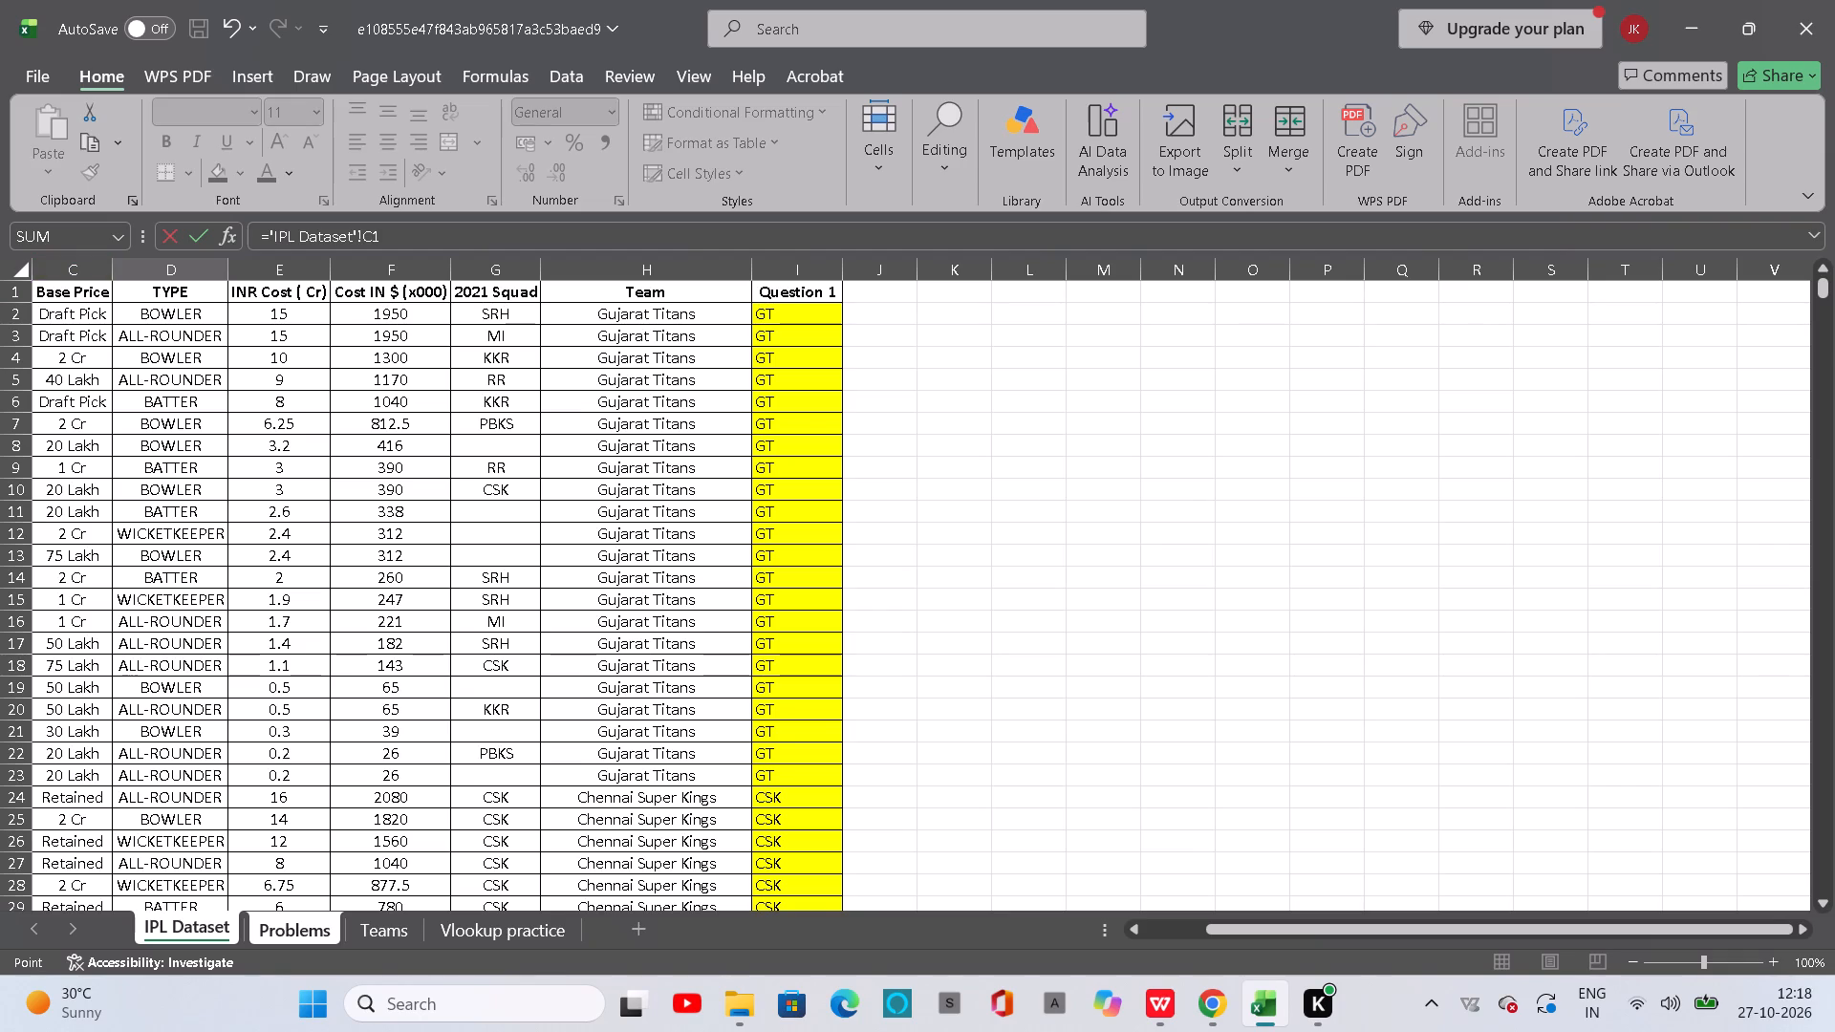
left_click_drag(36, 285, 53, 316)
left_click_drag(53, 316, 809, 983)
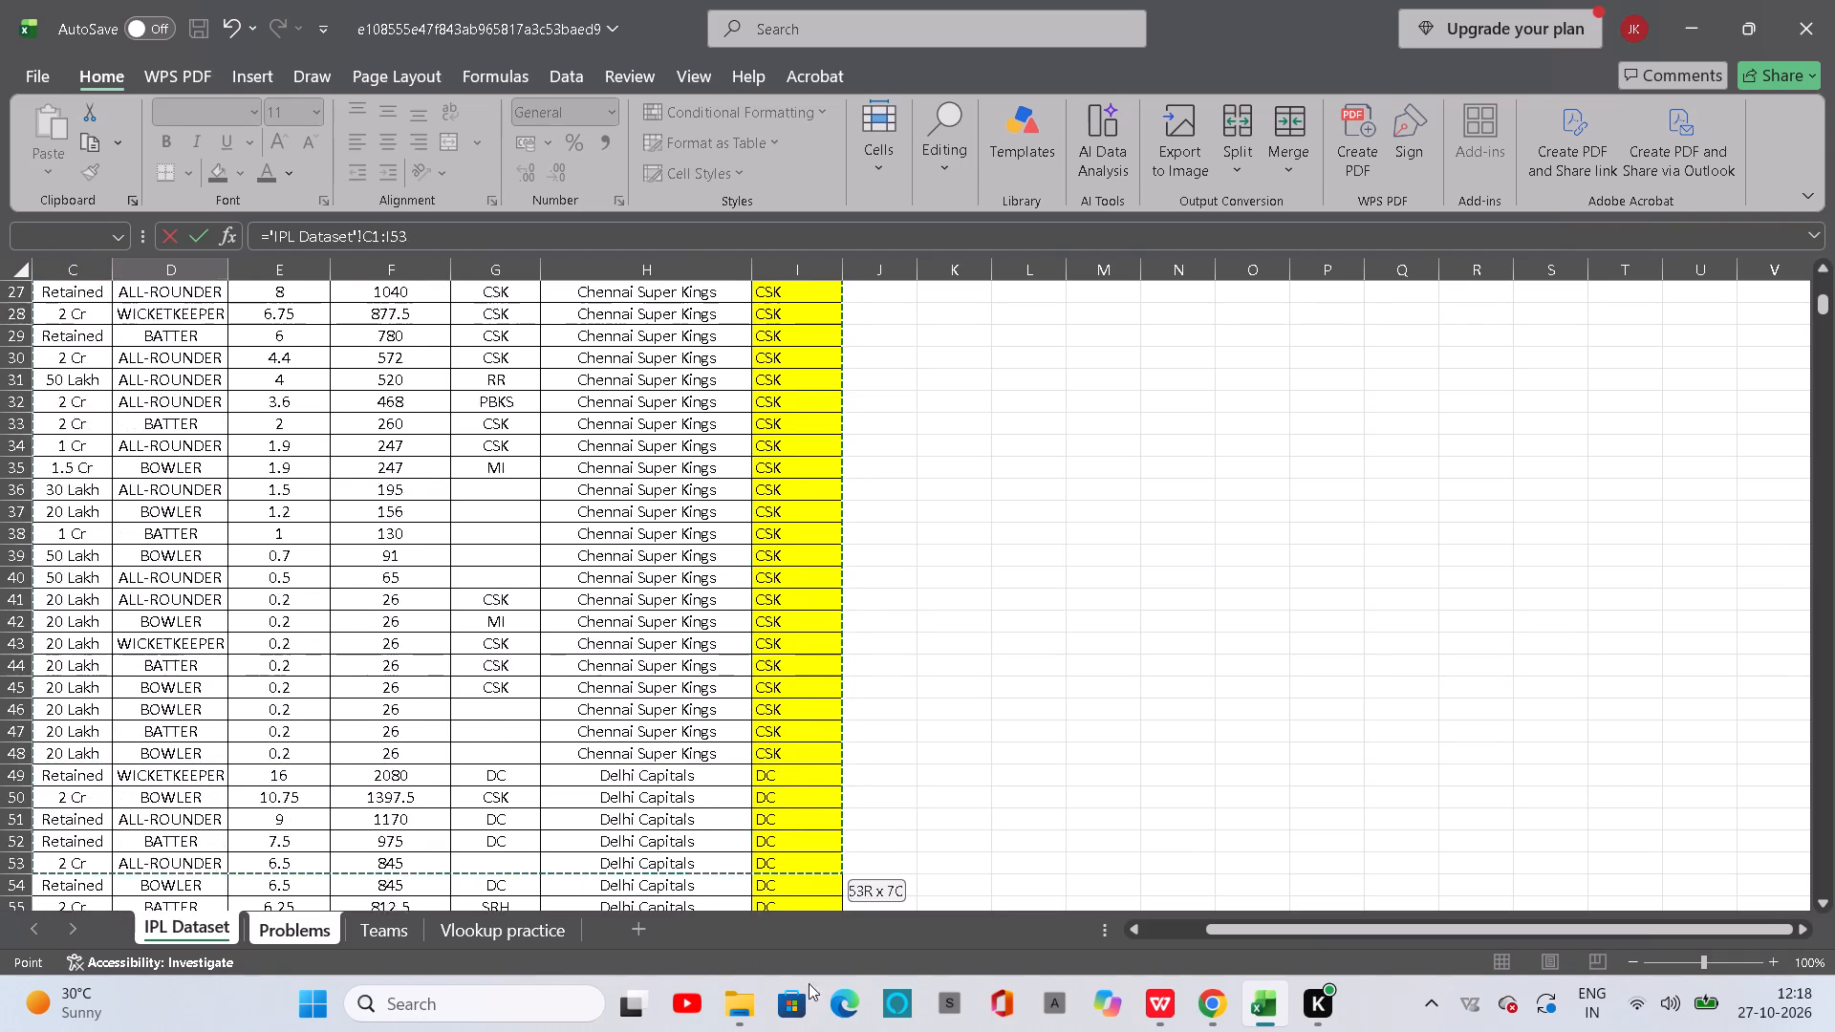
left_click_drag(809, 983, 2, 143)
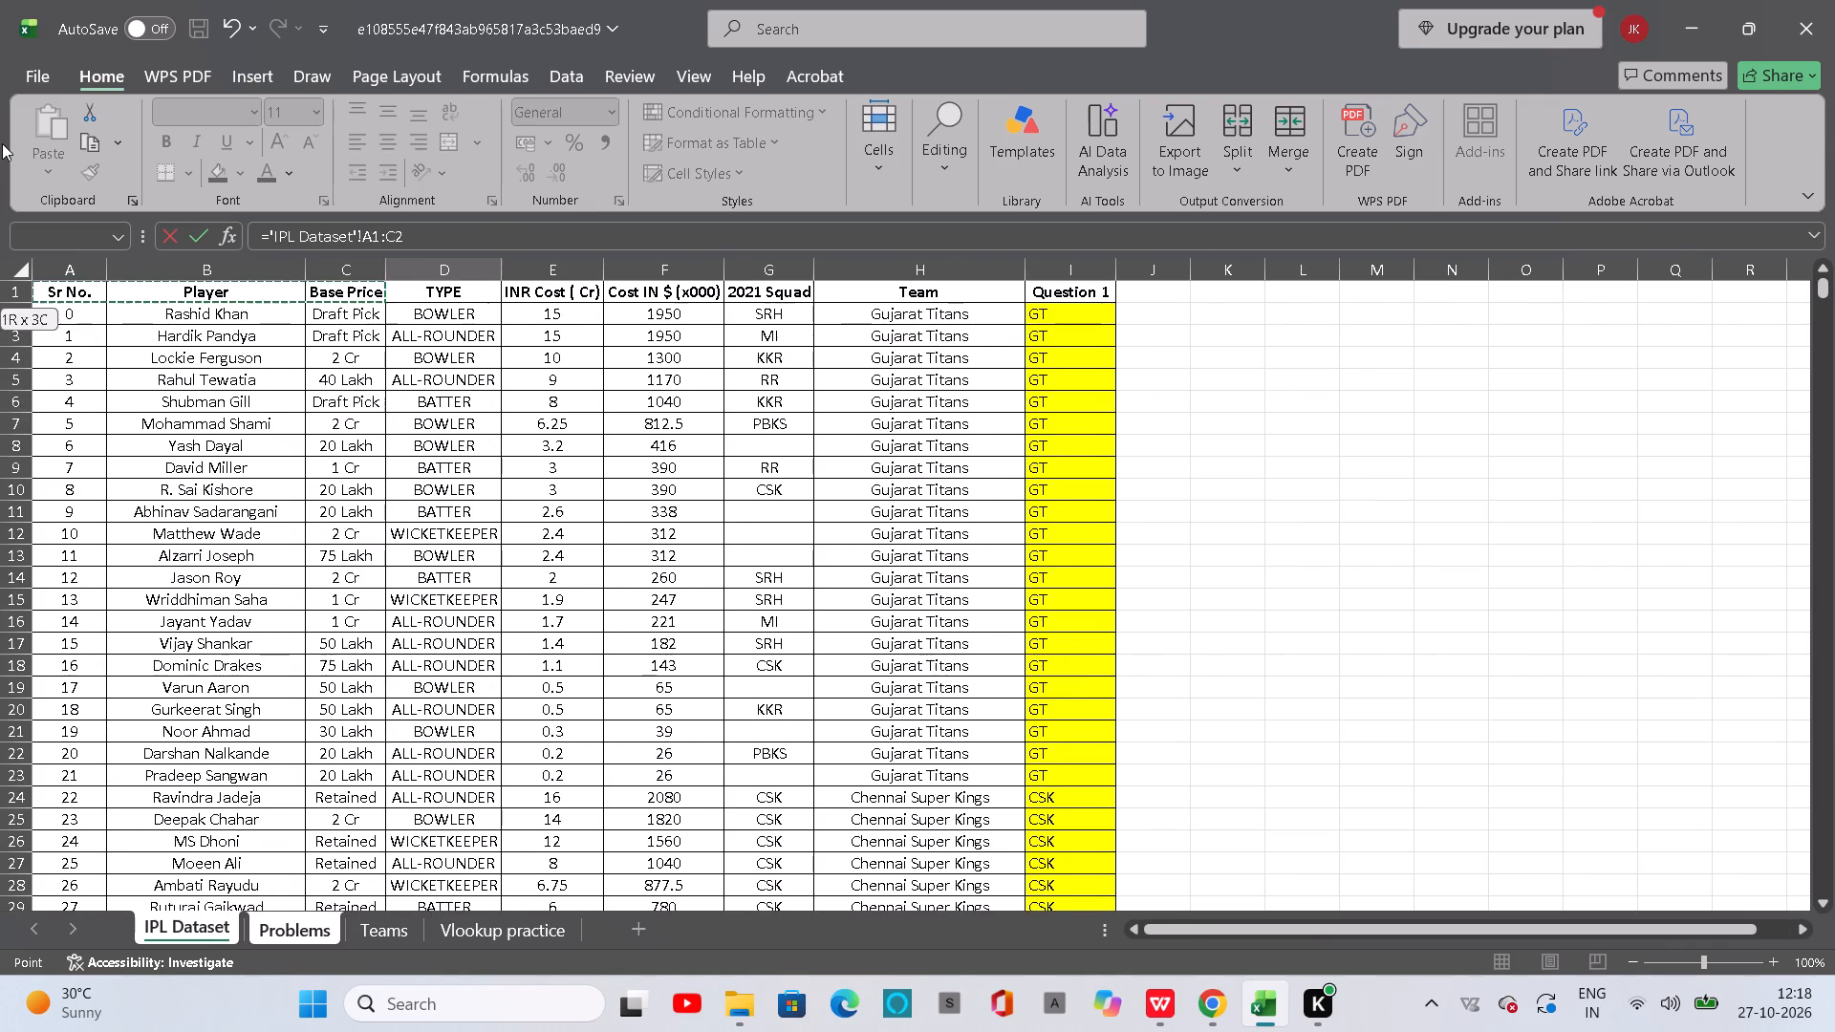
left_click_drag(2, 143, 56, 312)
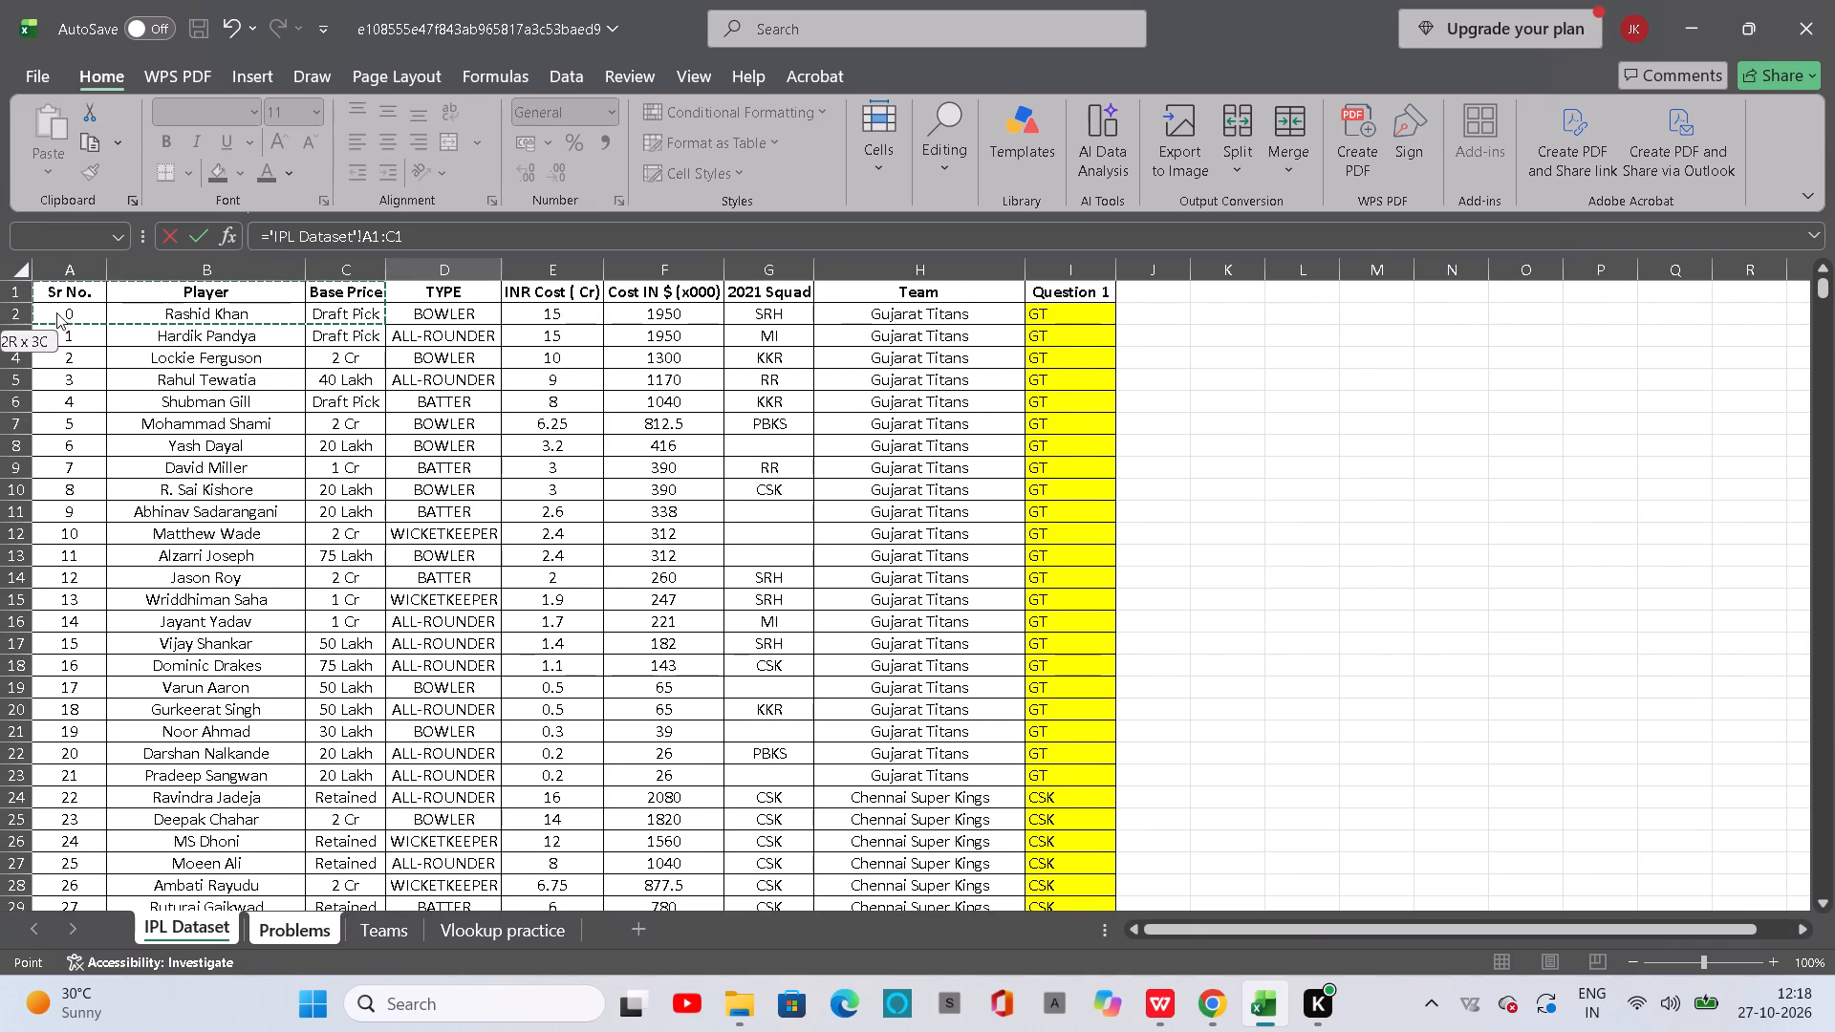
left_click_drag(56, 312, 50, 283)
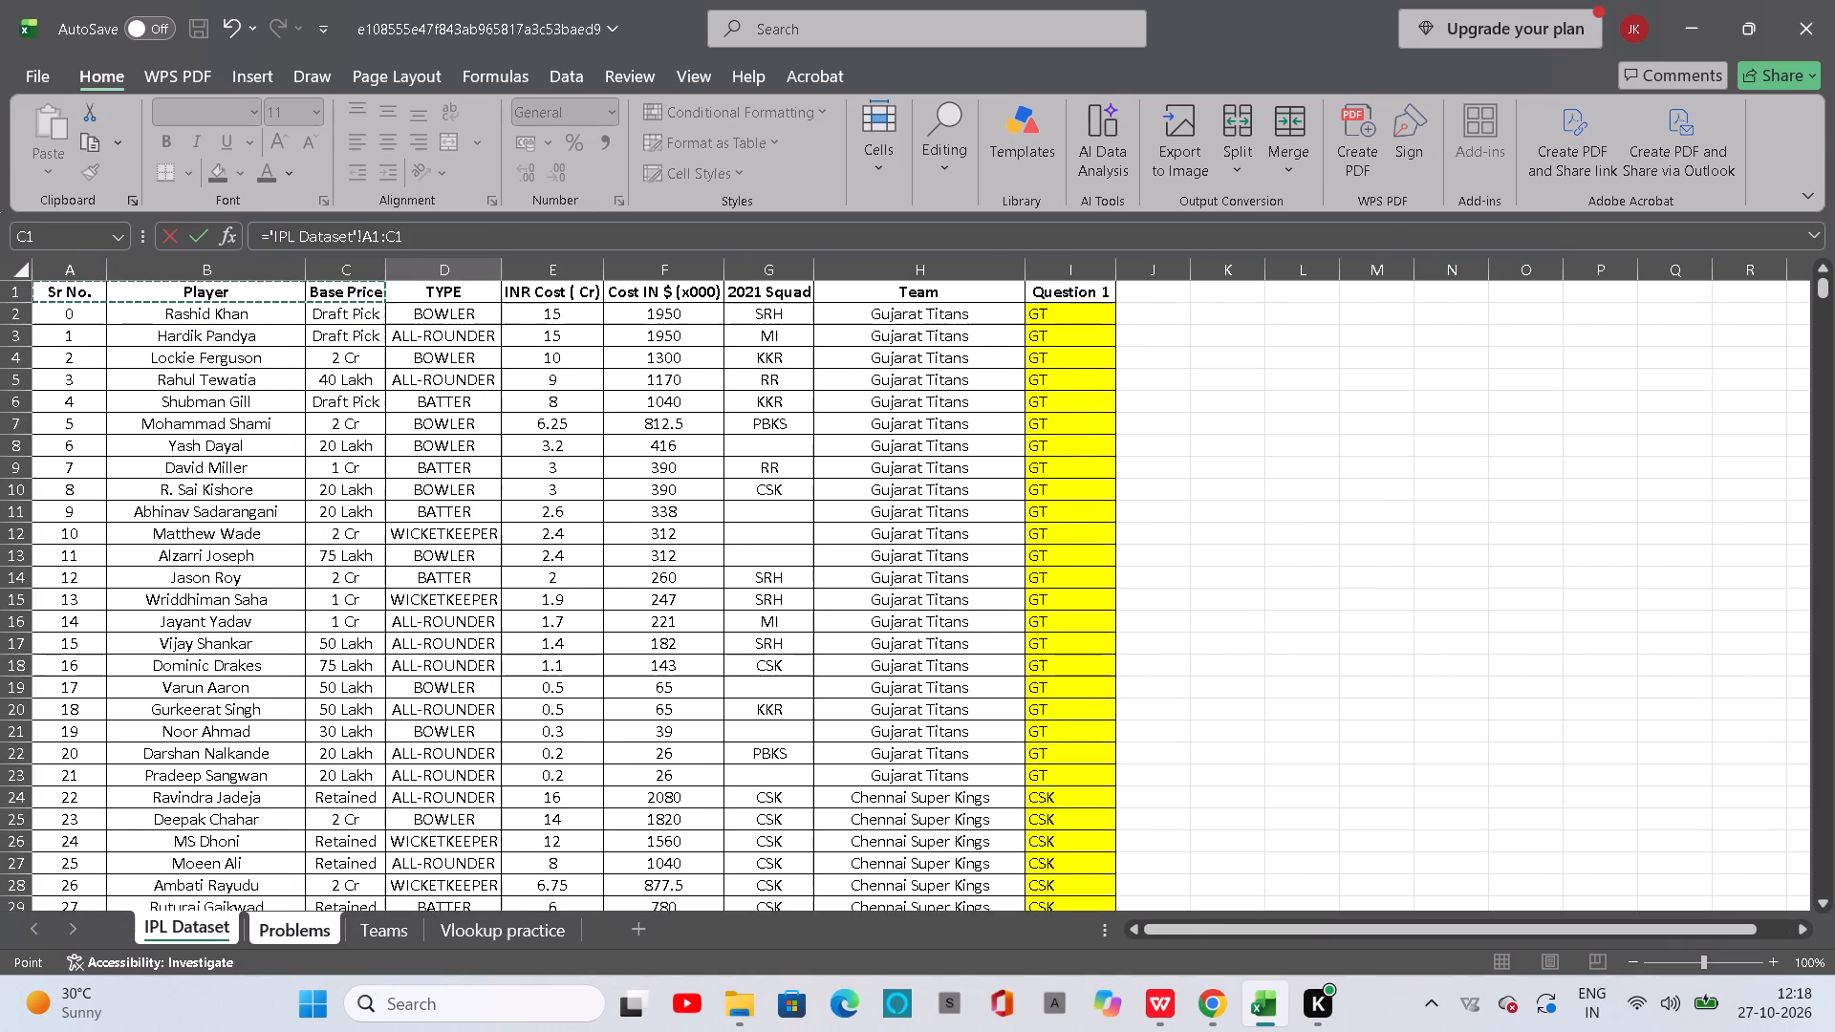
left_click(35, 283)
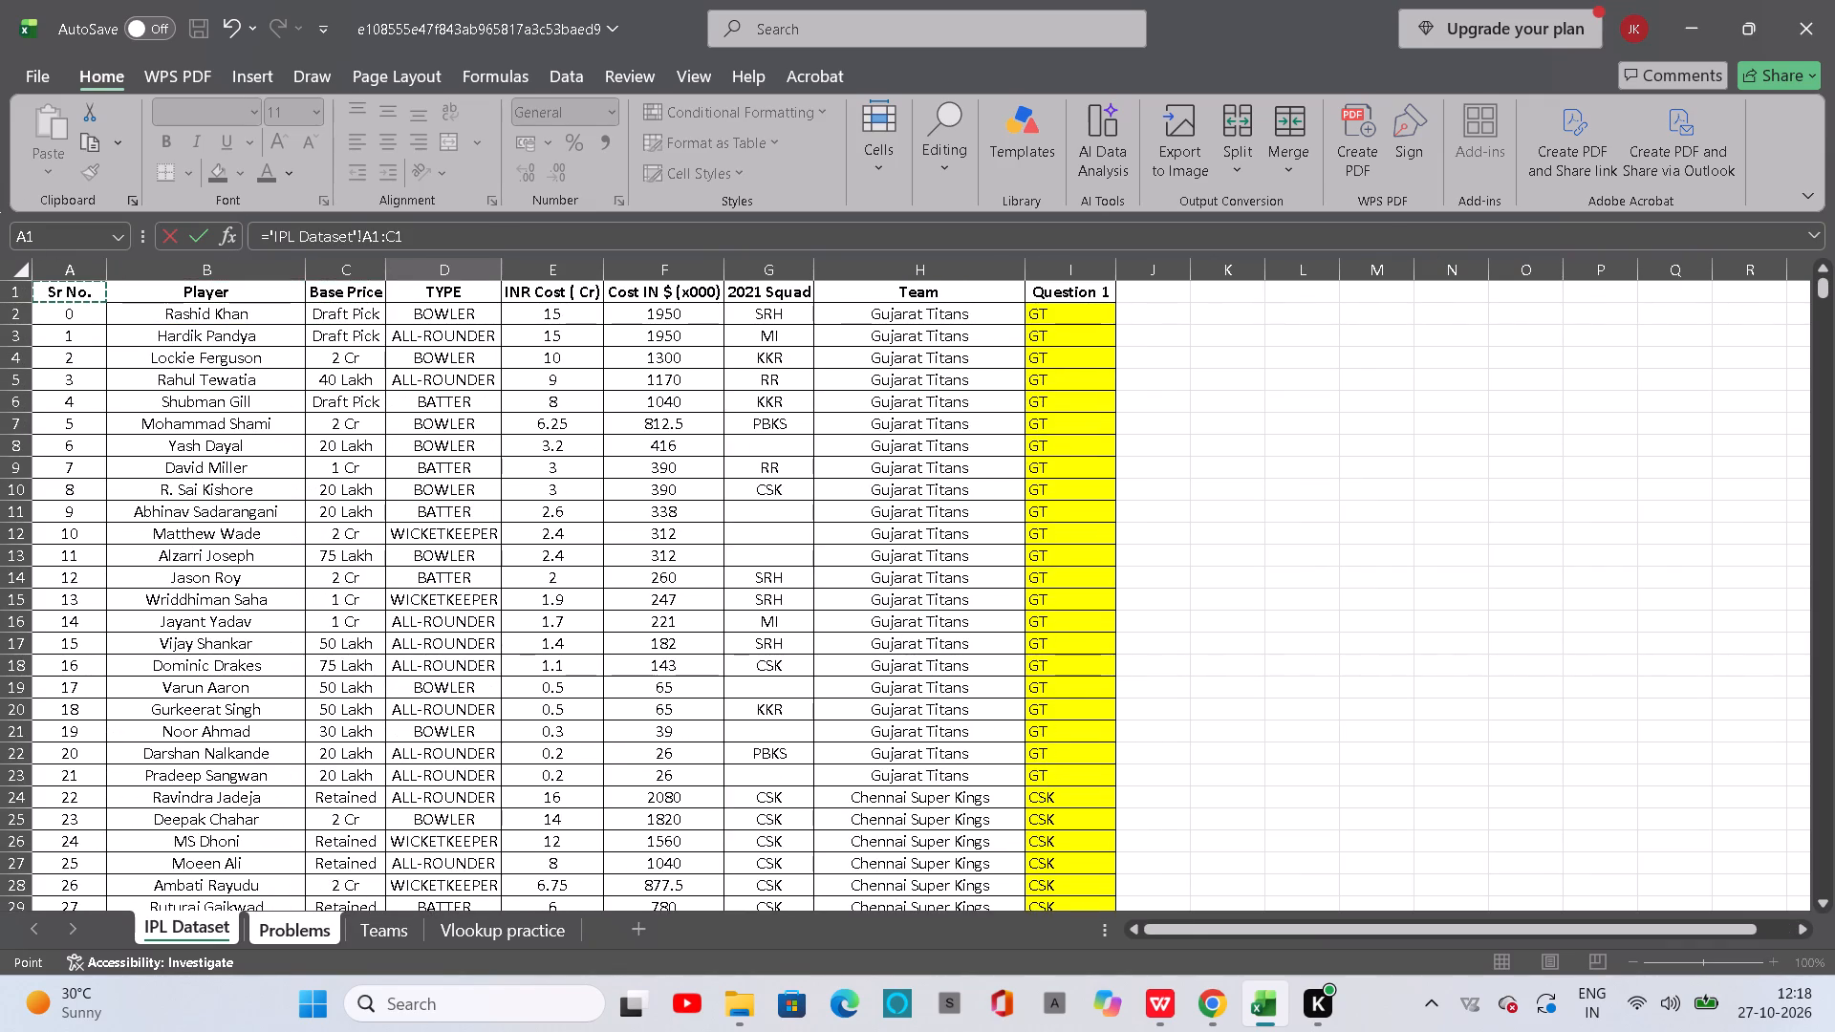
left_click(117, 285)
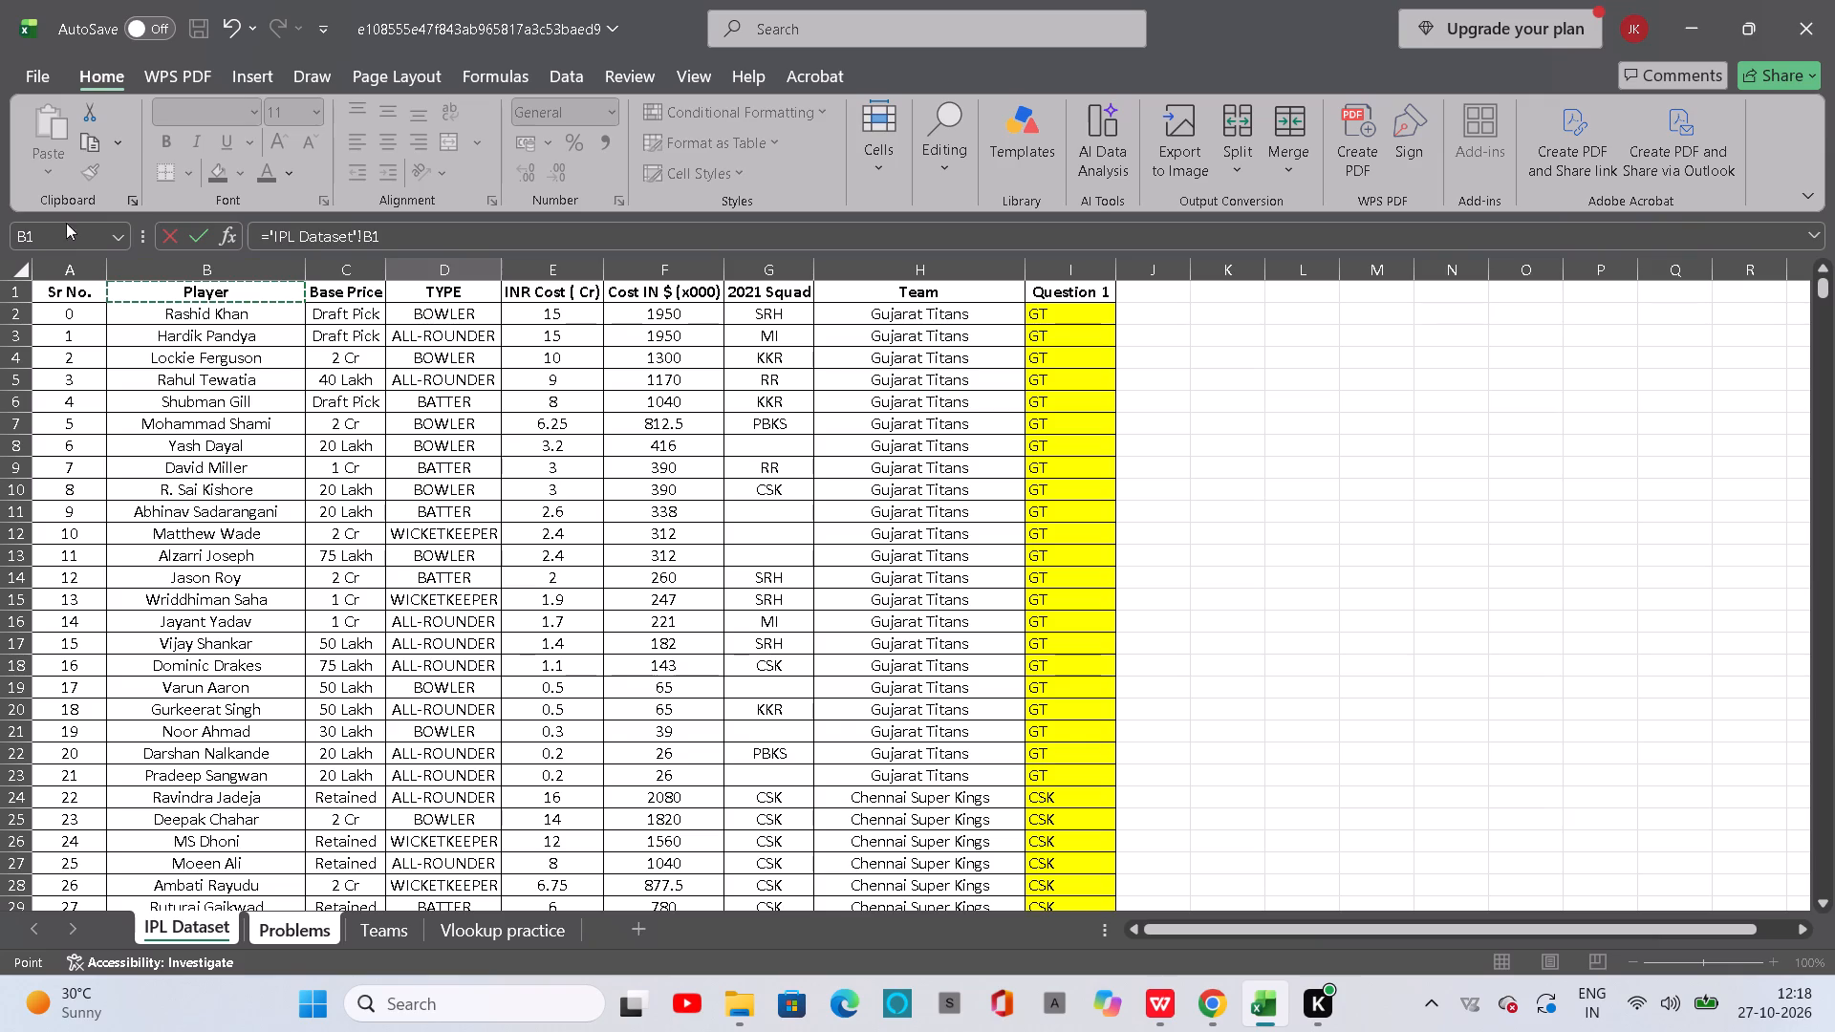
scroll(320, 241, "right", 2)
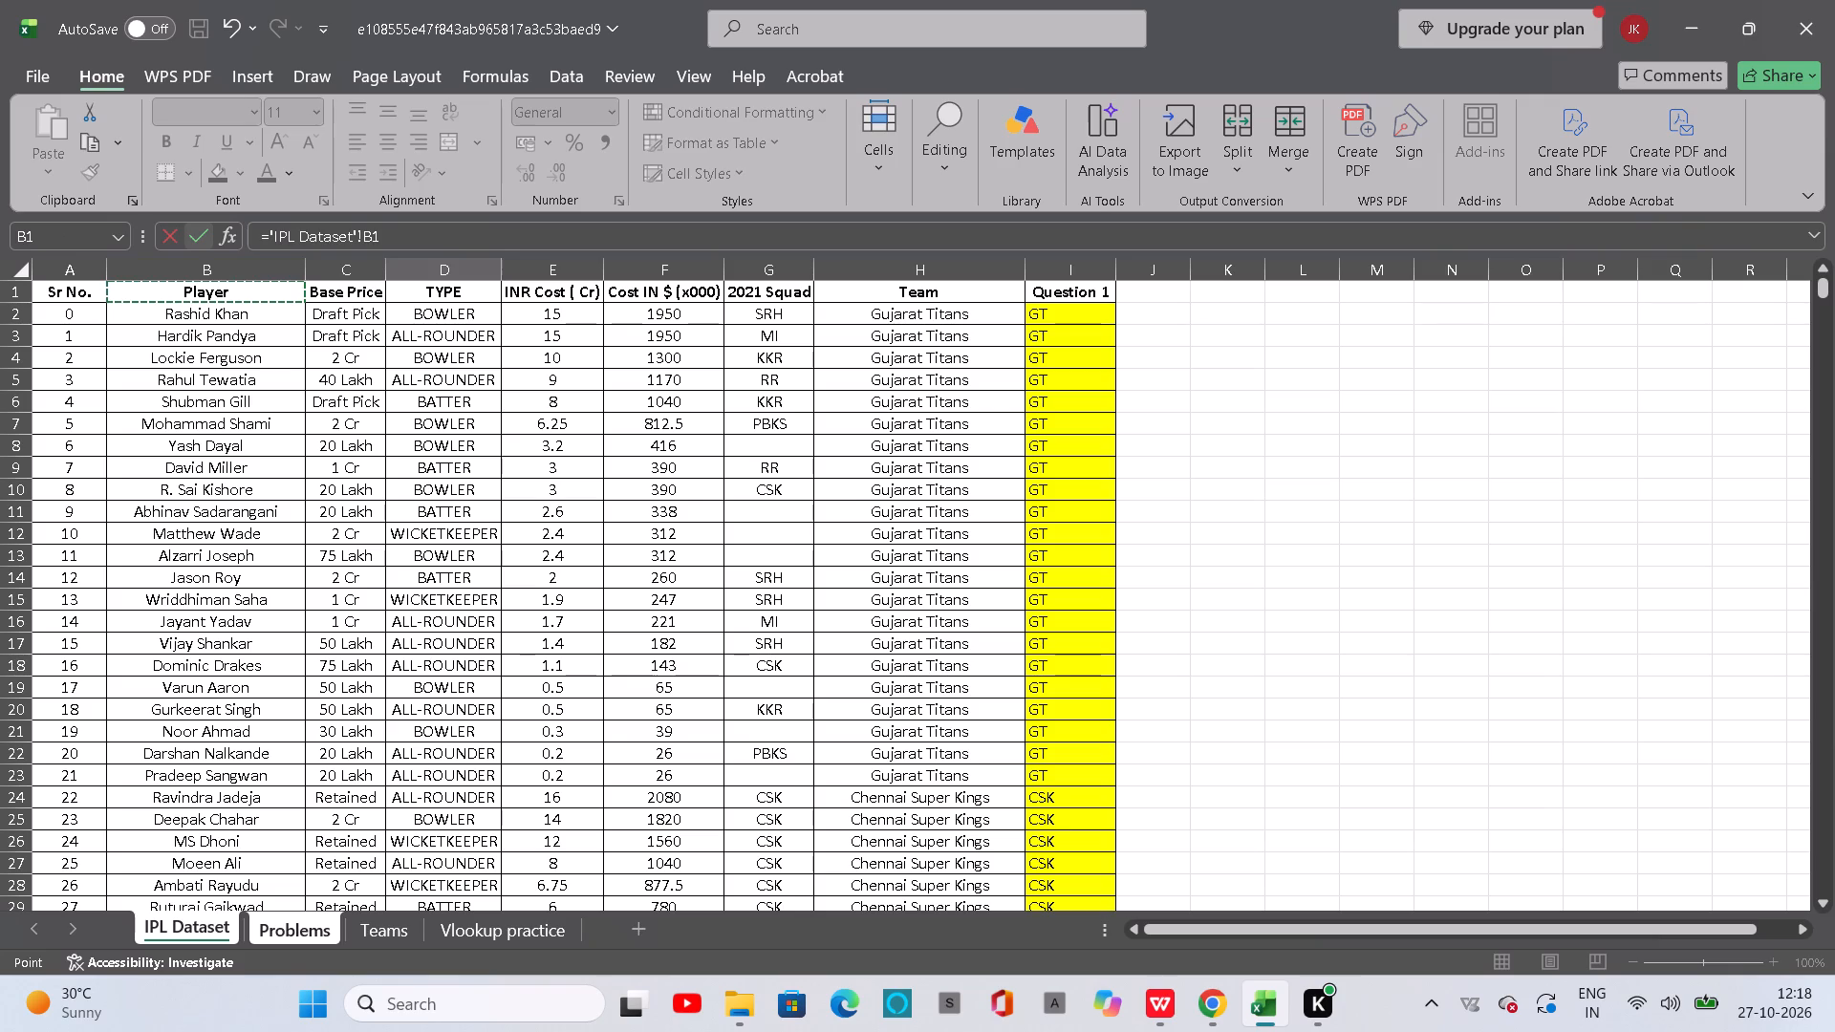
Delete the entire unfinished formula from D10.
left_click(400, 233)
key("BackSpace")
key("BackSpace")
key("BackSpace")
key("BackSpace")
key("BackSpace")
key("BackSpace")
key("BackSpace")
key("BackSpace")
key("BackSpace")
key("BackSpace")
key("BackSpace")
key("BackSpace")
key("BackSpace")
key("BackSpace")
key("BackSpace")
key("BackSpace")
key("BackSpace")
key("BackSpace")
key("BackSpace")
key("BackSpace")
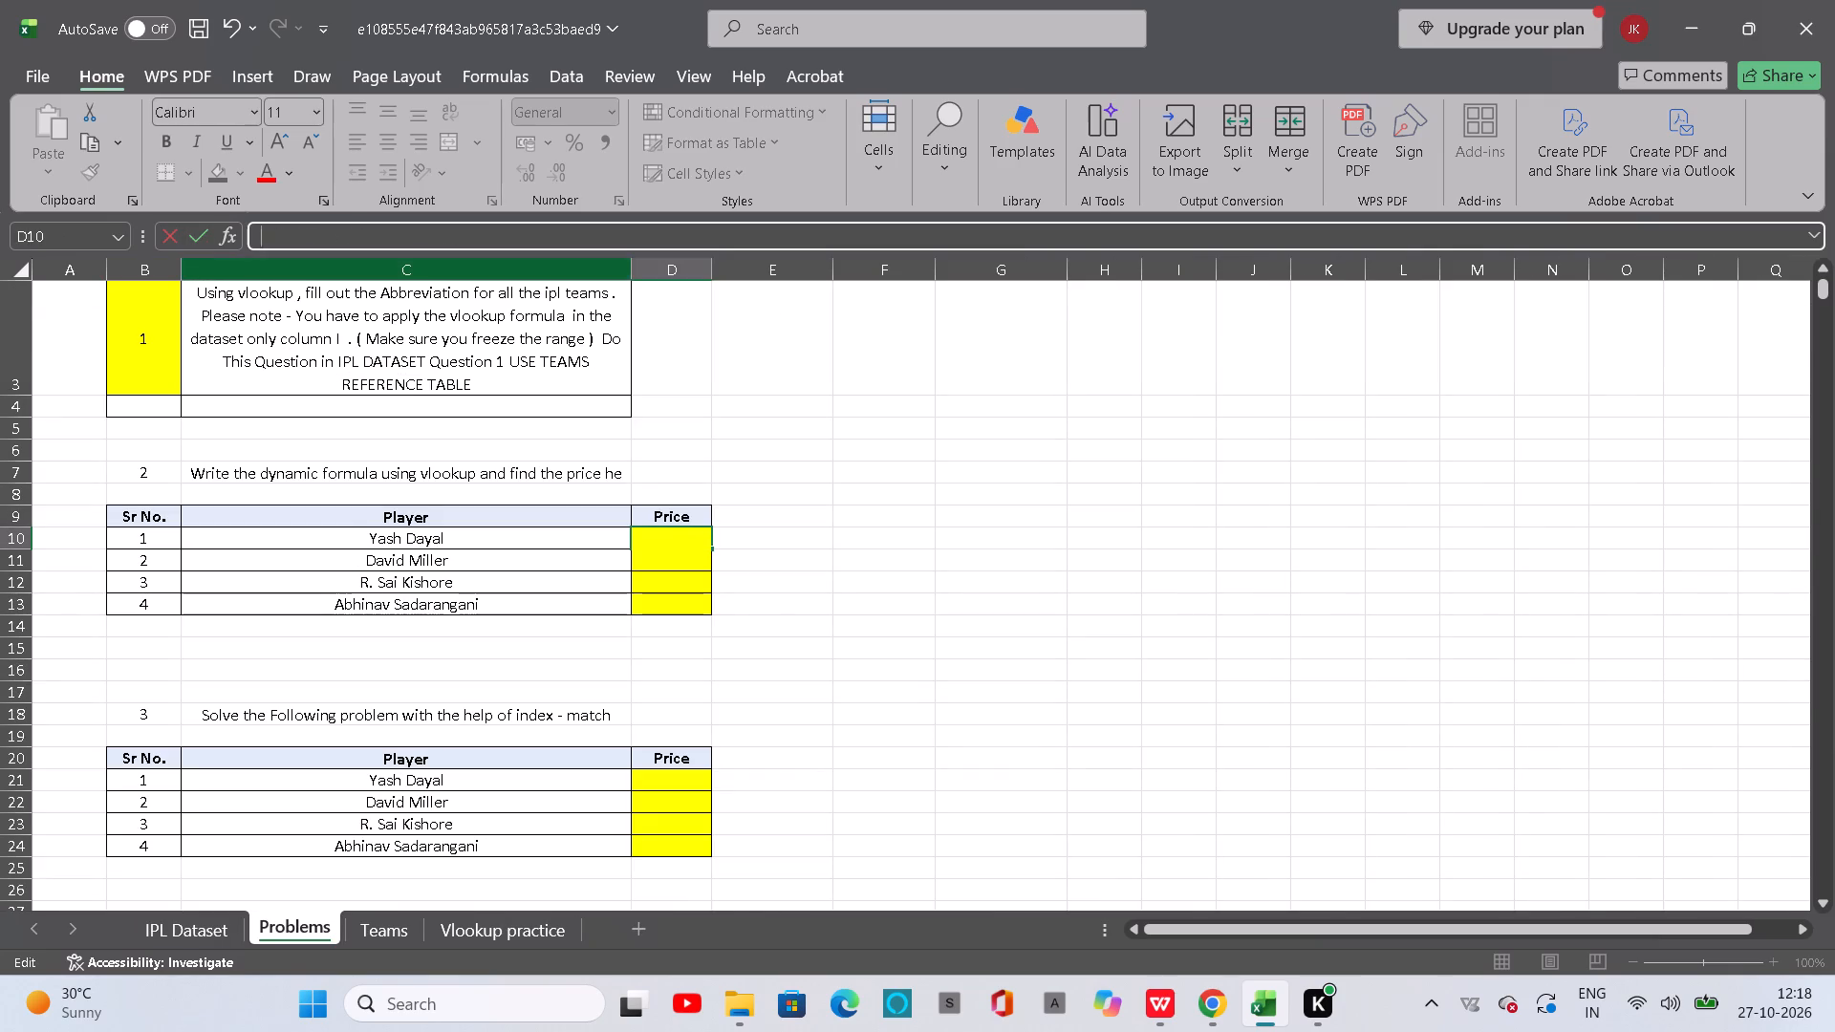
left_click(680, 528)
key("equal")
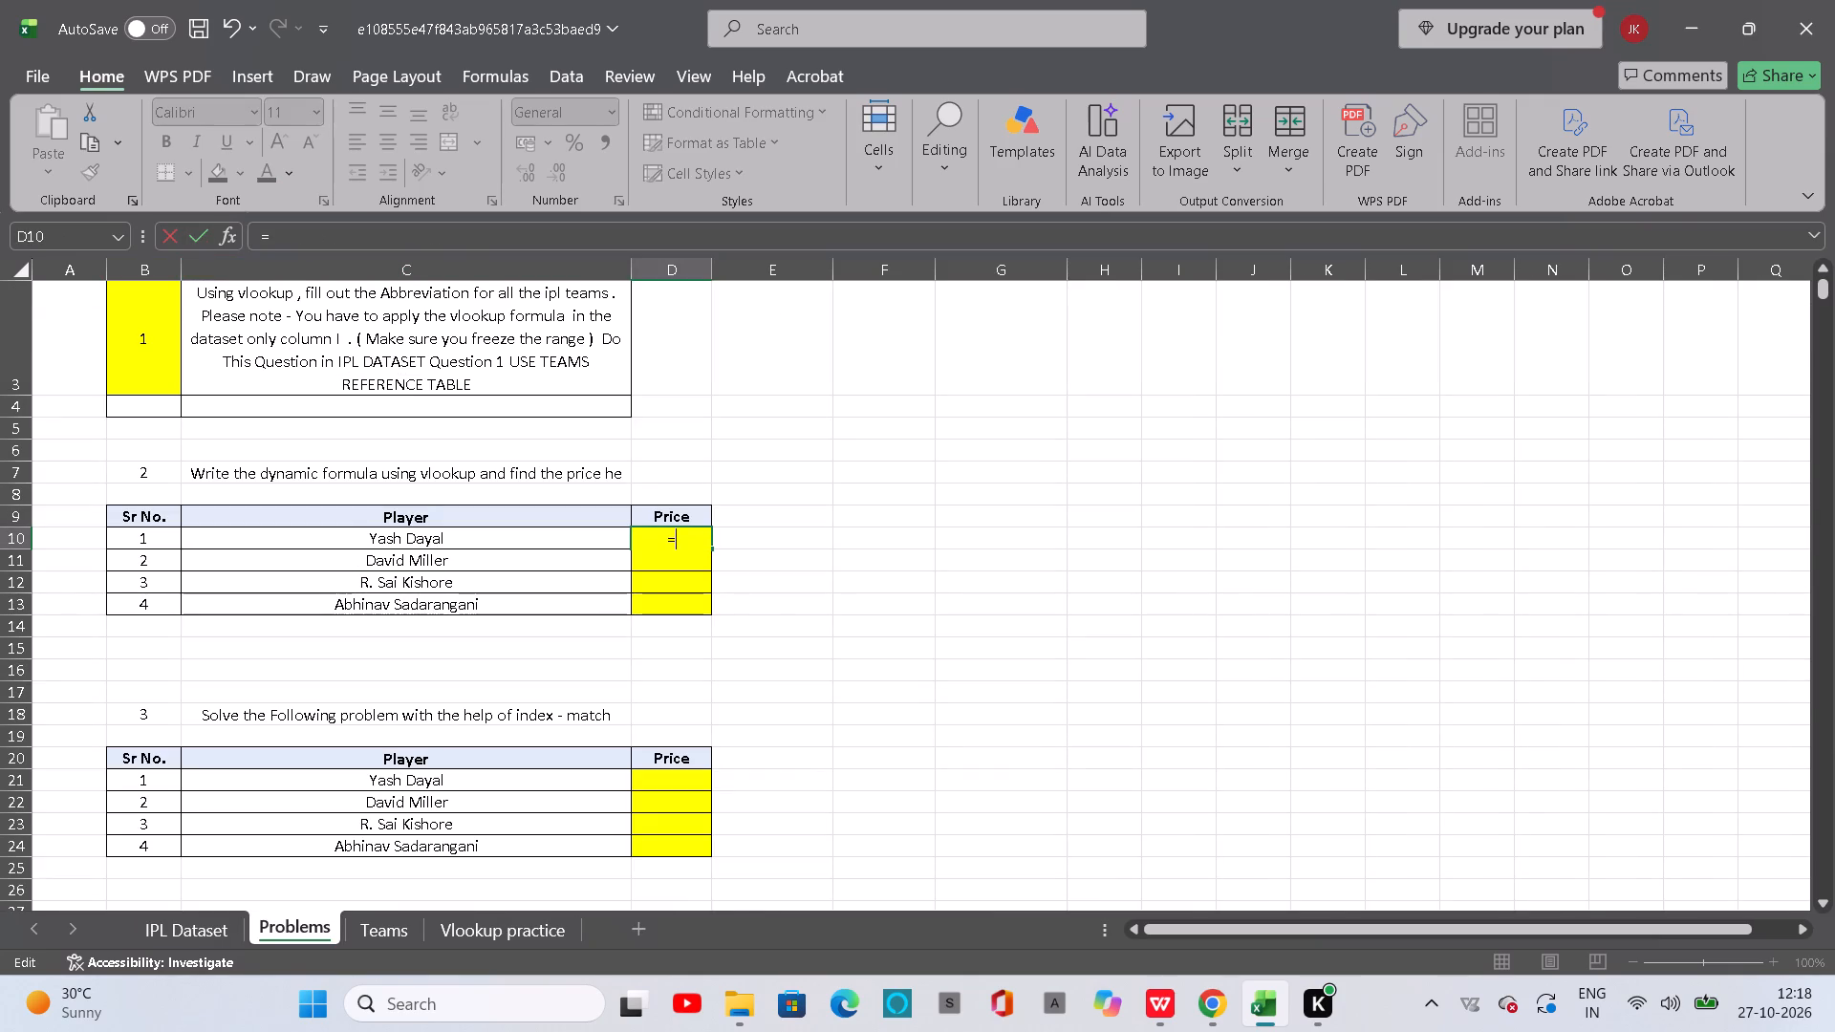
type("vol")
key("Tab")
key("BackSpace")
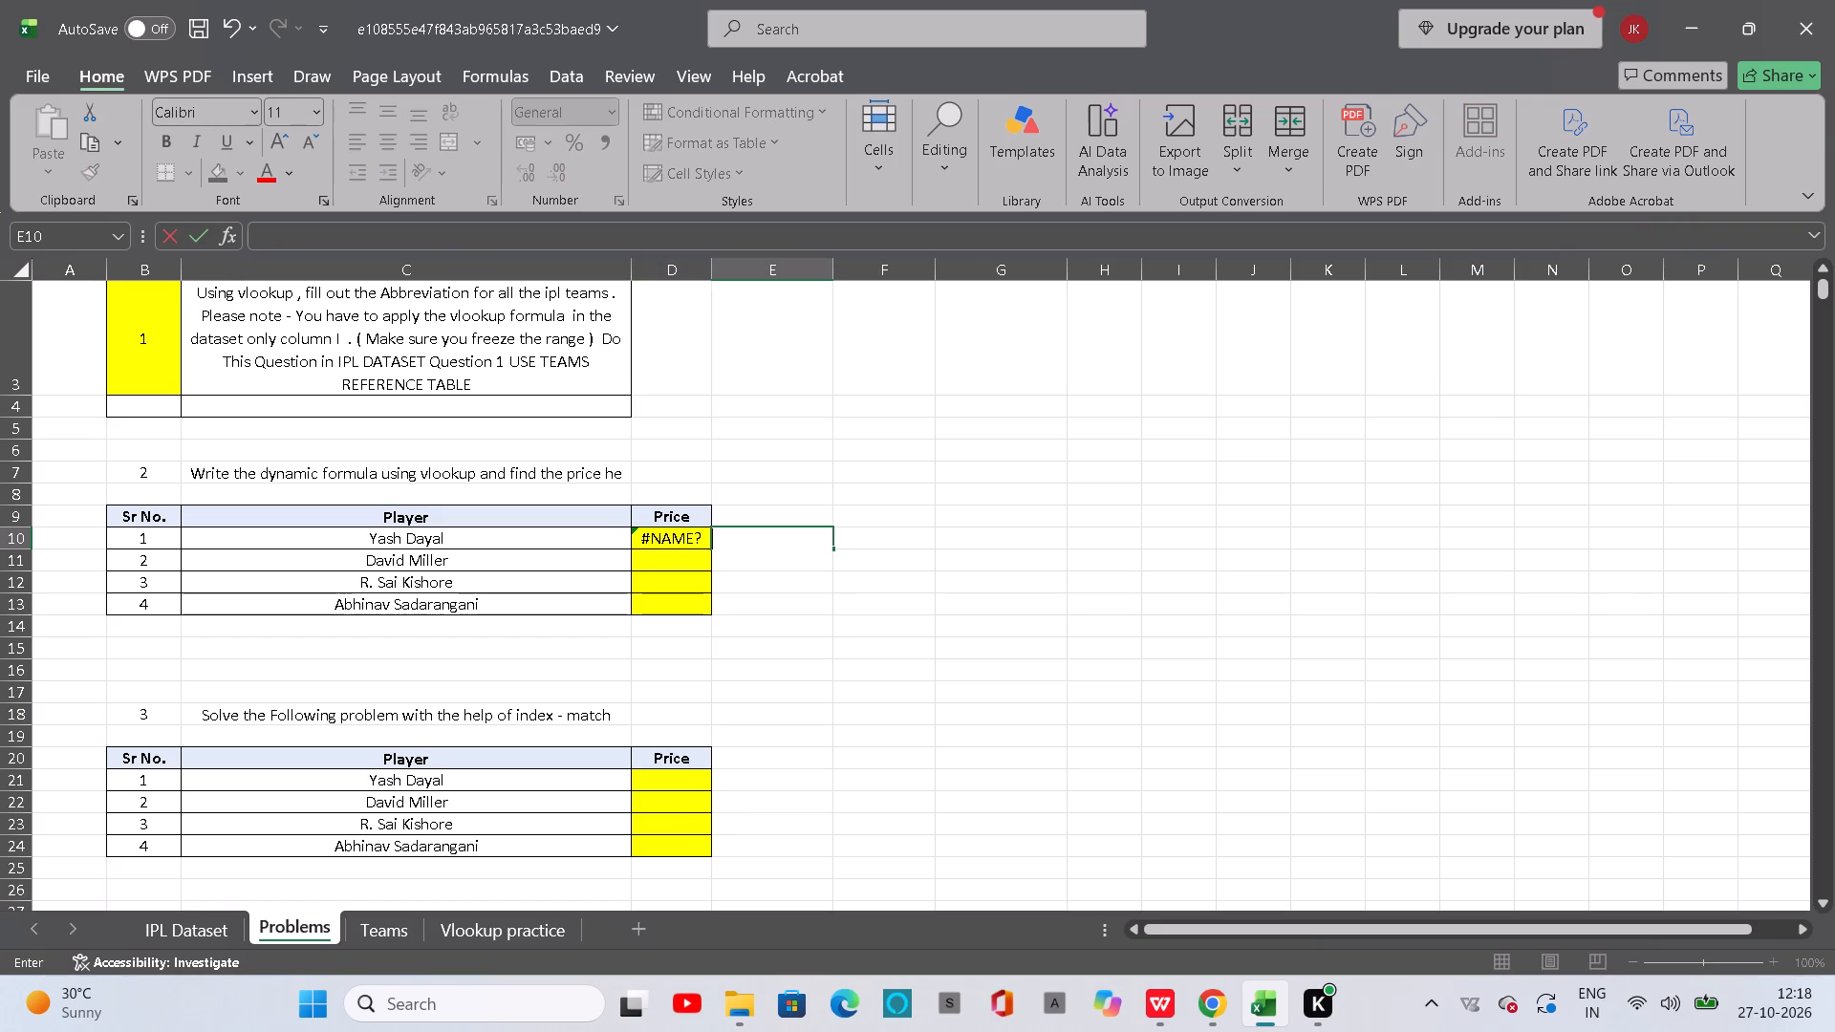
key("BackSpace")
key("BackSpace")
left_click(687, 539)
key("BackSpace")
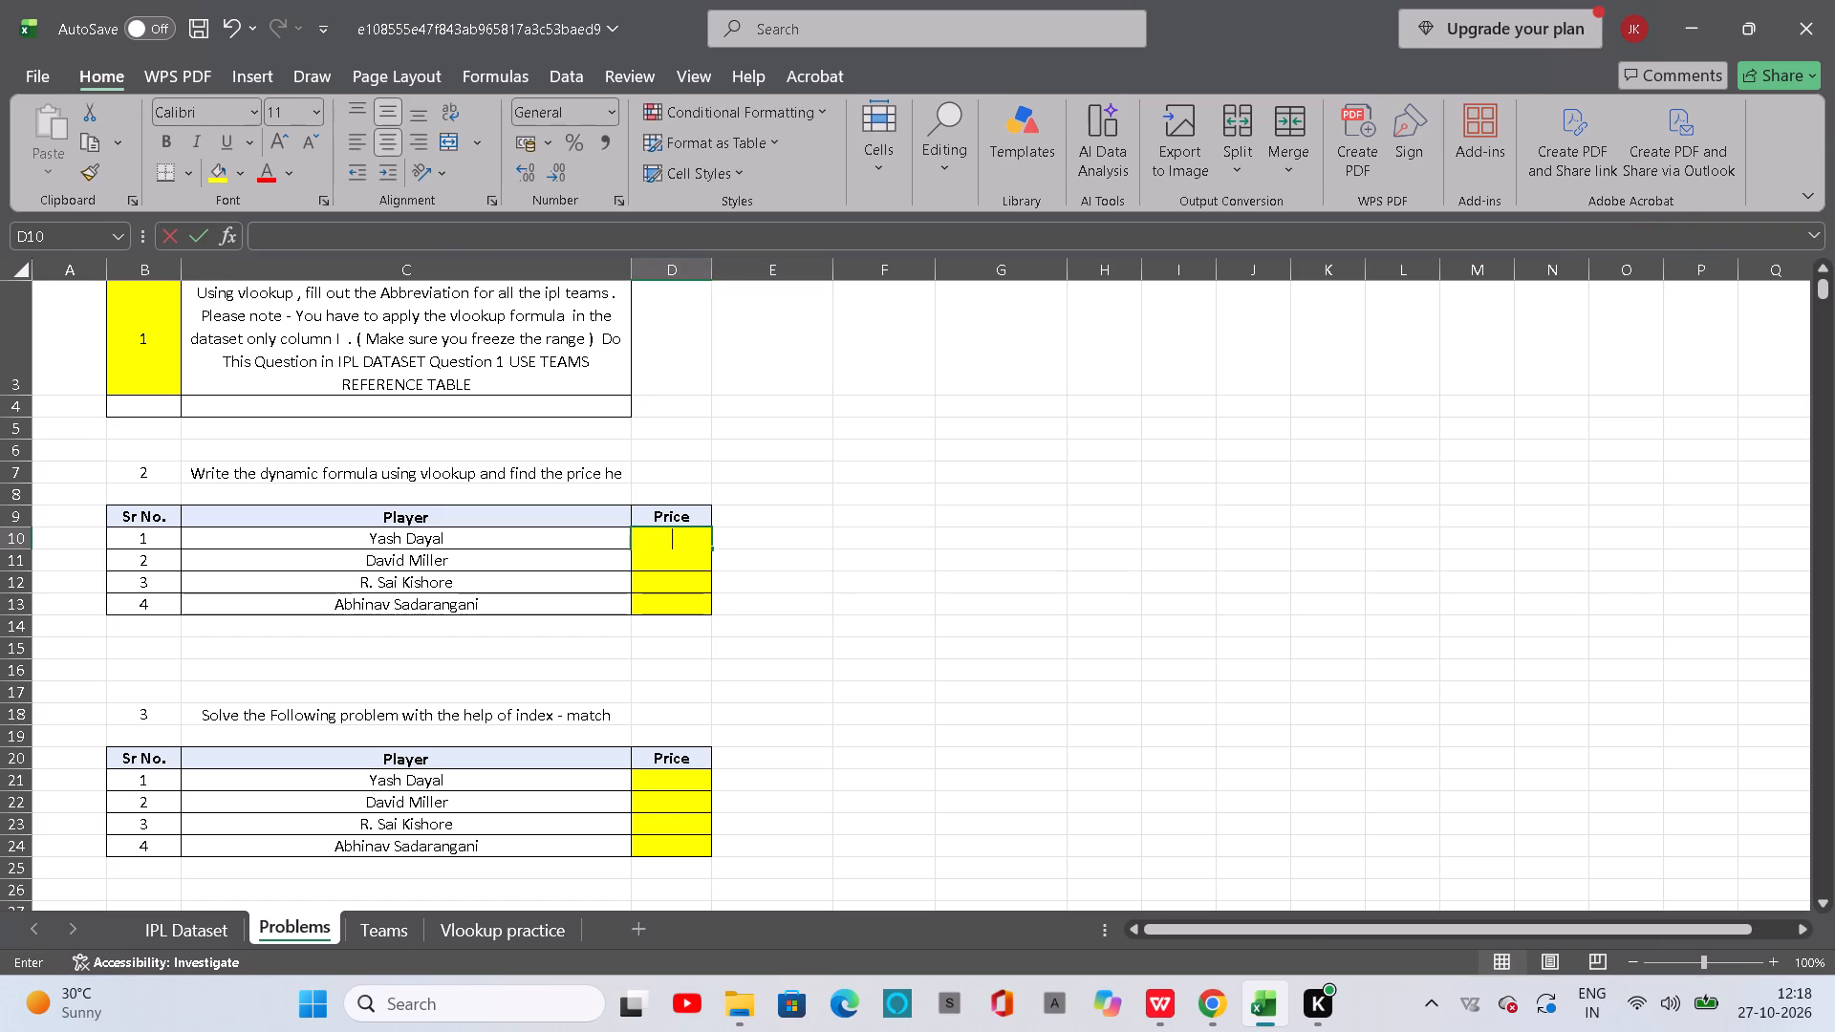
Start a VLOOKUP formula in D10 of the question 2 table with player cell C10 as the lookup value.
key("equal")
key("v")
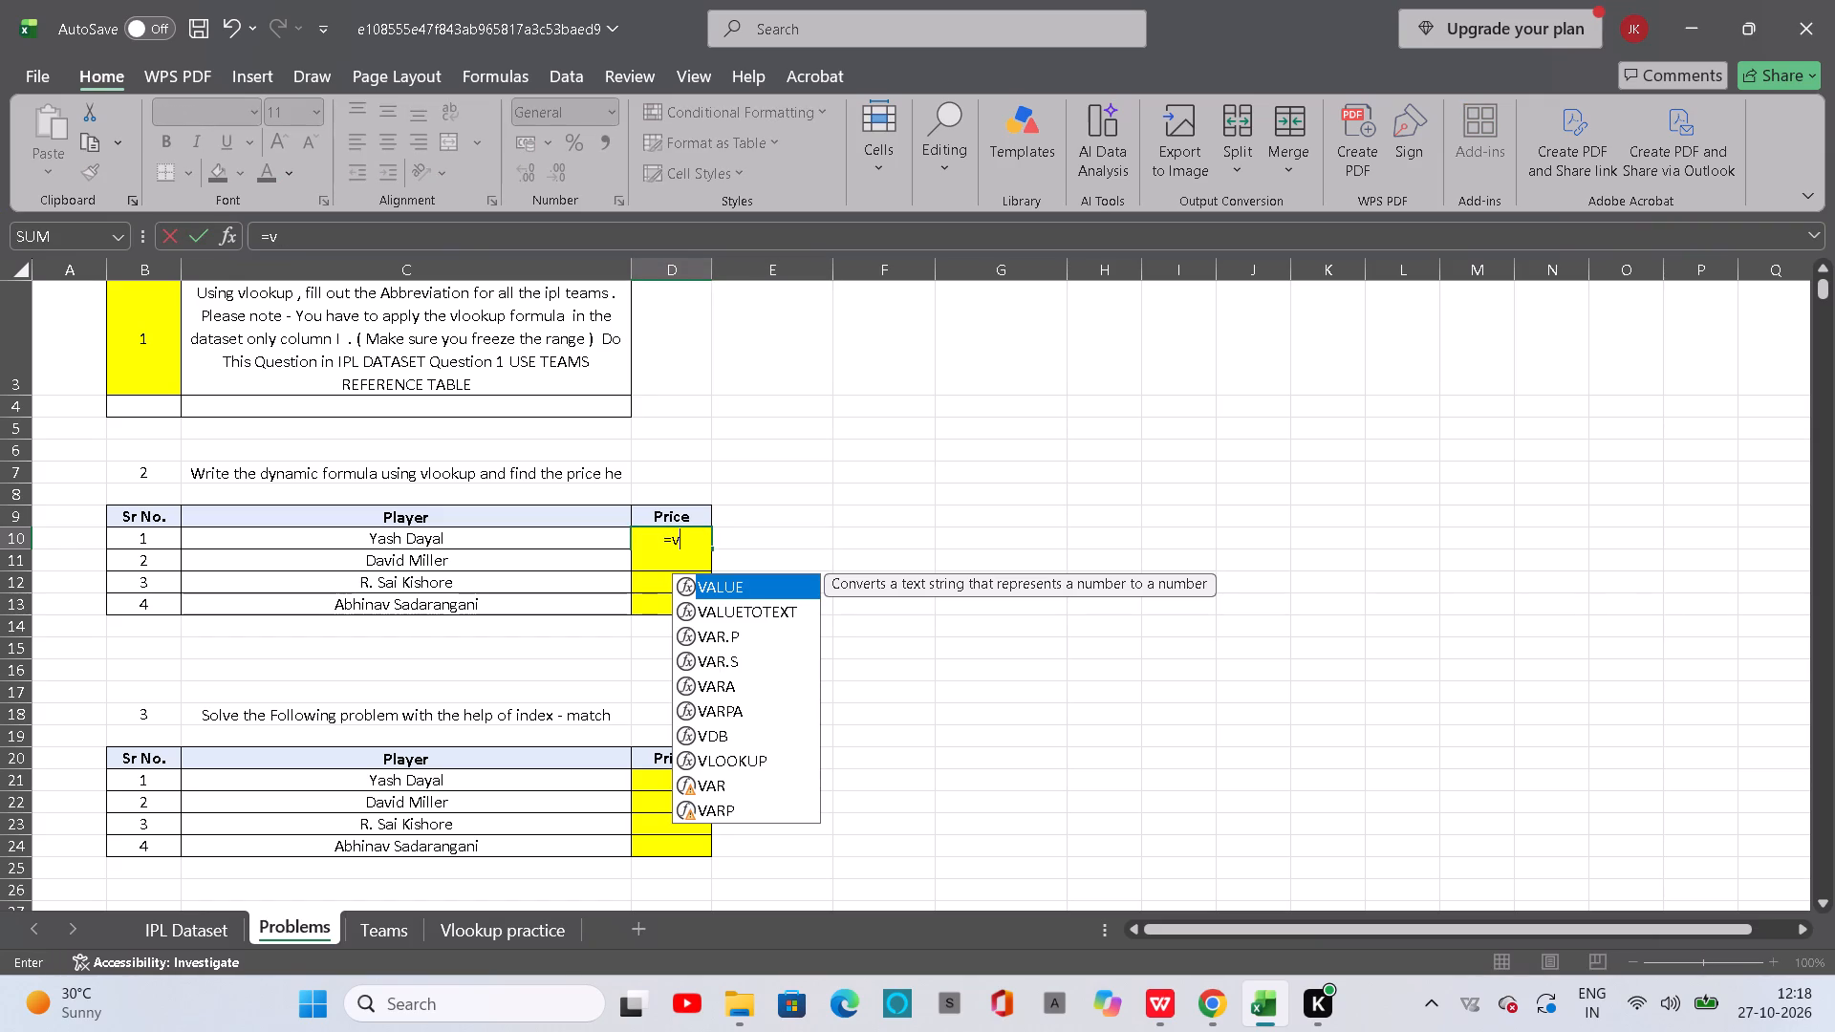
key("l")
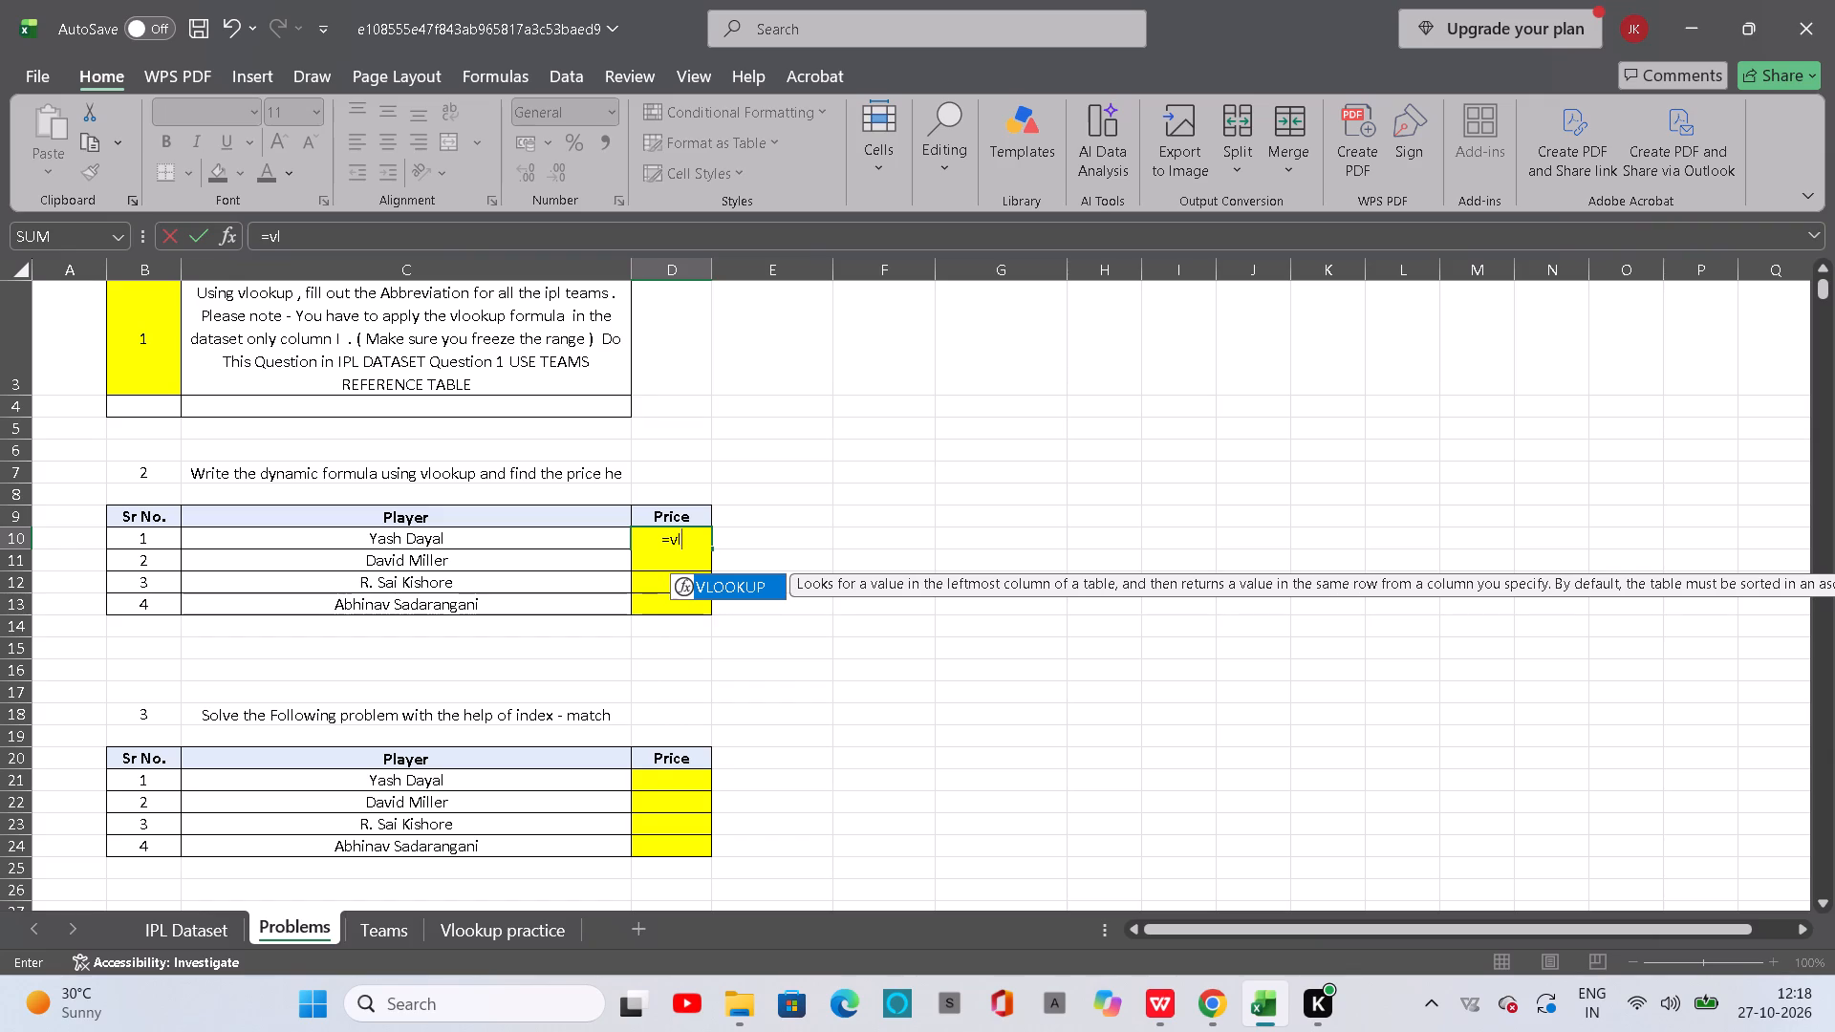
key("Tab")
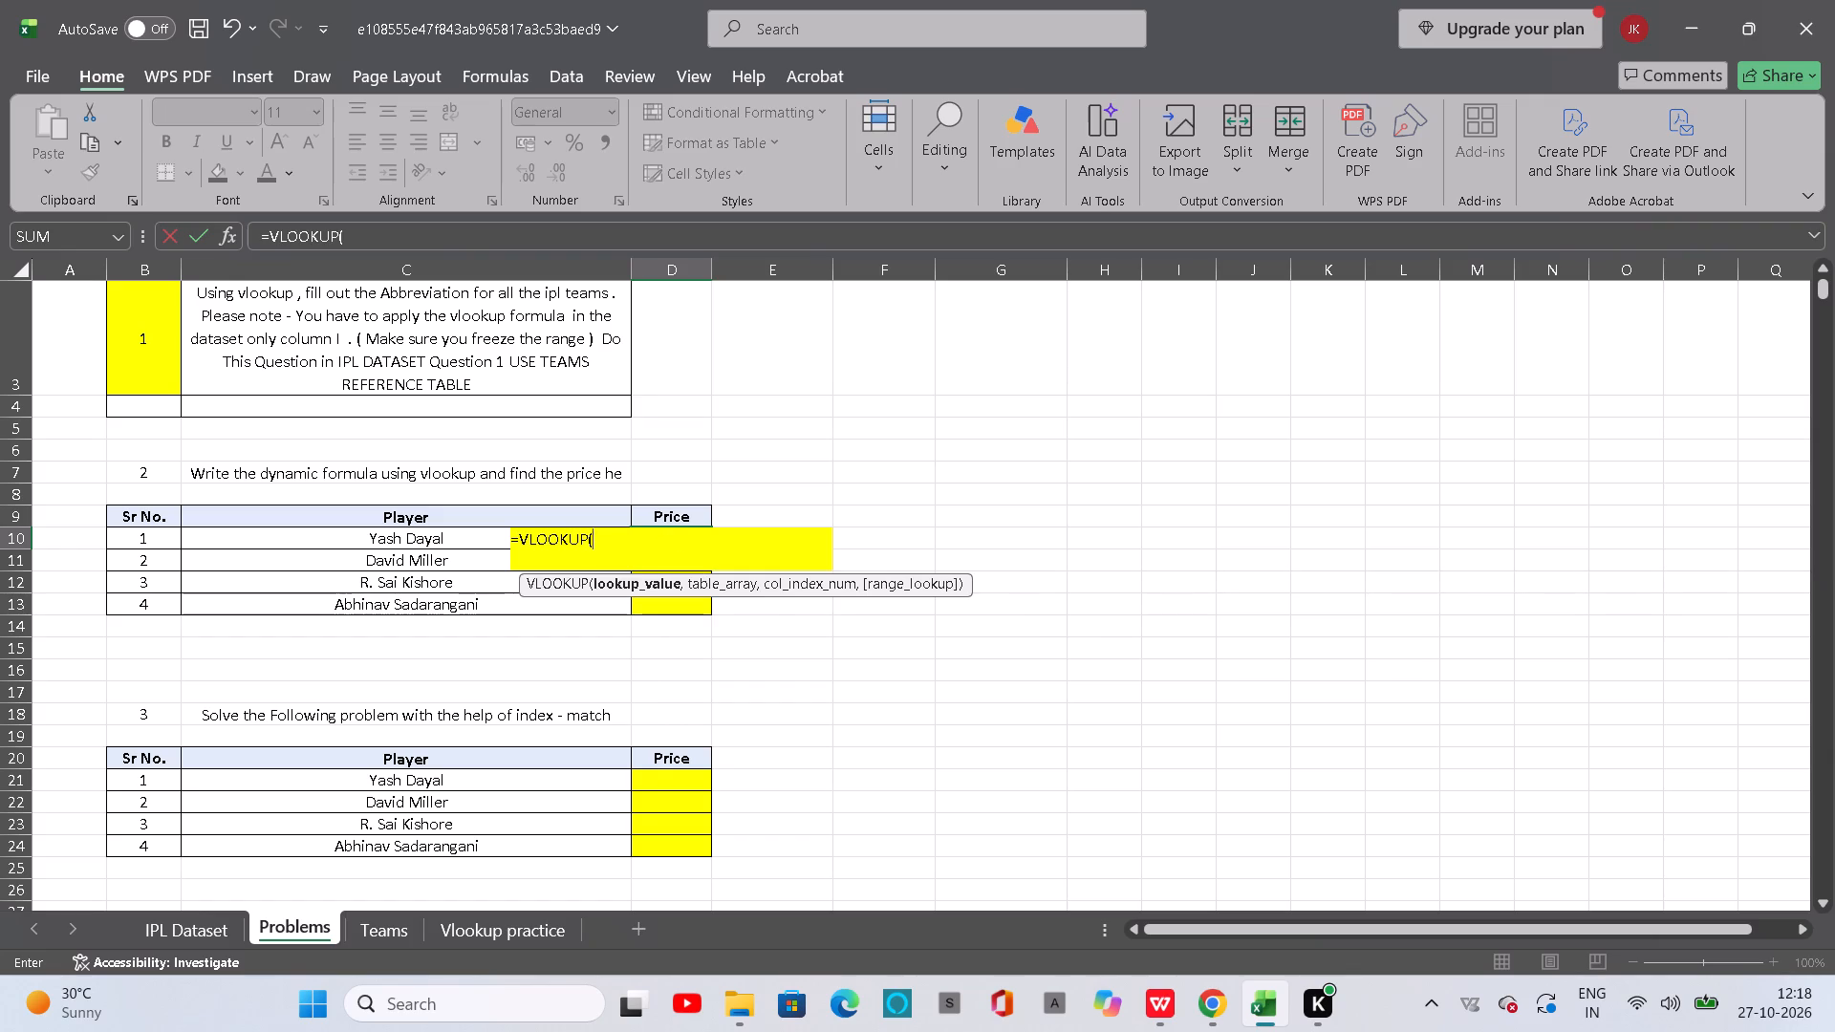
left_click(469, 545)
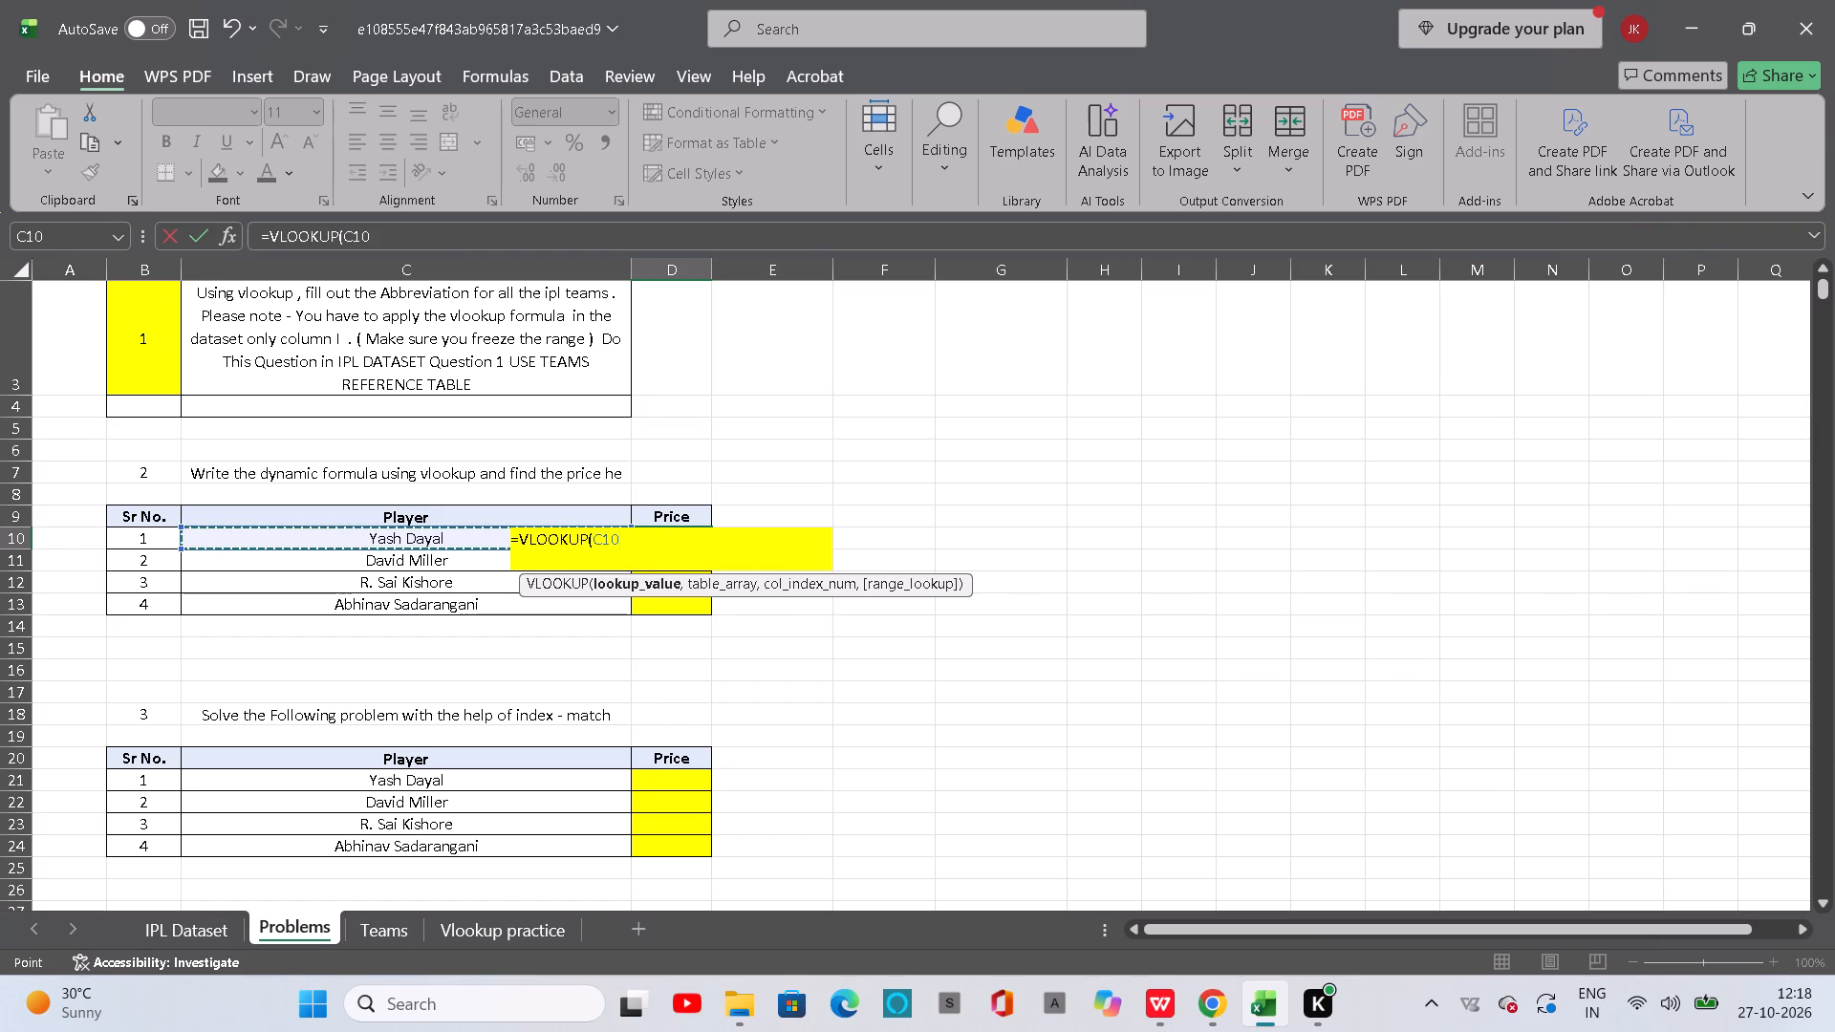
key("comma")
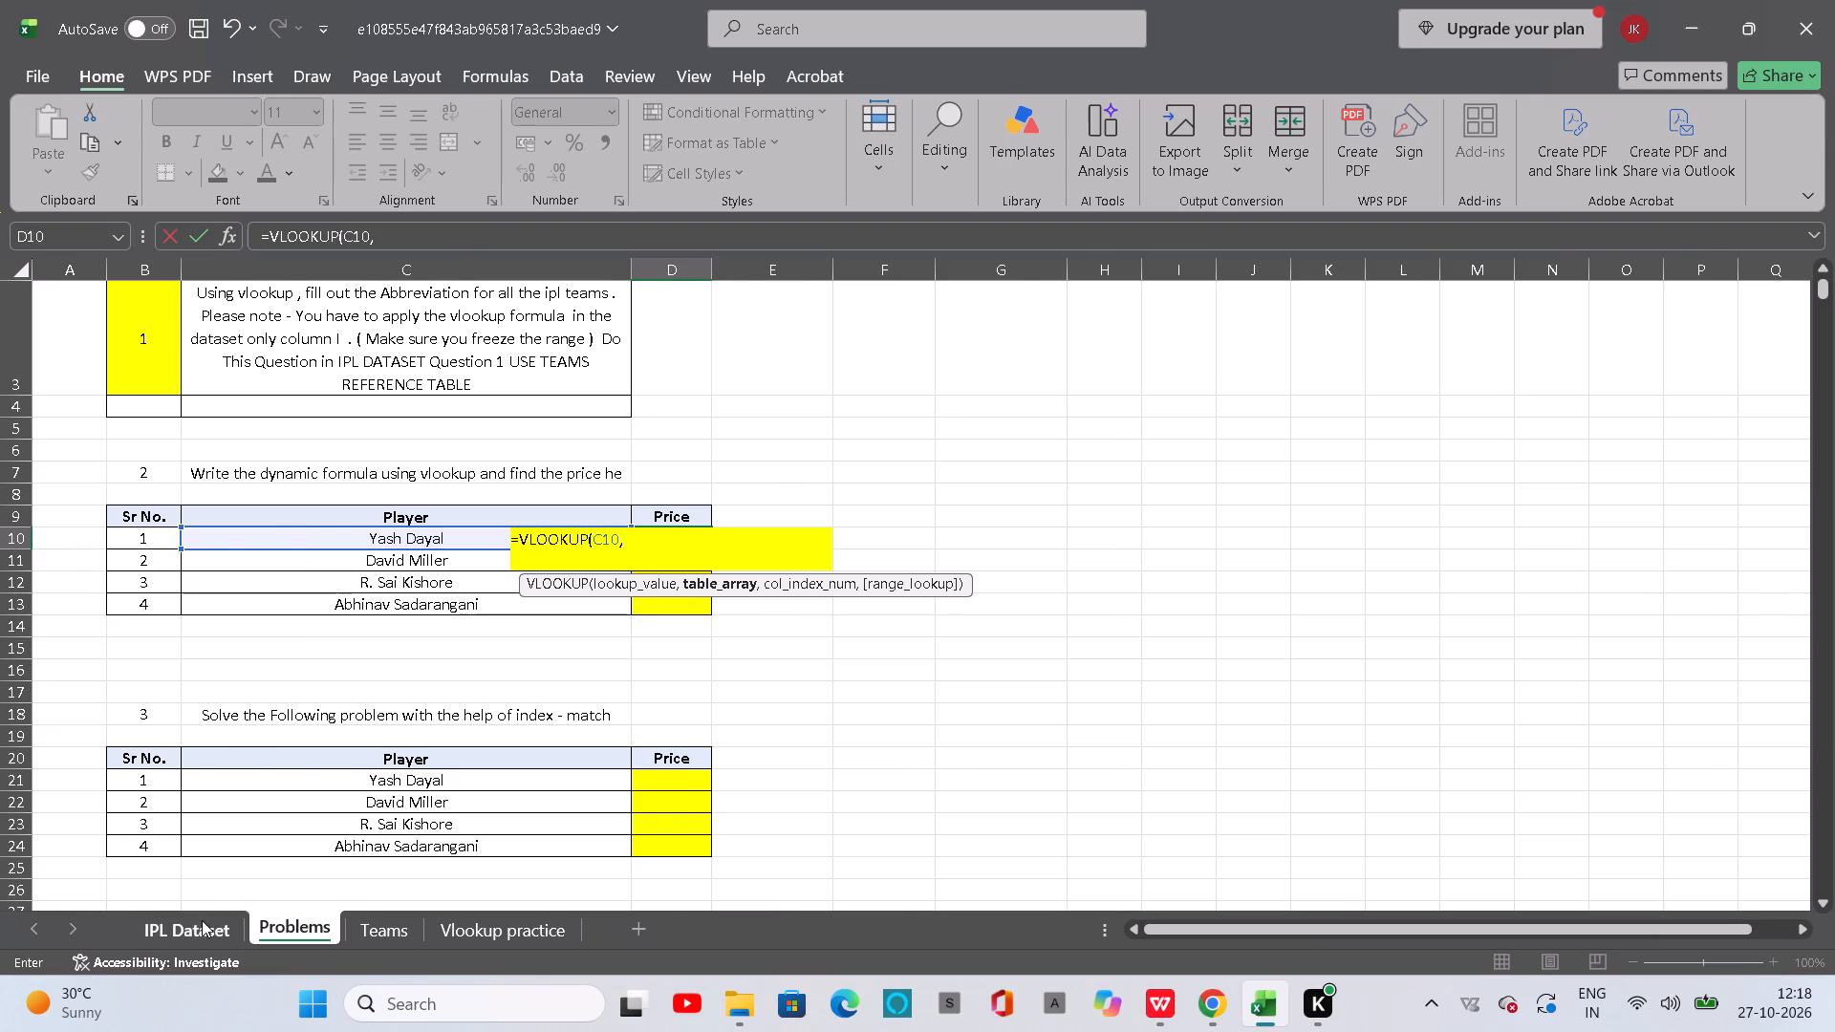
Set the formula's table array to B1:I634 on the IPL Dataset sheet, from the Player column through Question 1.
left_click(202, 920)
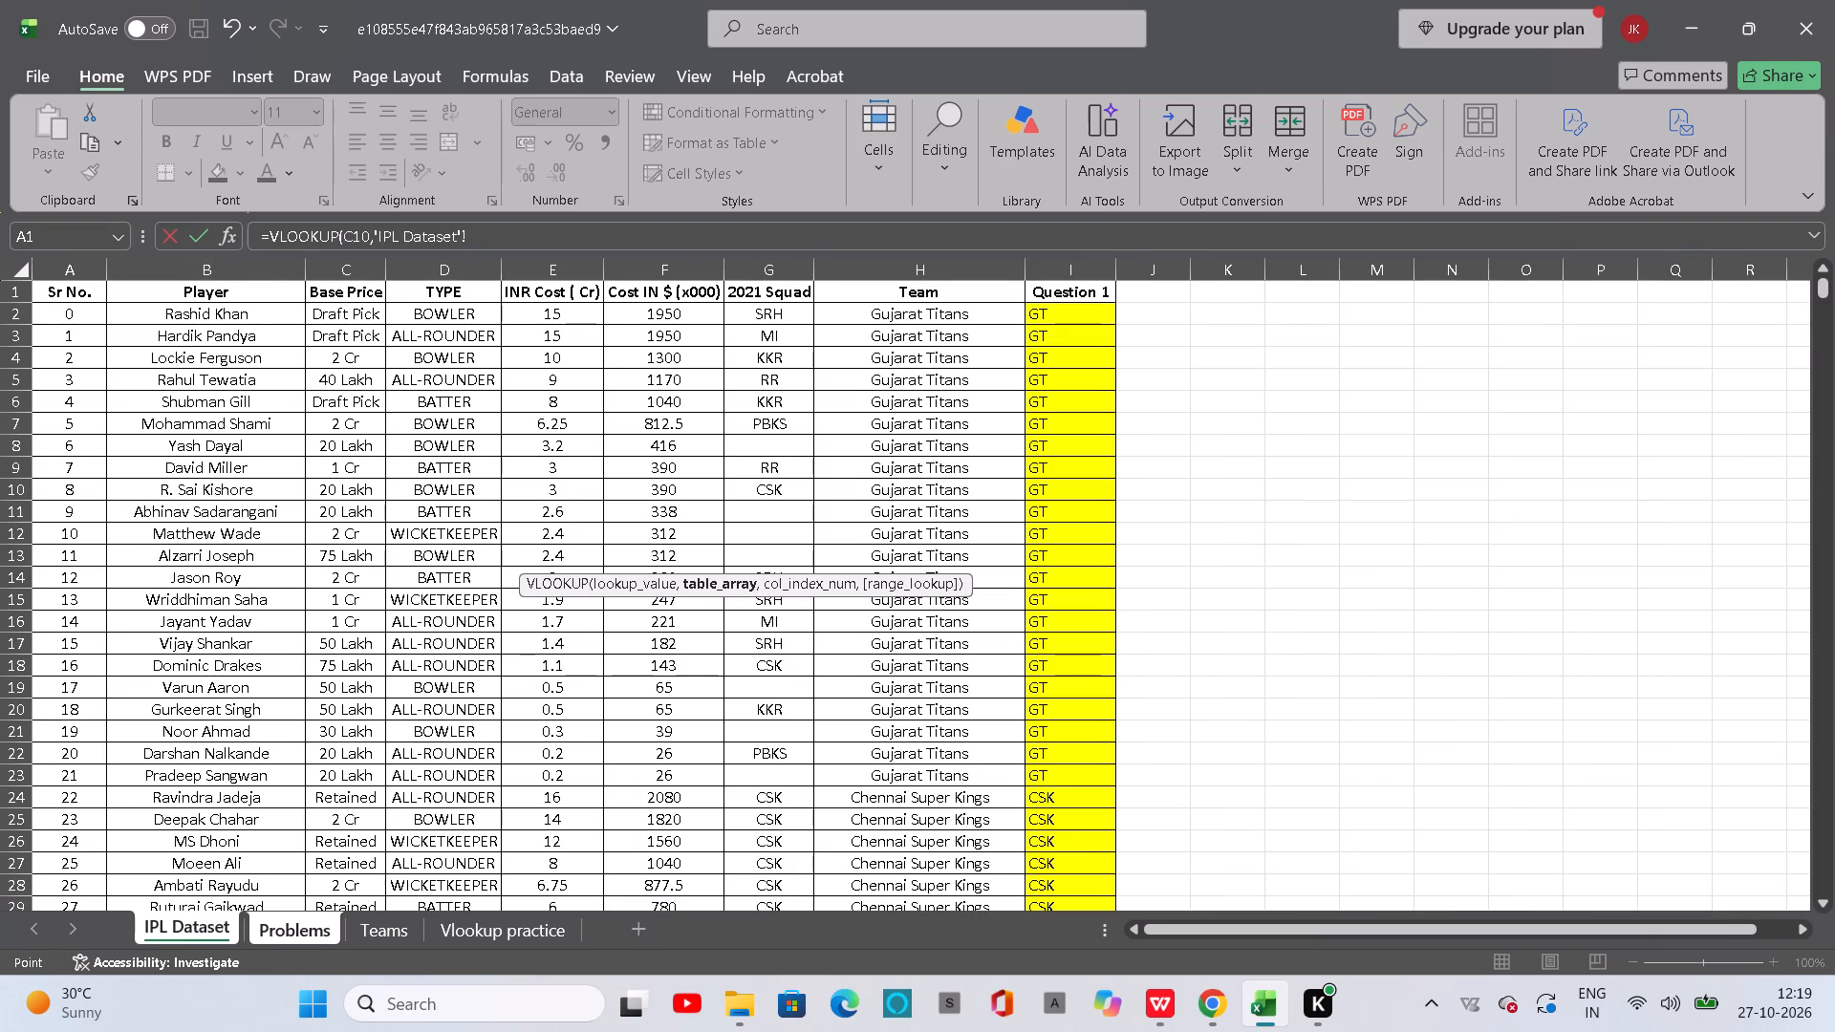
scroll(125, 297, "up", 1)
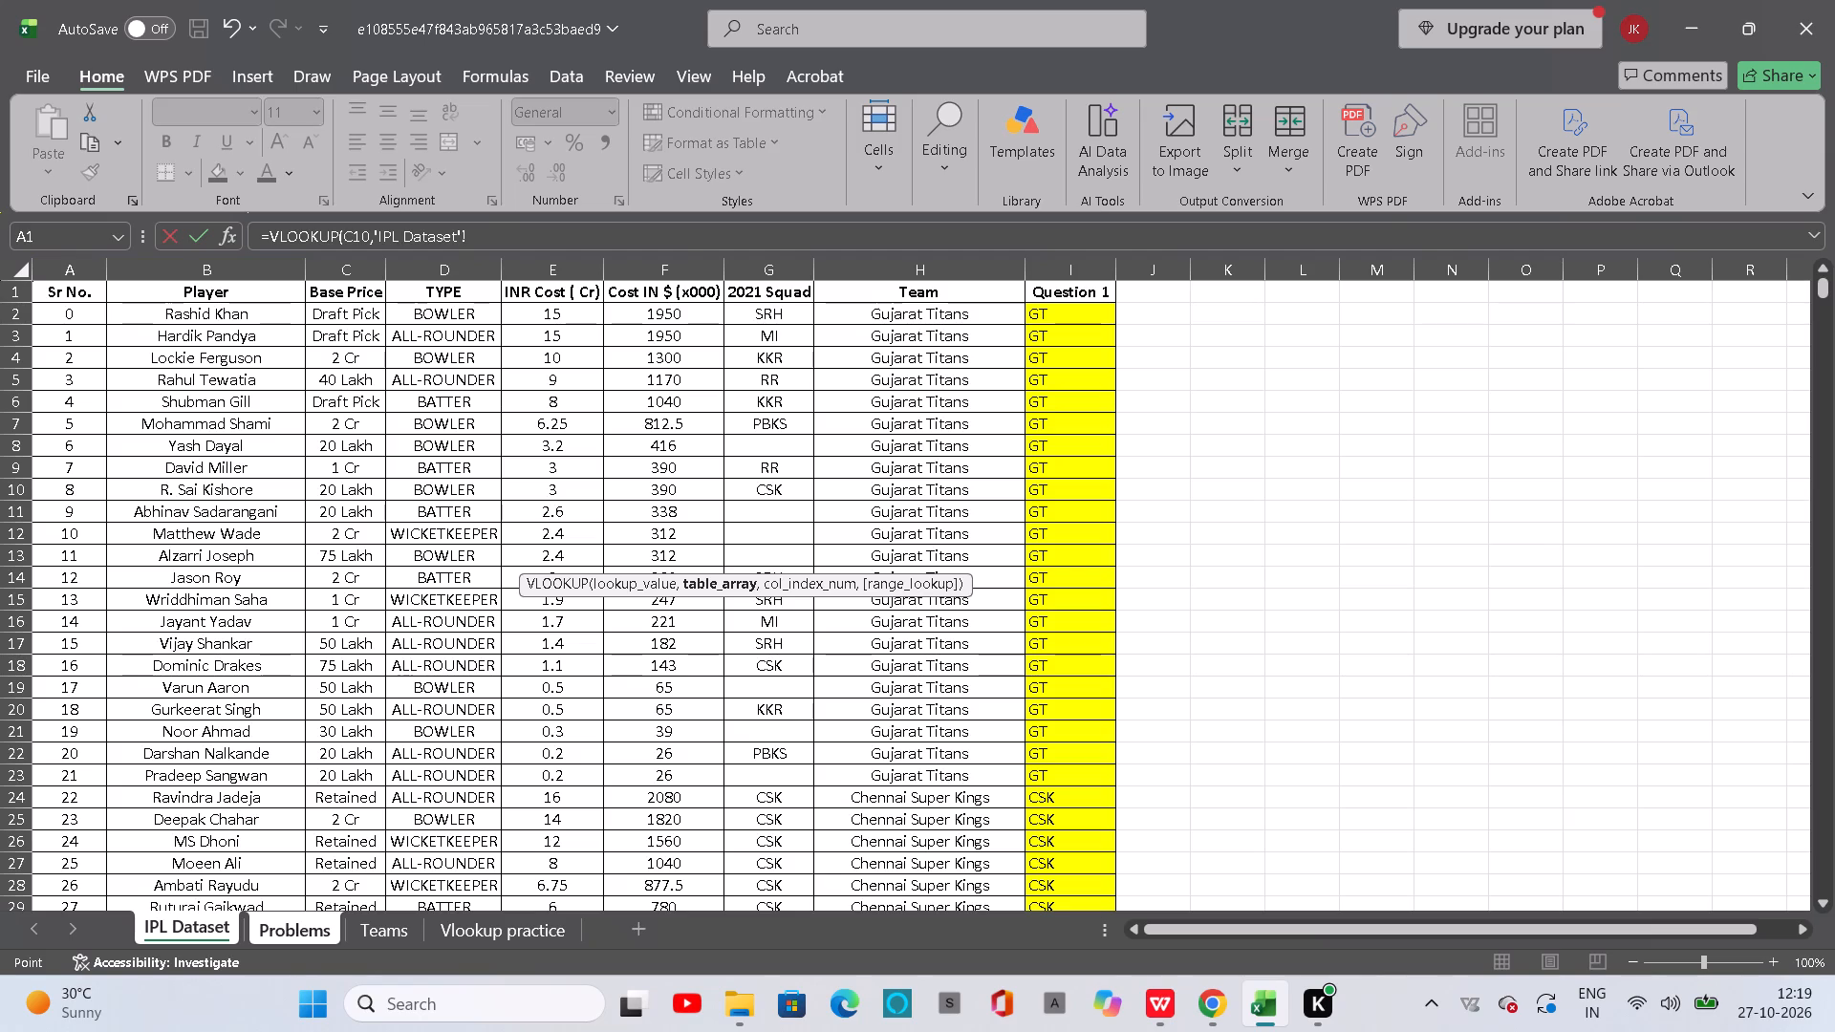
left_click(110, 284)
key("ctrl+shift+Right")
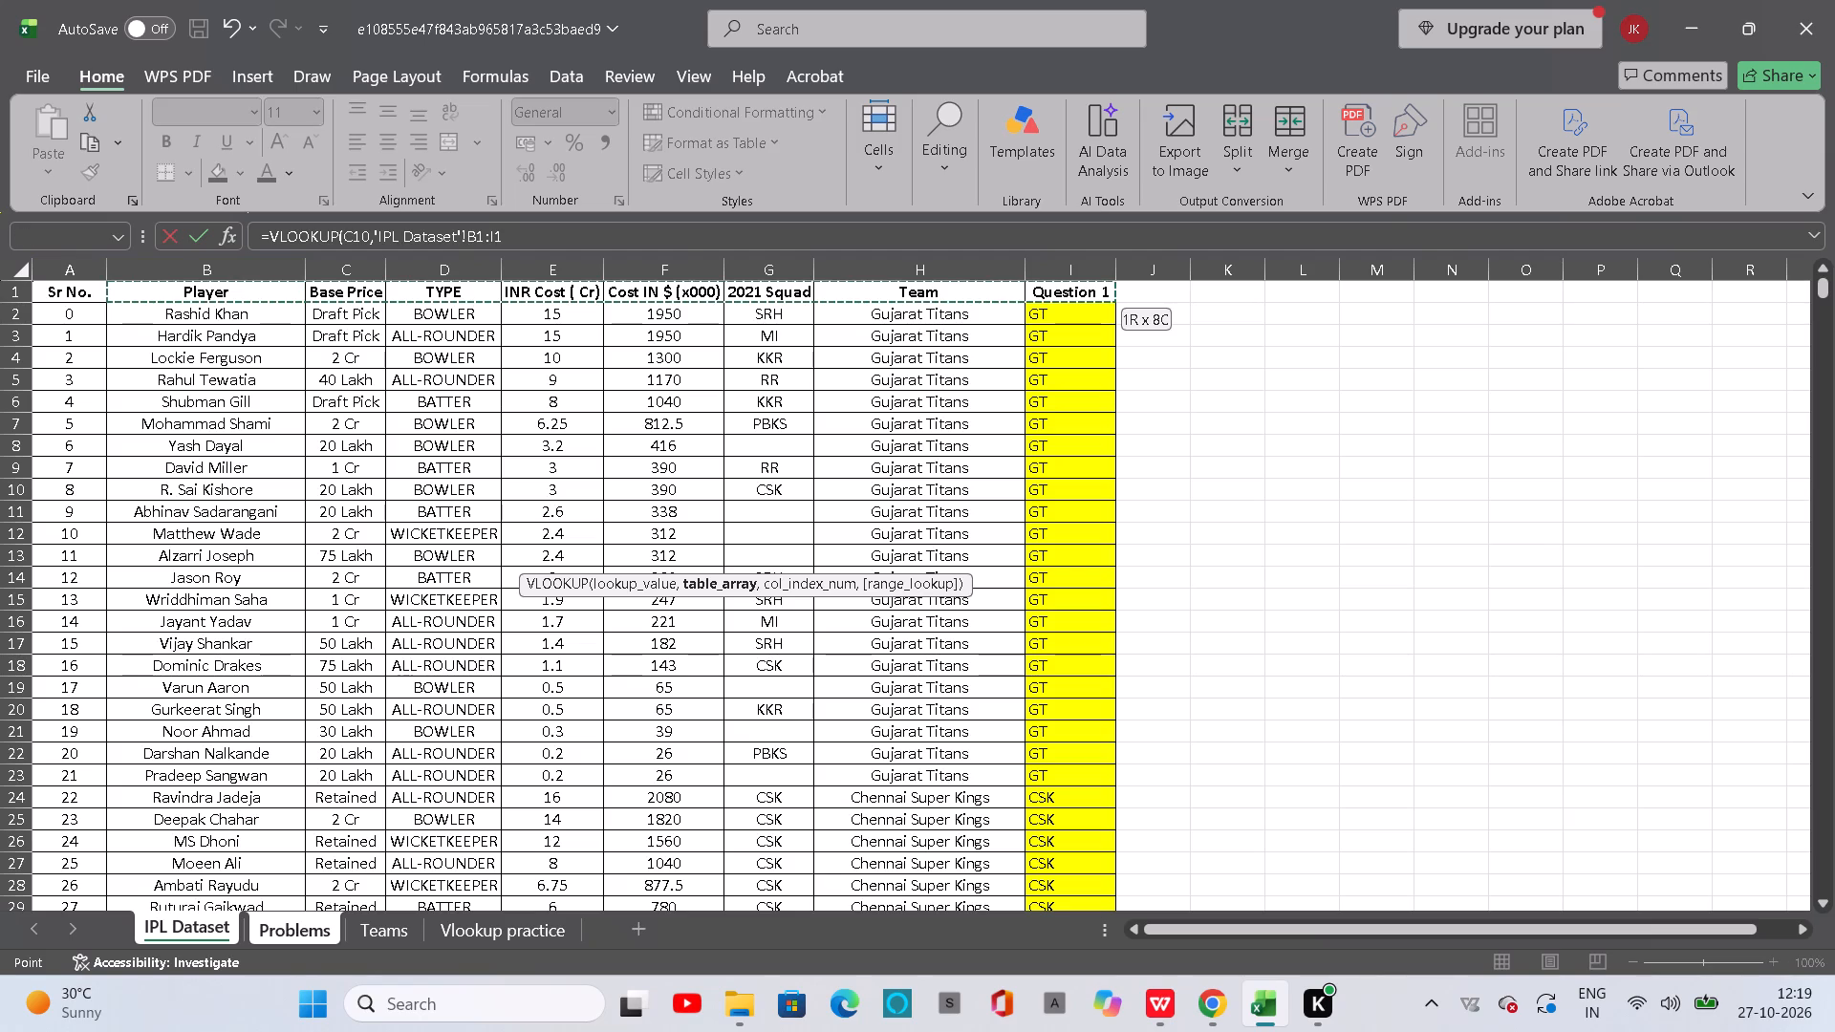
key("ctrl+shift+Down")
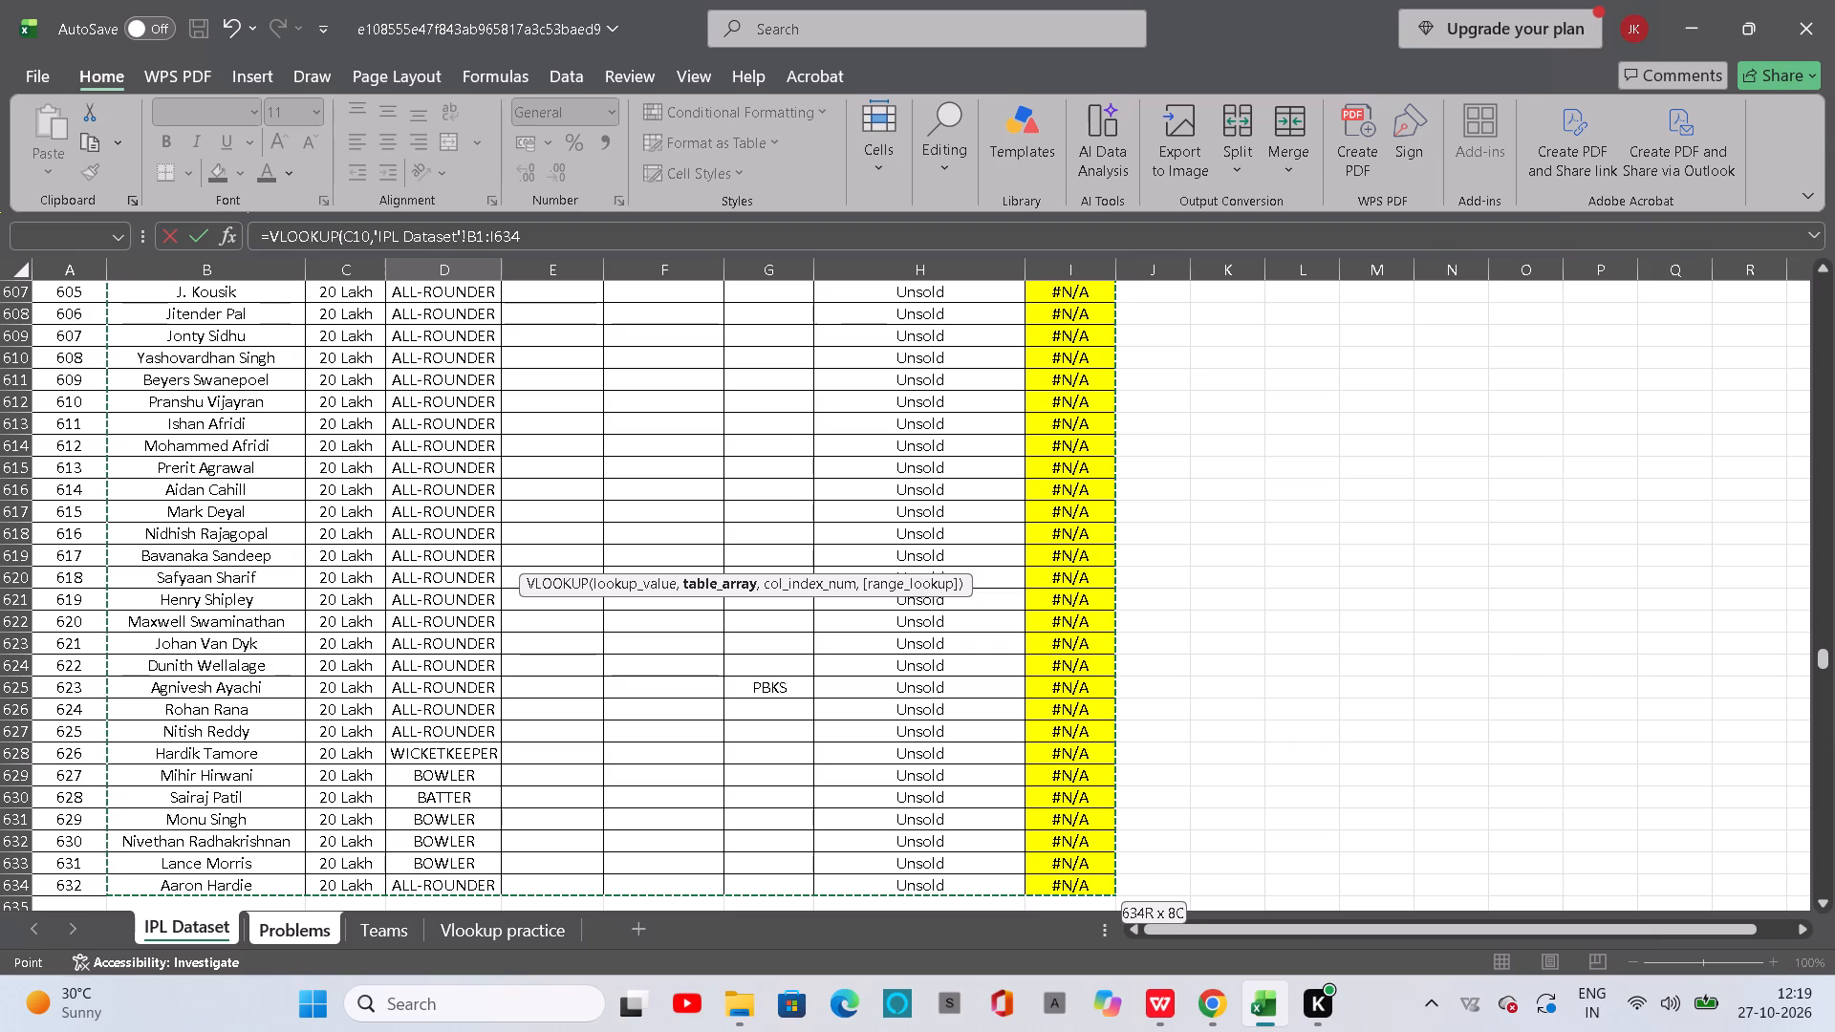
key("comma")
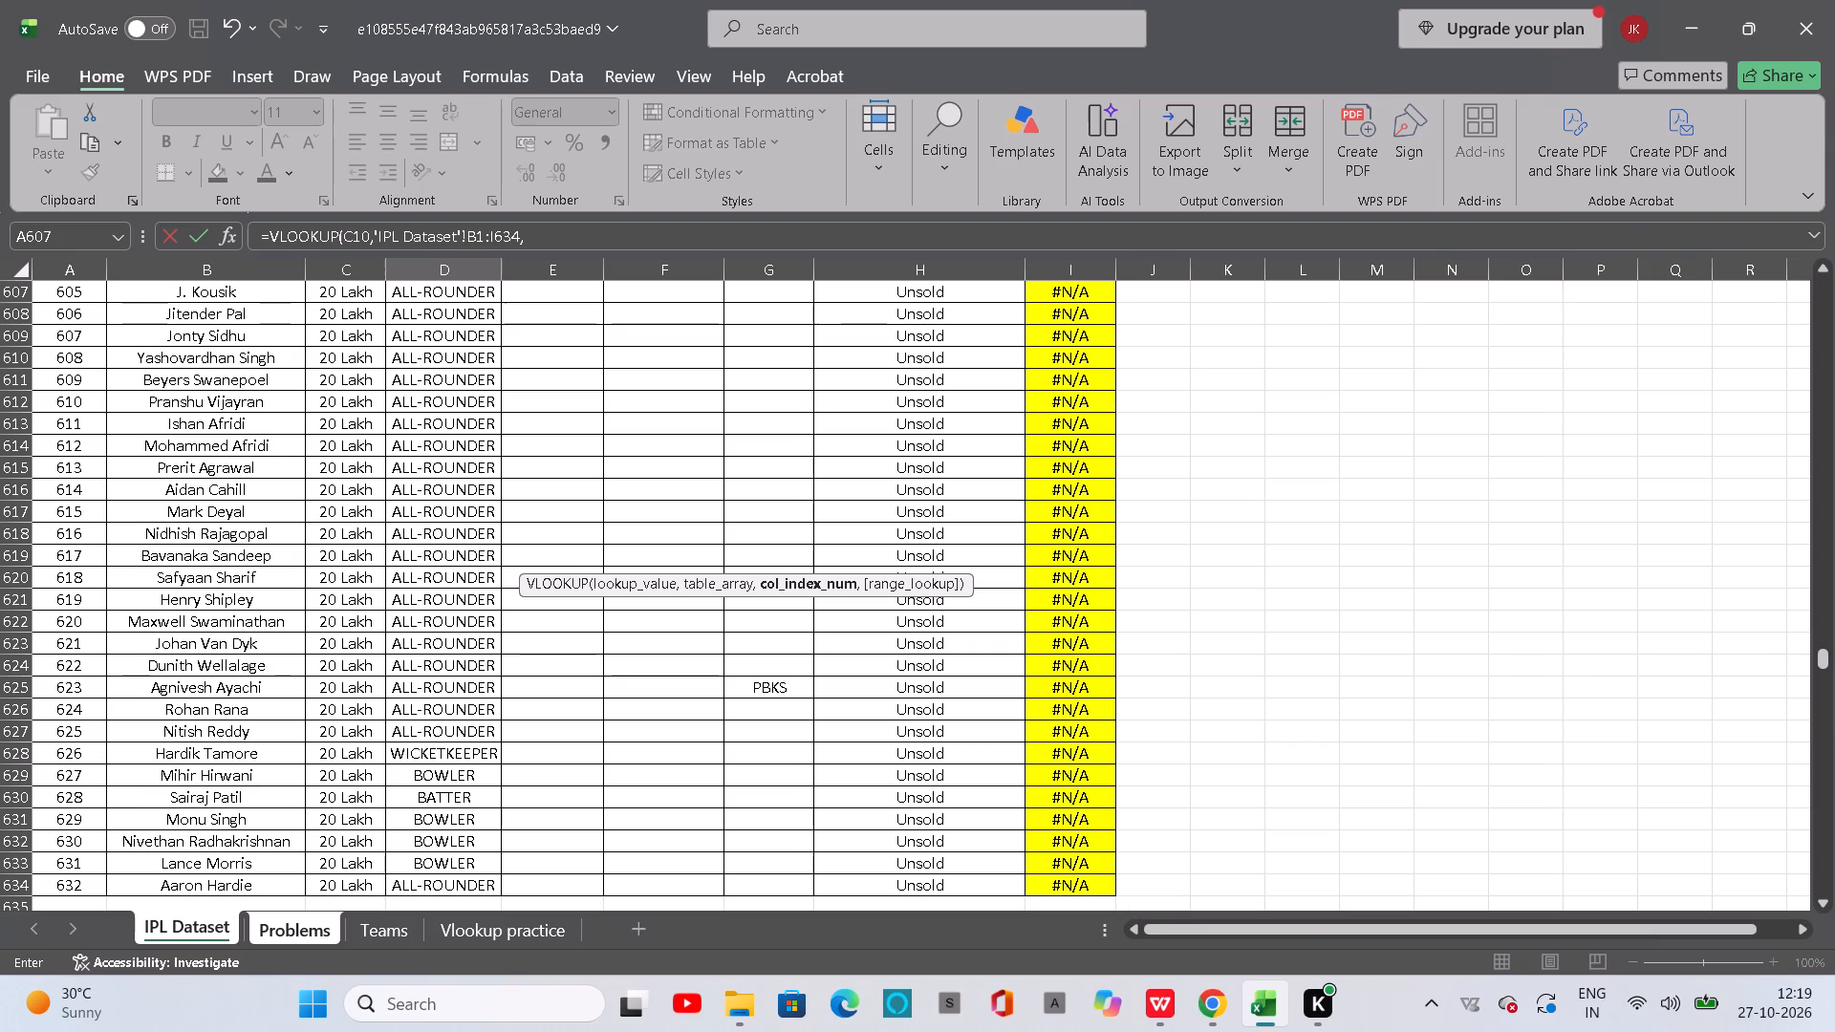
Complete the D10 VLOOKUP with column index 4 and FALSE for an exact match.
key("4")
key("comma")
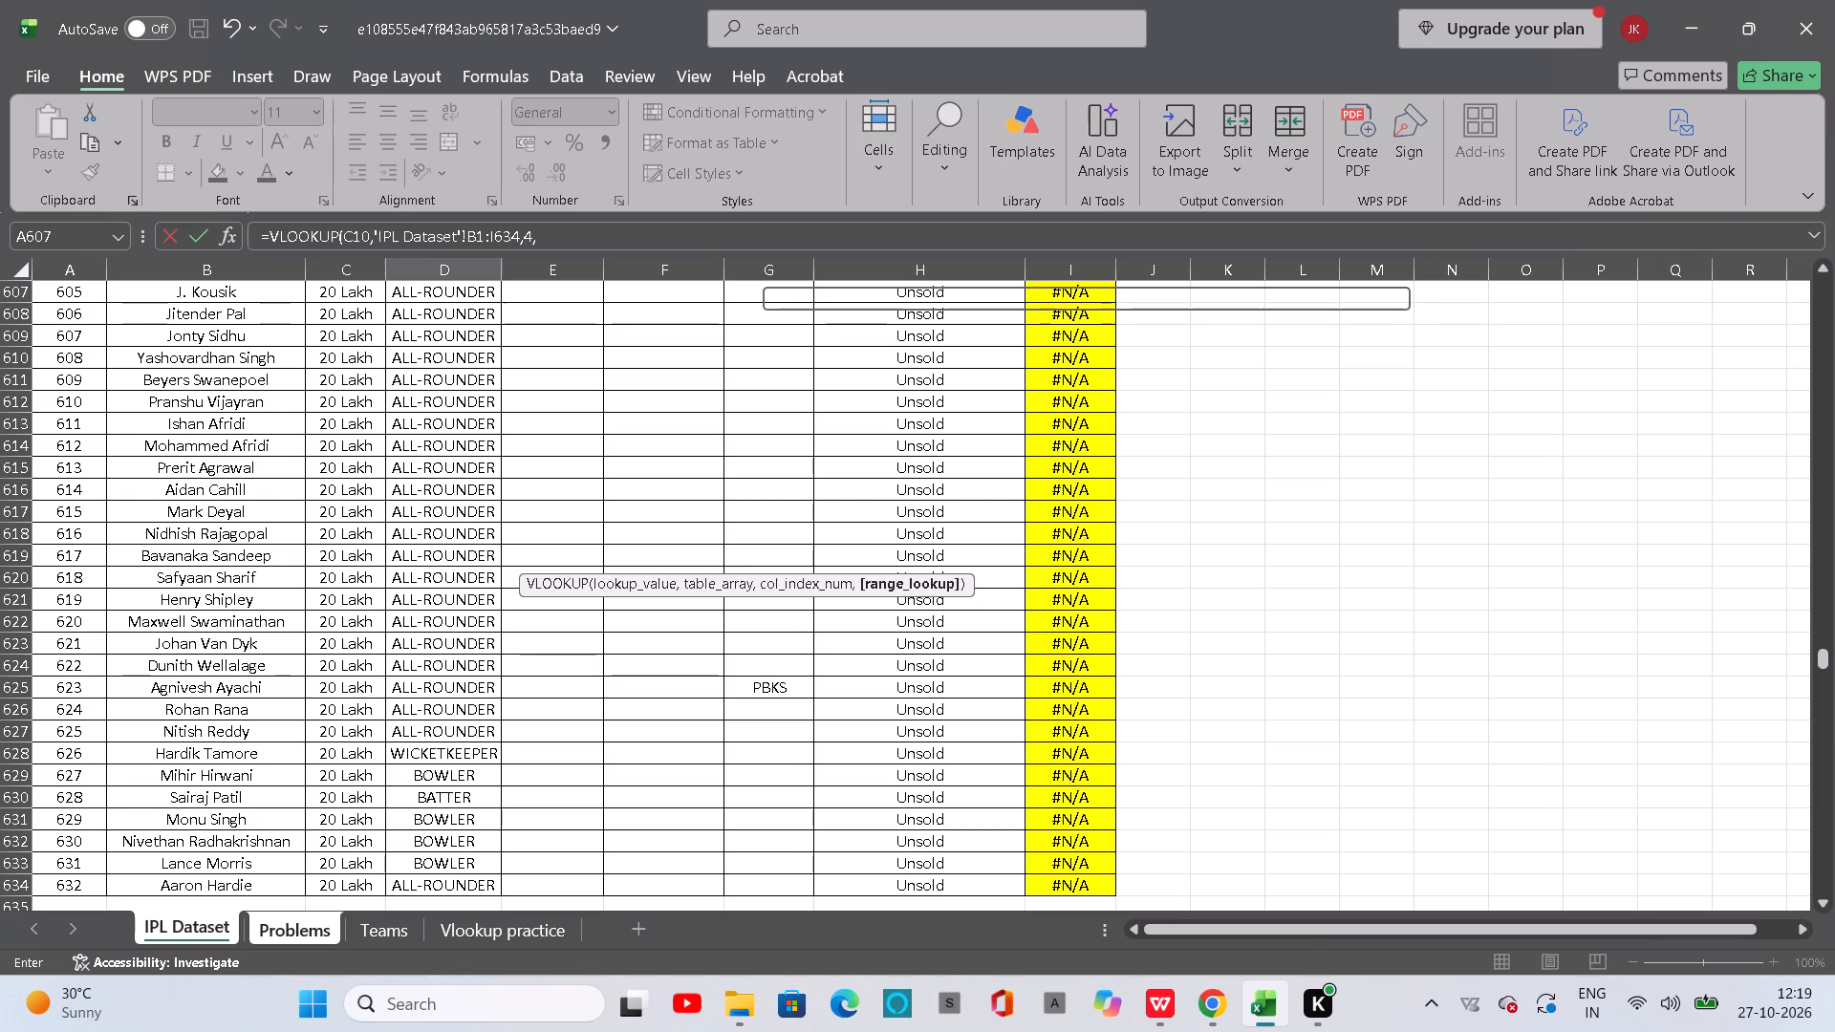
left_click(727, 322)
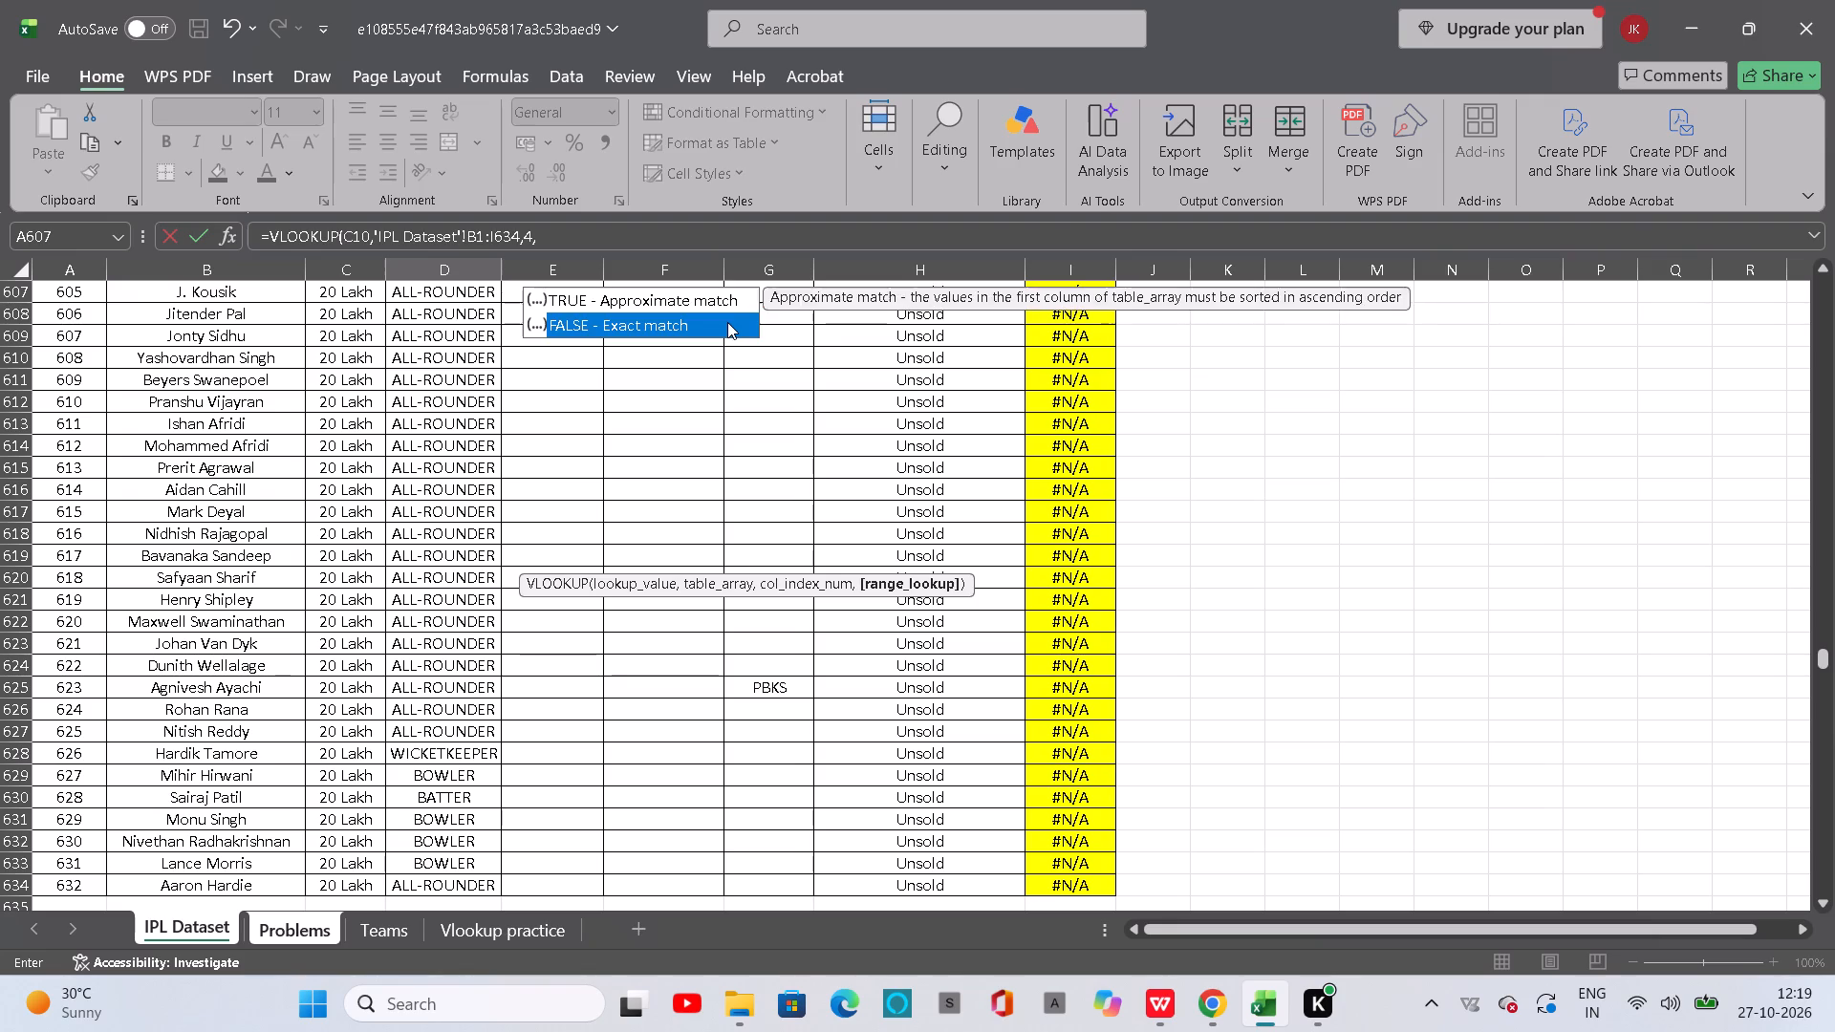
key("Tab")
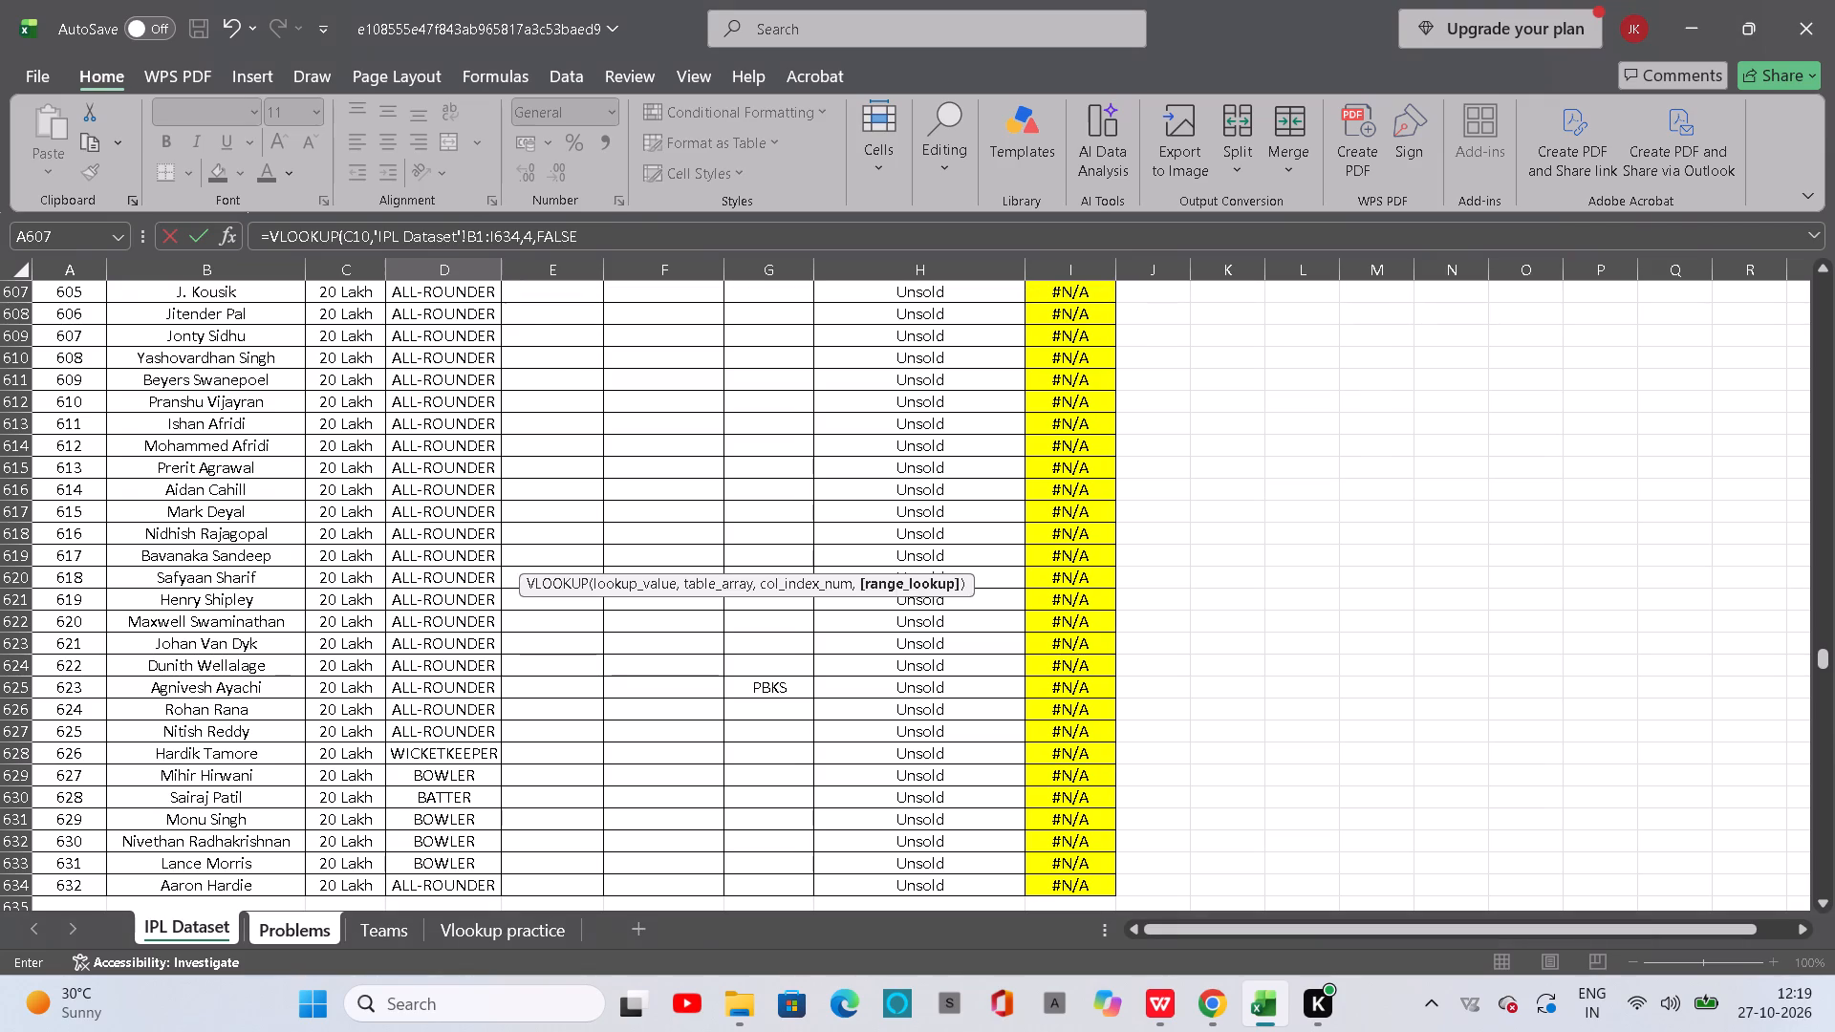
left_click(649, 247)
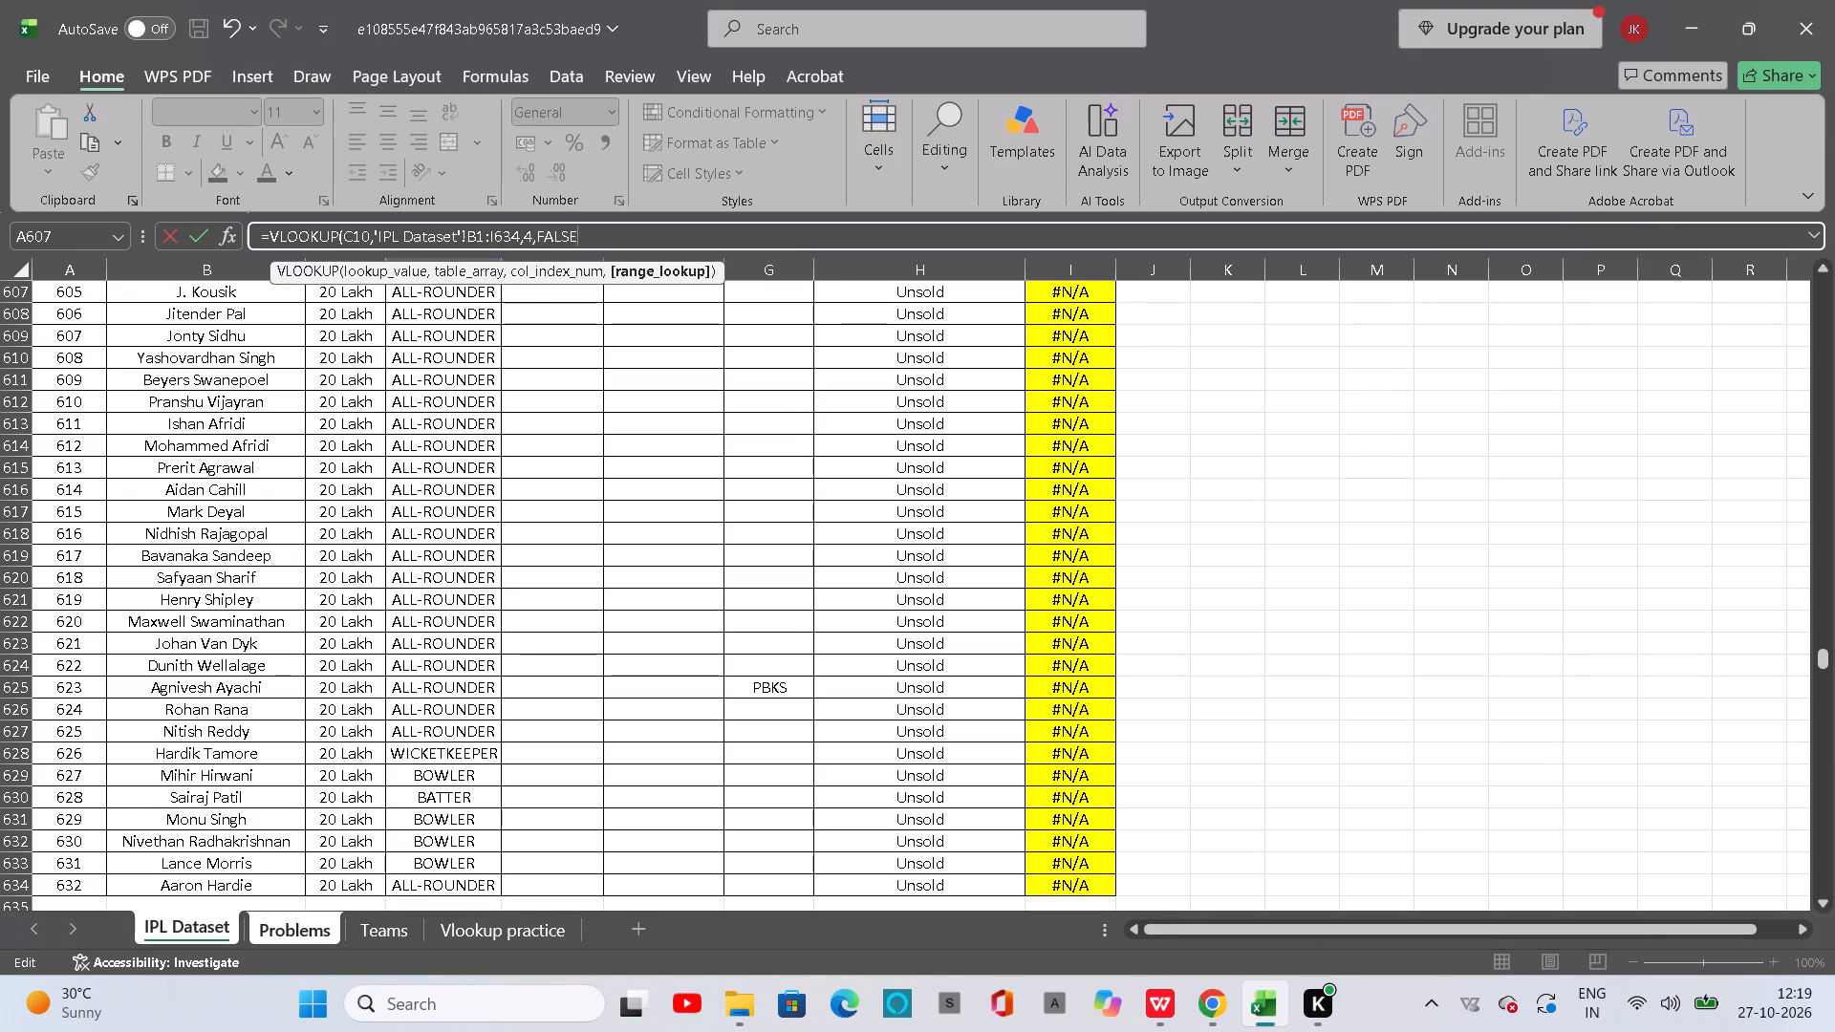
key("shift+parenright")
key("Return")
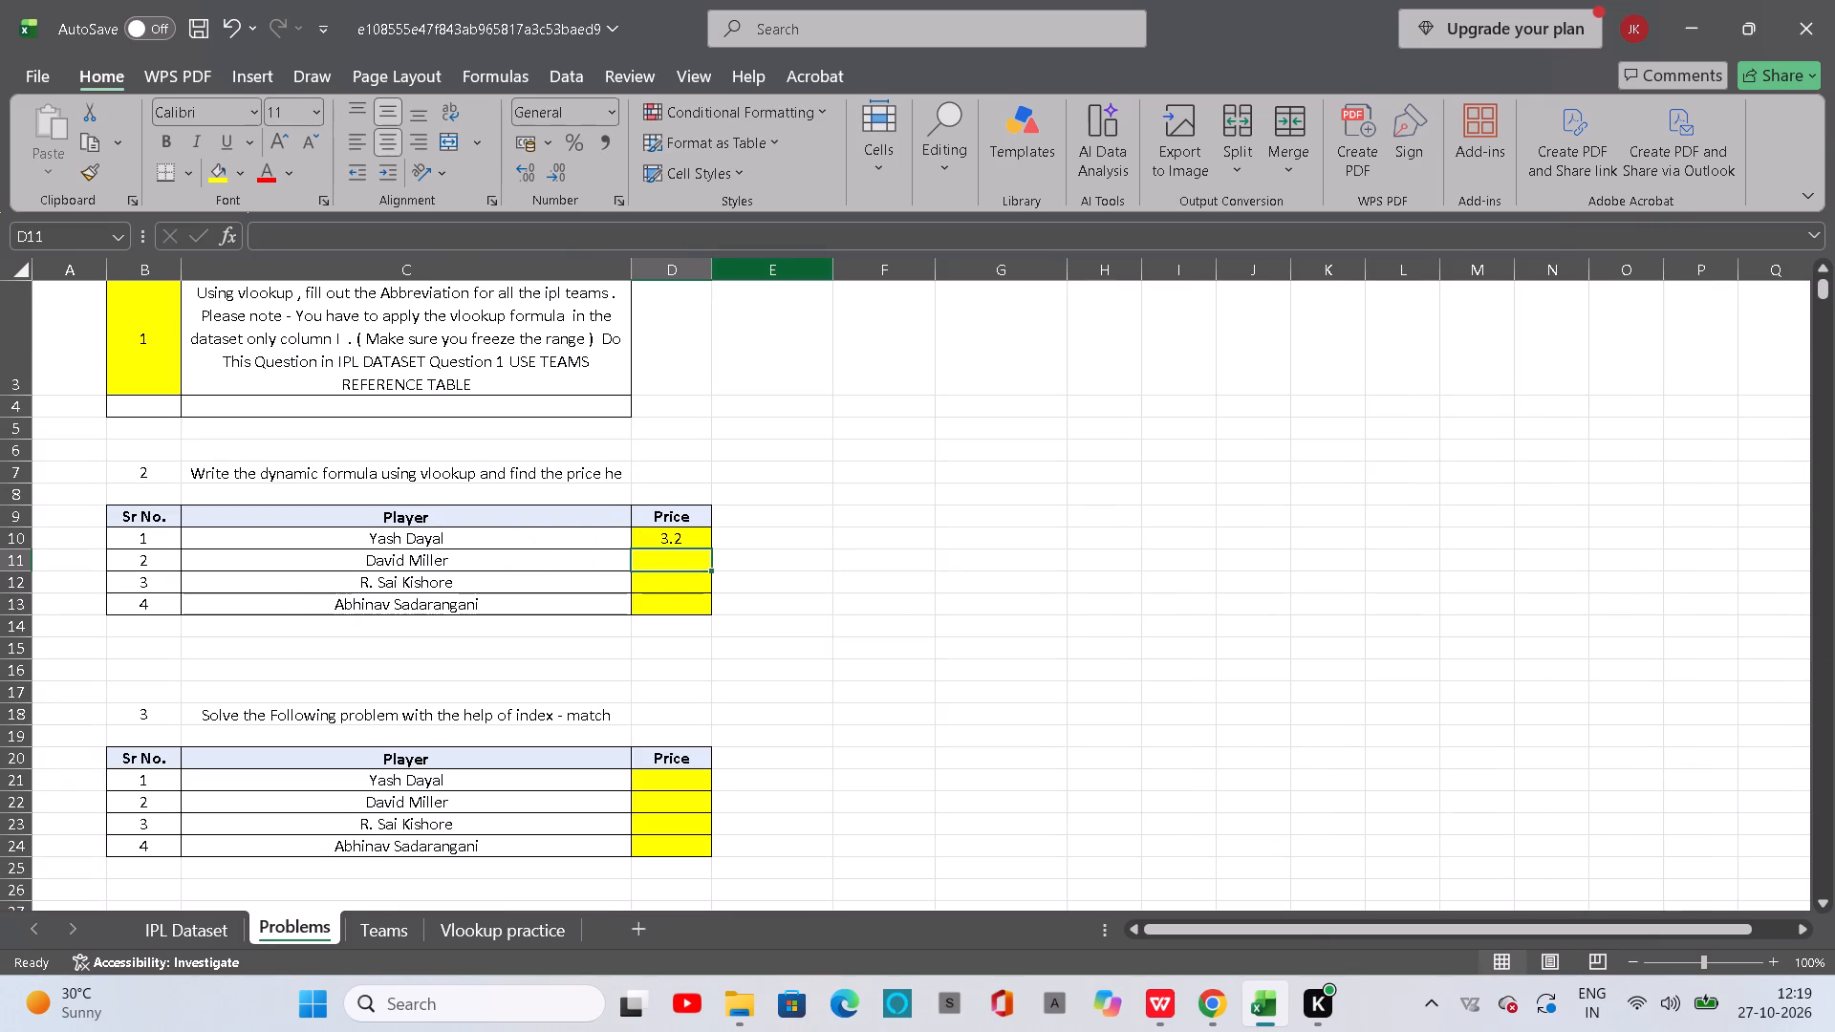
Fill the D10 price formula down to D13 for the remaining question 2 players.
left_click_drag(703, 543, 713, 548)
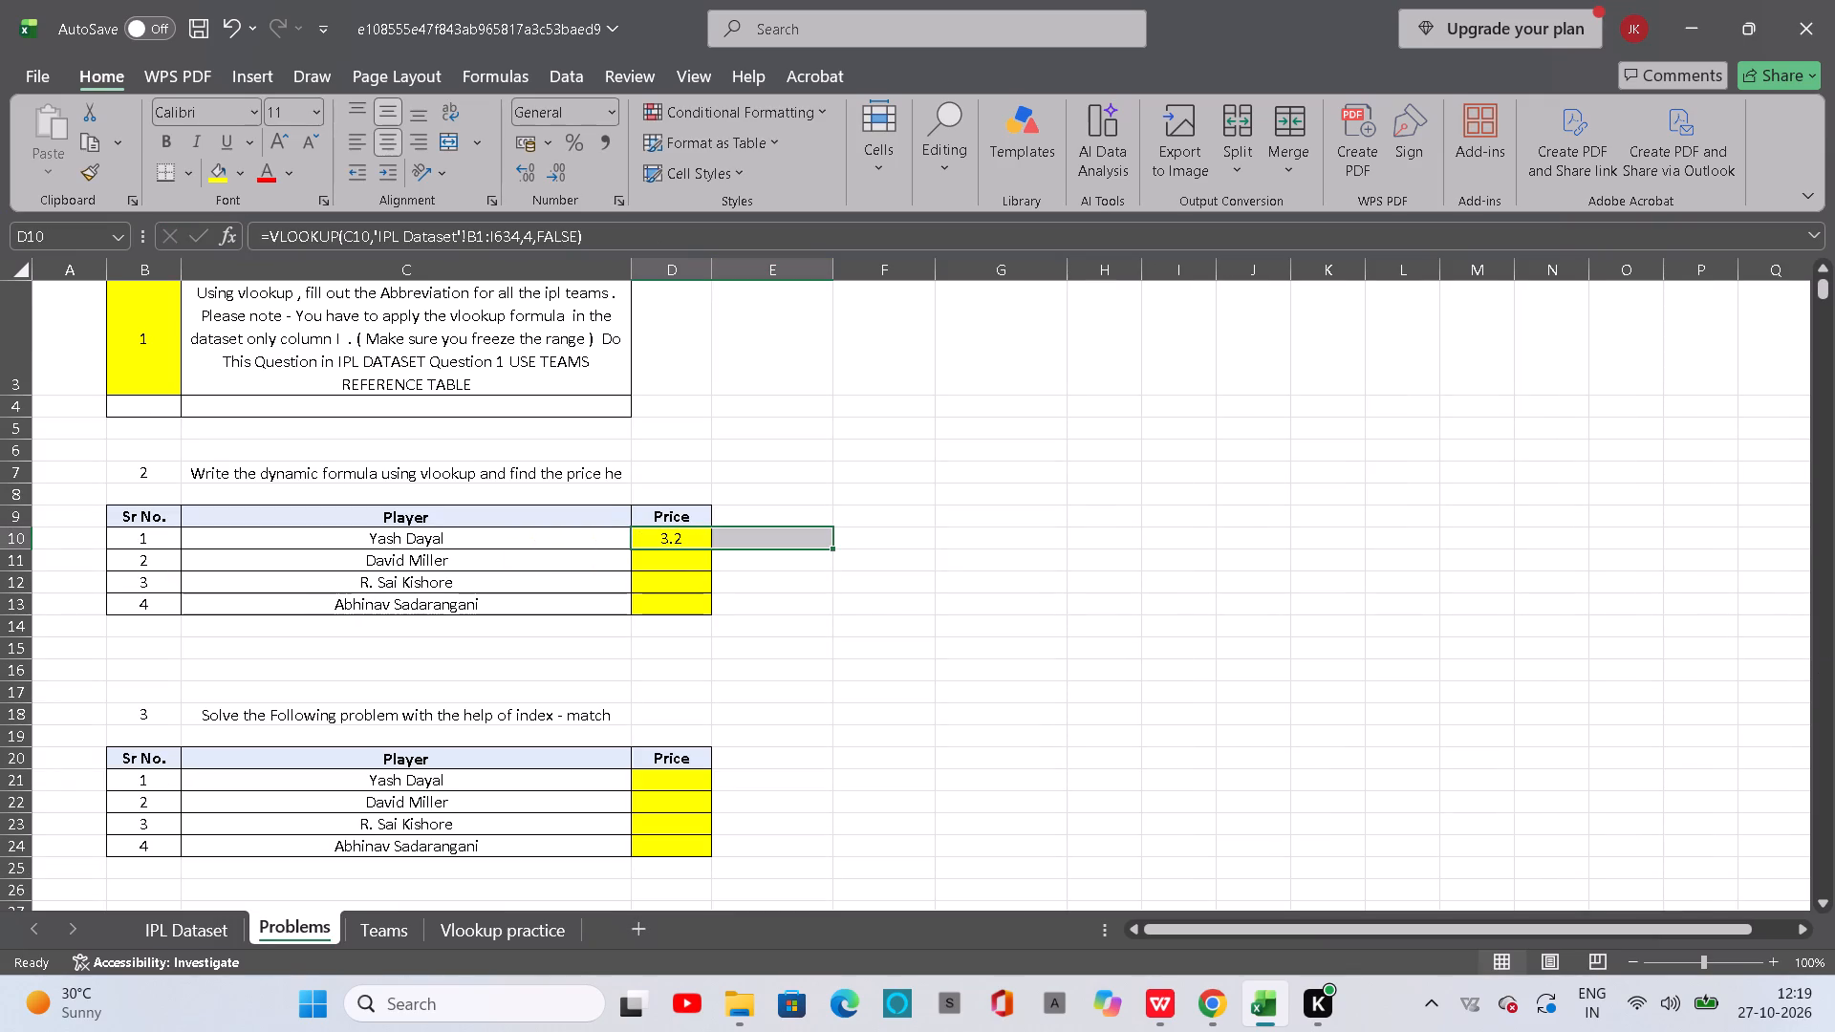
left_click(693, 540)
double_click(711, 551)
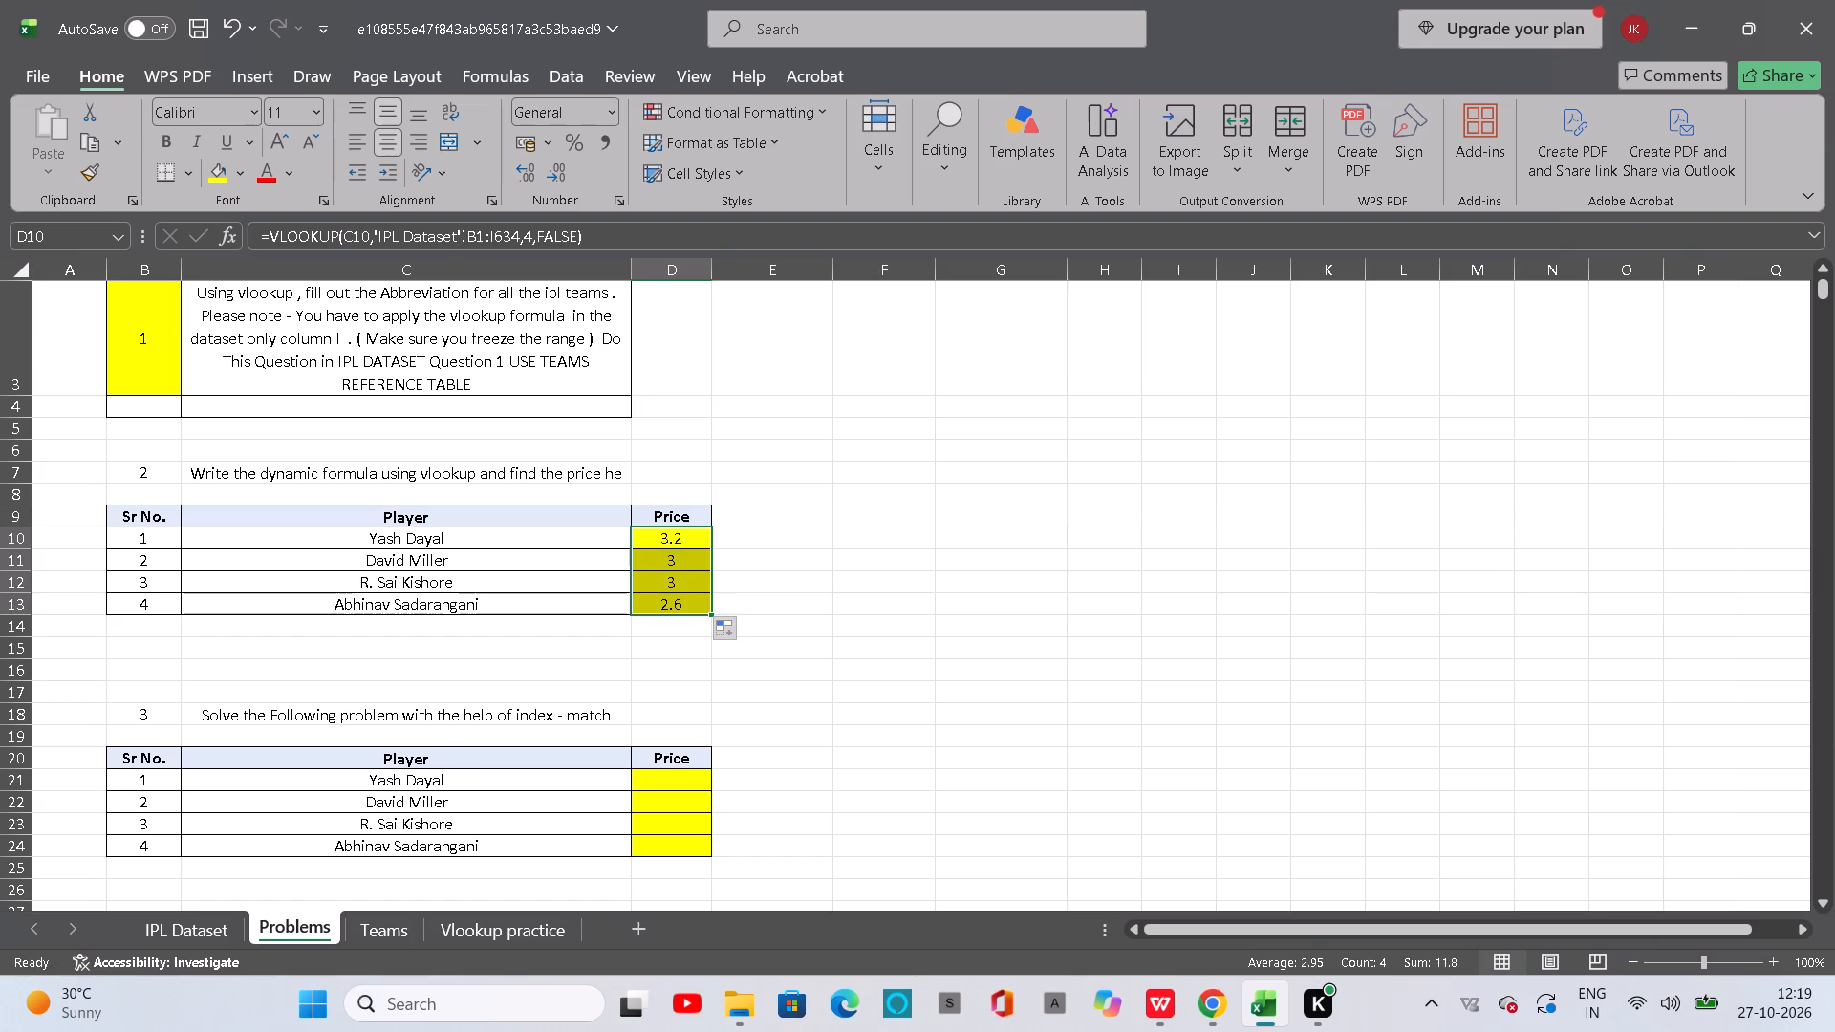
Start an INDEX formula in D21, the first price cell of the question 3 table.
scroll(596, 647, "down", 2)
left_click(695, 640)
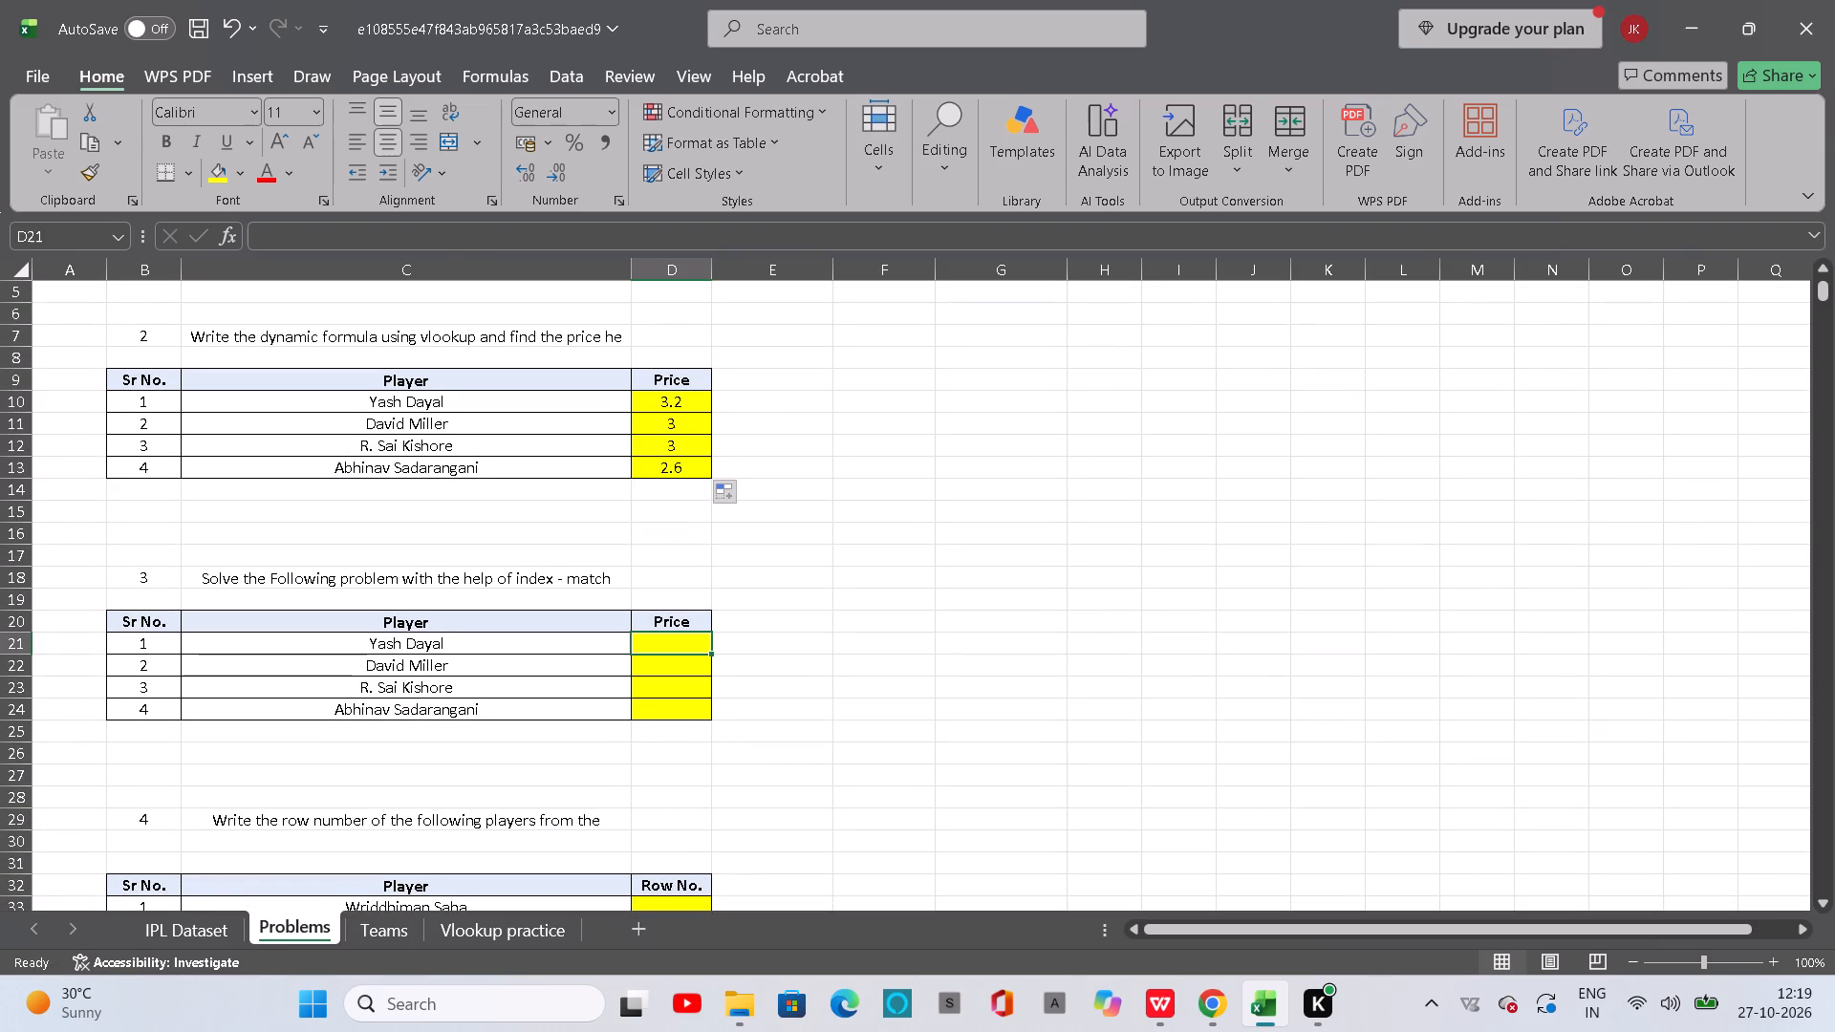
scroll(695, 640, "down", 4)
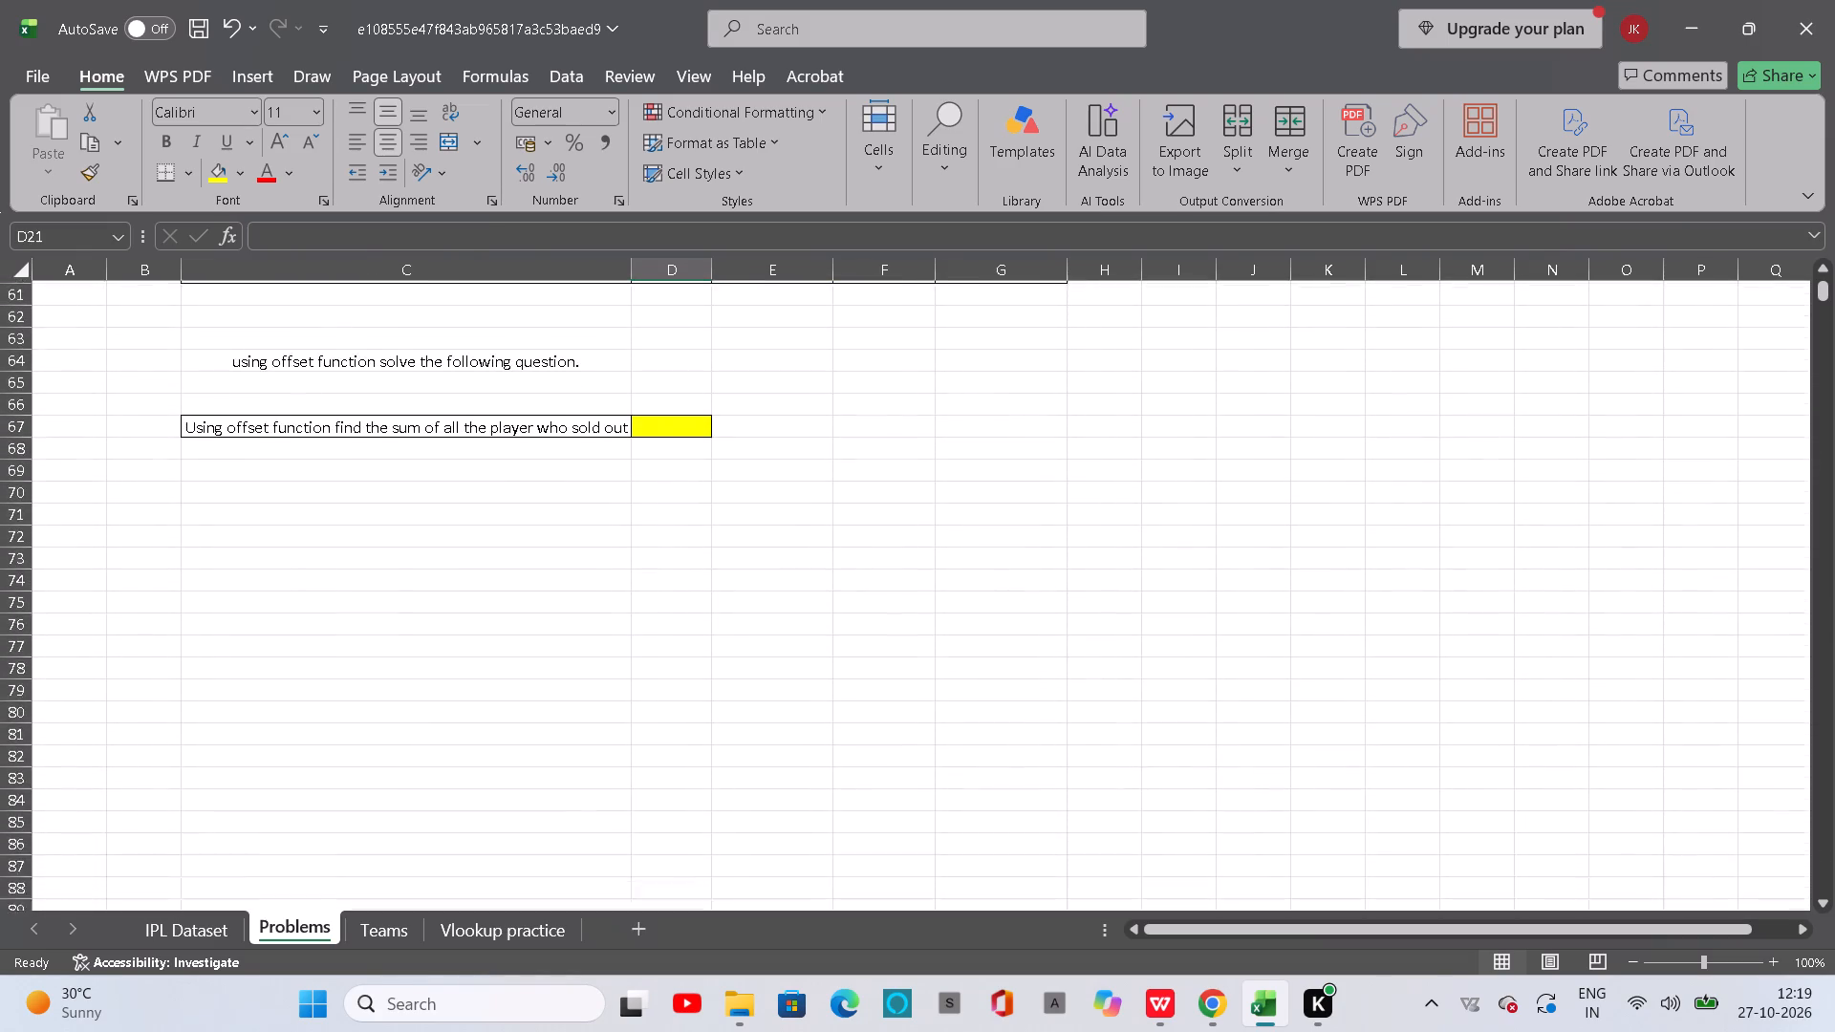
scroll(695, 640, "up", 1)
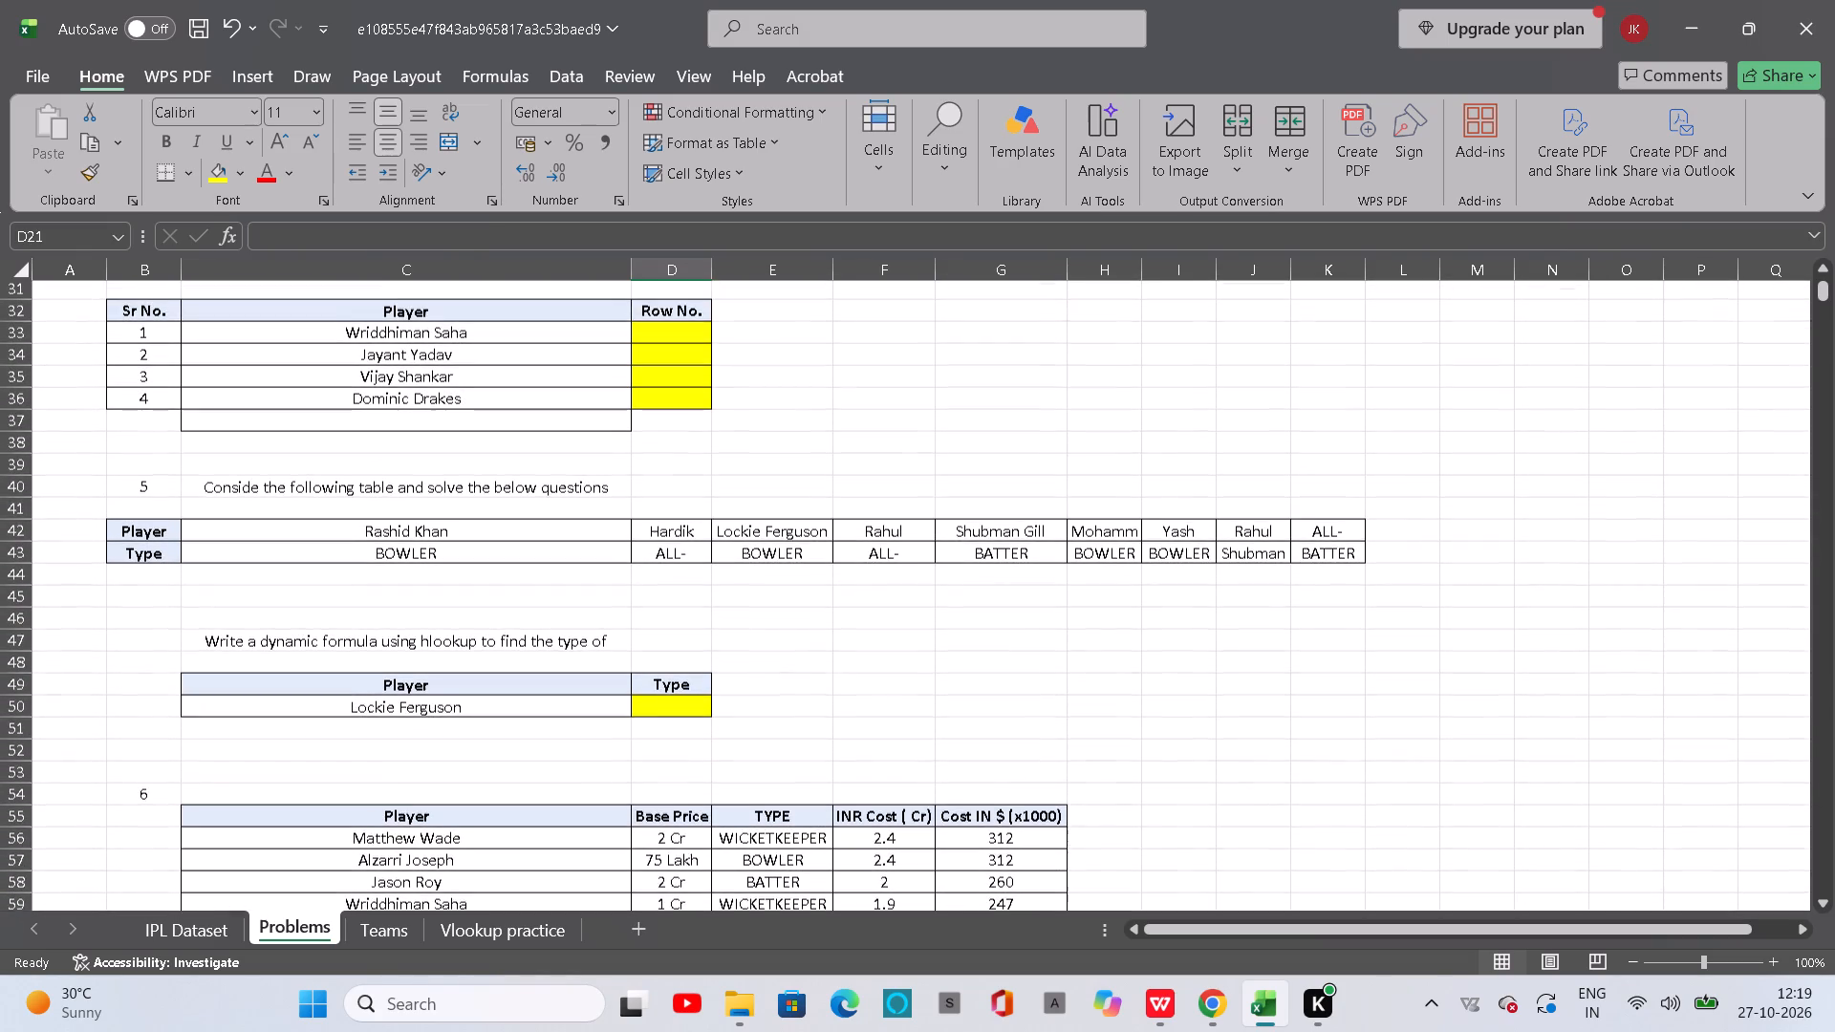
scroll(695, 640, "up", 4)
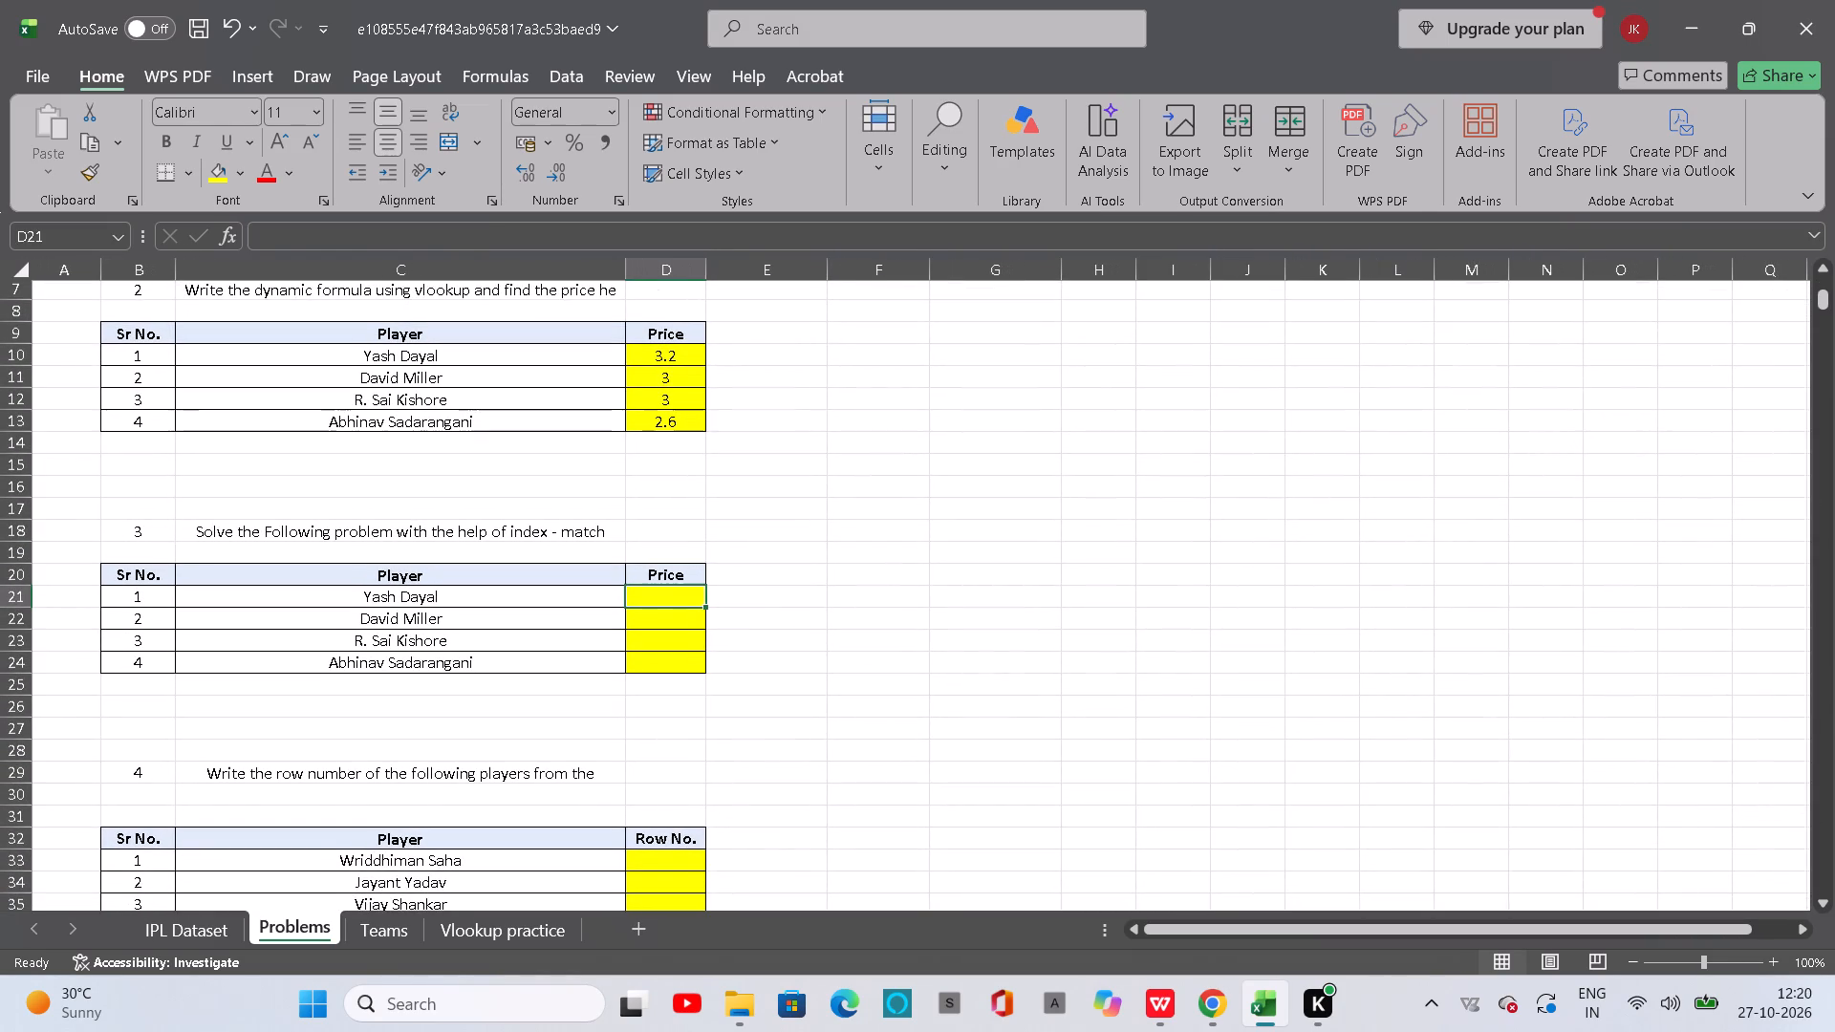
scroll(695, 640, "up", 1)
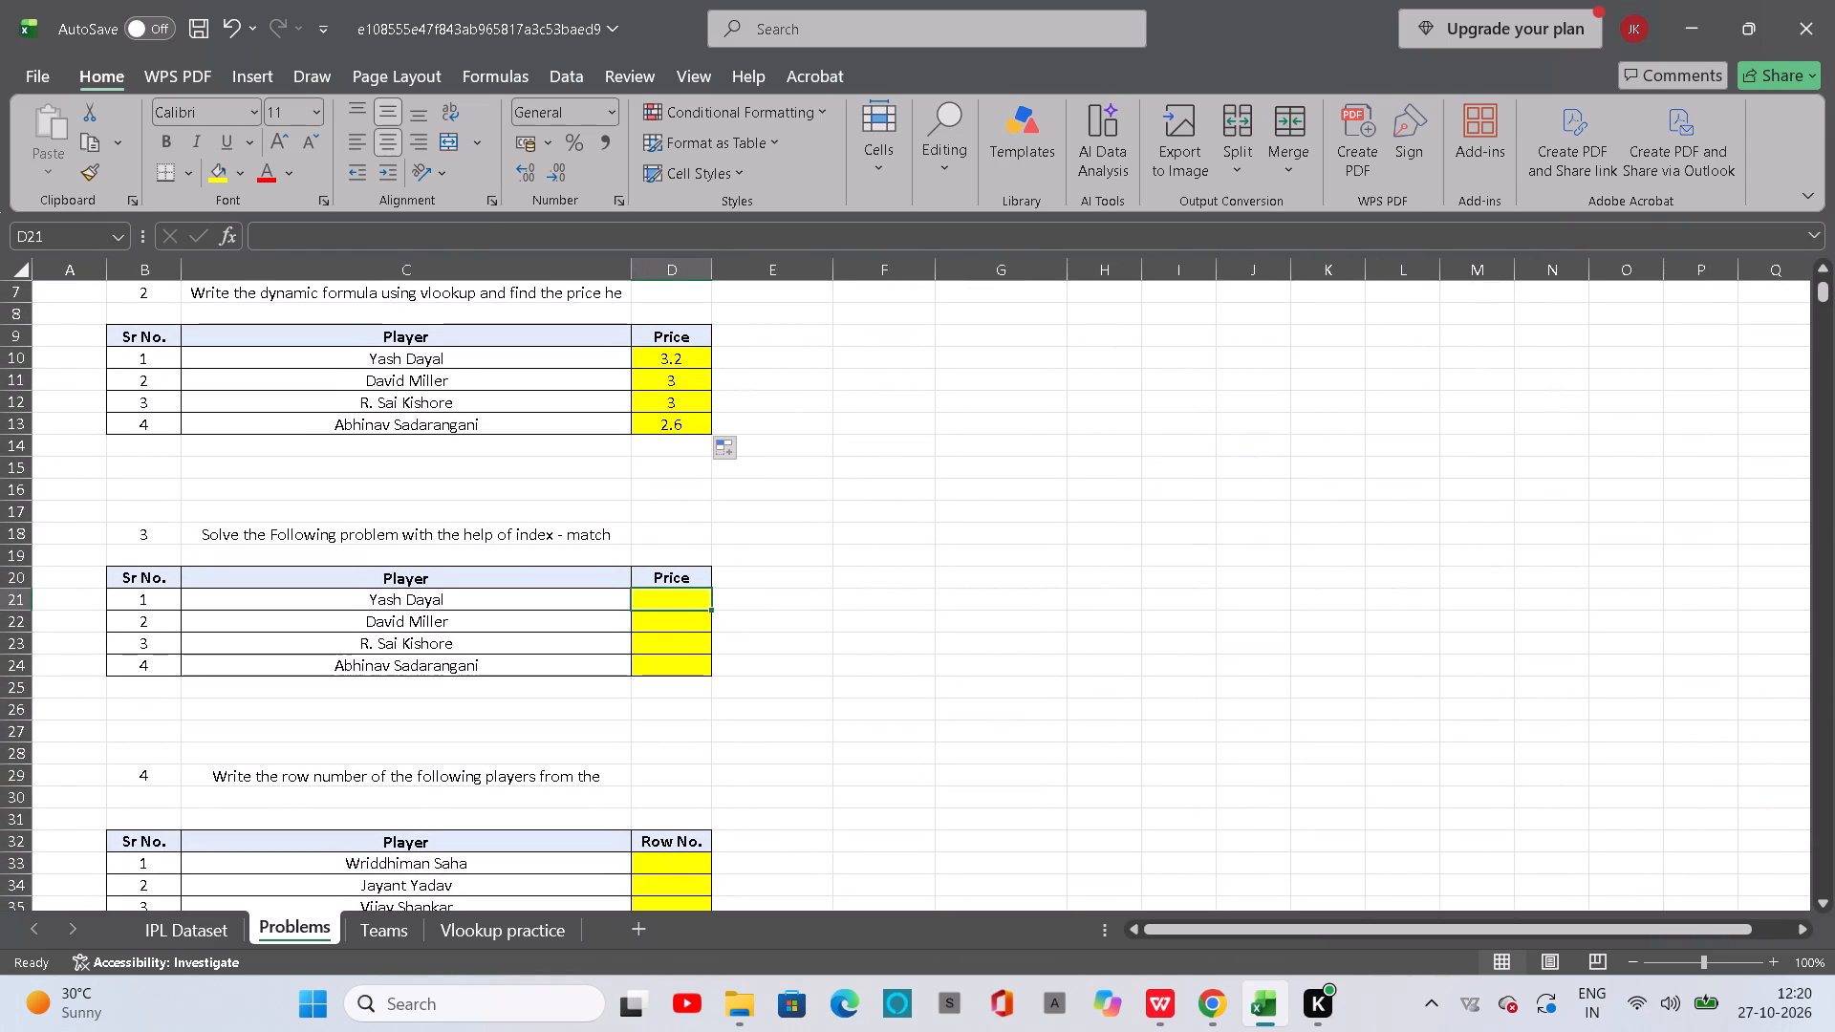
left_click(685, 591)
key("equal")
key("h")
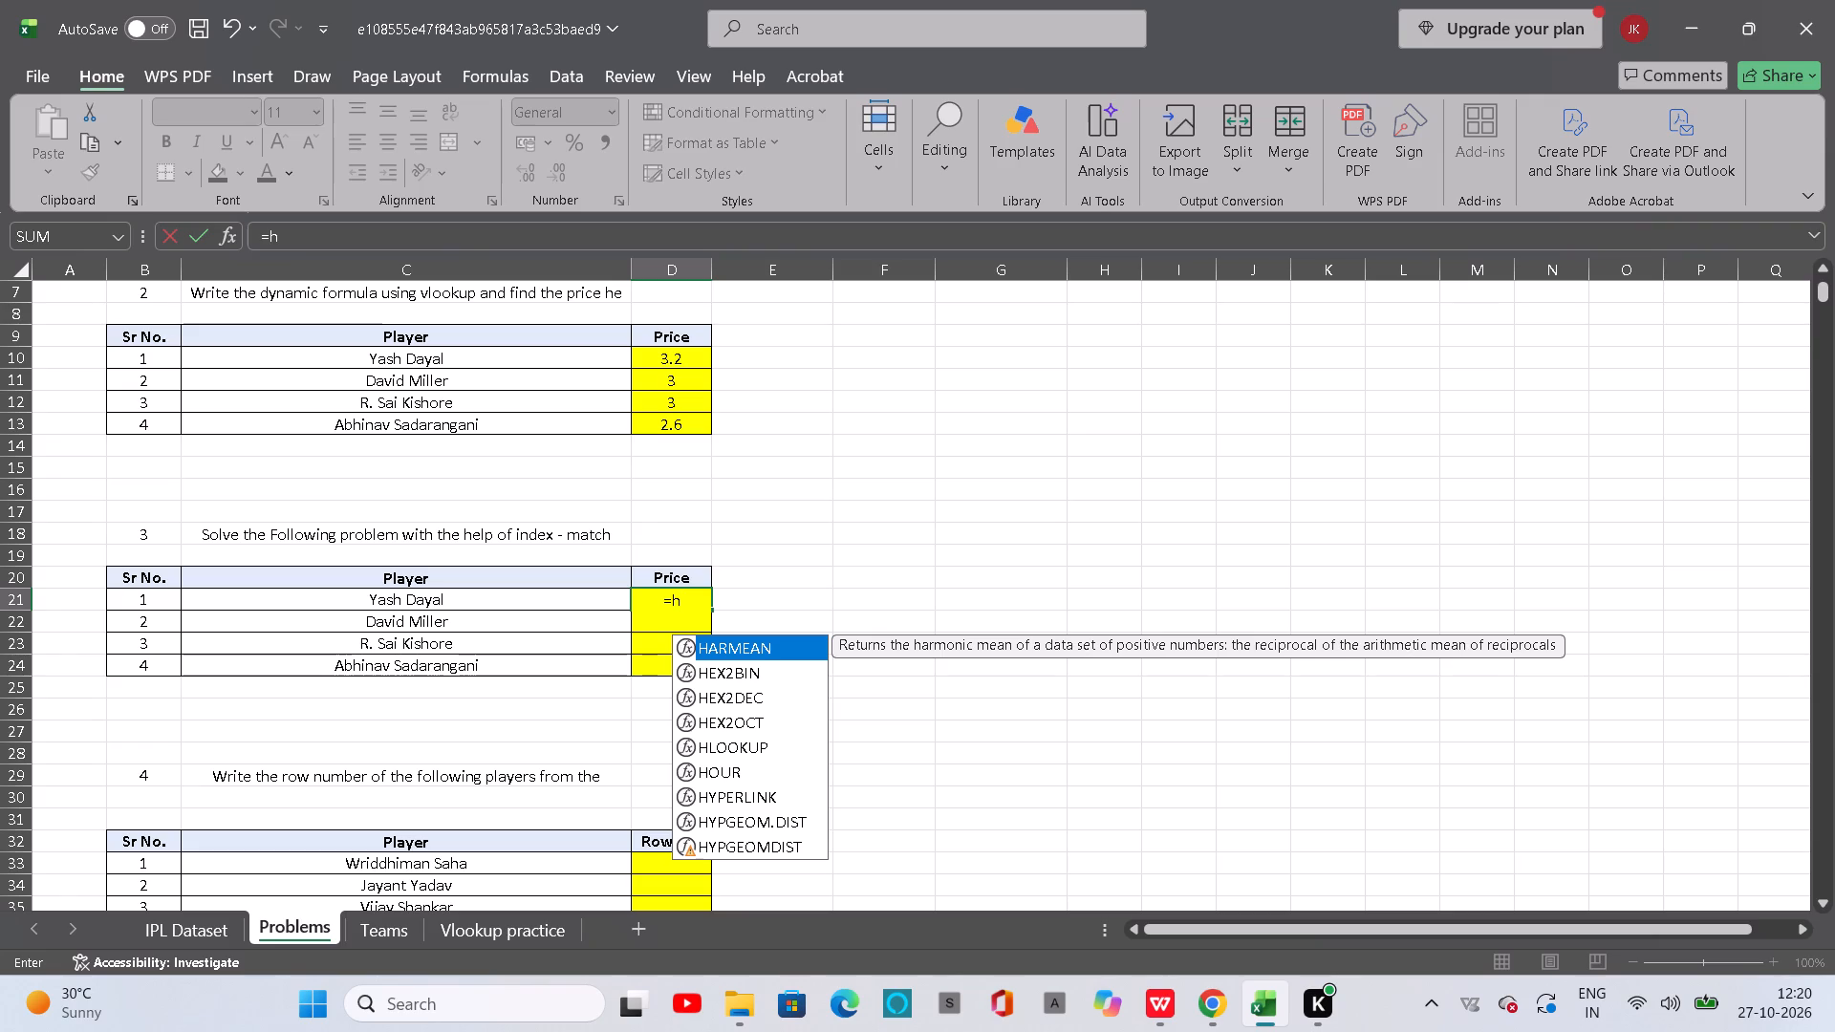
key("BackSpace")
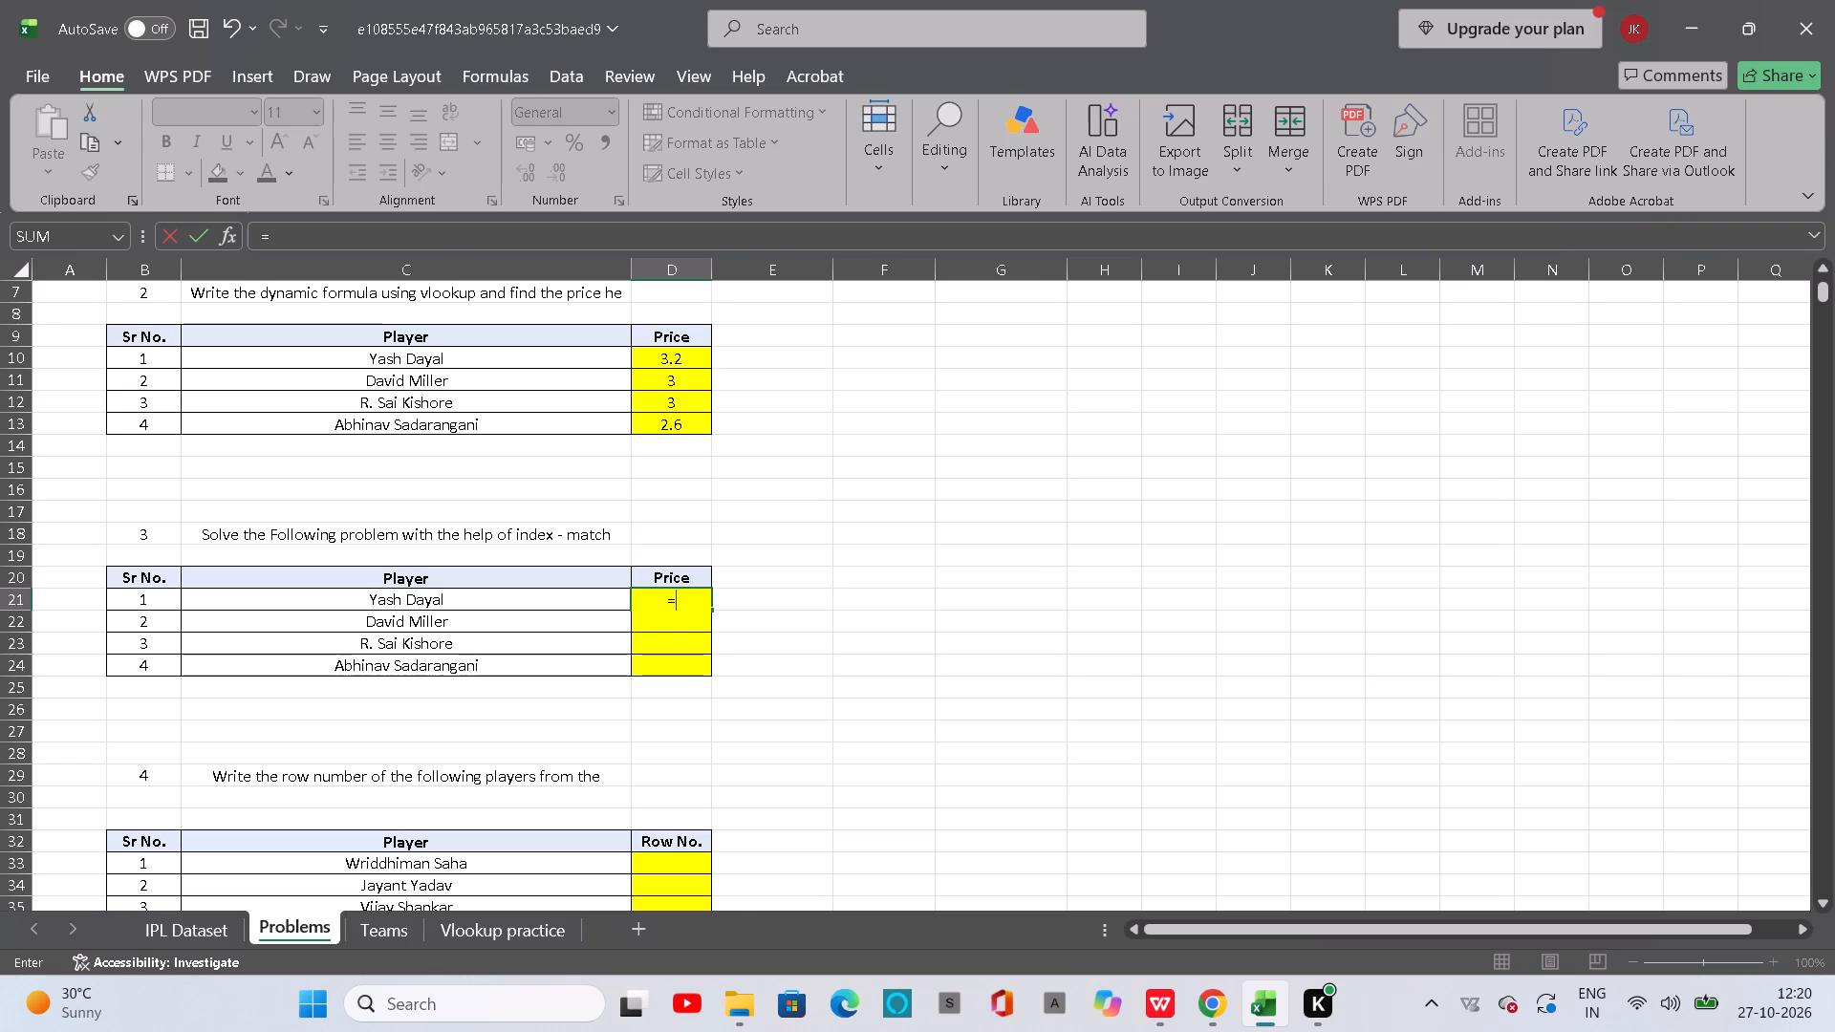
type("ind")
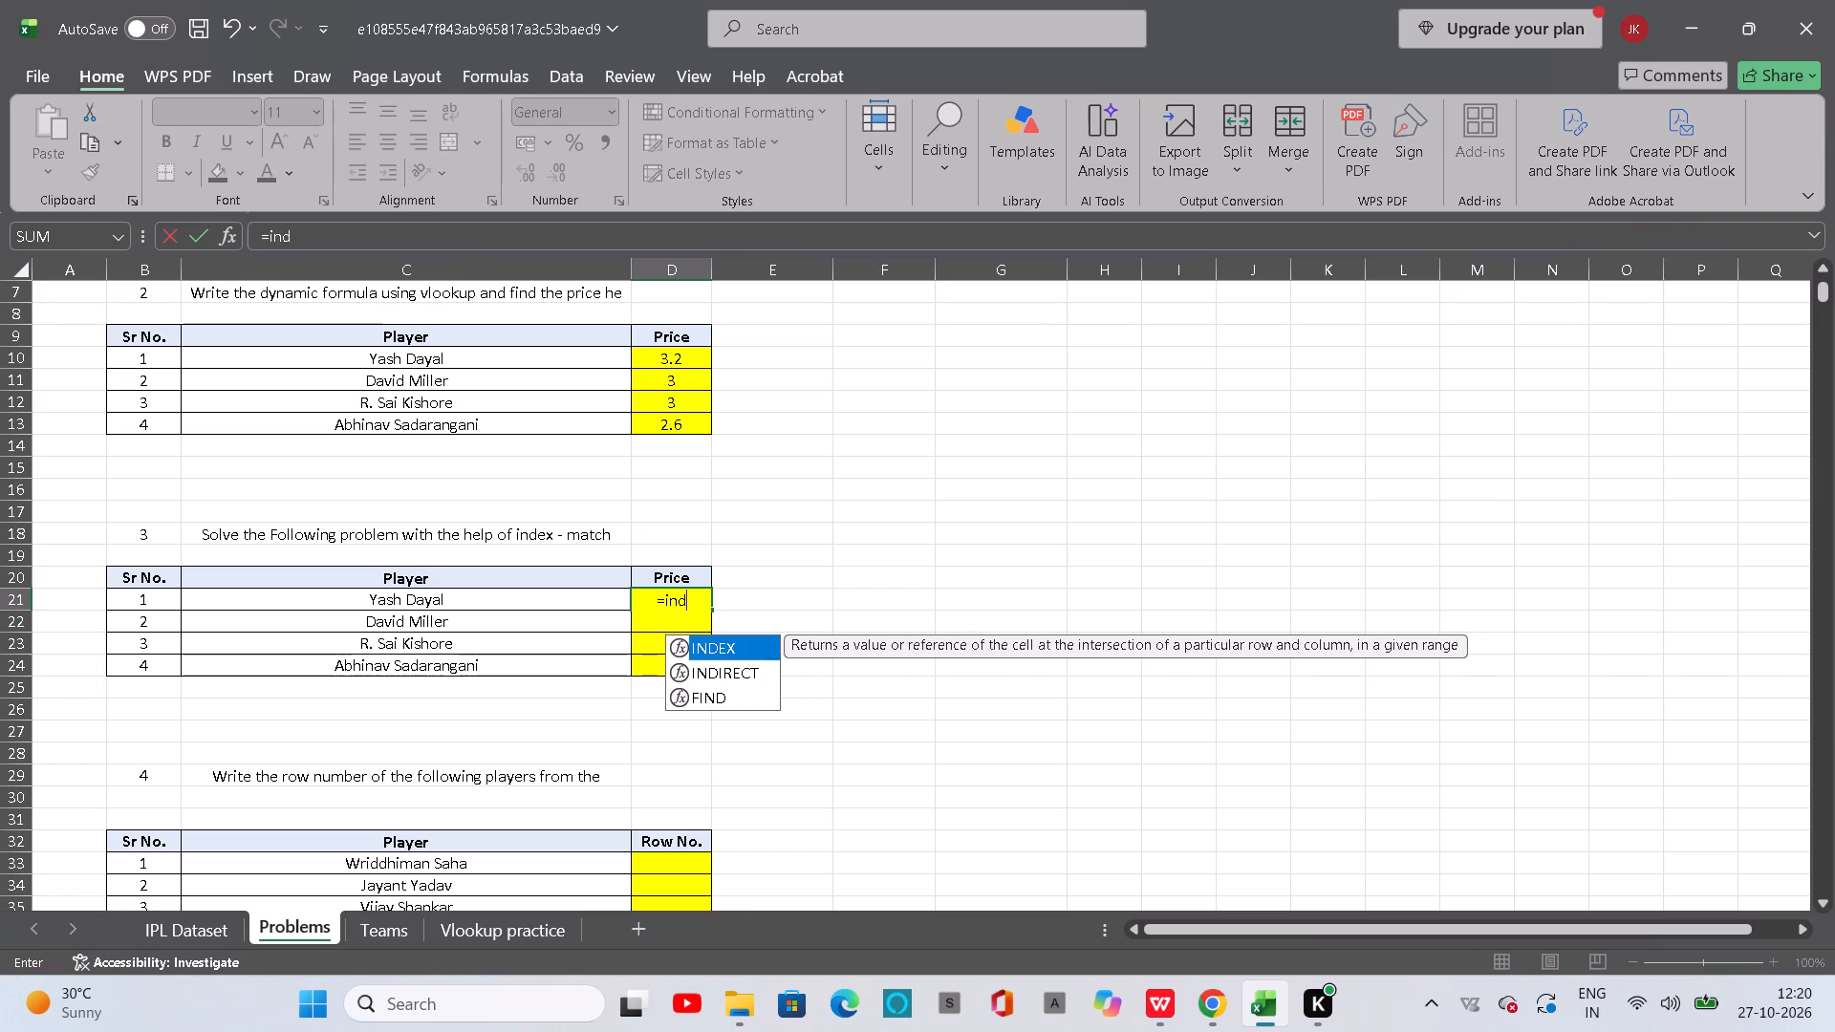
key("Tab")
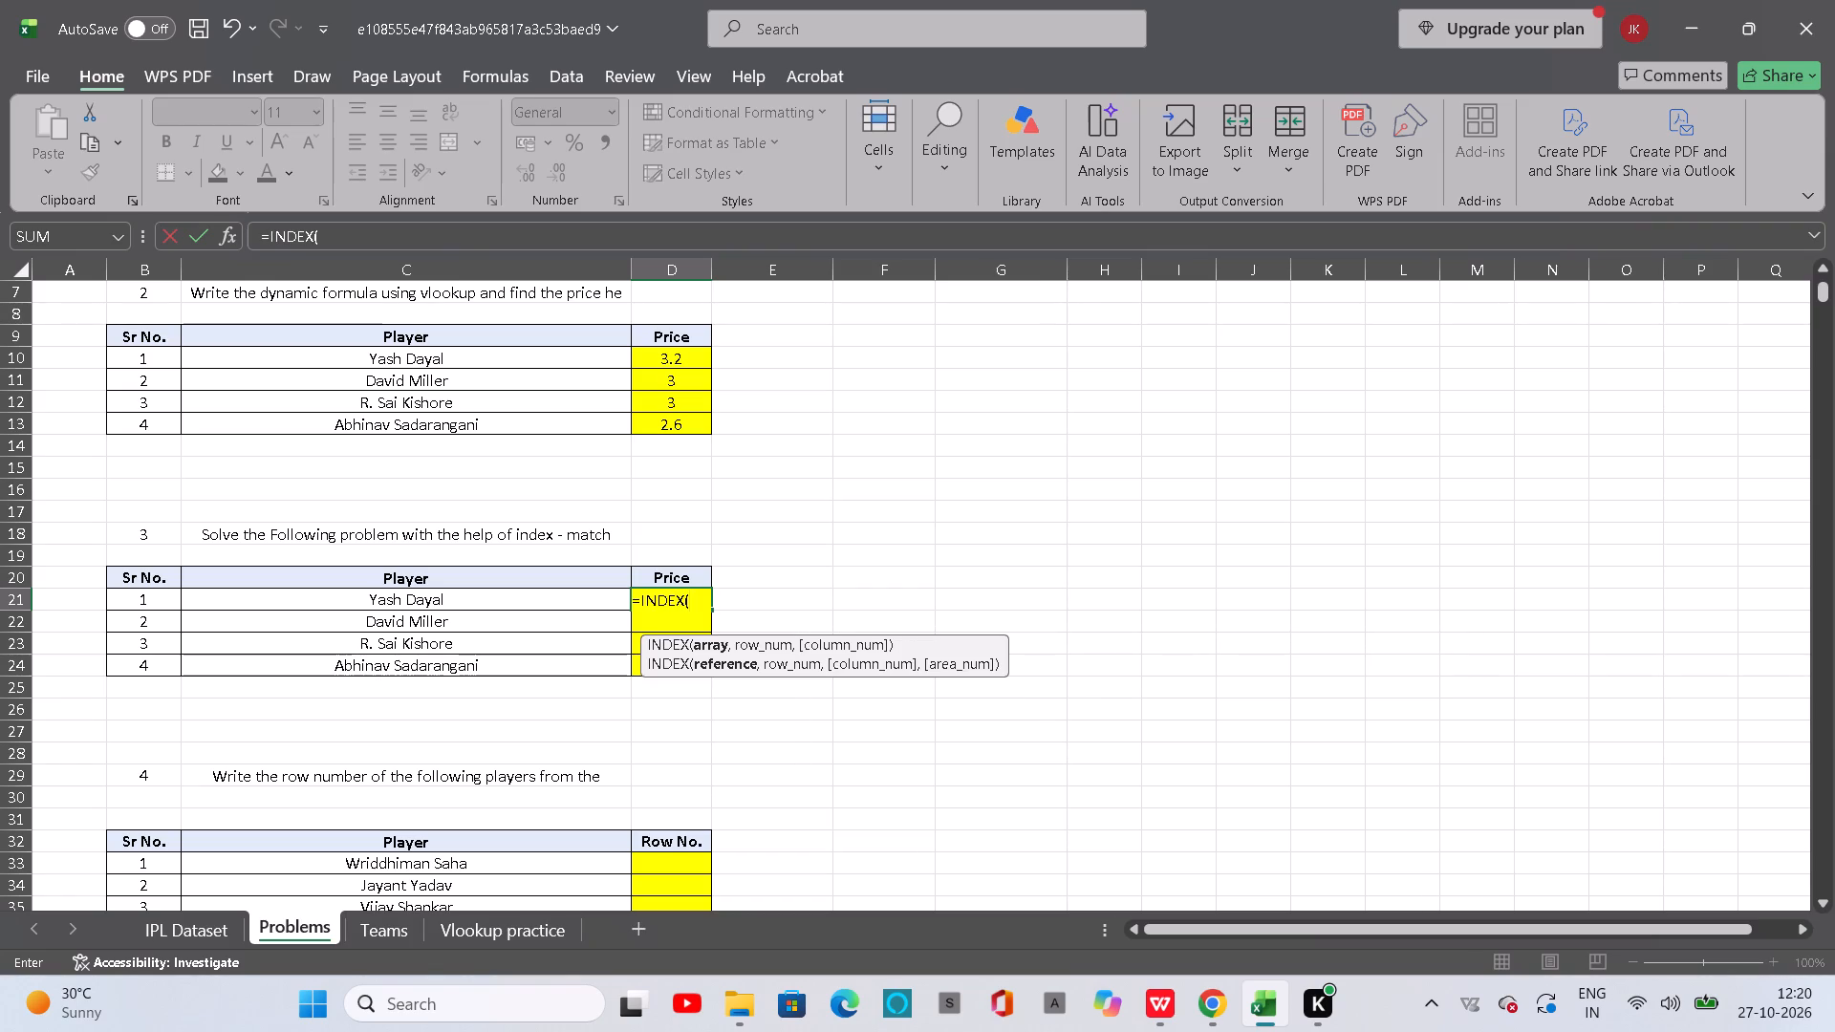
left_click(562, 601)
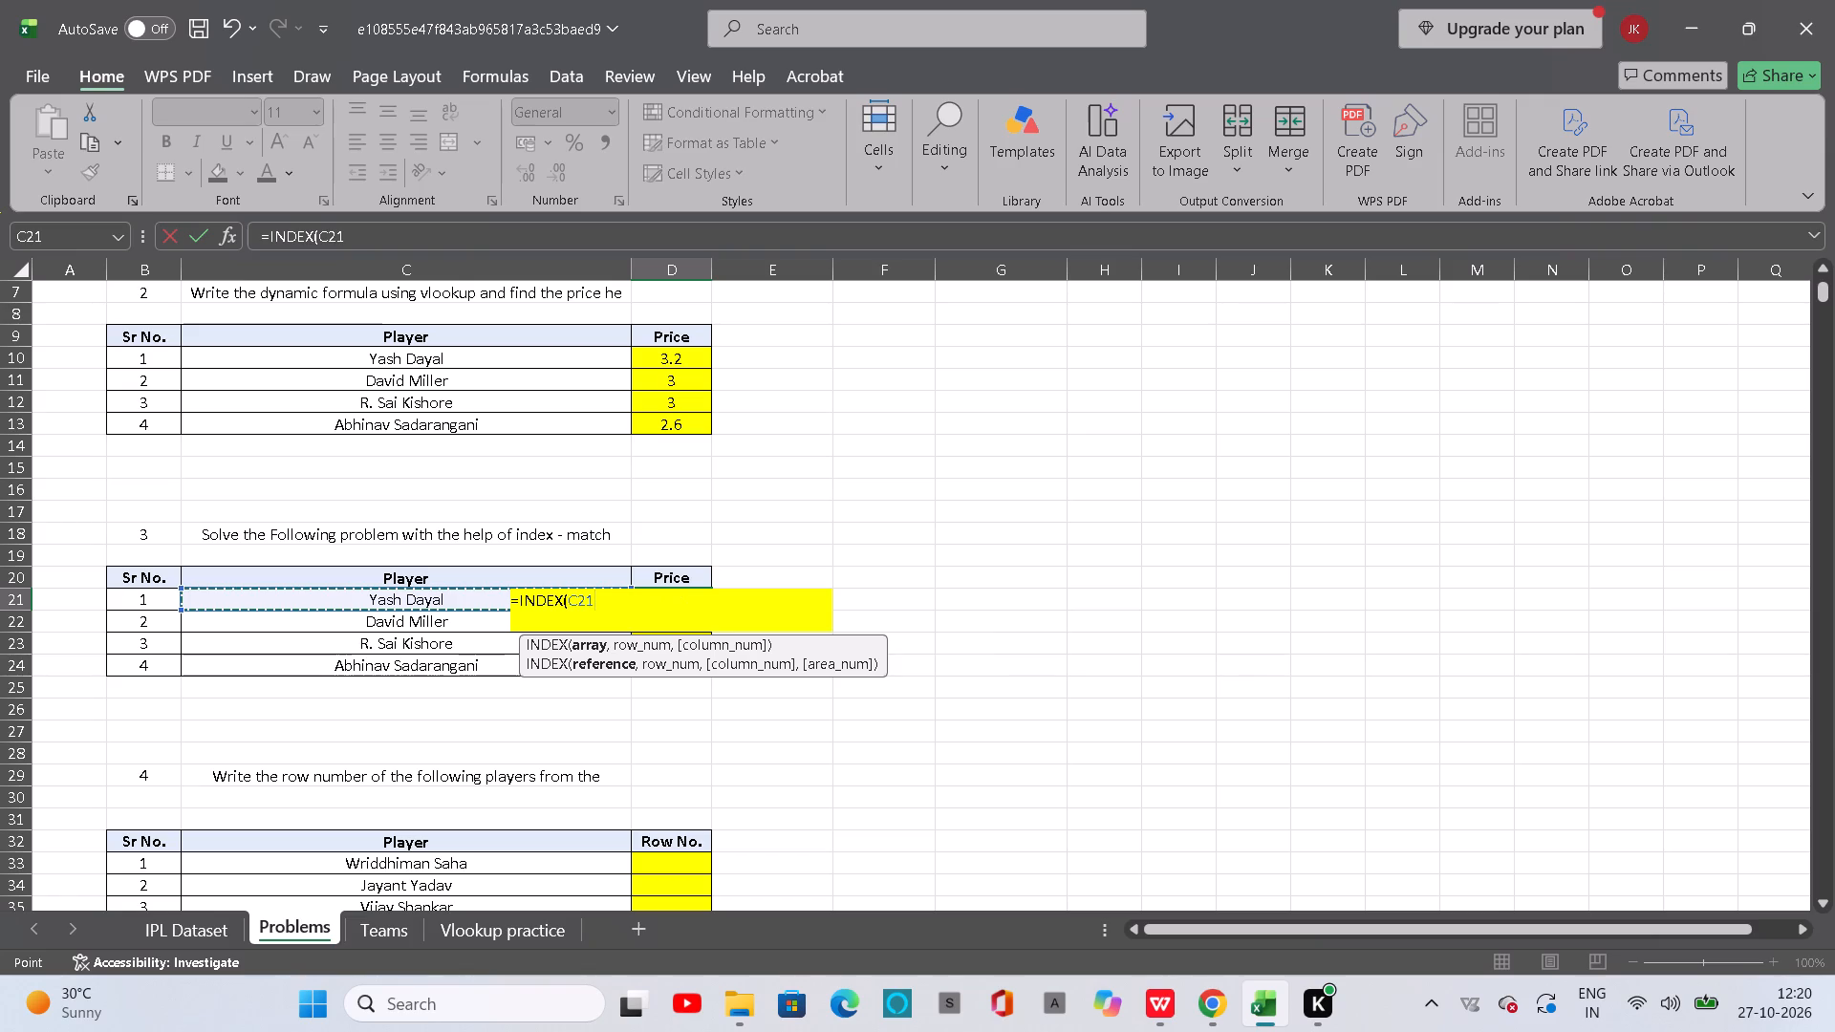
key("BackSpace")
key("BackSpace")
key("BackSpace")
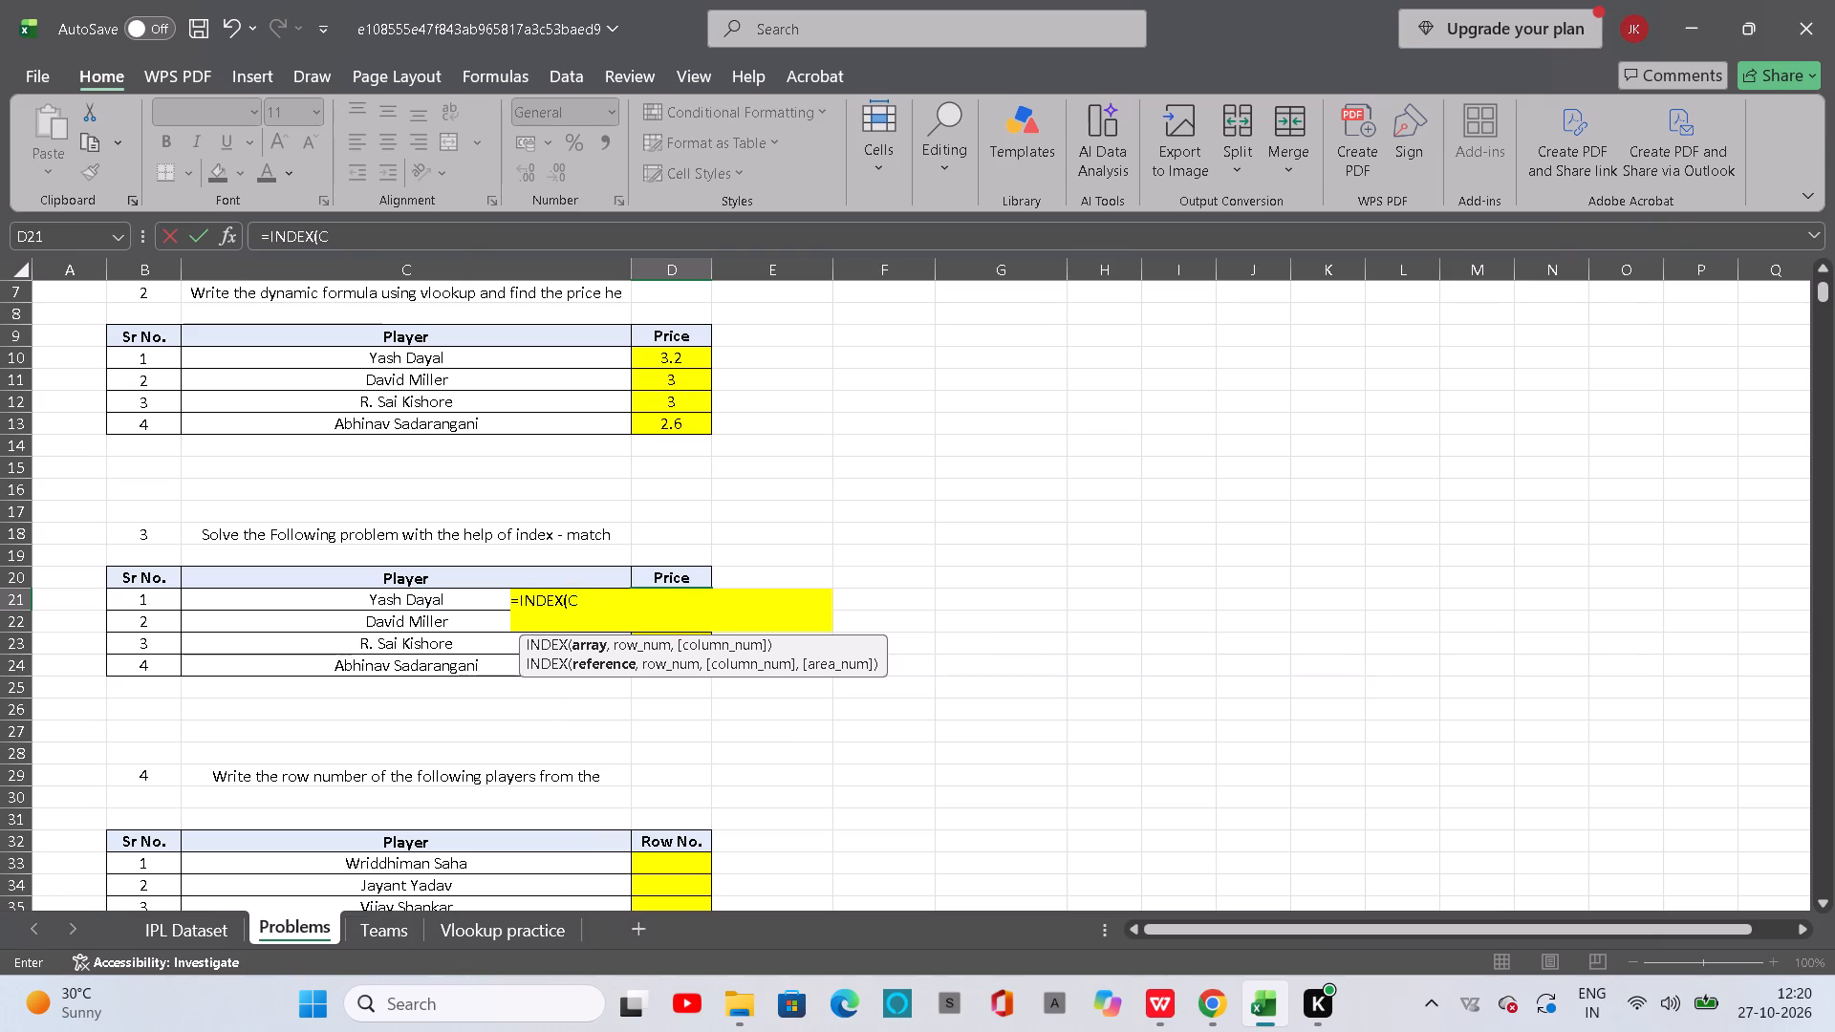
Set the INDEX array to the whole INR Cost (Cr) column, E:E, on the IPL Dataset sheet.
left_click(185, 937)
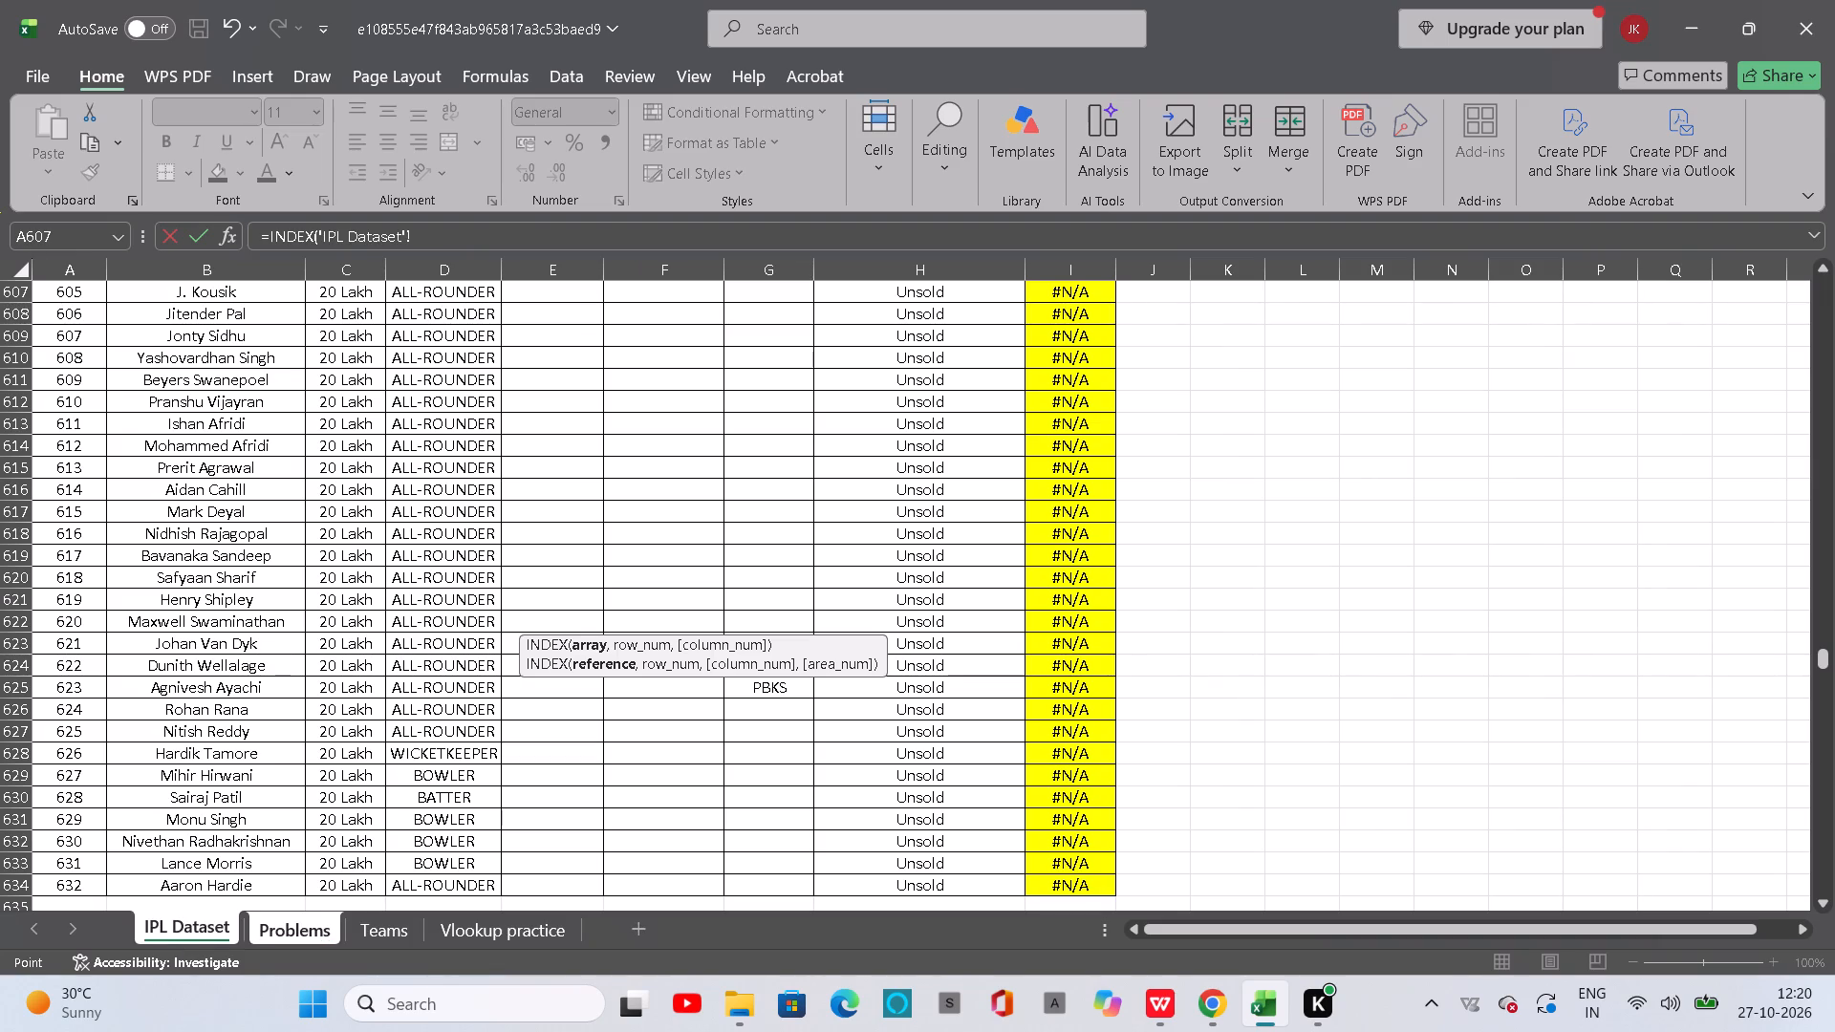
left_click(425, 252)
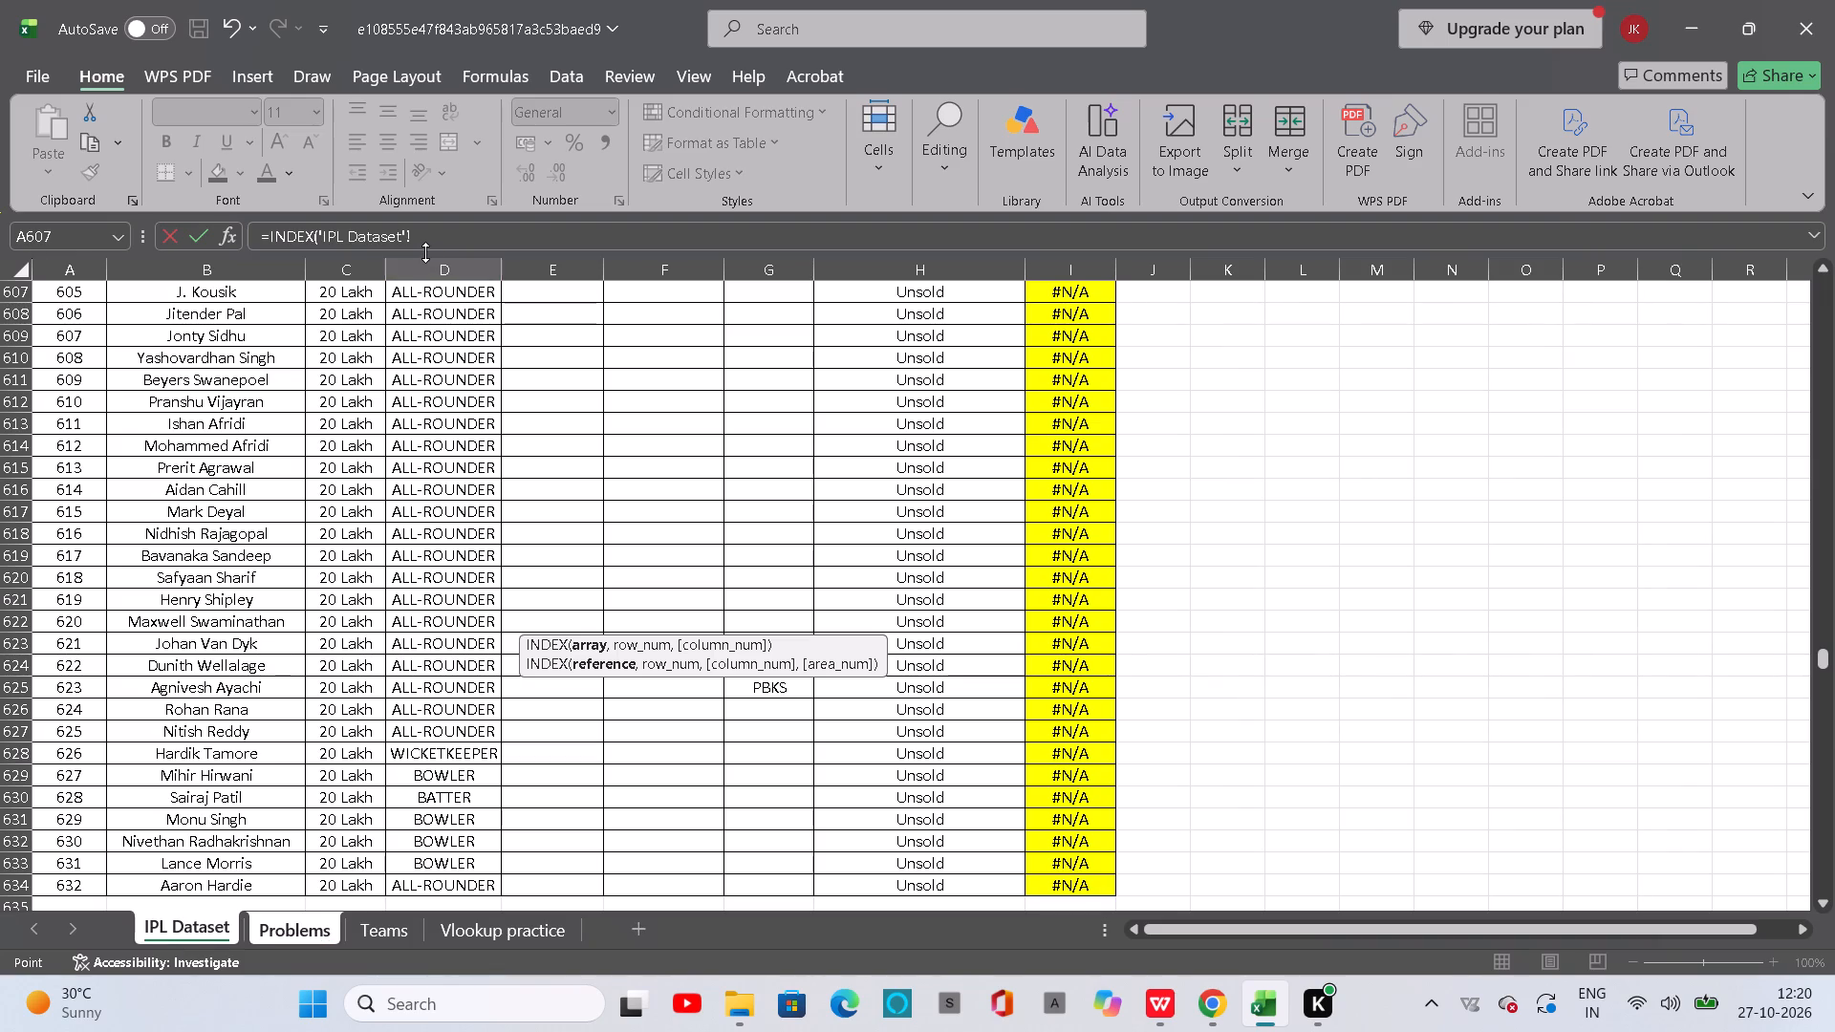
left_click(425, 235)
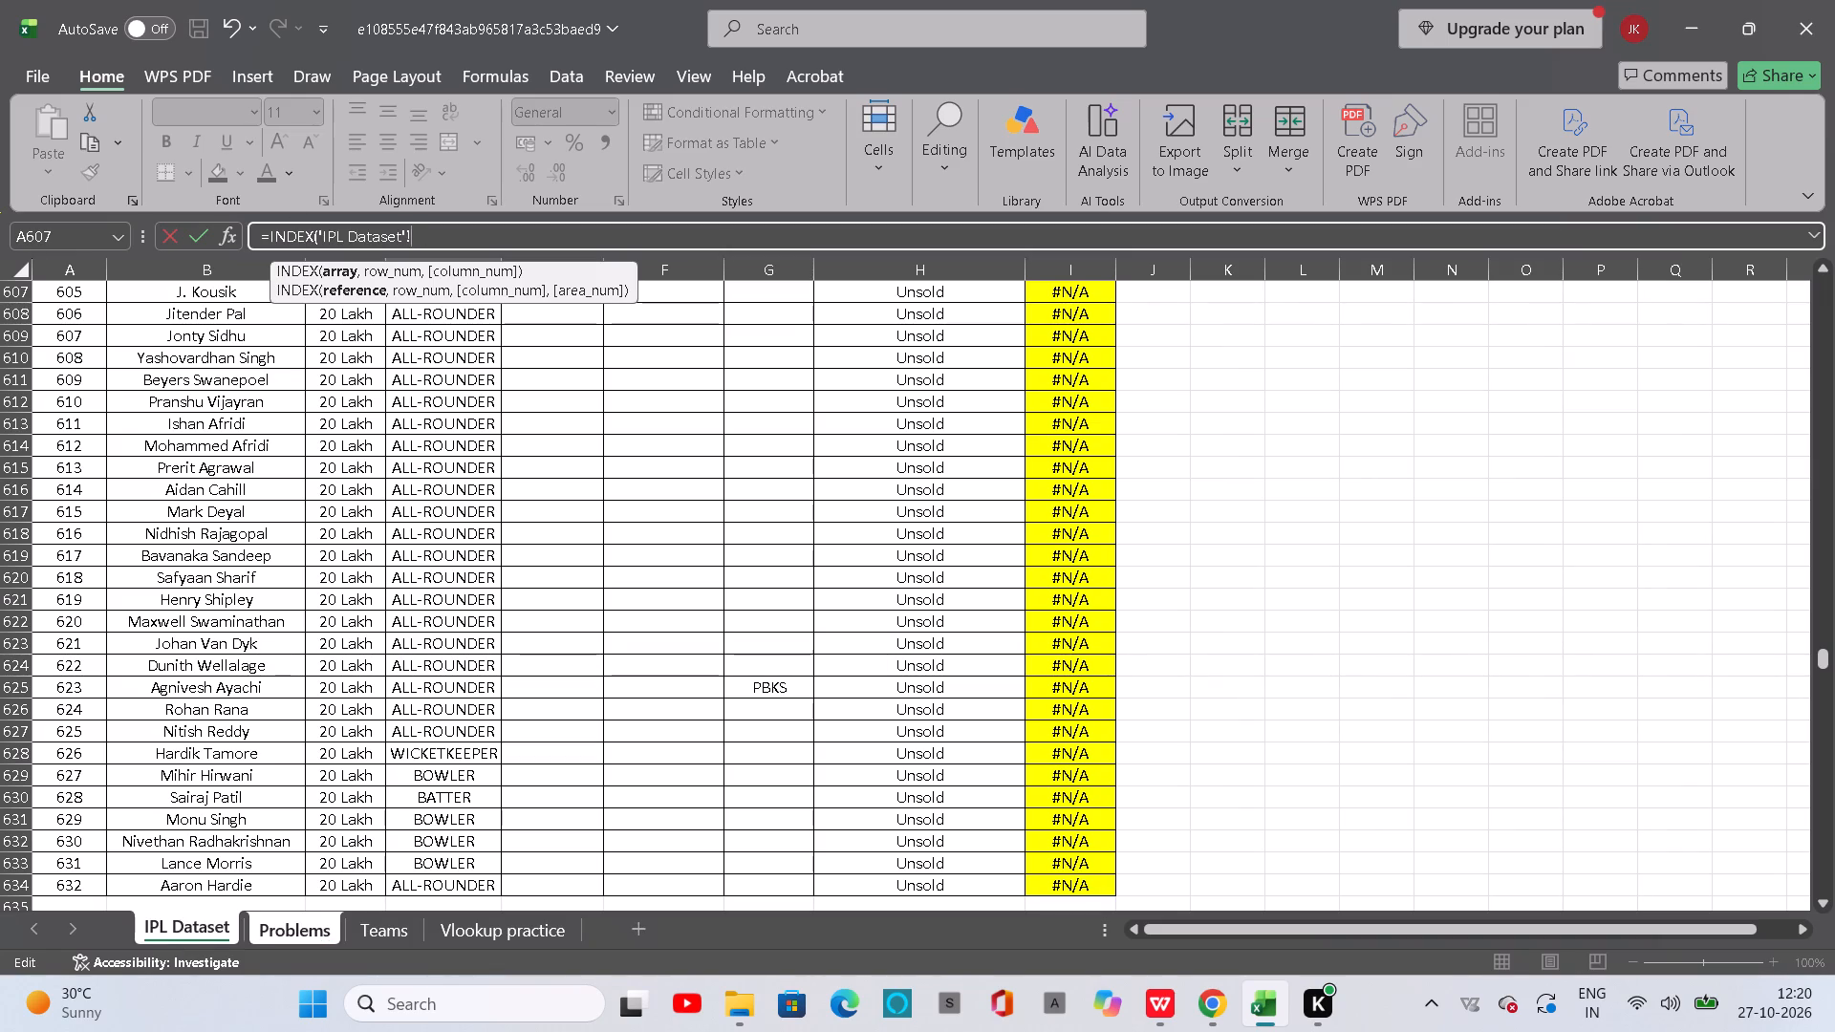
scroll(345, 375, "up", 11)
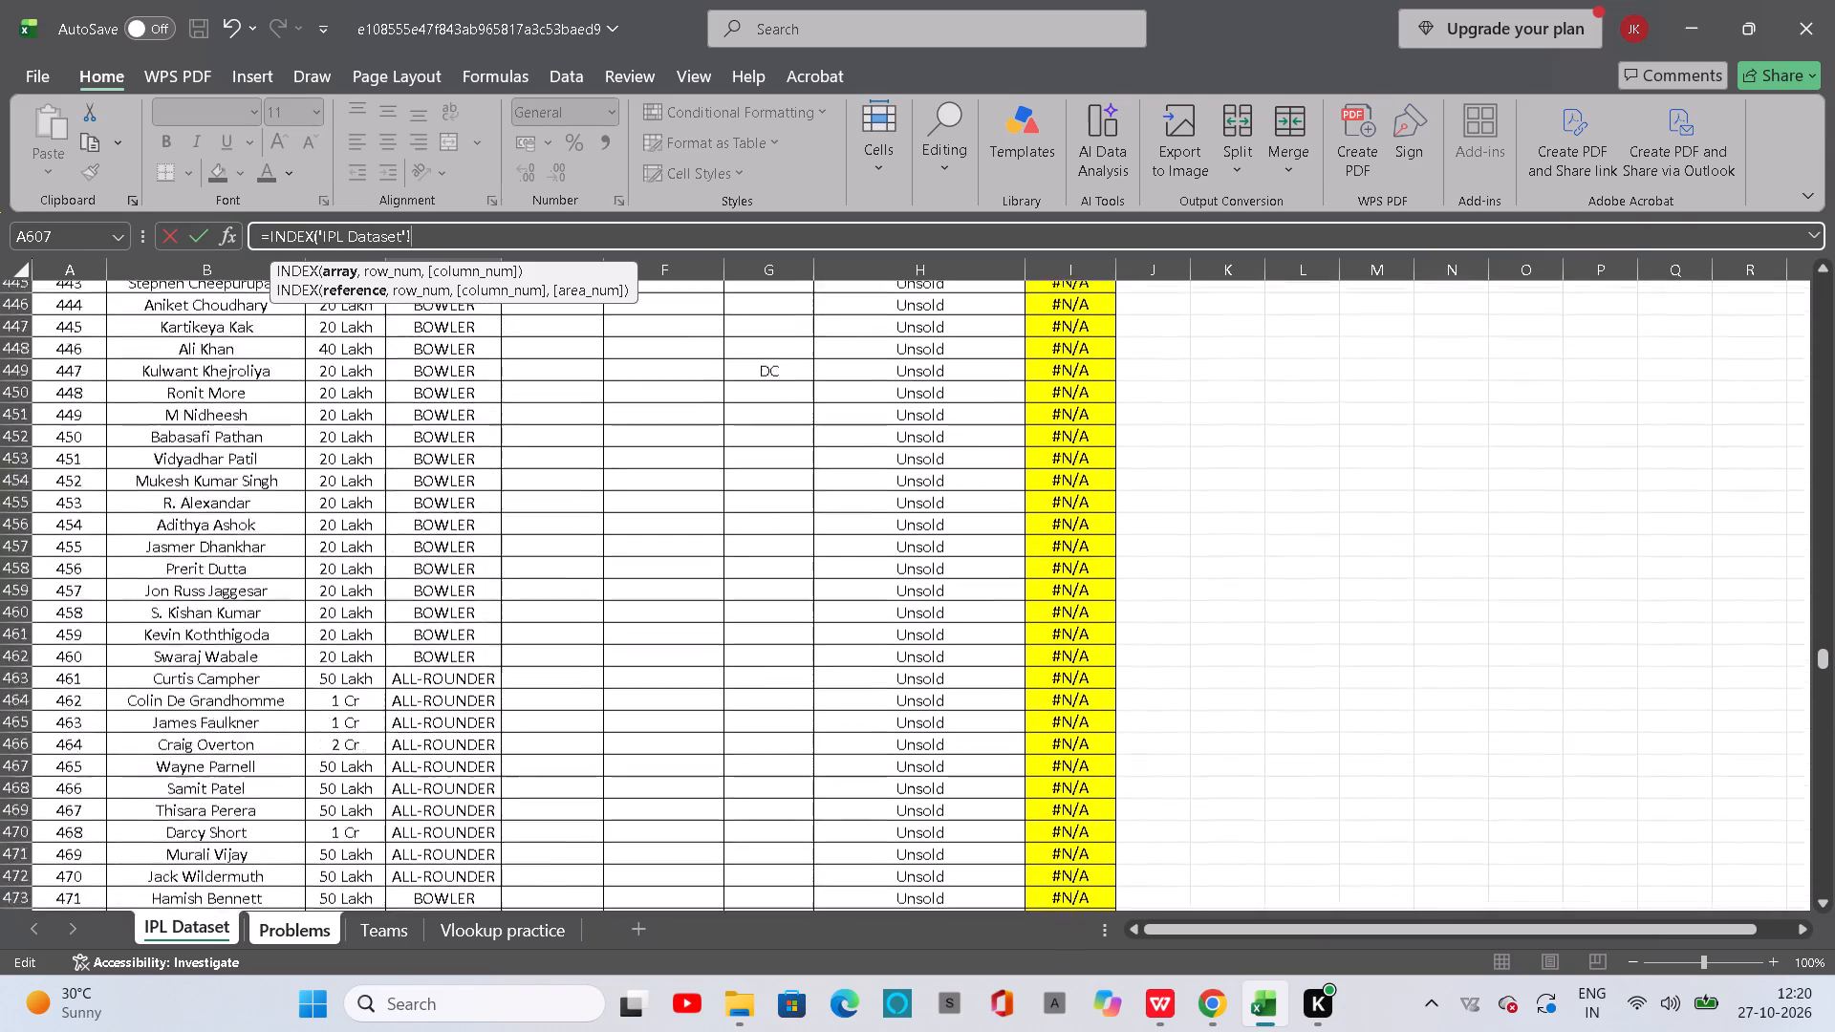
scroll(345, 375, "up", 9)
scroll(345, 375, "up", 12)
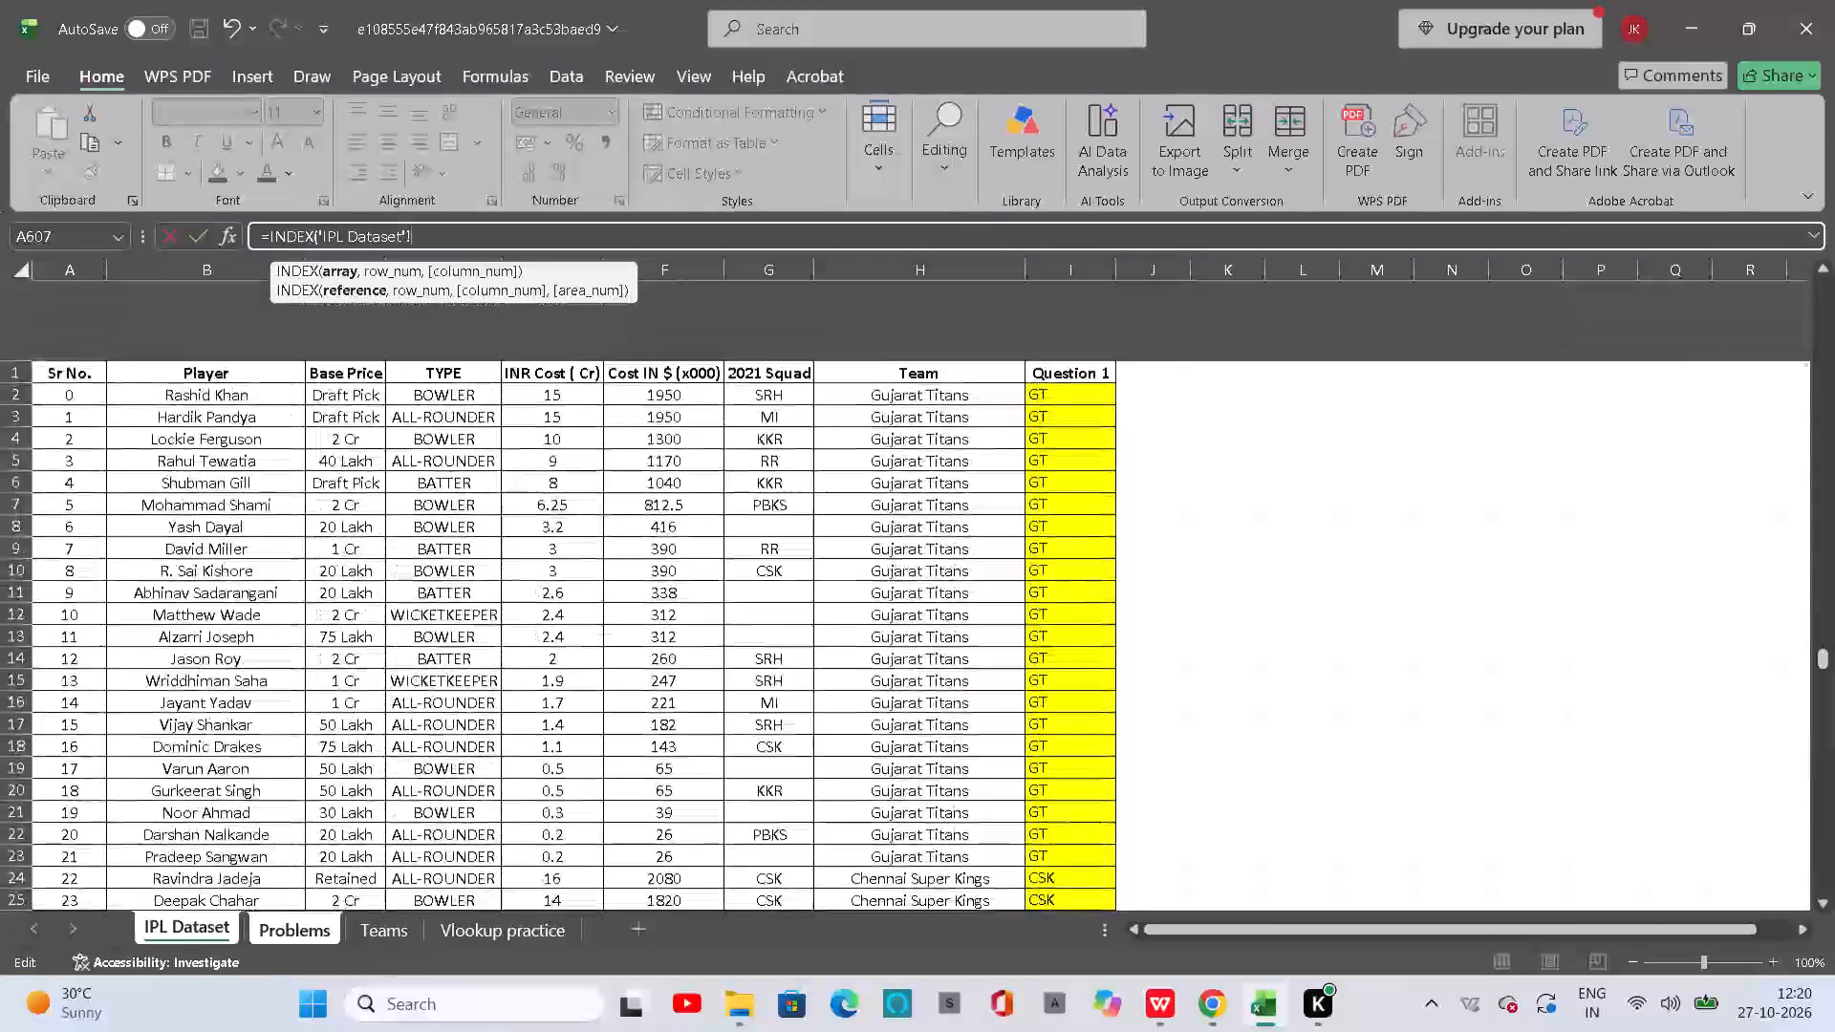
scroll(345, 375, "up", 7)
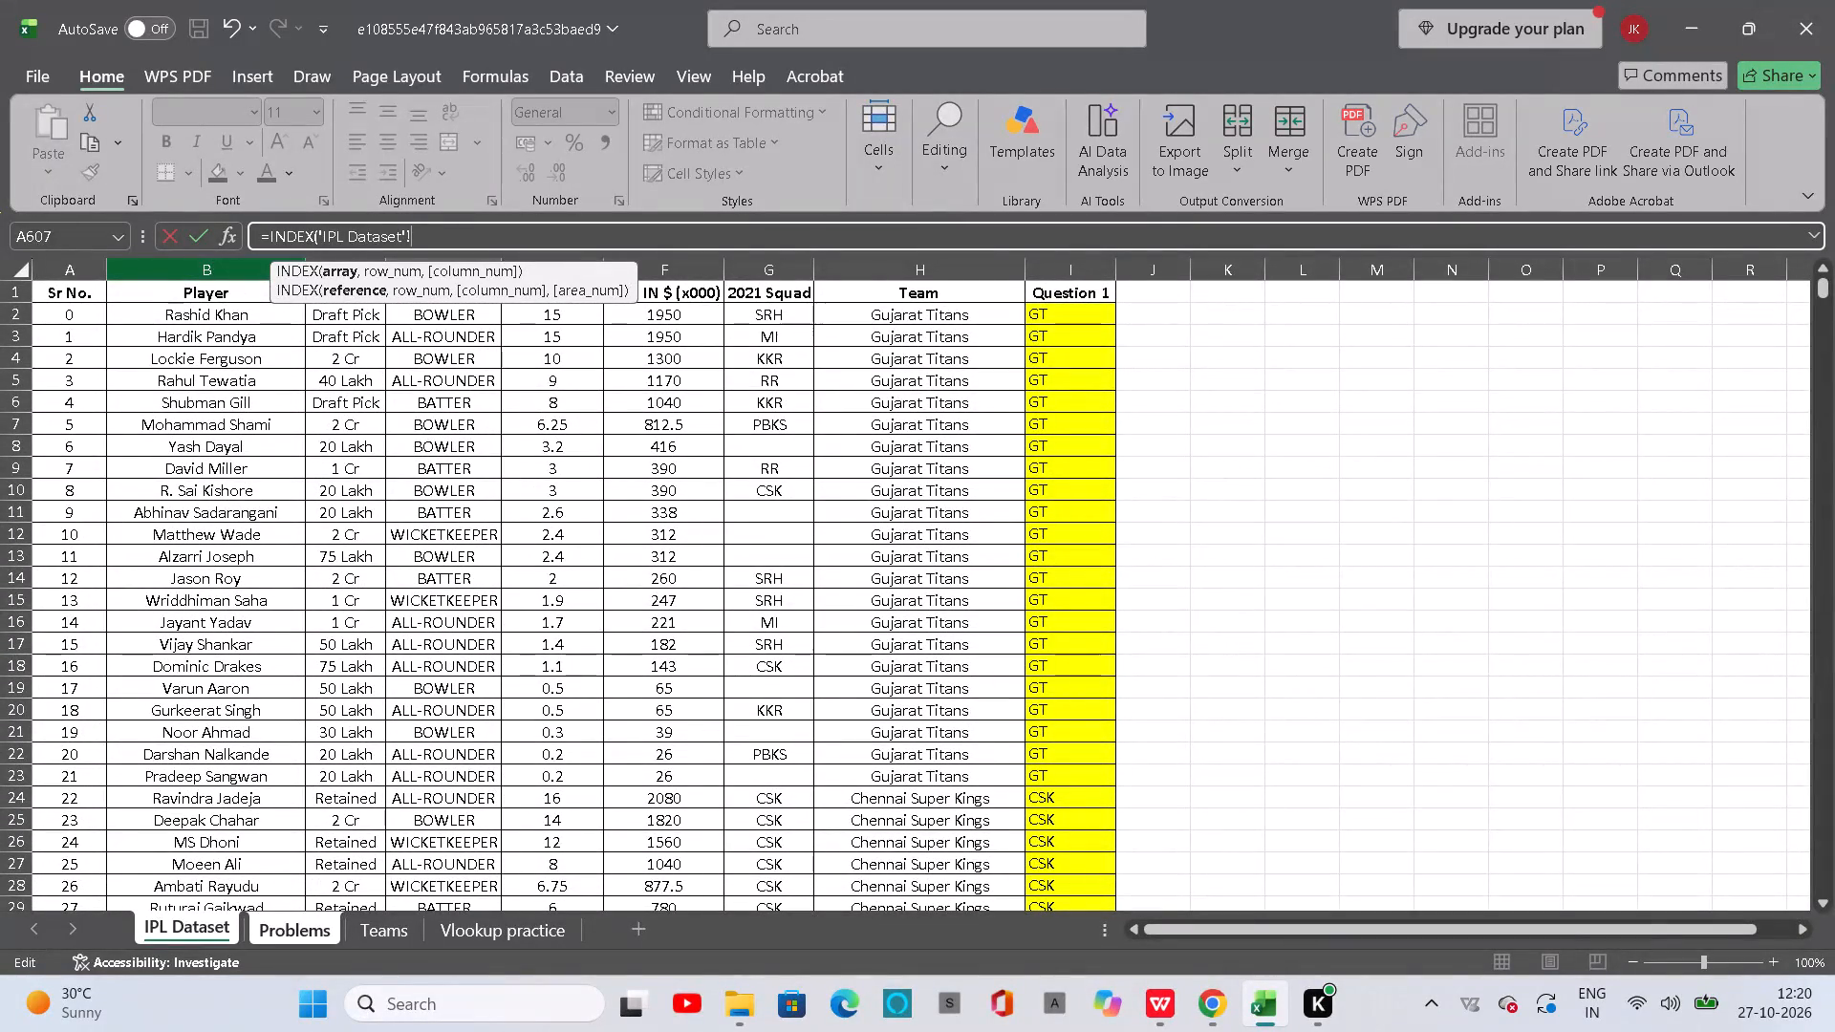
left_click_drag(222, 268, 450, 356)
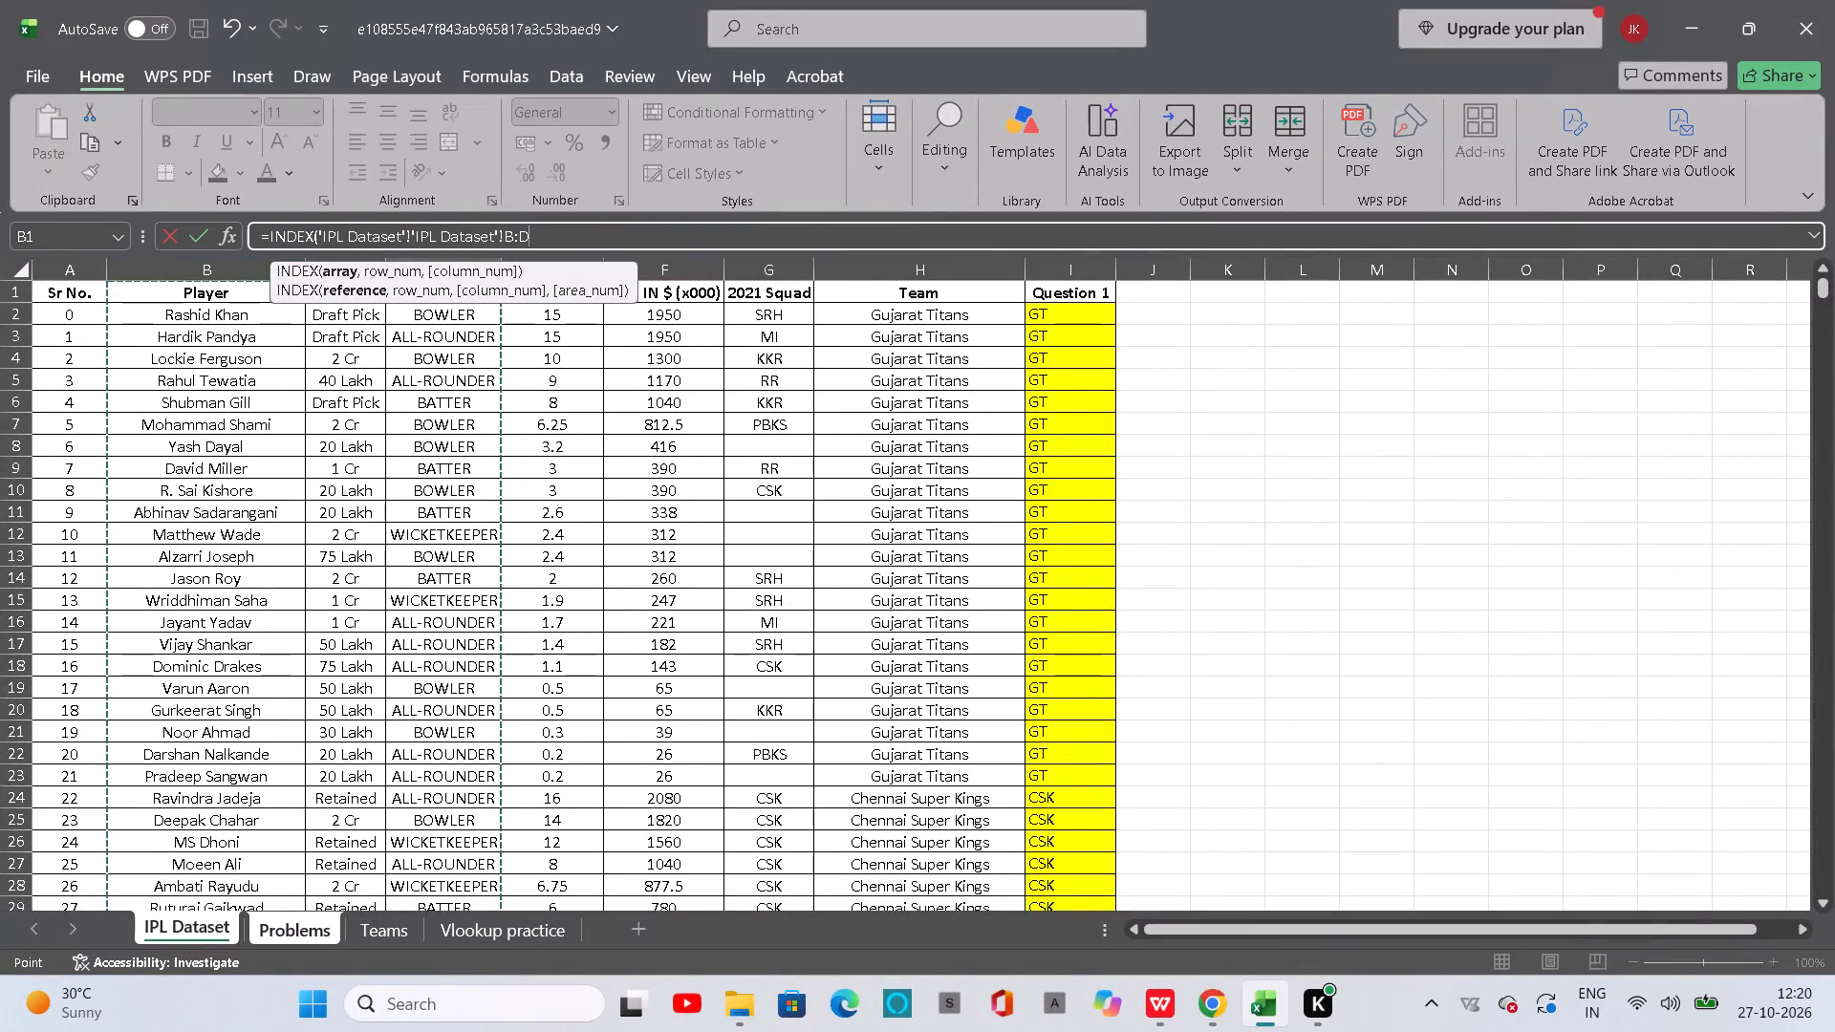
left_click(1331, 487)
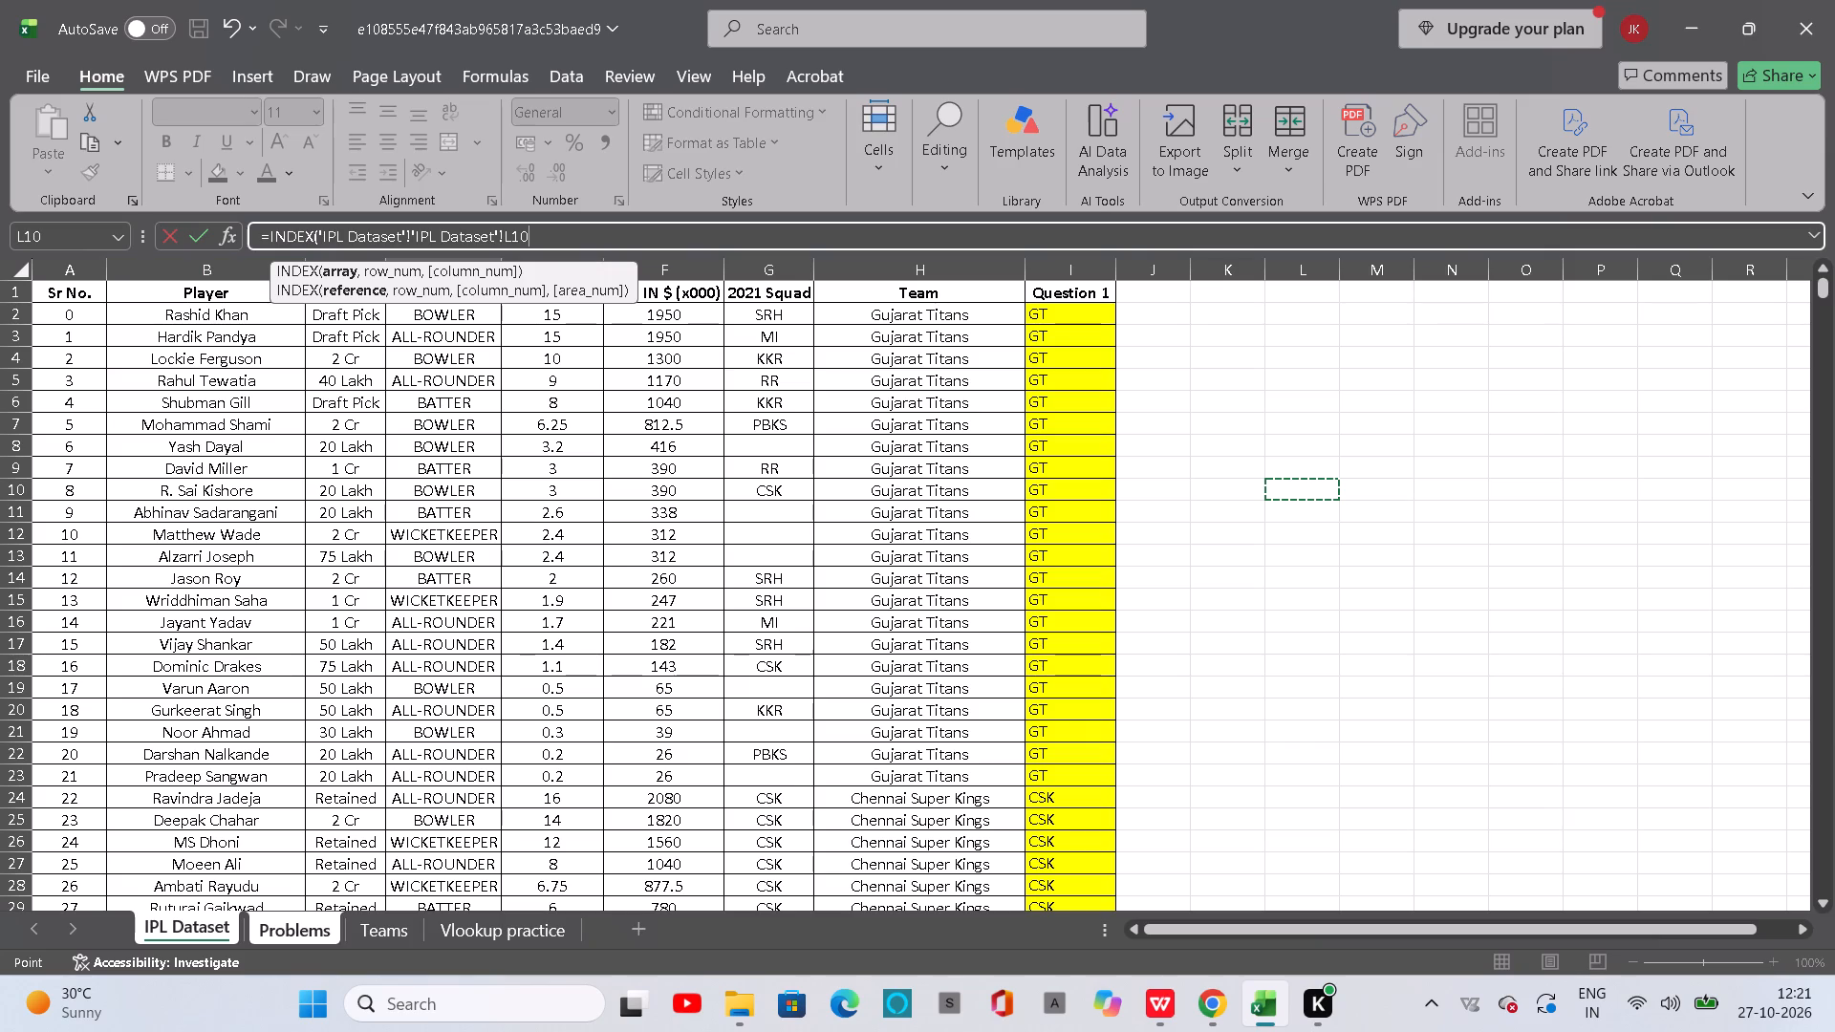
left_click(431, 288)
left_click_drag(464, 286, 555, 288)
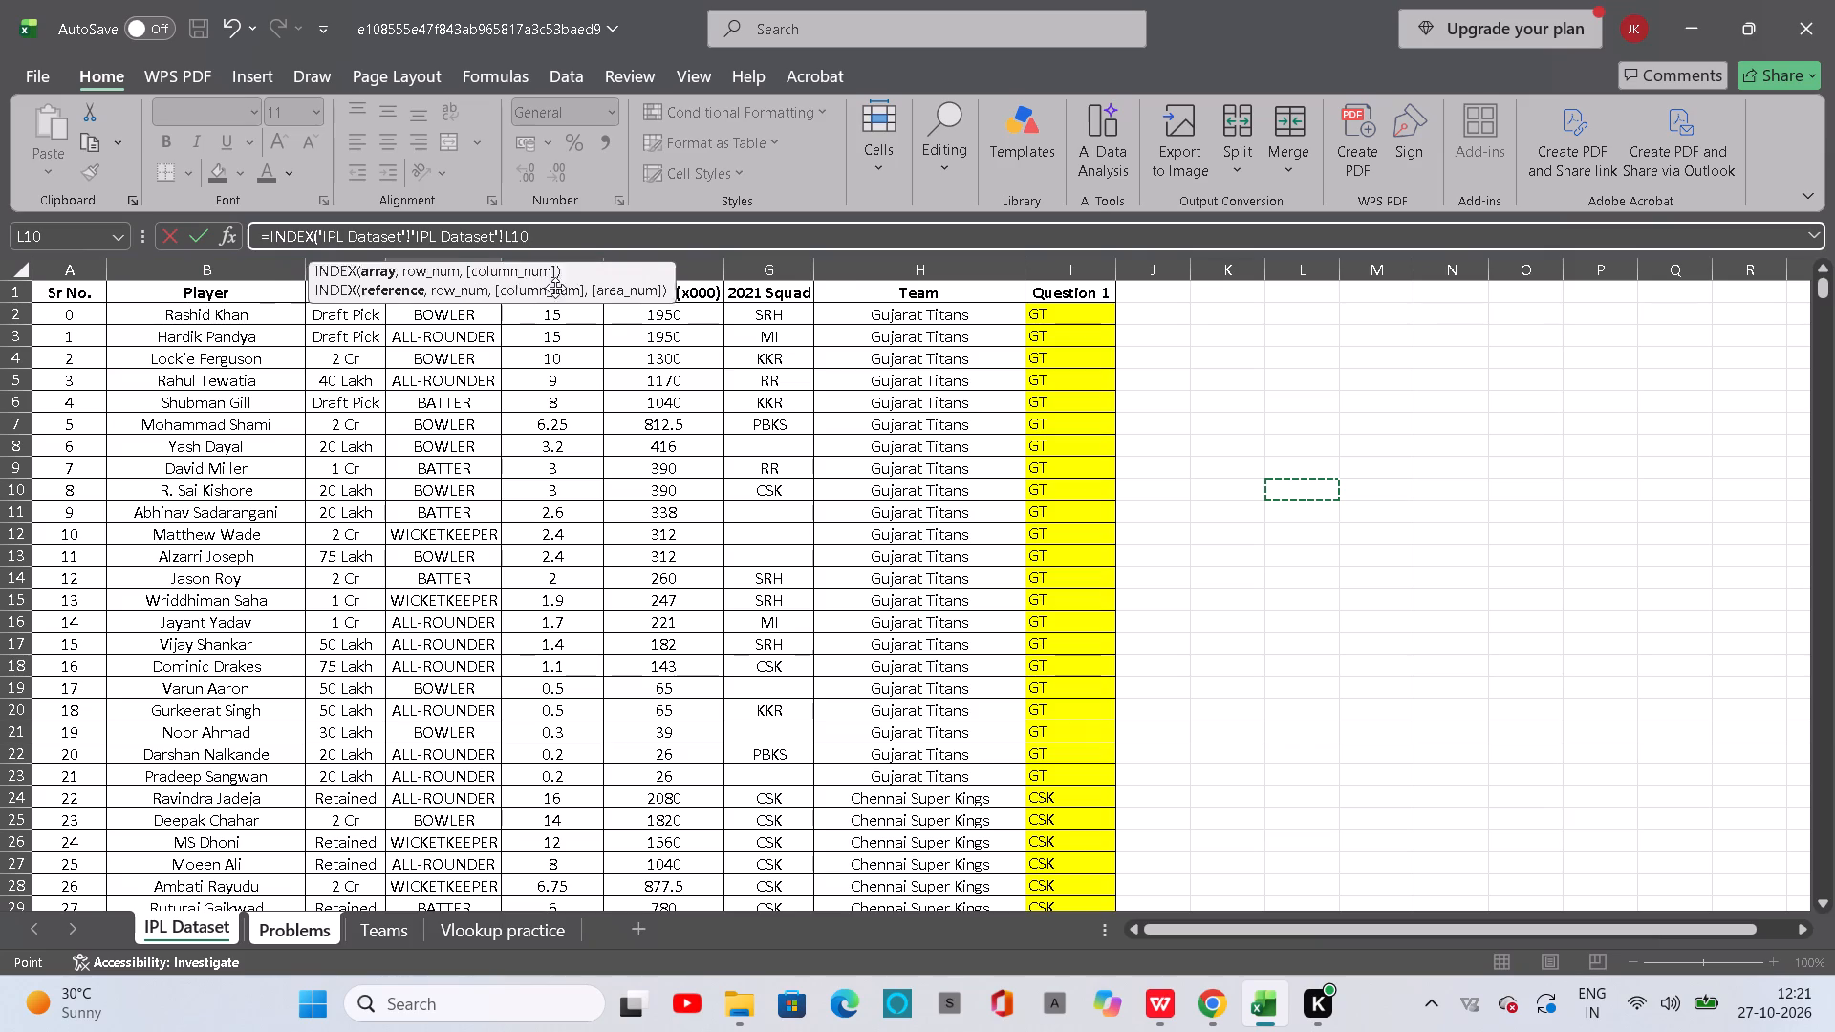
left_click_drag(555, 288, 897, 276)
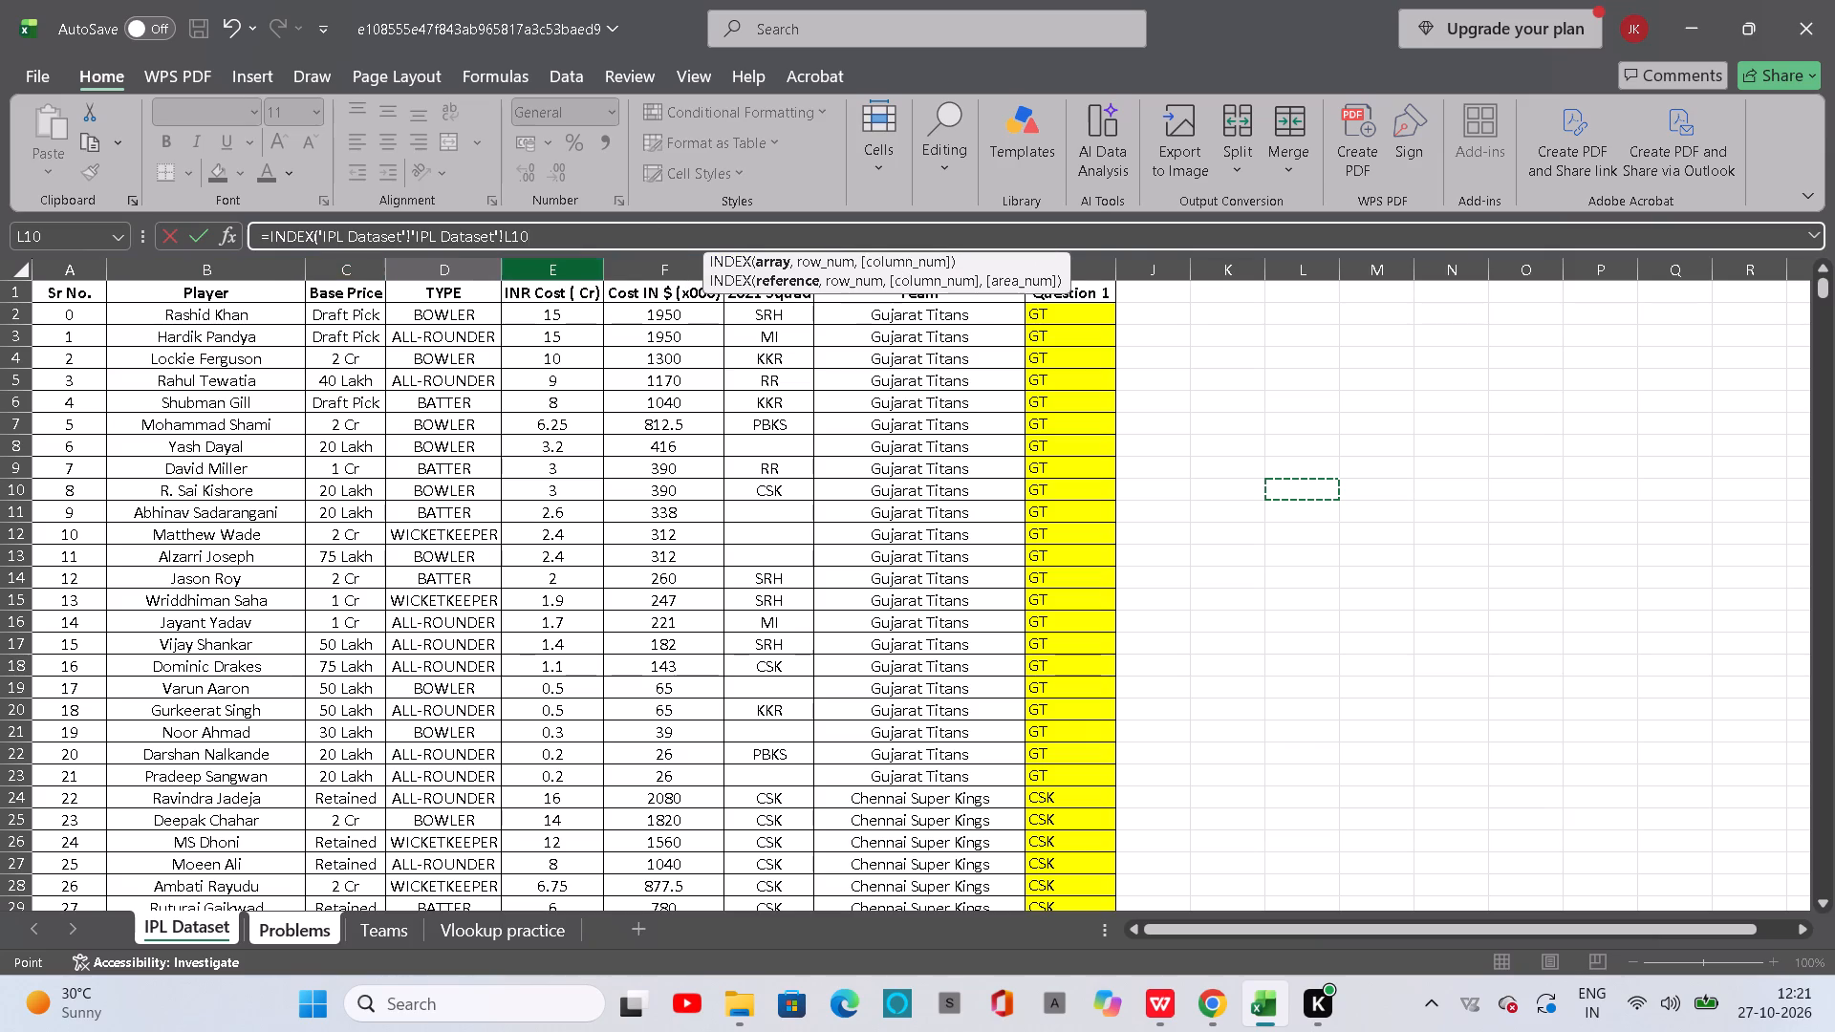
left_click(518, 259)
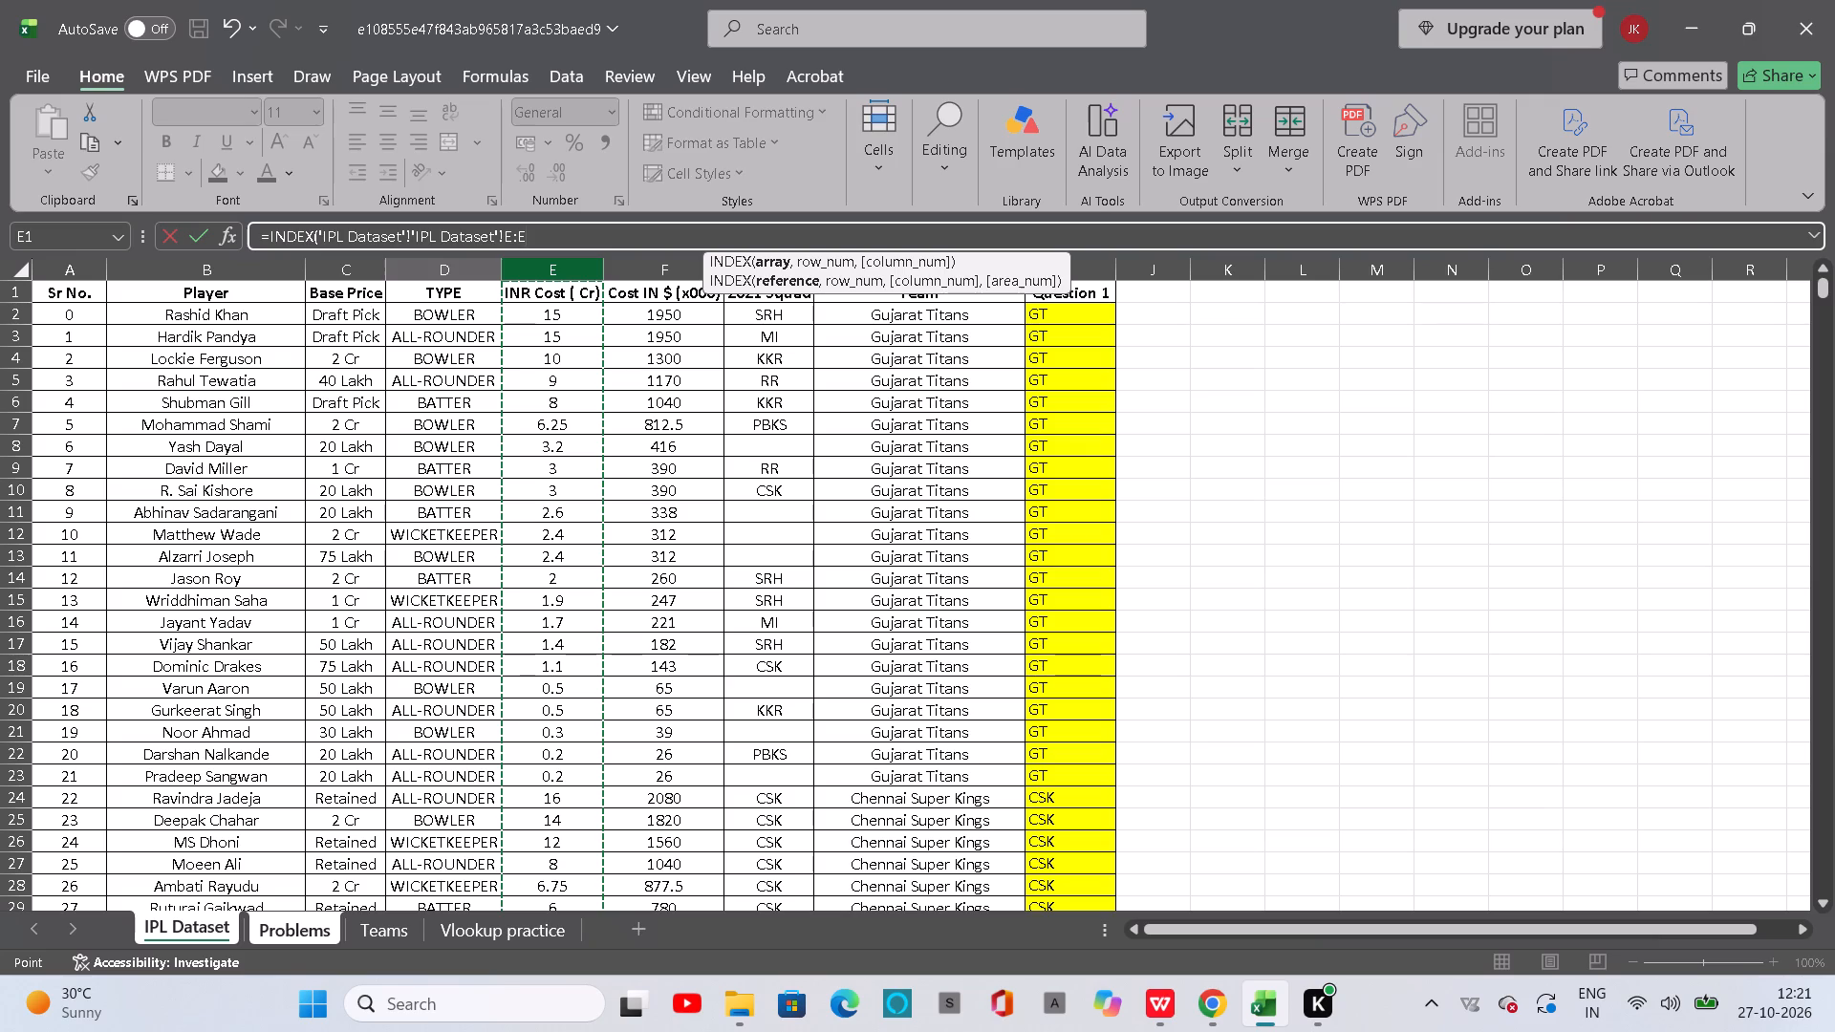
left_click(518, 259)
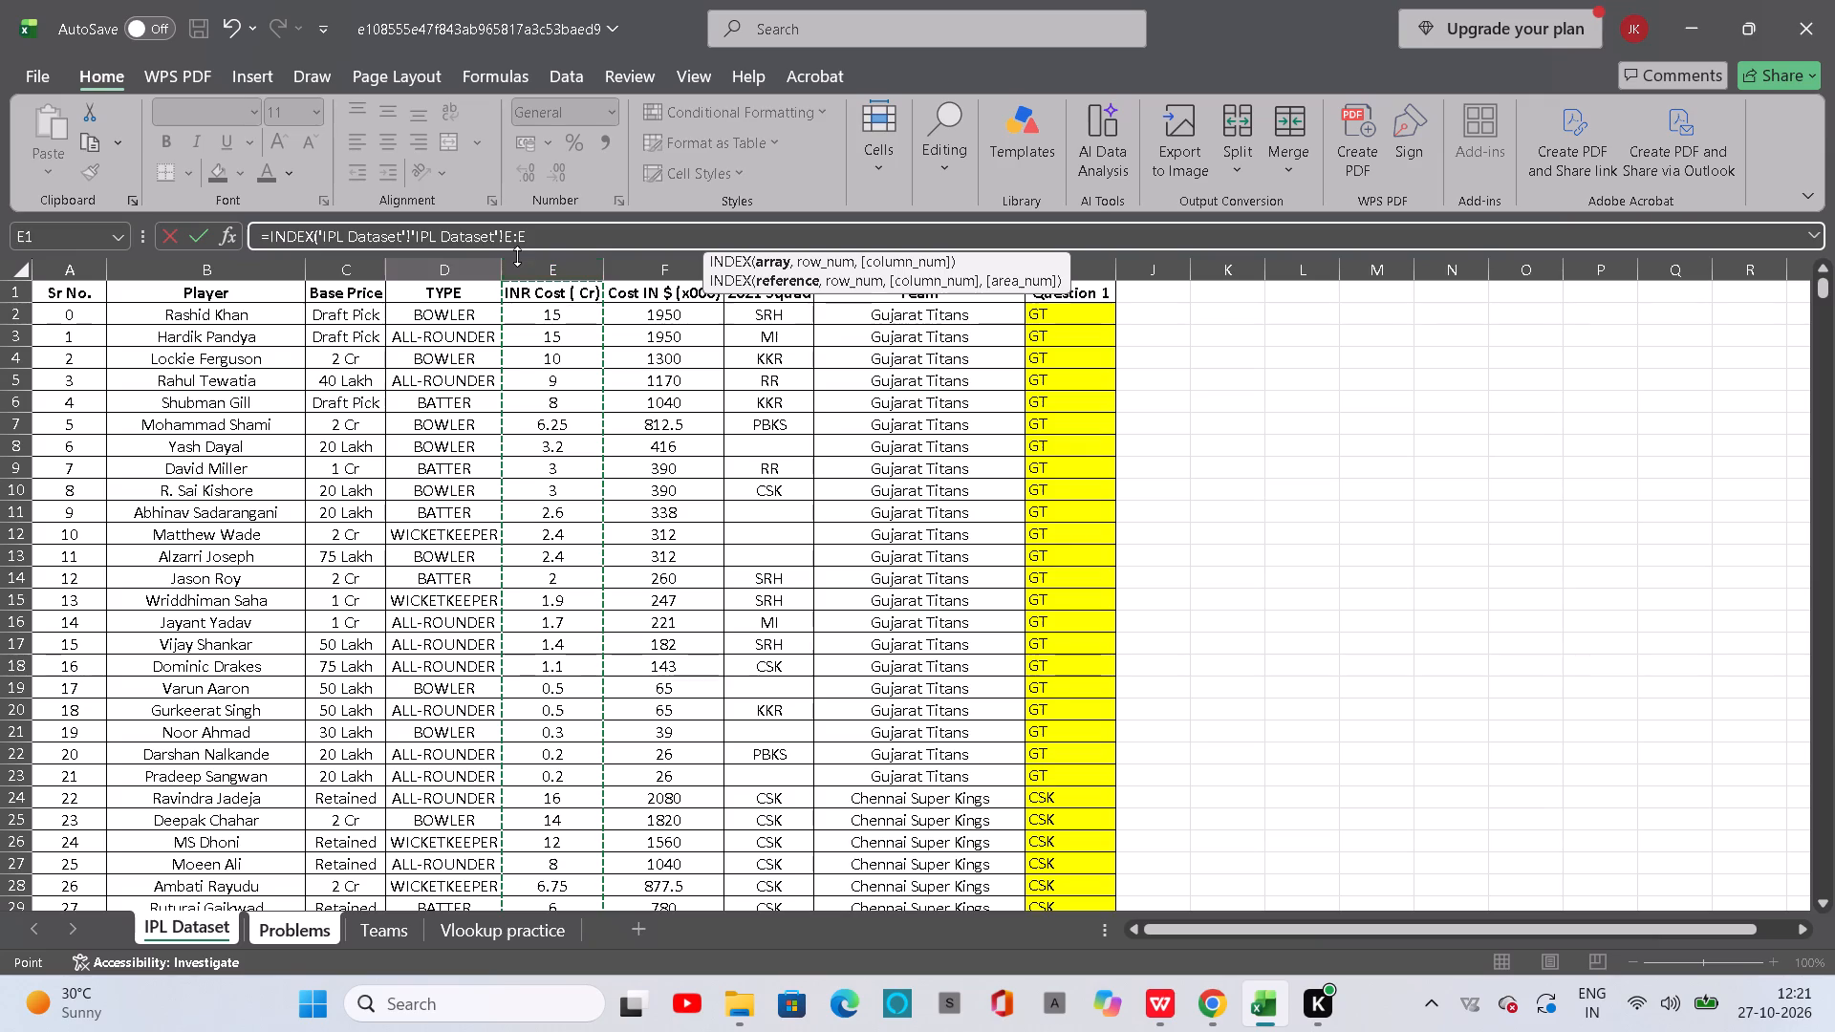
Add a nested MATCH as the INDEX row number, with player cell C21 on the Problems sheet as lookup value.
key("comma")
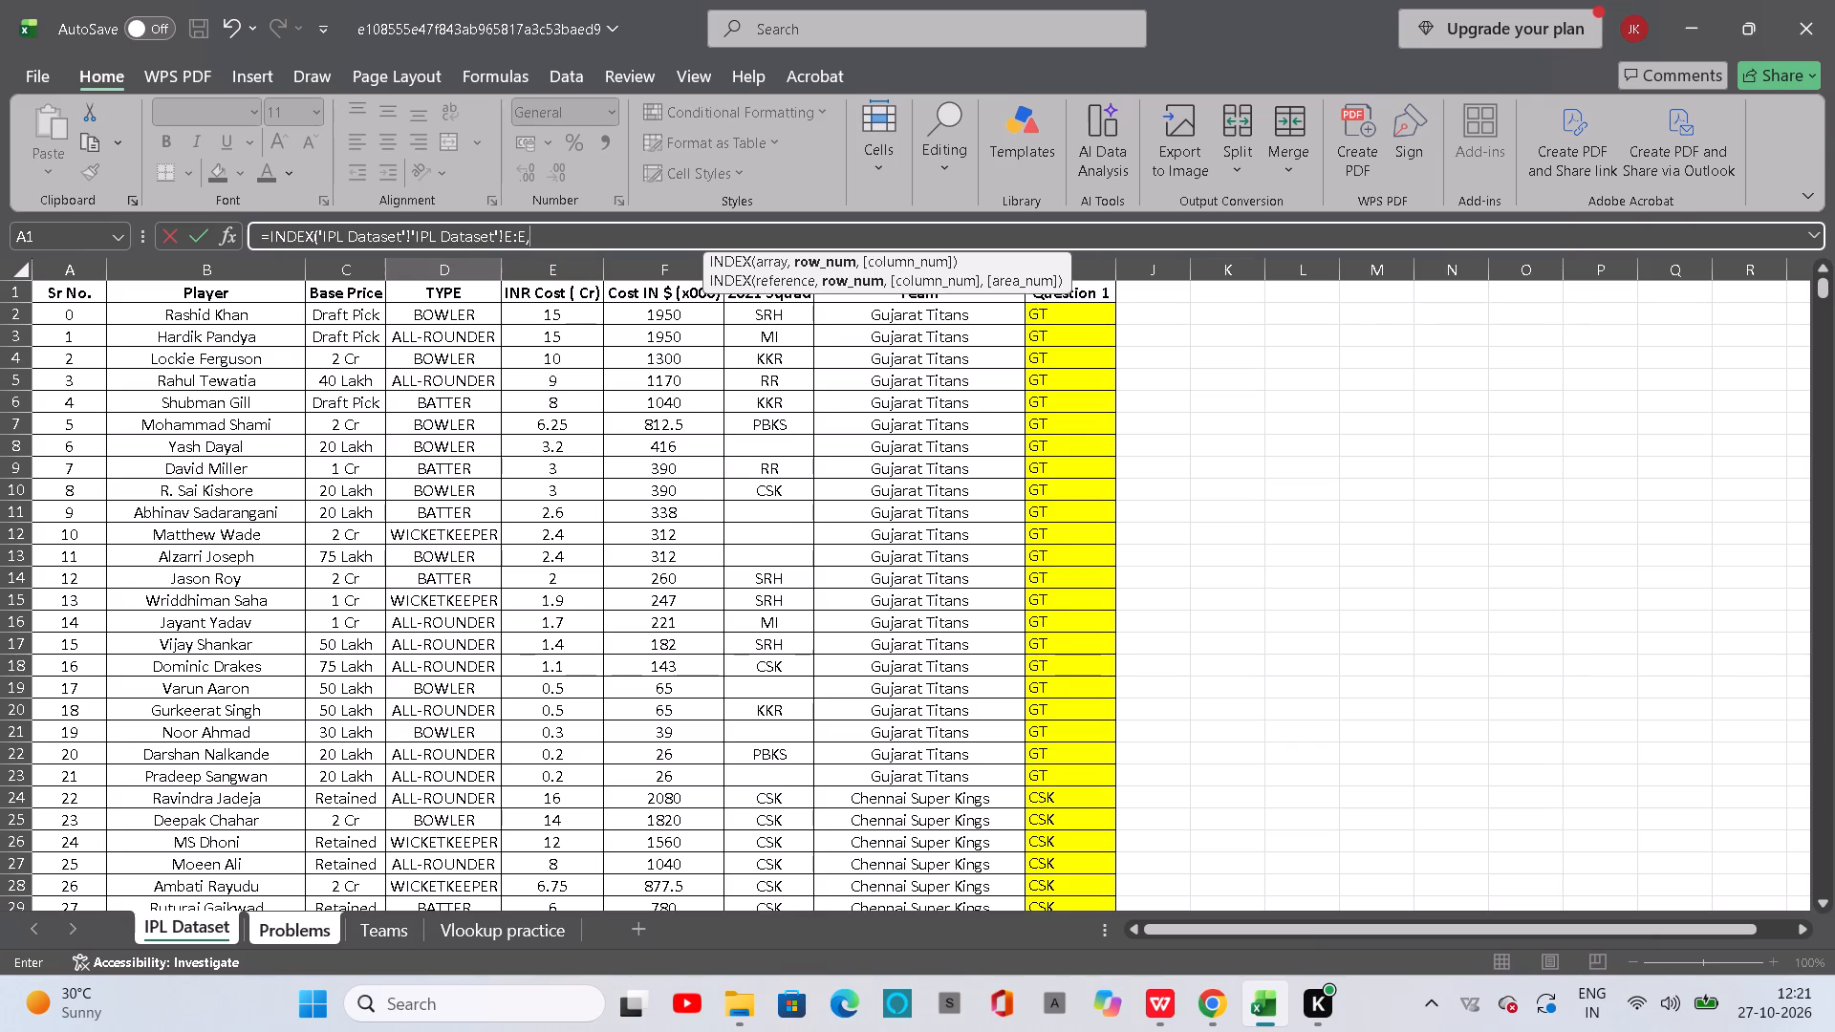
type("mat")
key("Tab")
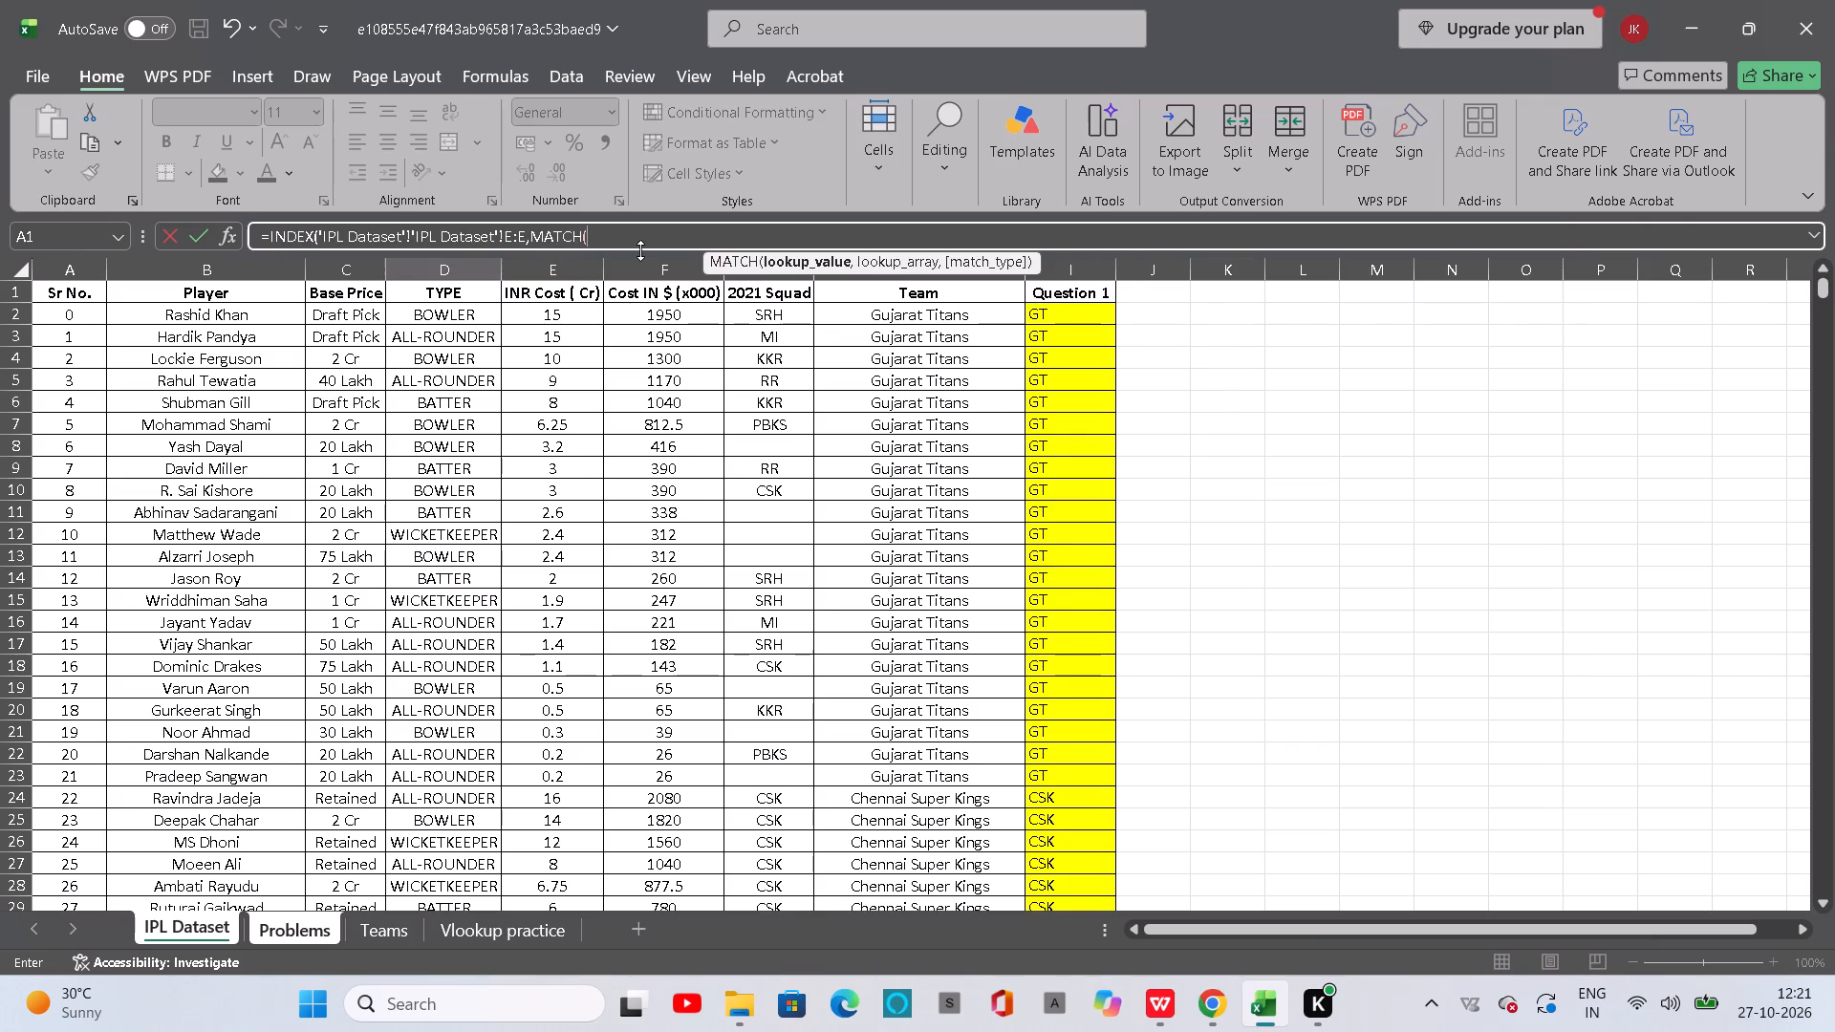
left_click(293, 933)
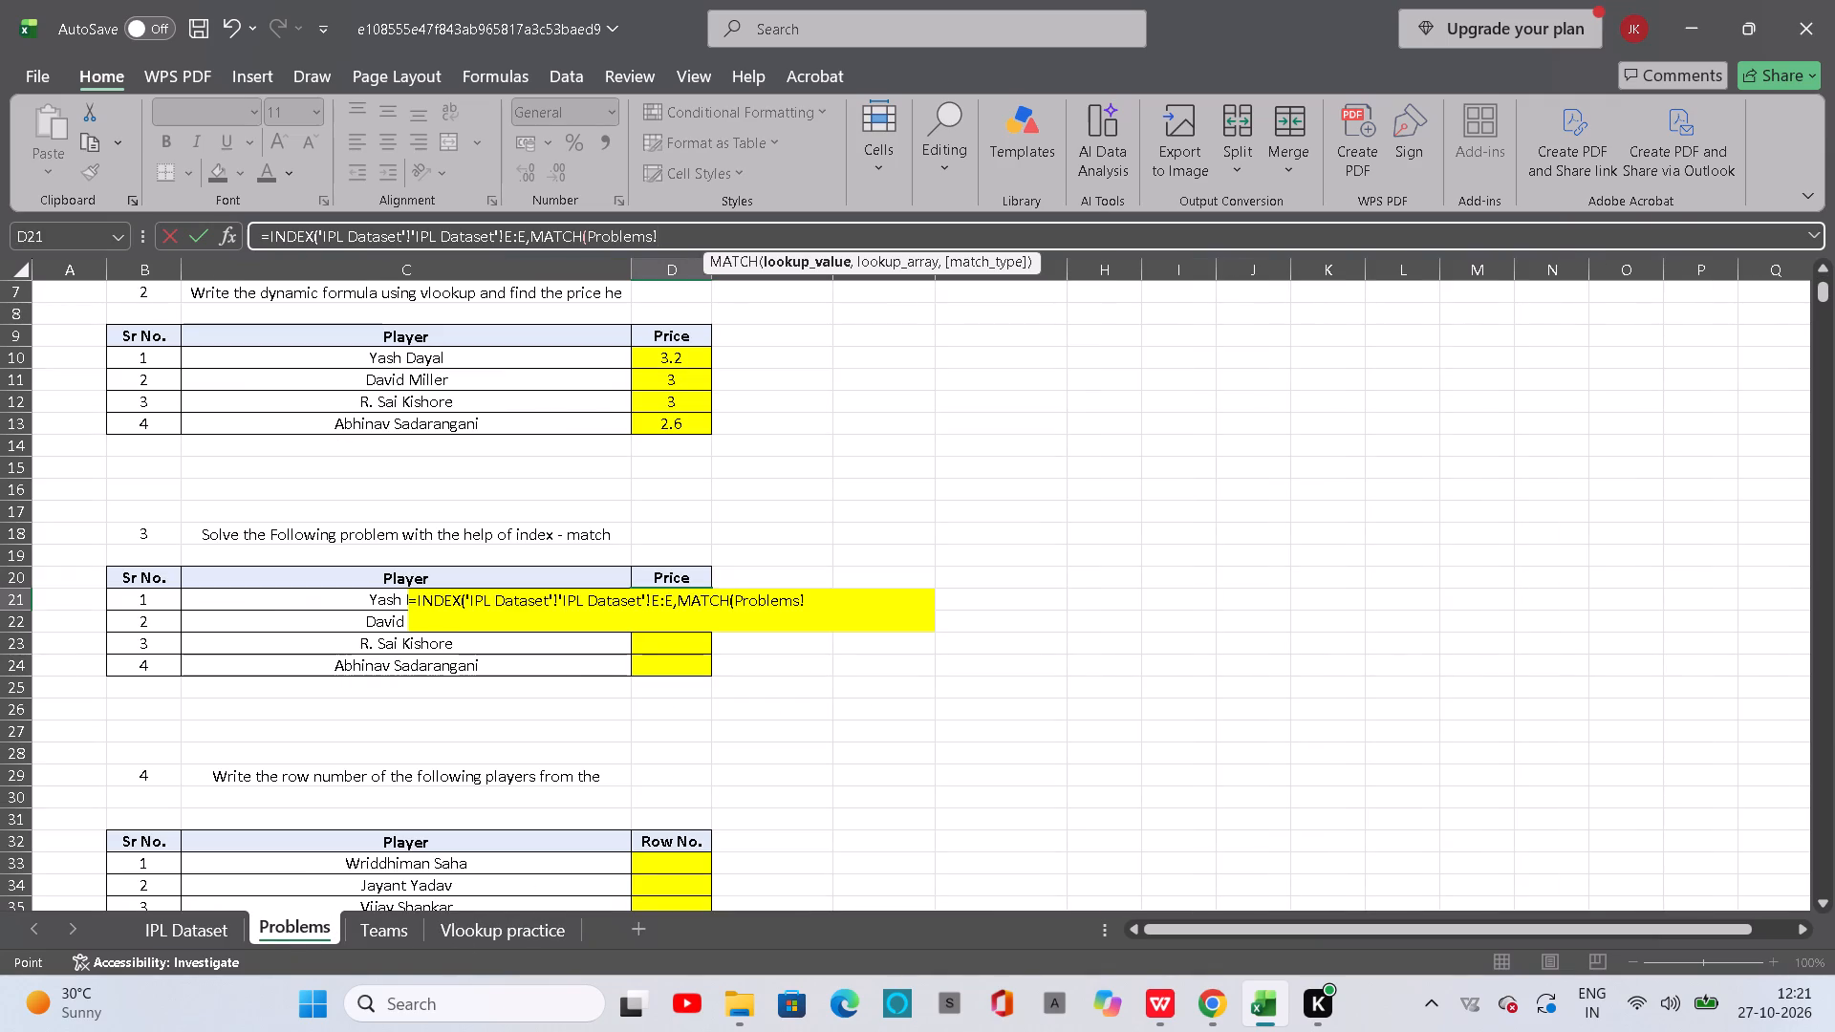
left_click(341, 597)
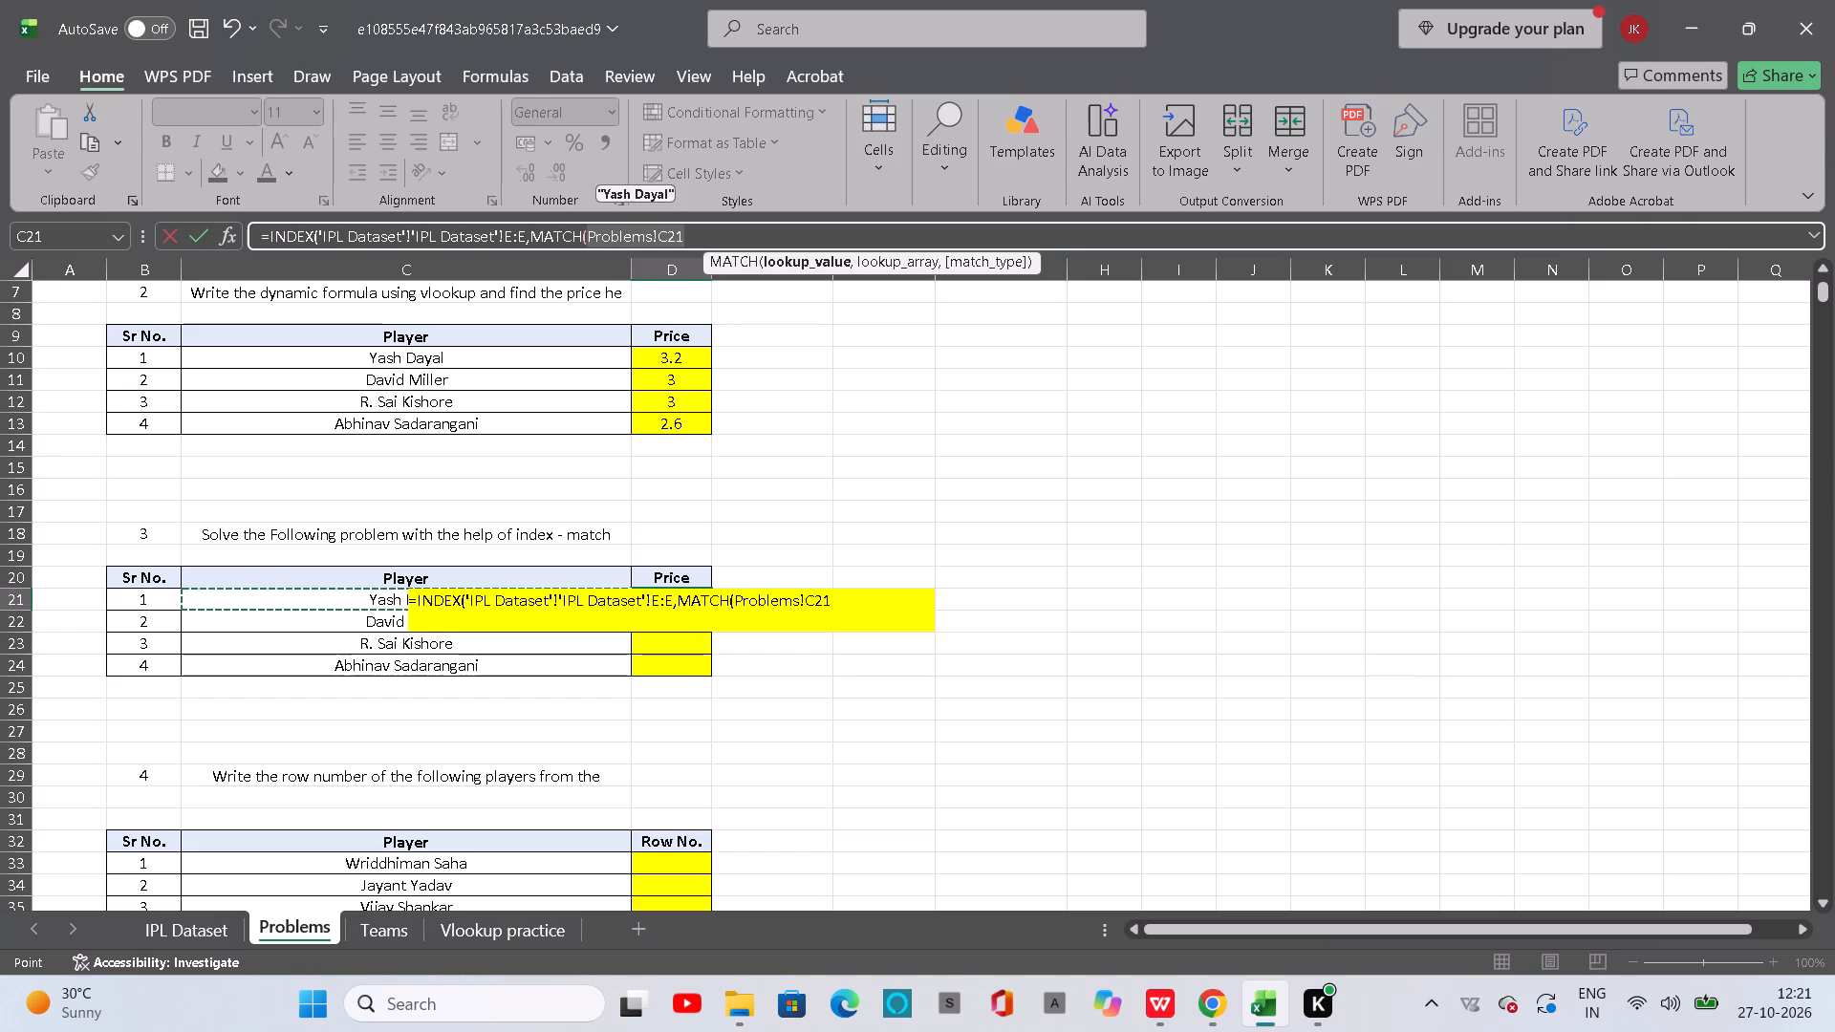
key("comma")
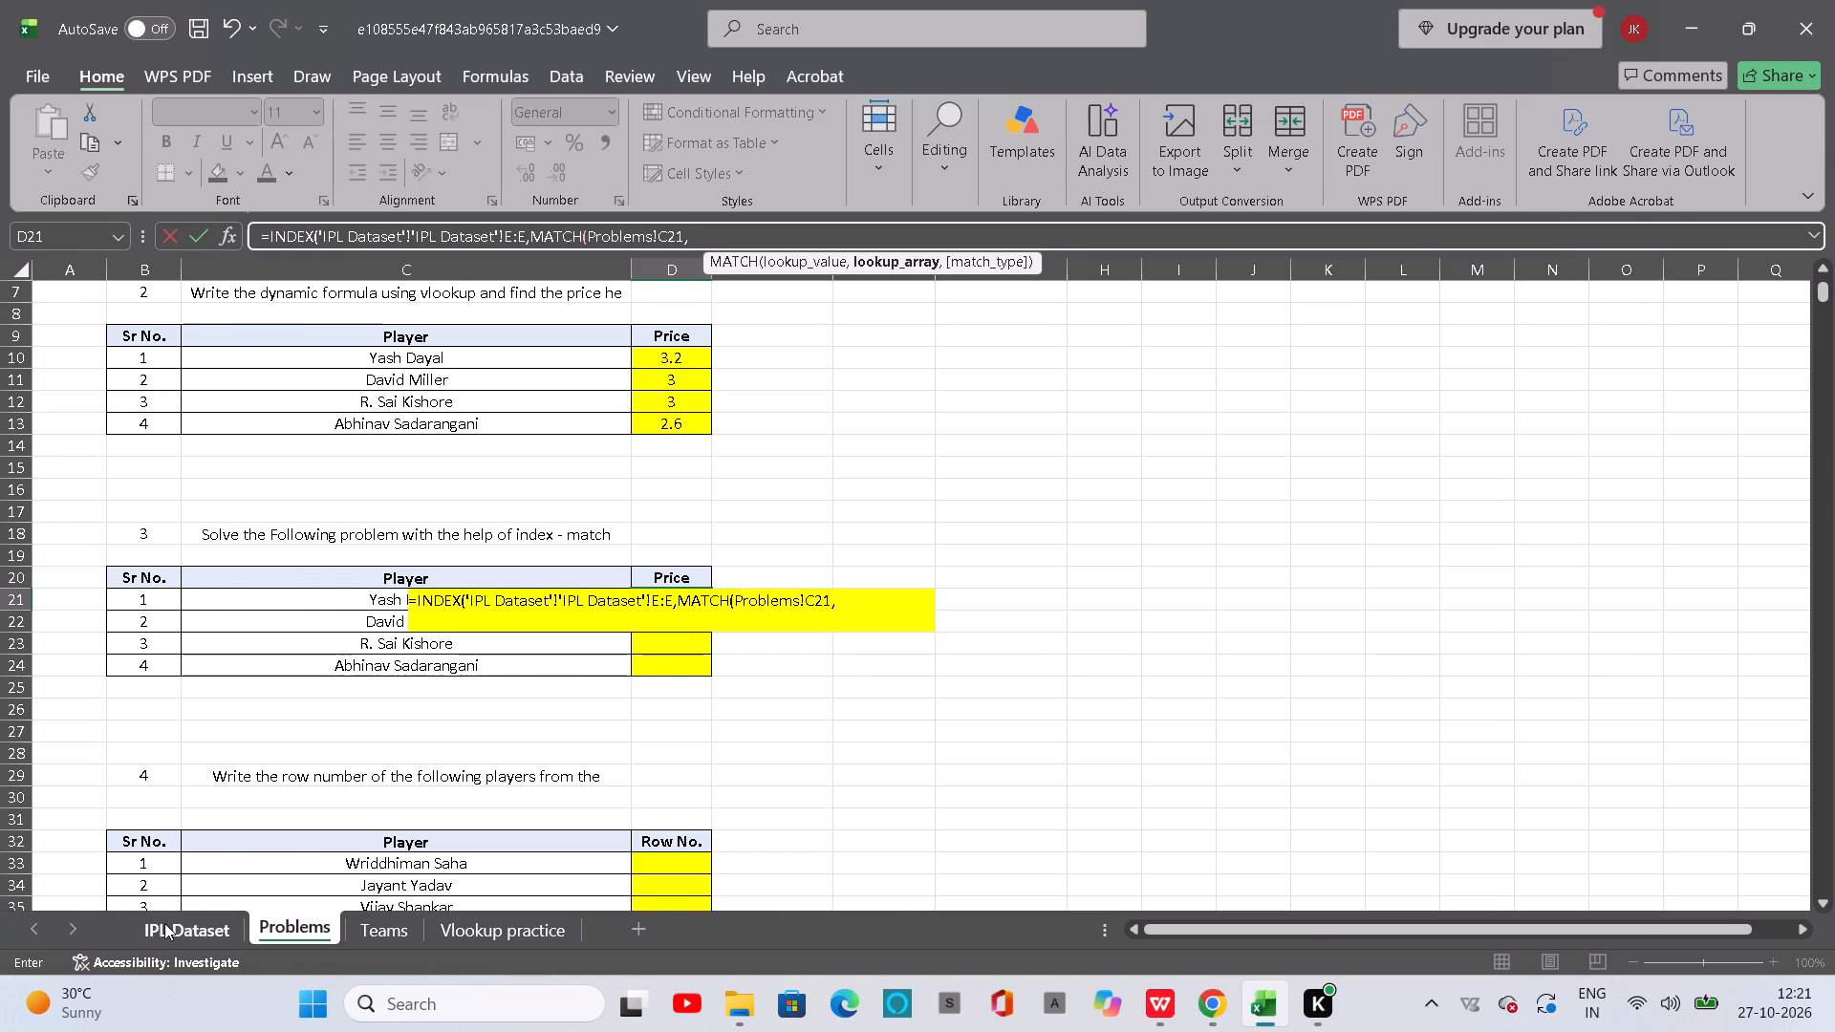
Set the MATCH lookup array to the Player column B:B on the IPL Dataset sheet, with match type 0 for exact match.
left_click(179, 927)
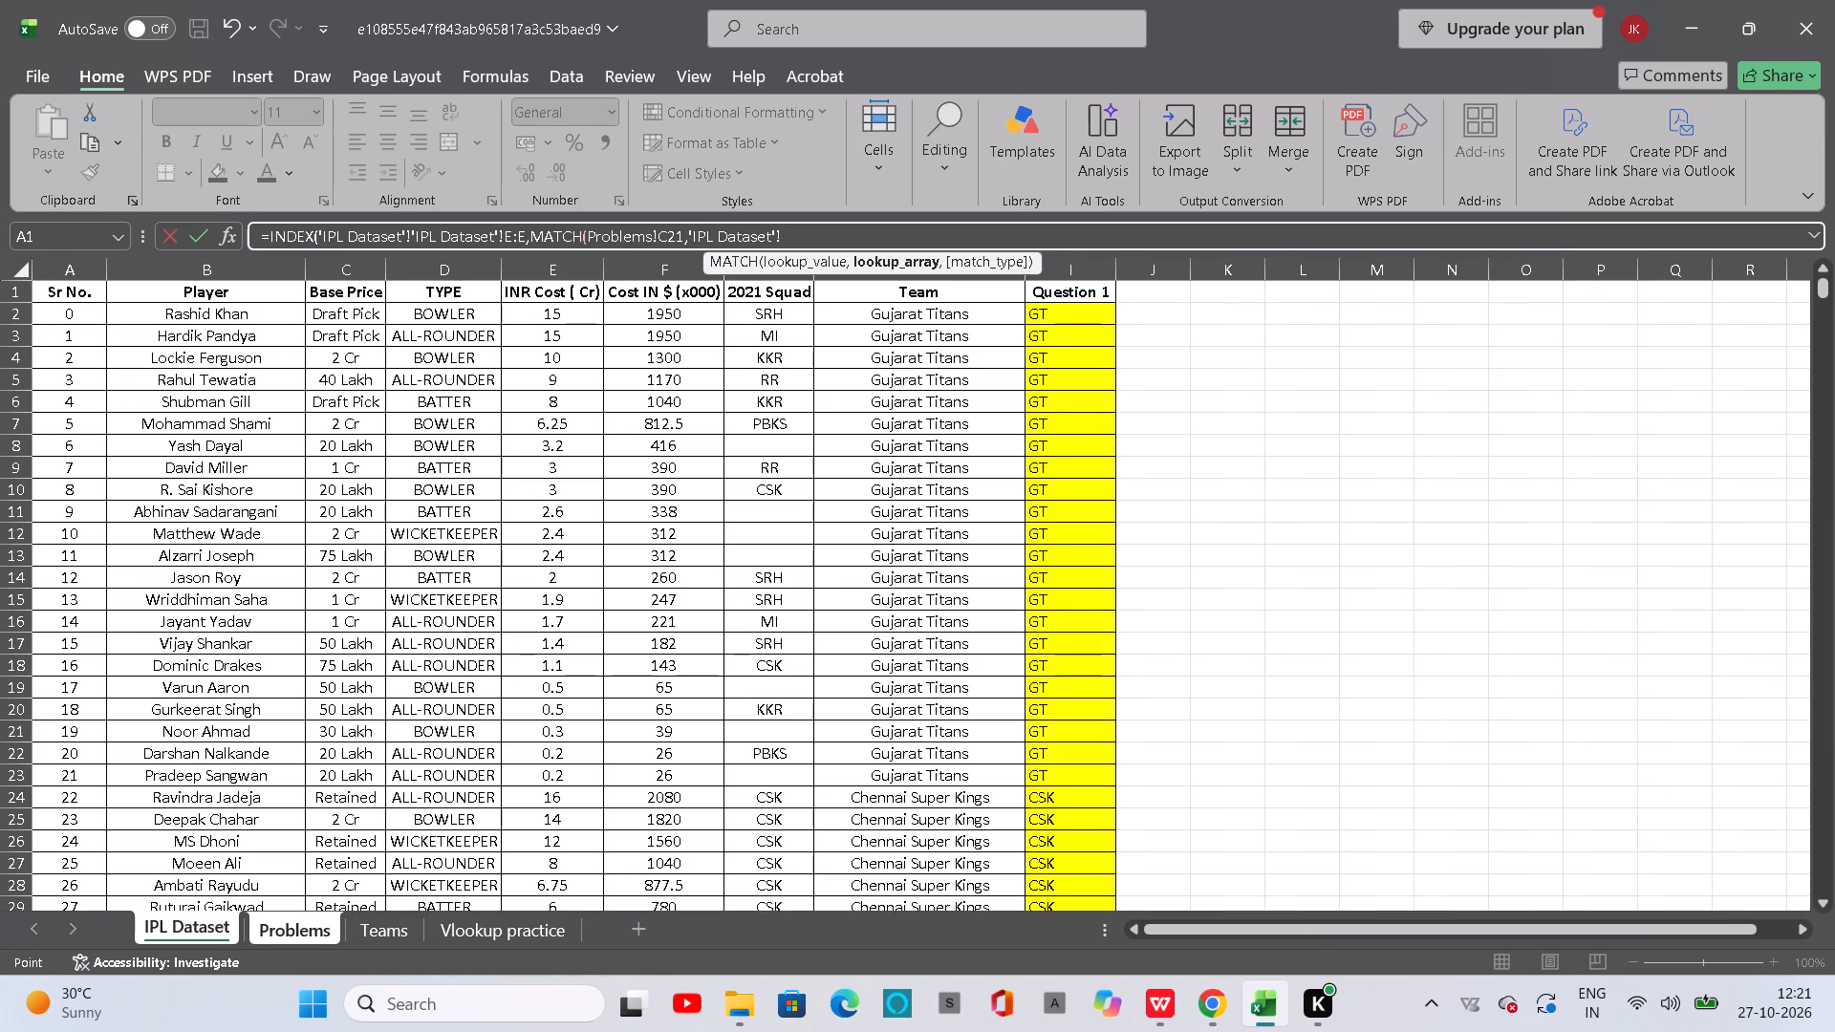
left_click(112, 280)
double_click(112, 280)
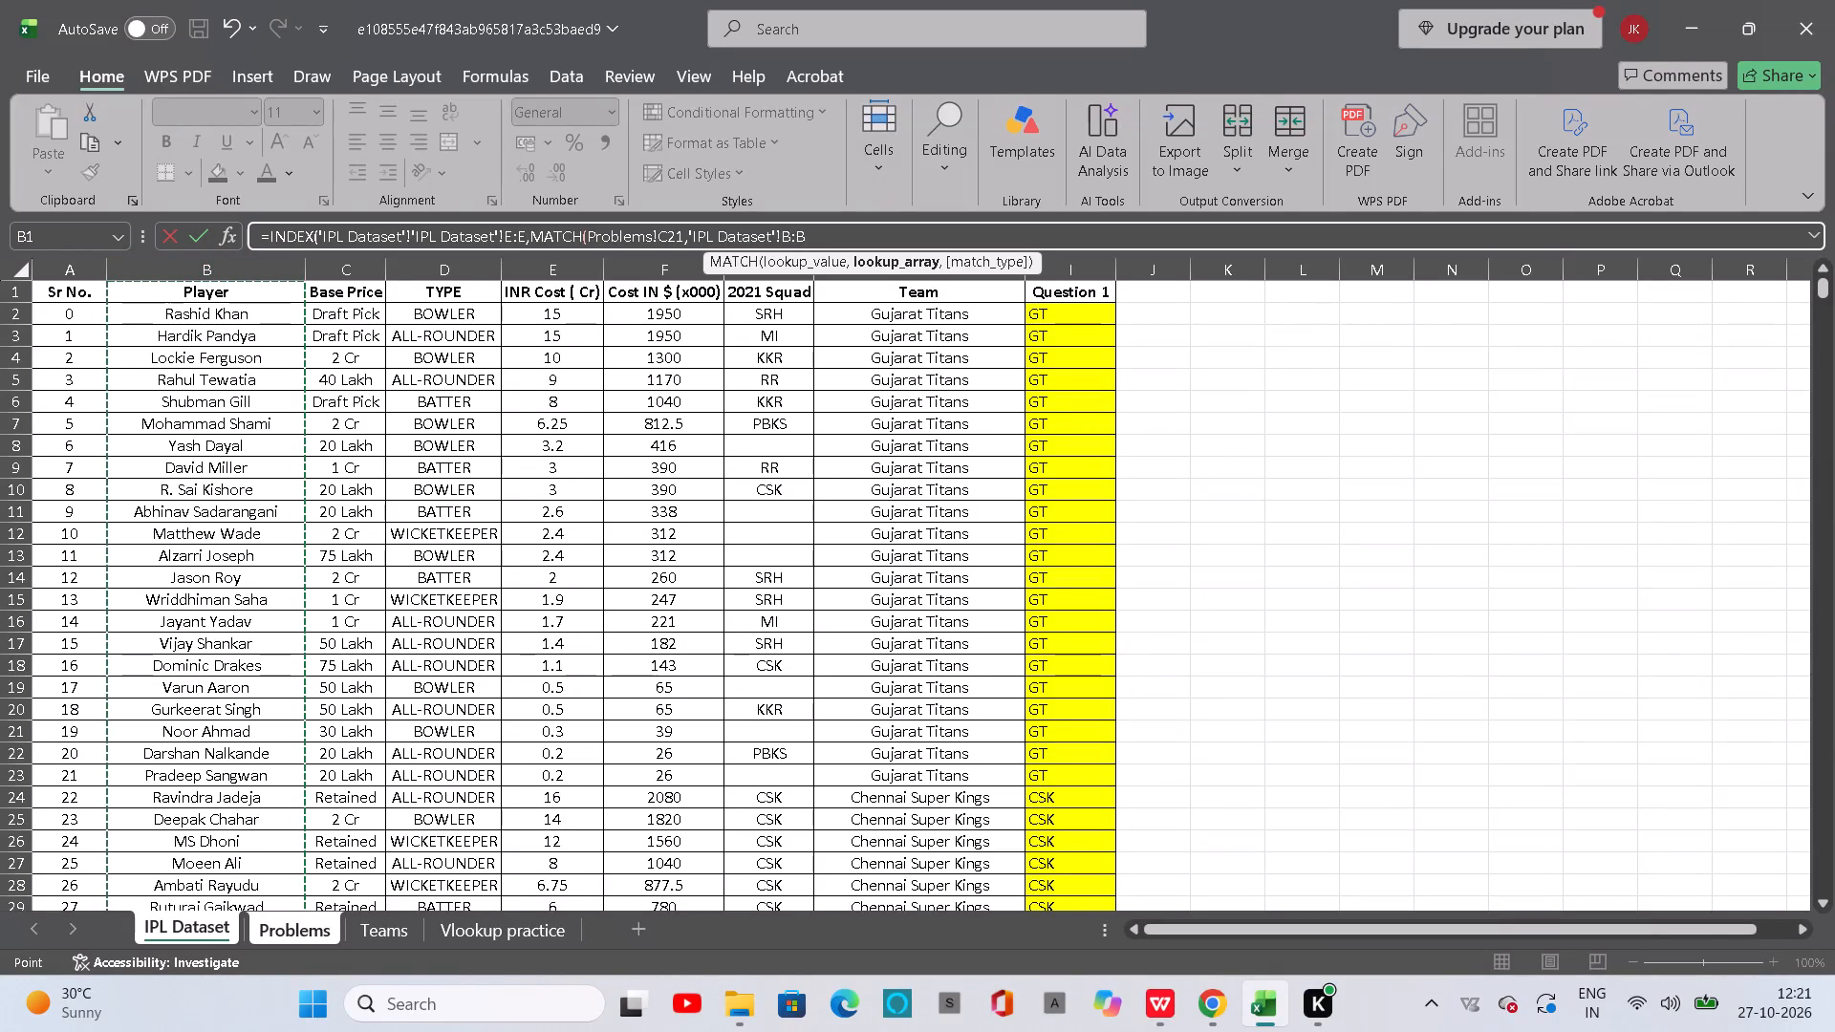
key("comma")
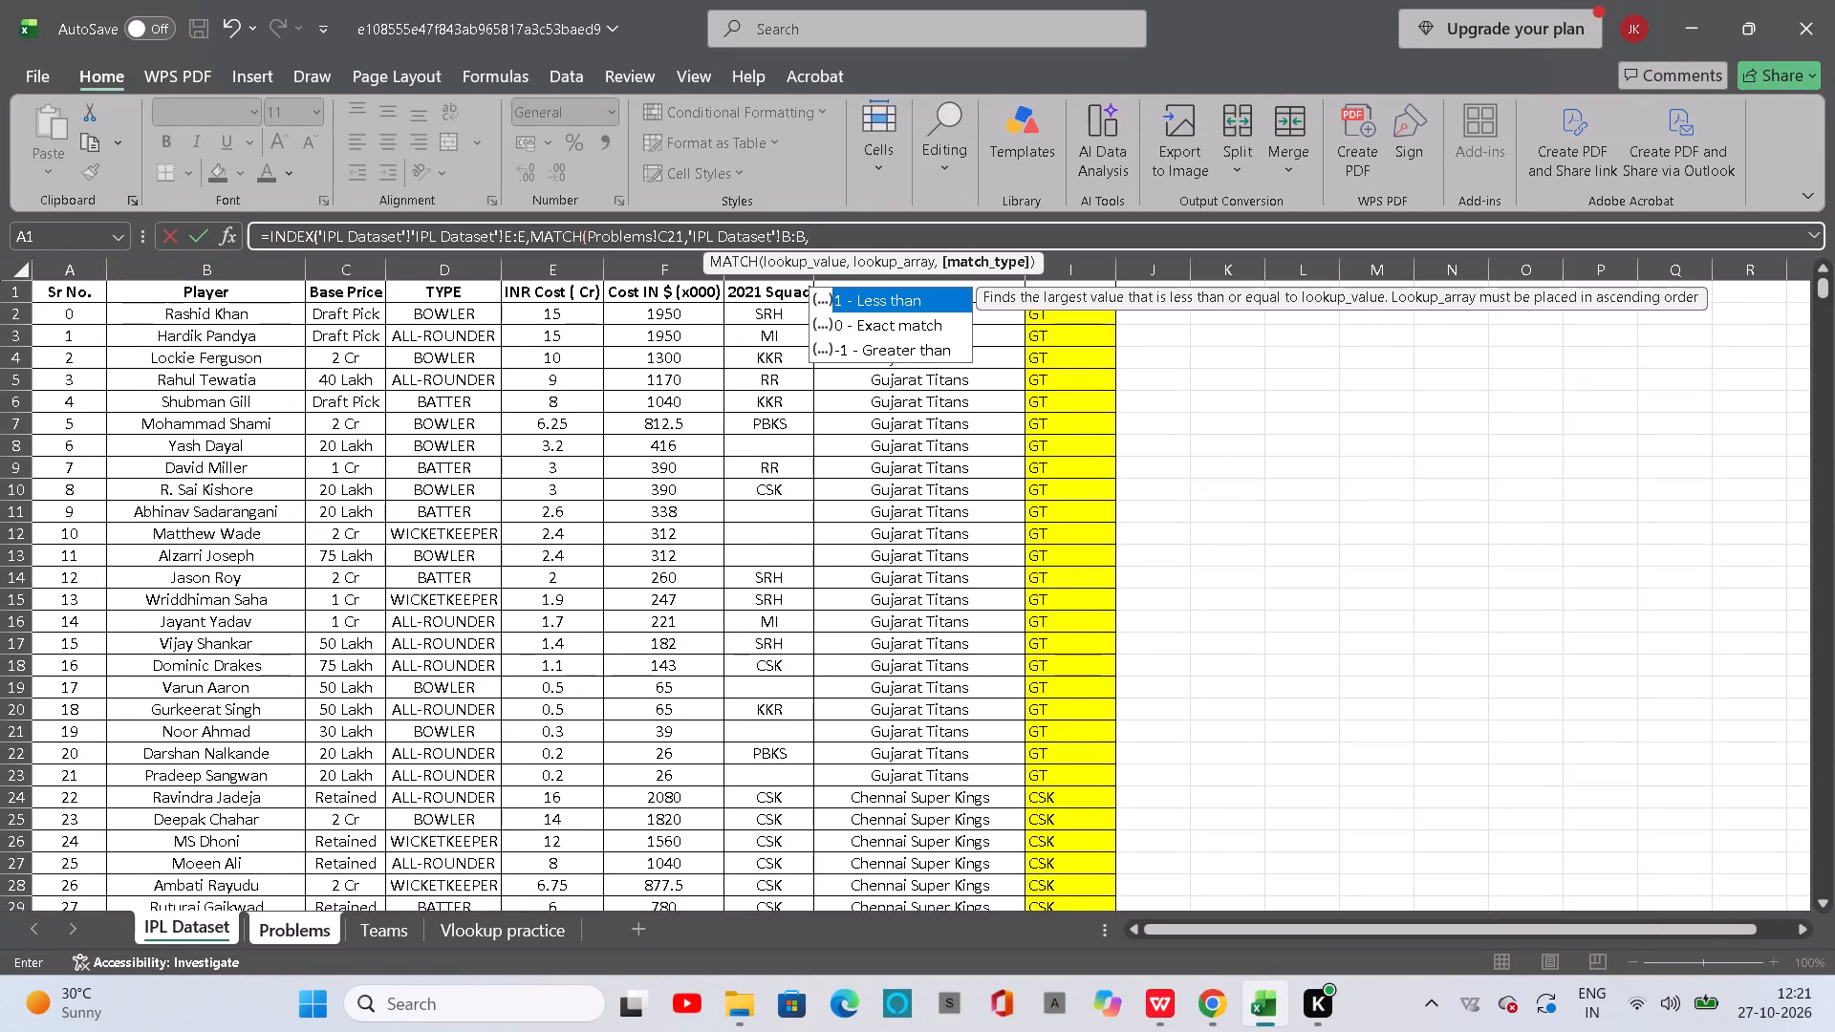
type("ex")
left_click(865, 319)
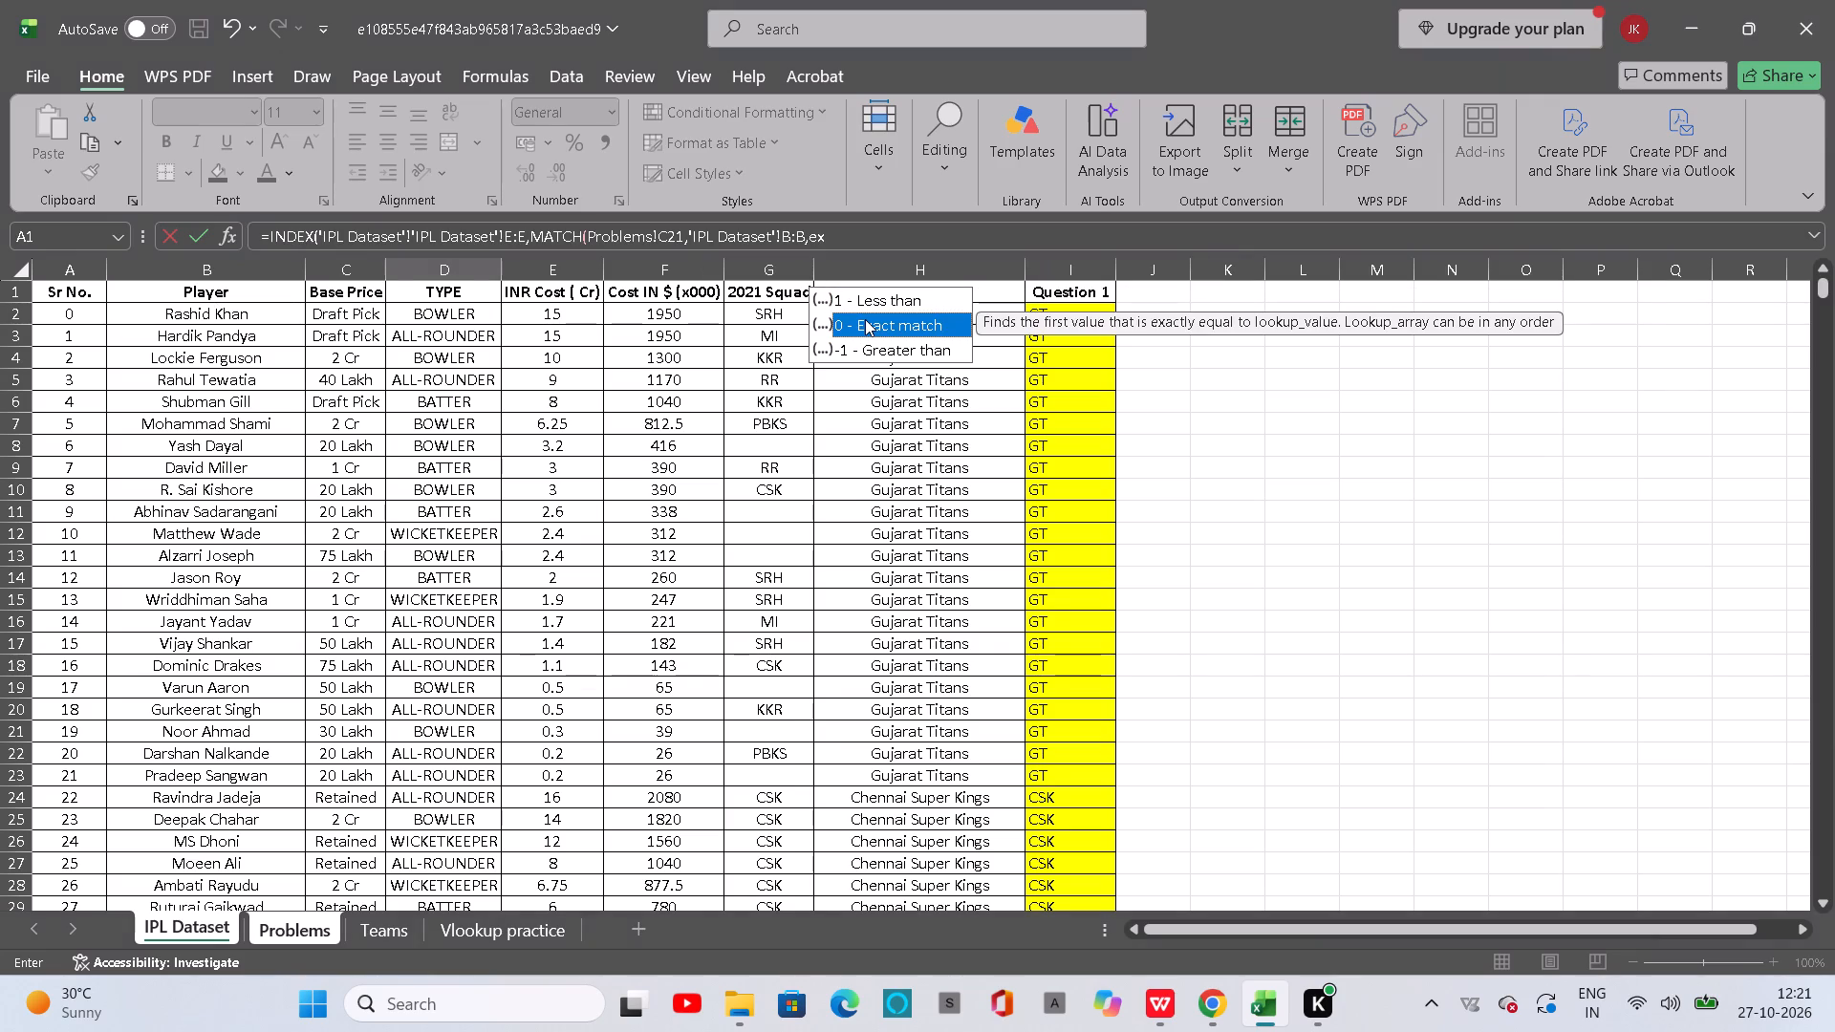
key("Tab")
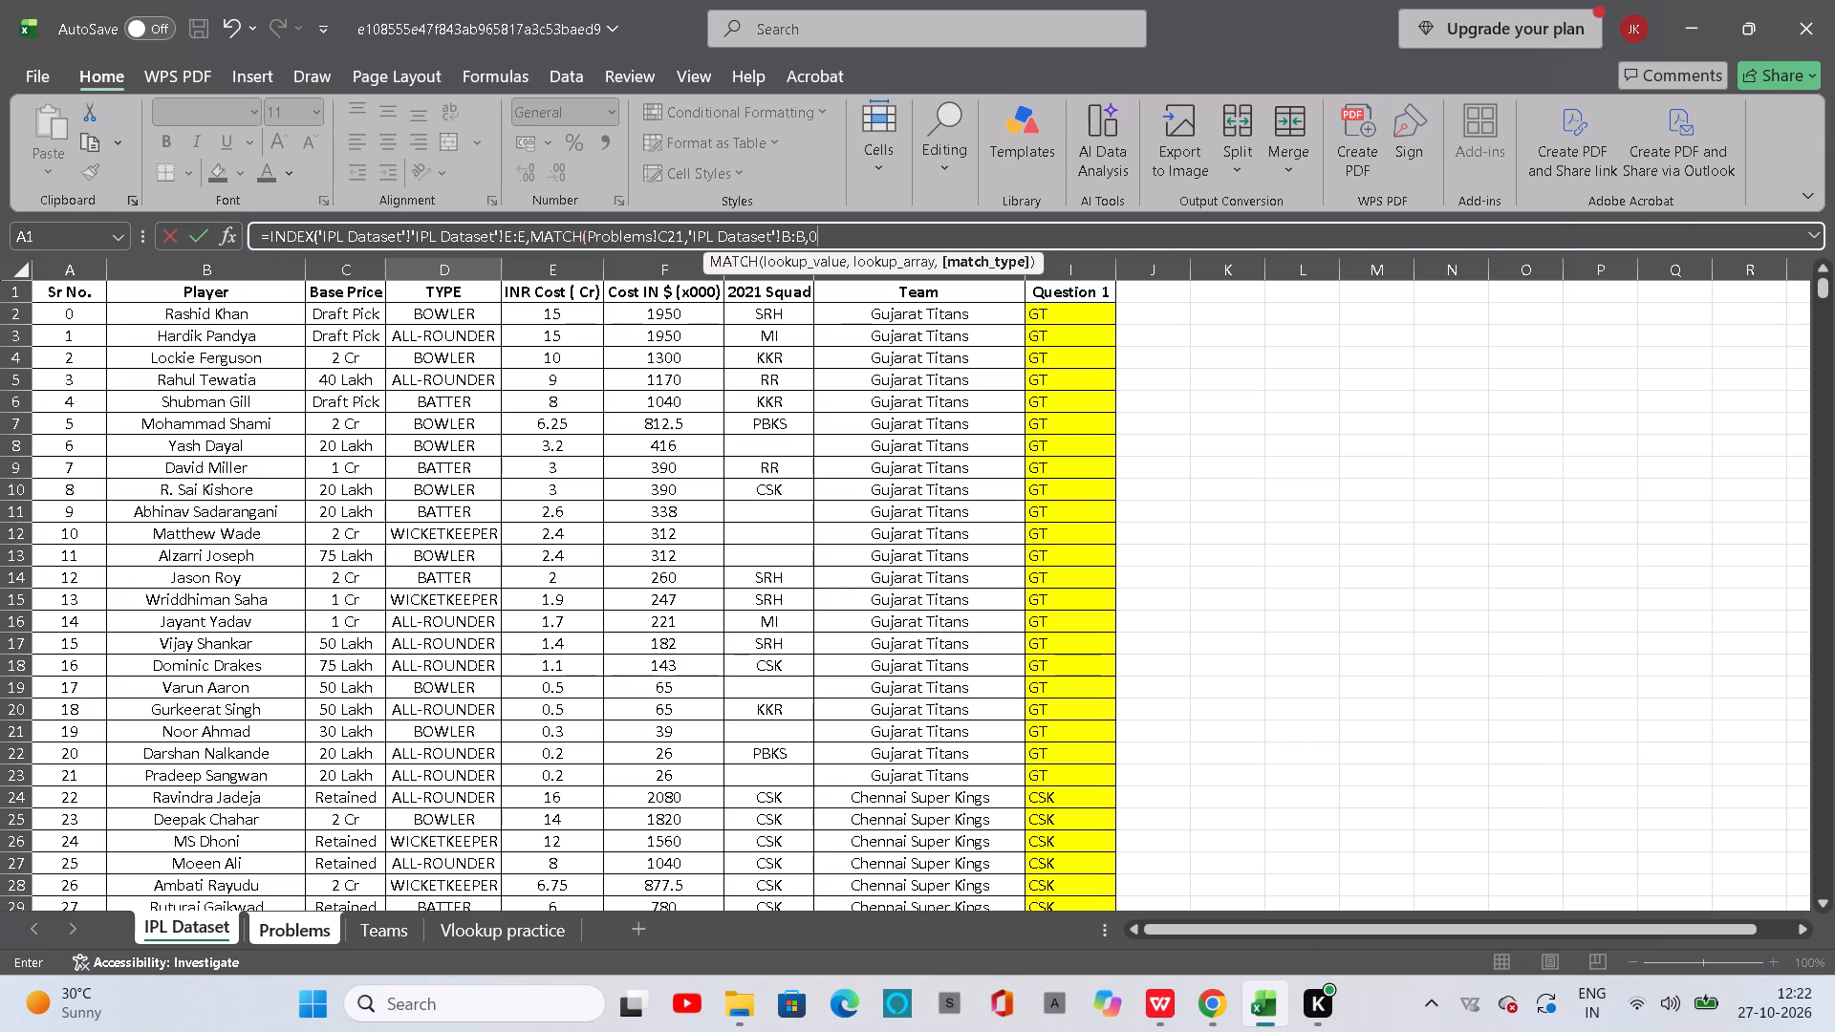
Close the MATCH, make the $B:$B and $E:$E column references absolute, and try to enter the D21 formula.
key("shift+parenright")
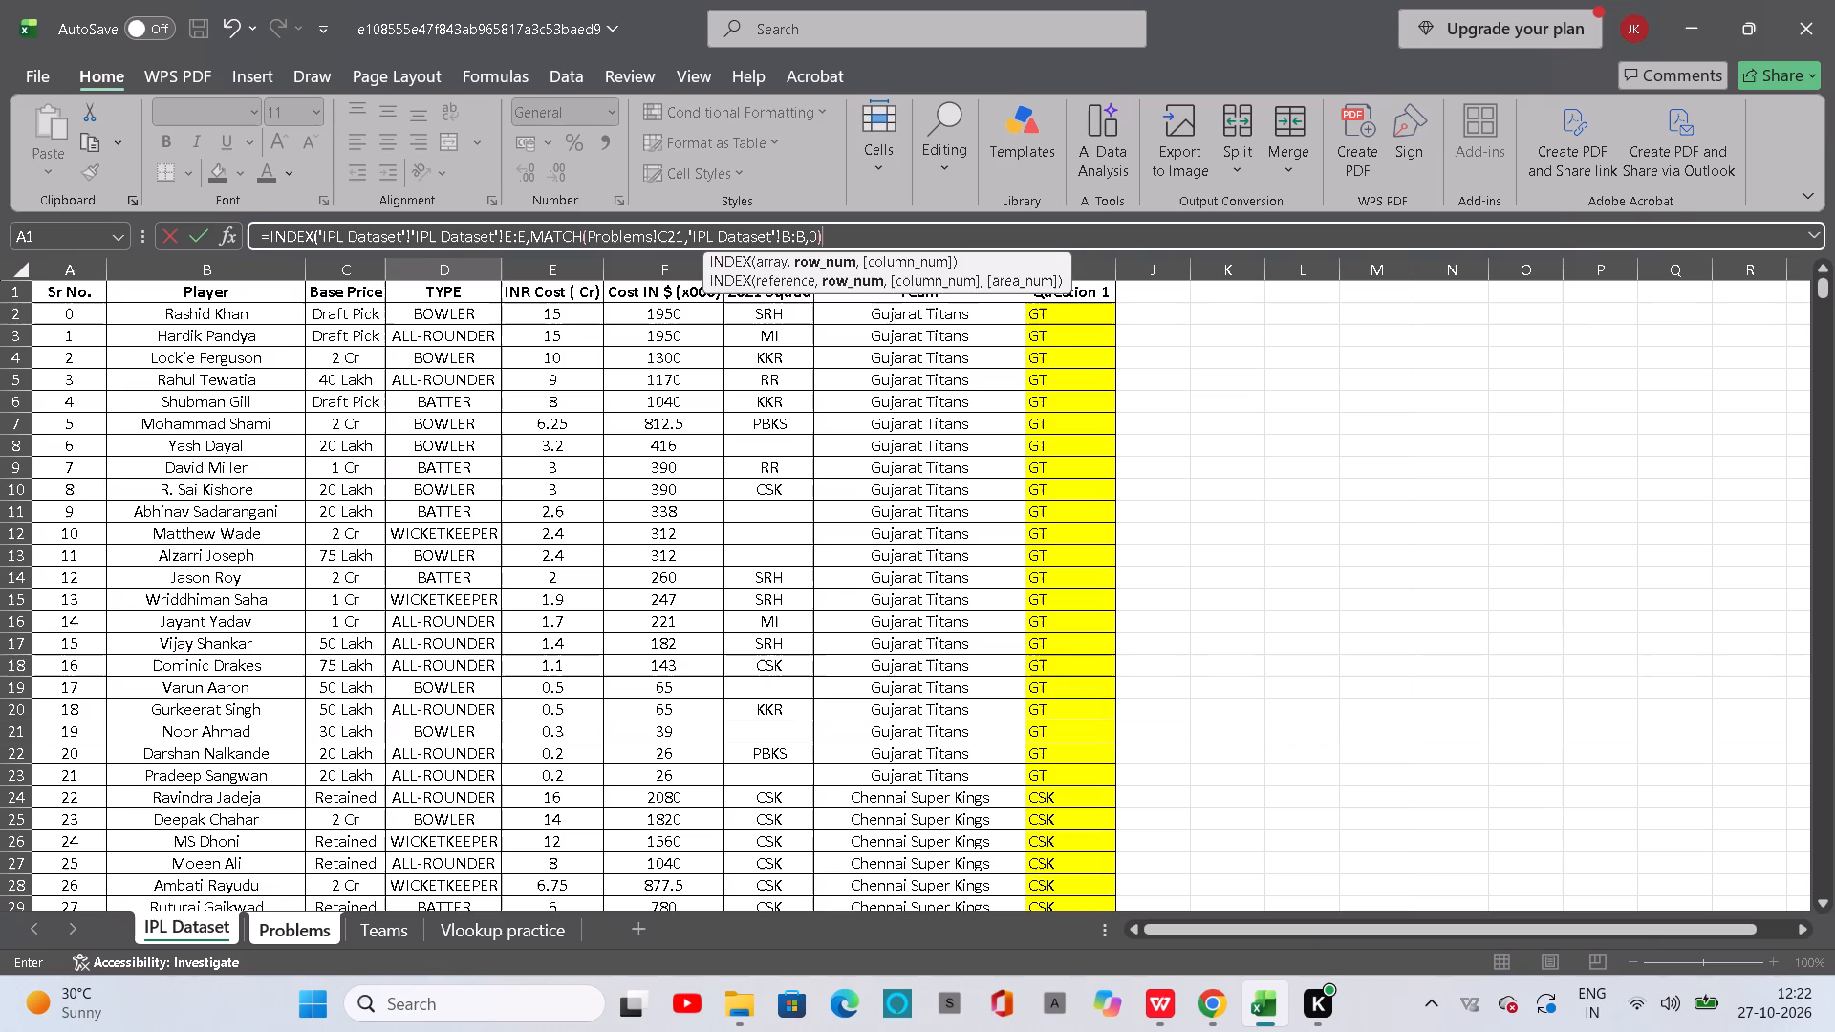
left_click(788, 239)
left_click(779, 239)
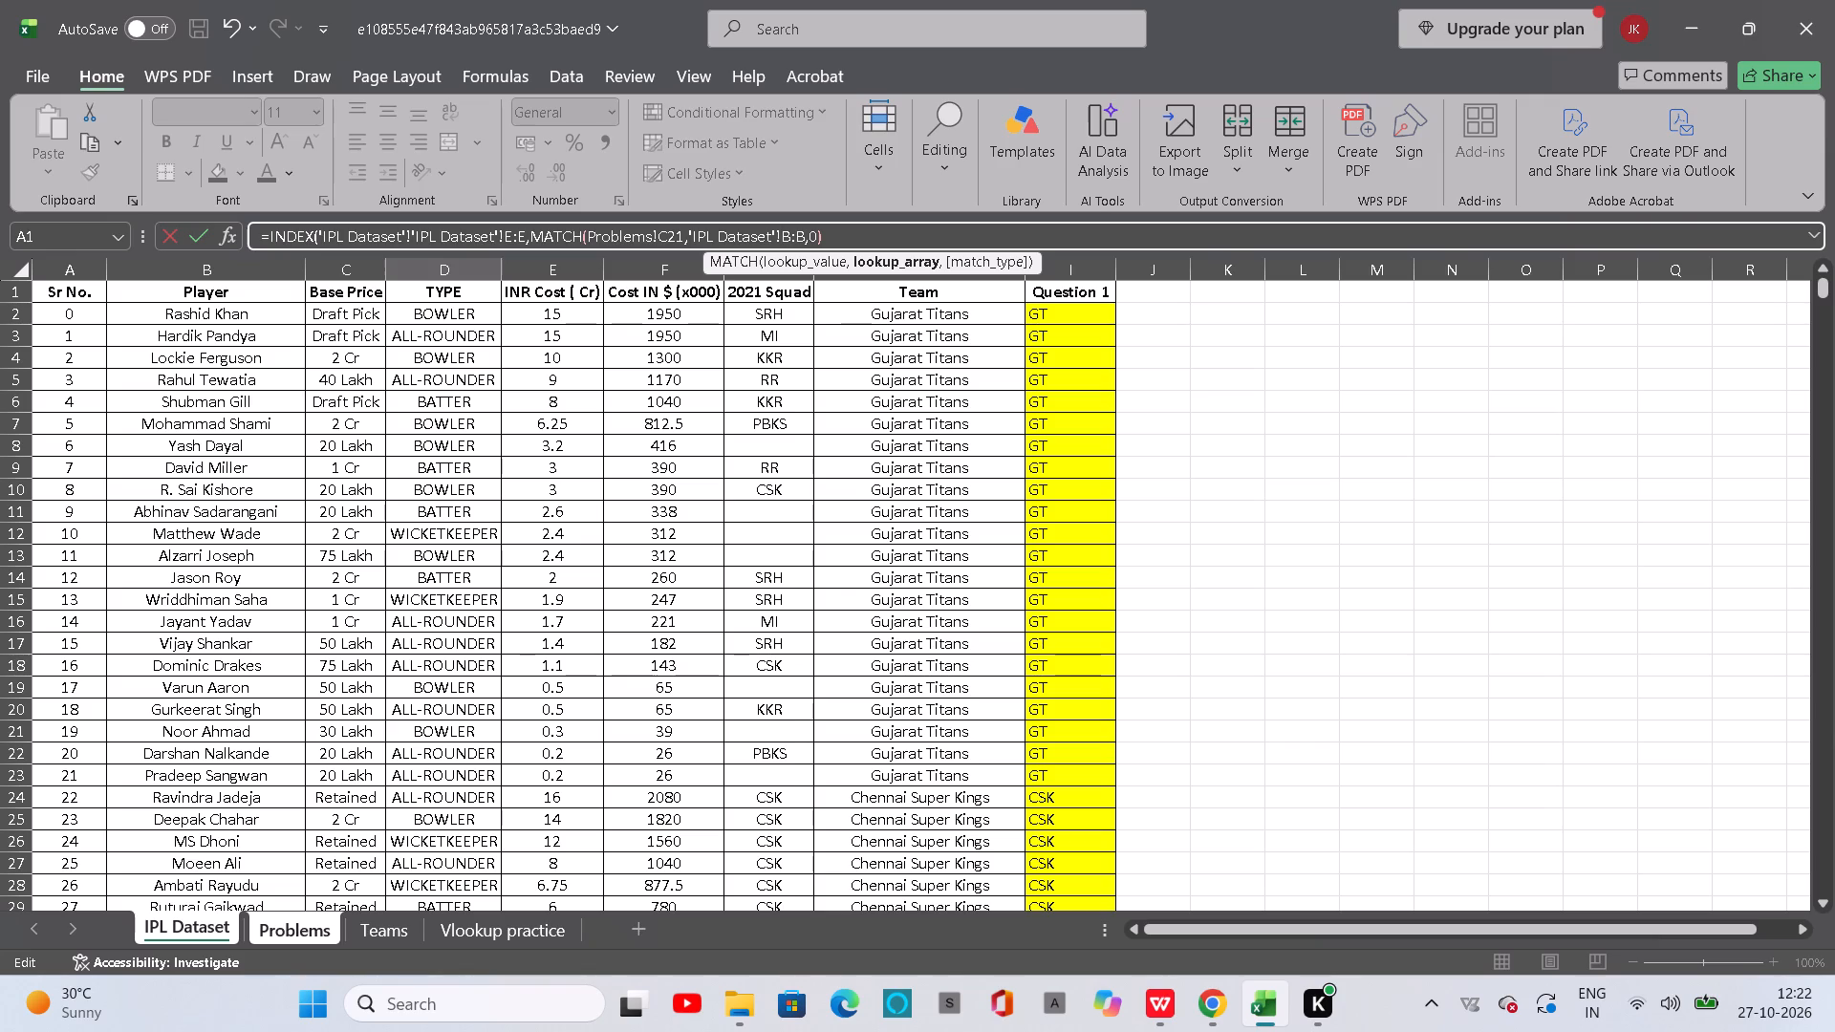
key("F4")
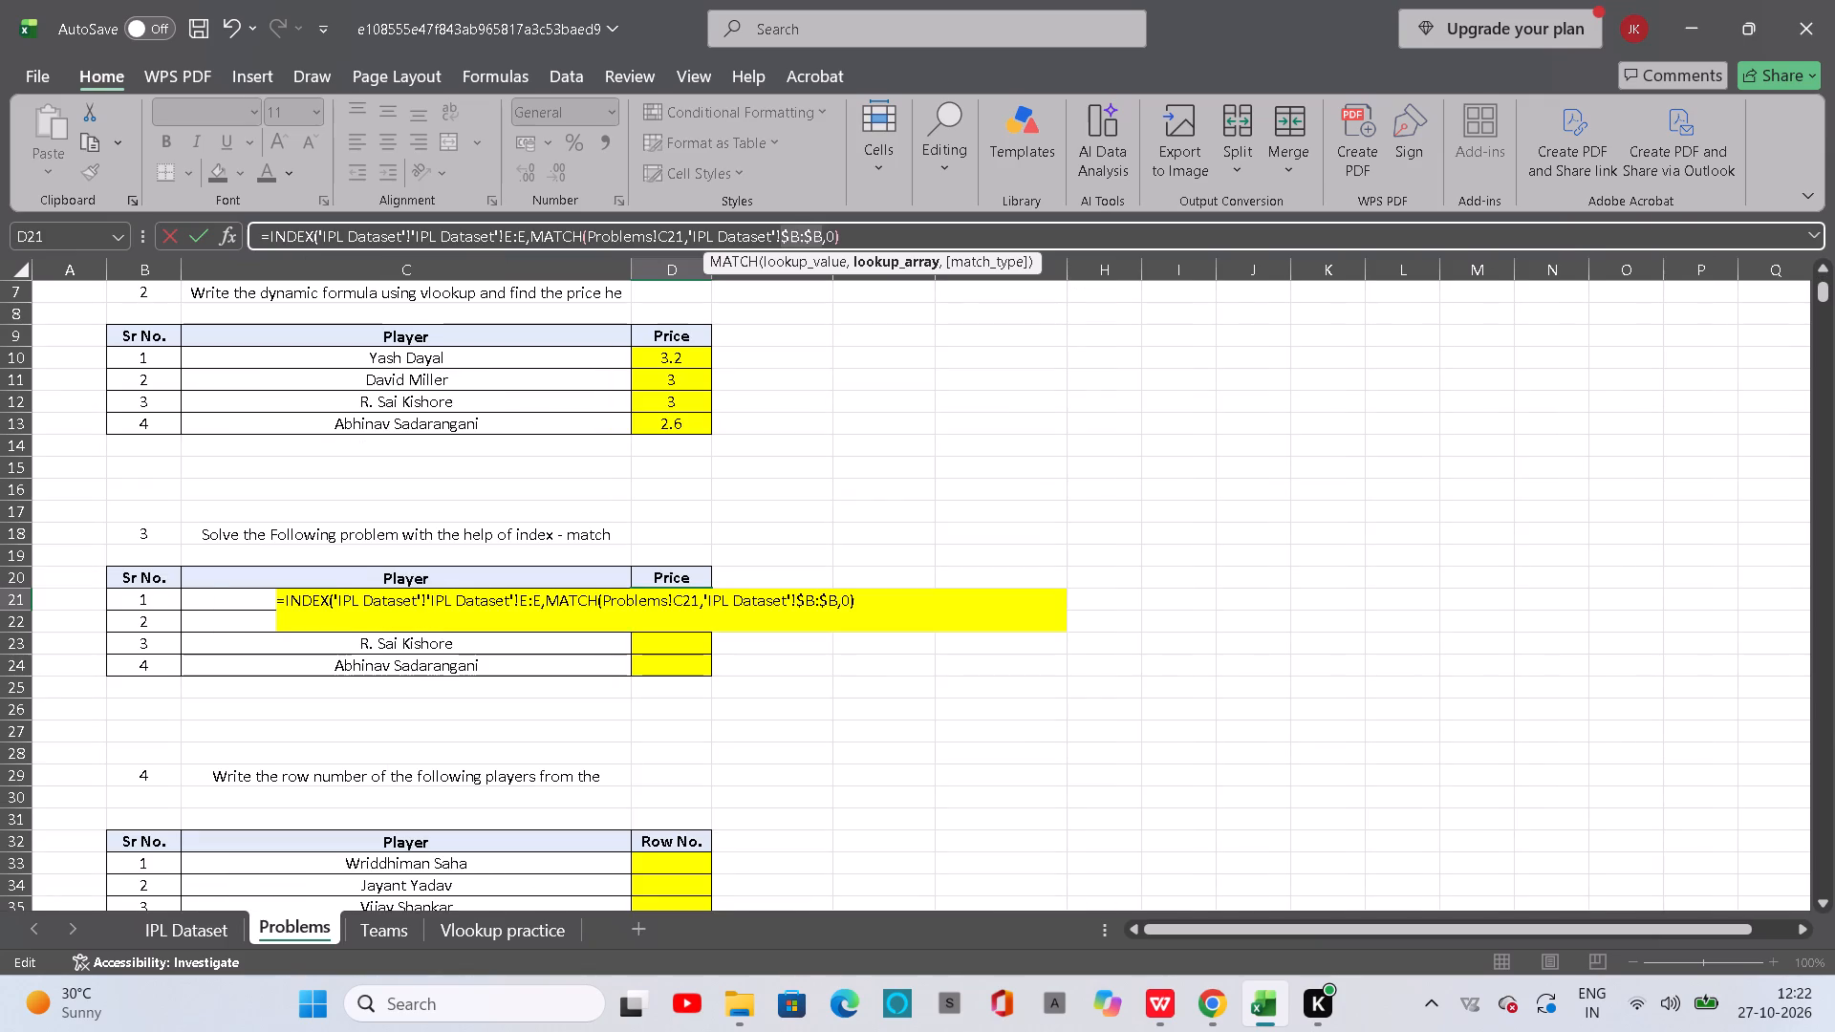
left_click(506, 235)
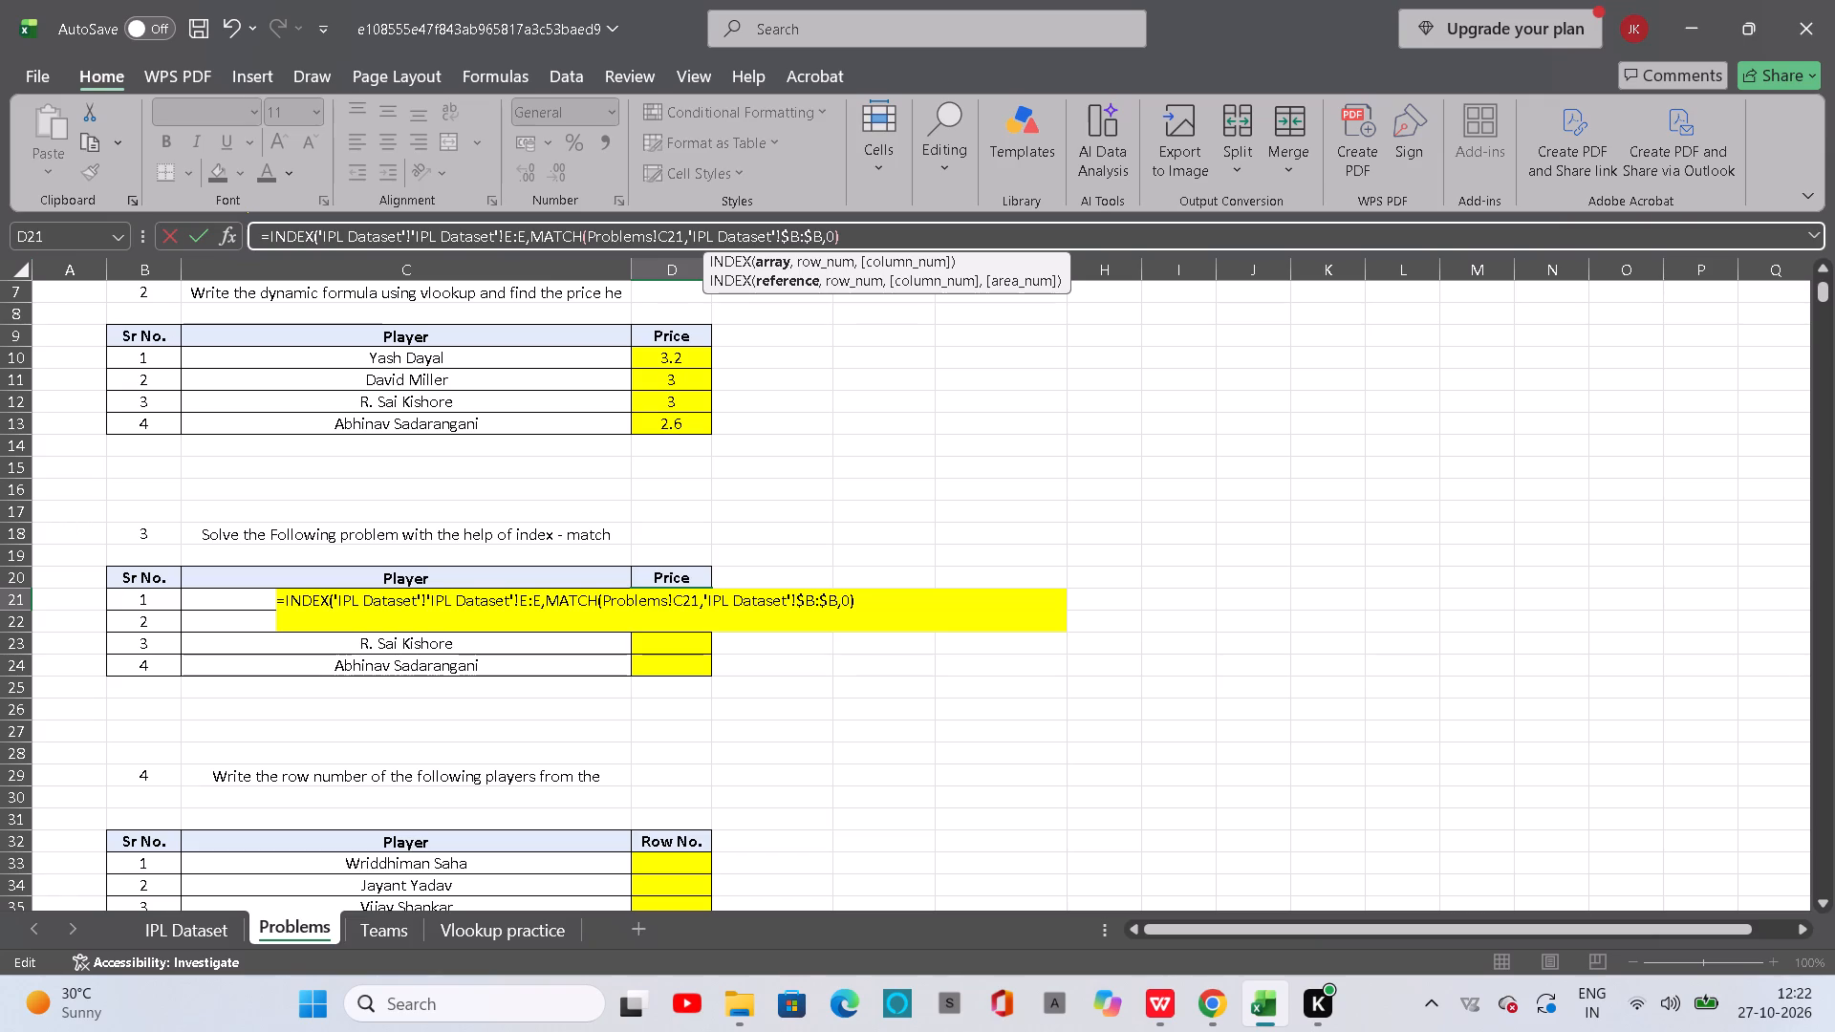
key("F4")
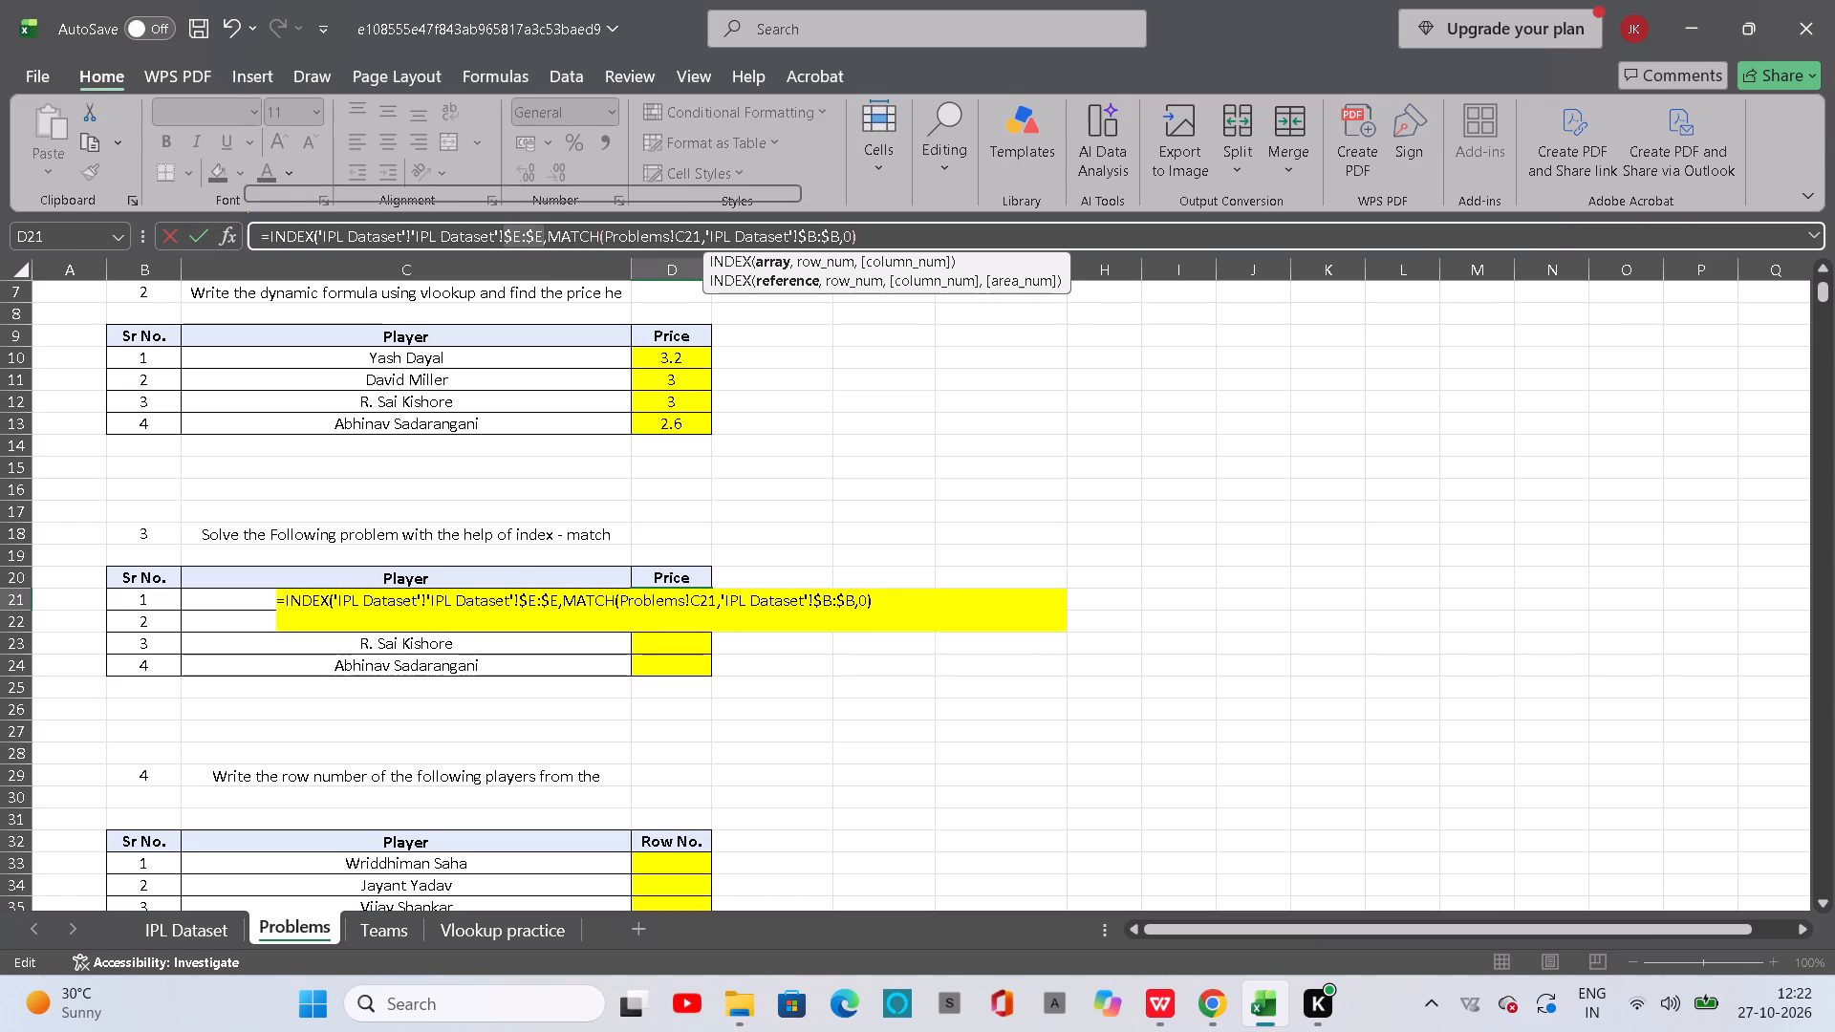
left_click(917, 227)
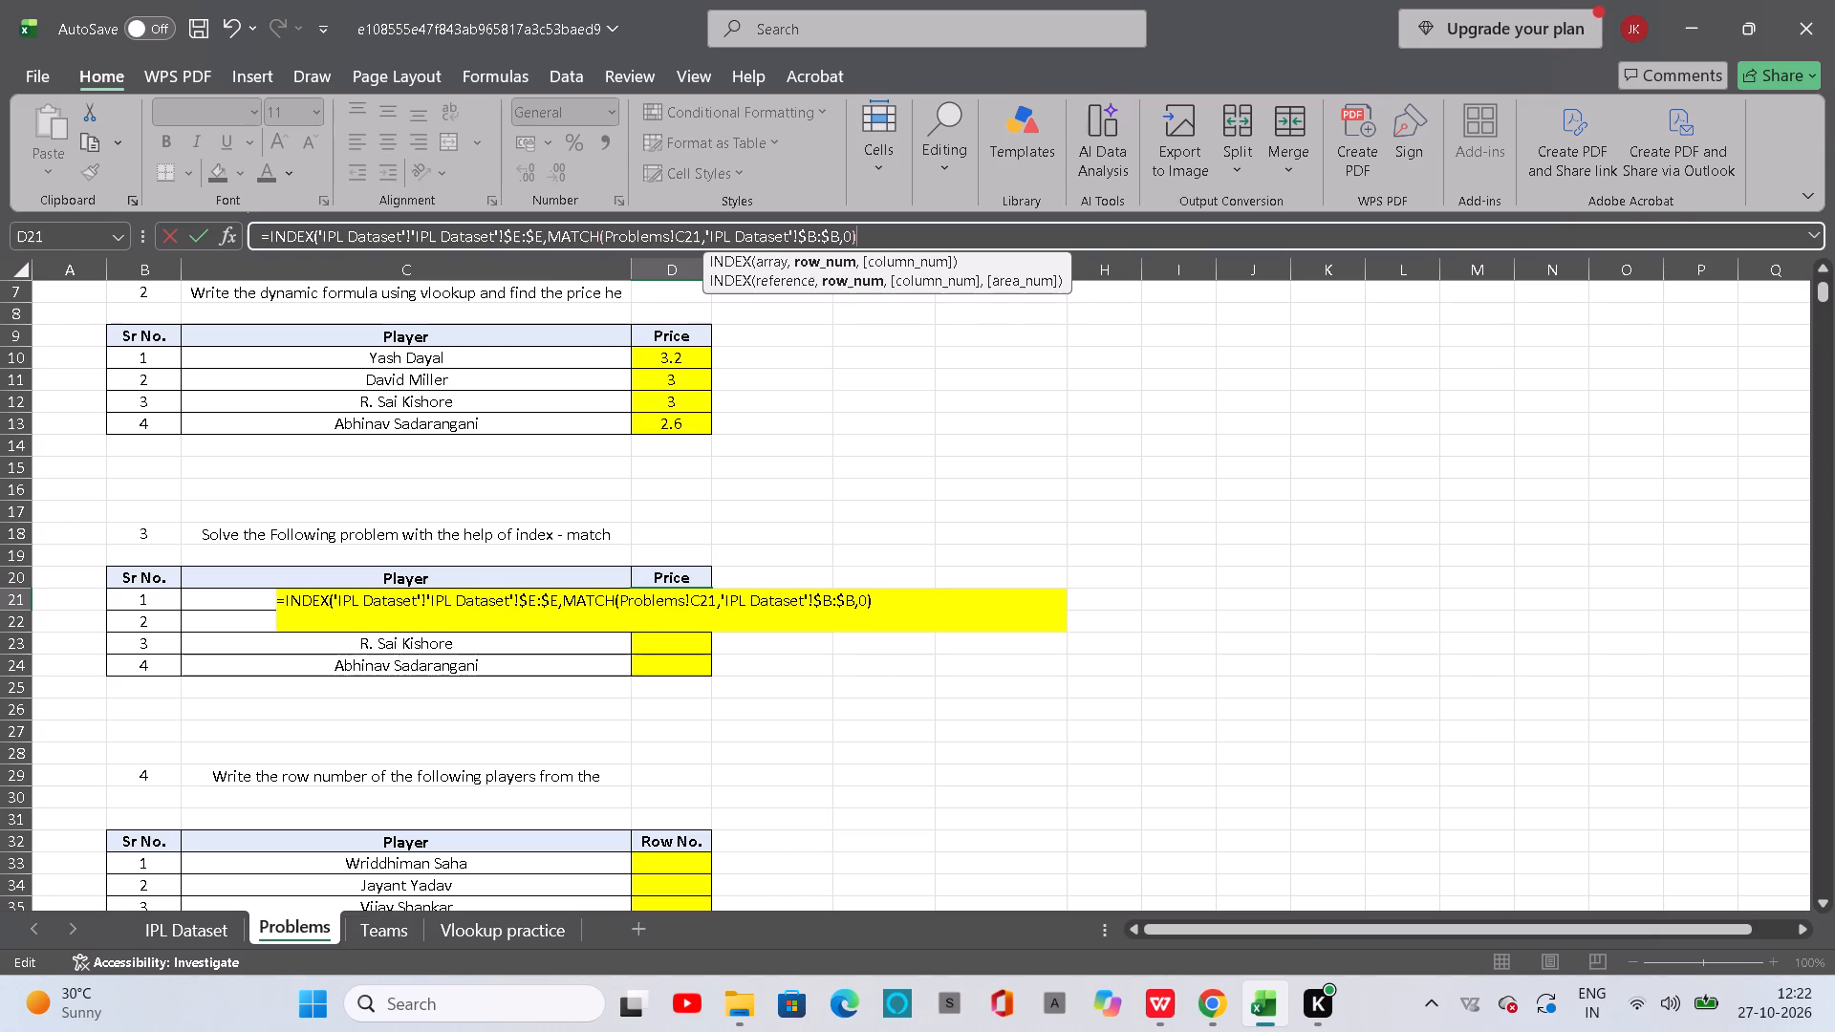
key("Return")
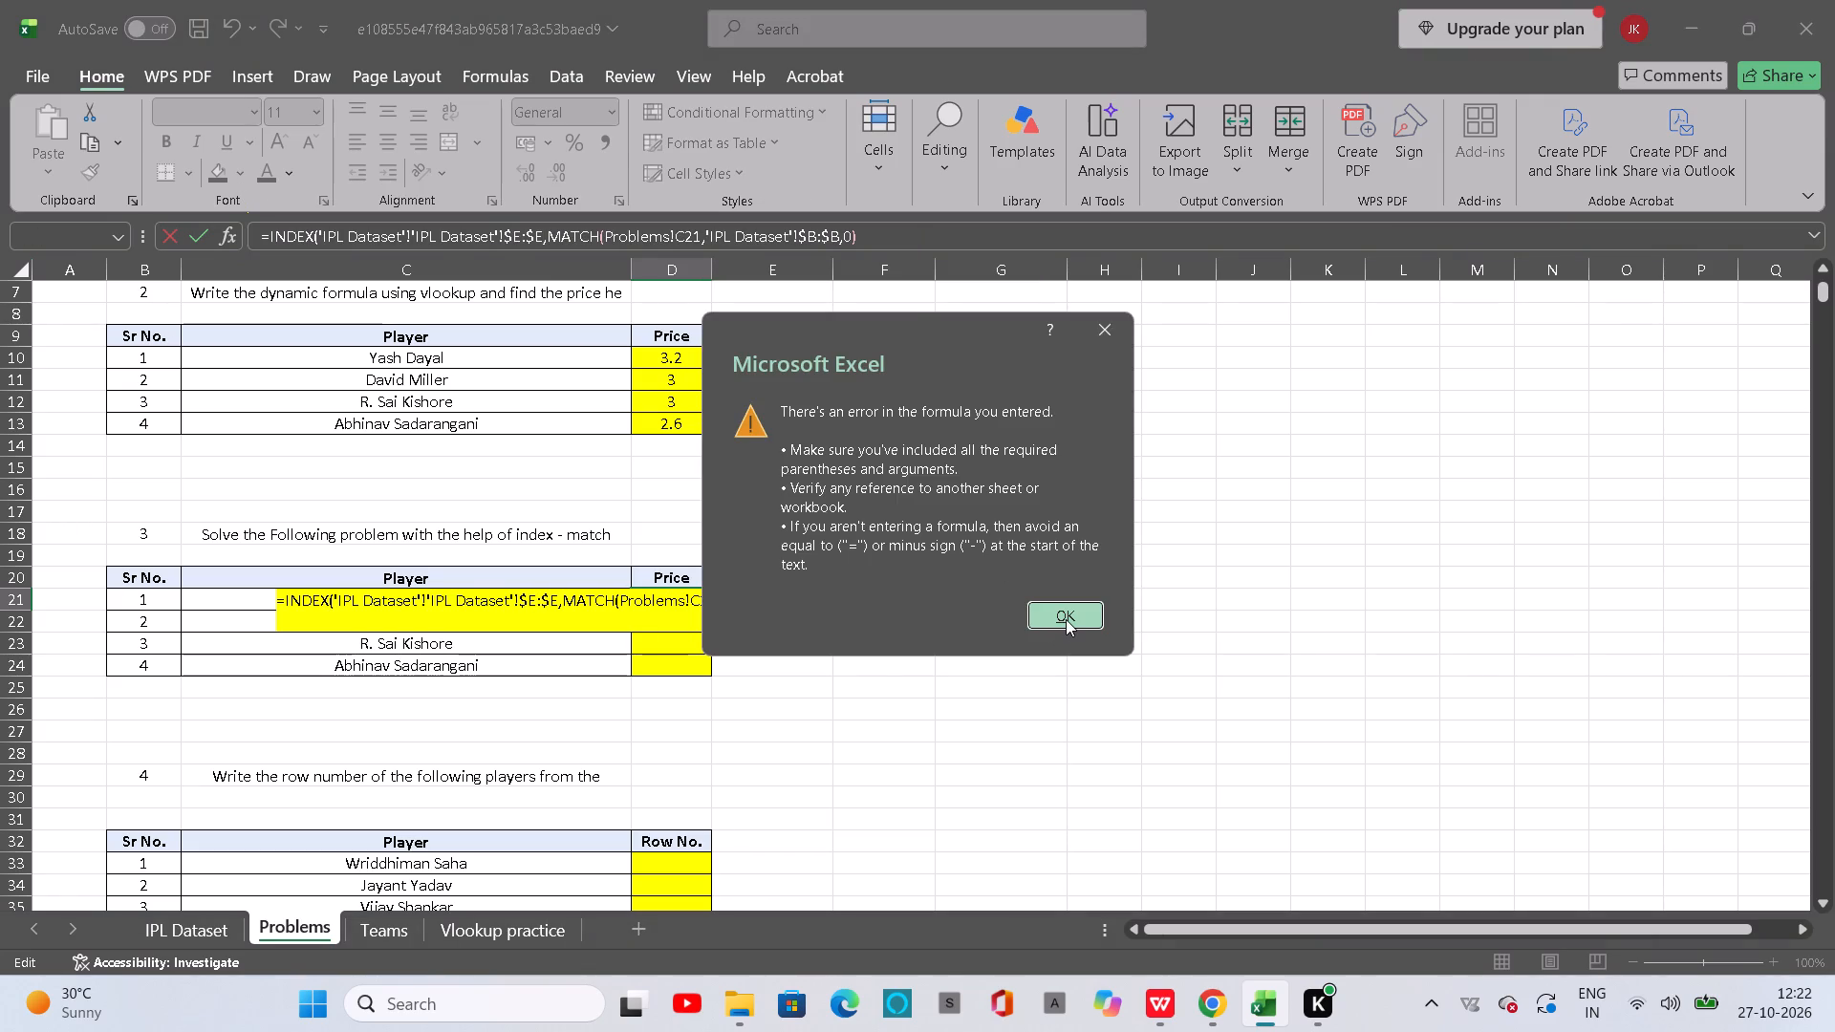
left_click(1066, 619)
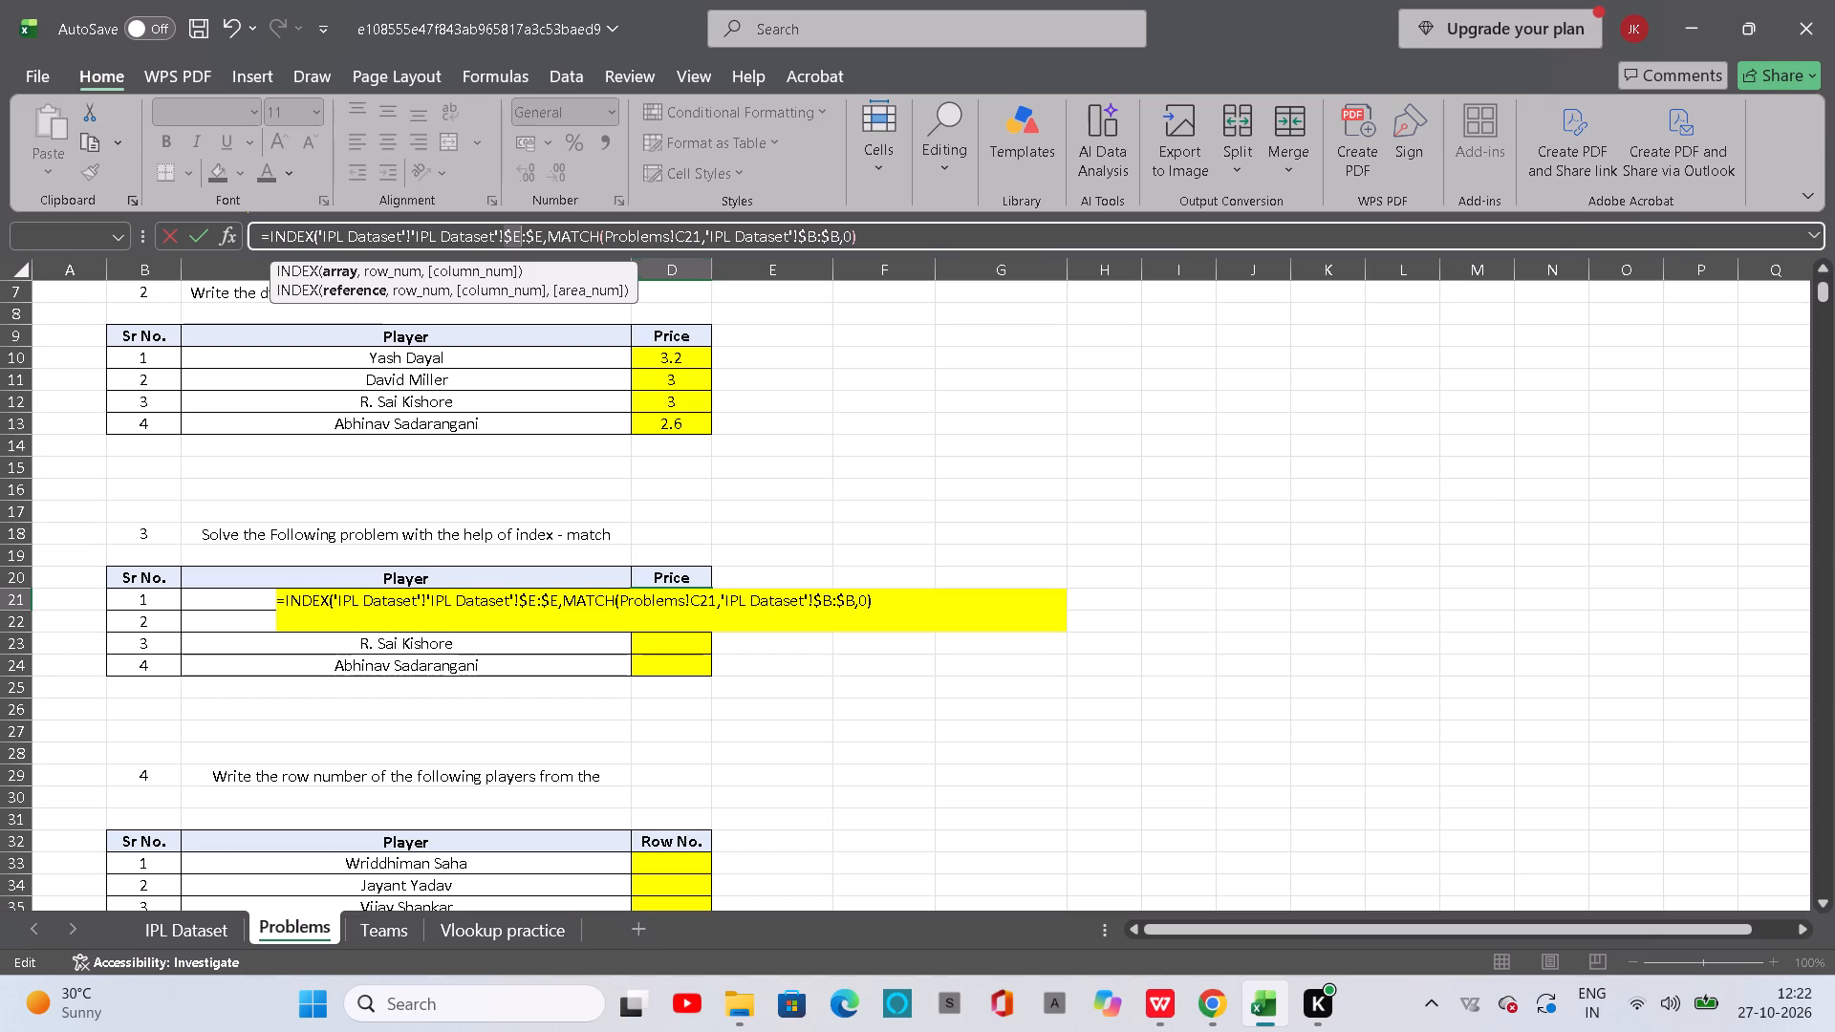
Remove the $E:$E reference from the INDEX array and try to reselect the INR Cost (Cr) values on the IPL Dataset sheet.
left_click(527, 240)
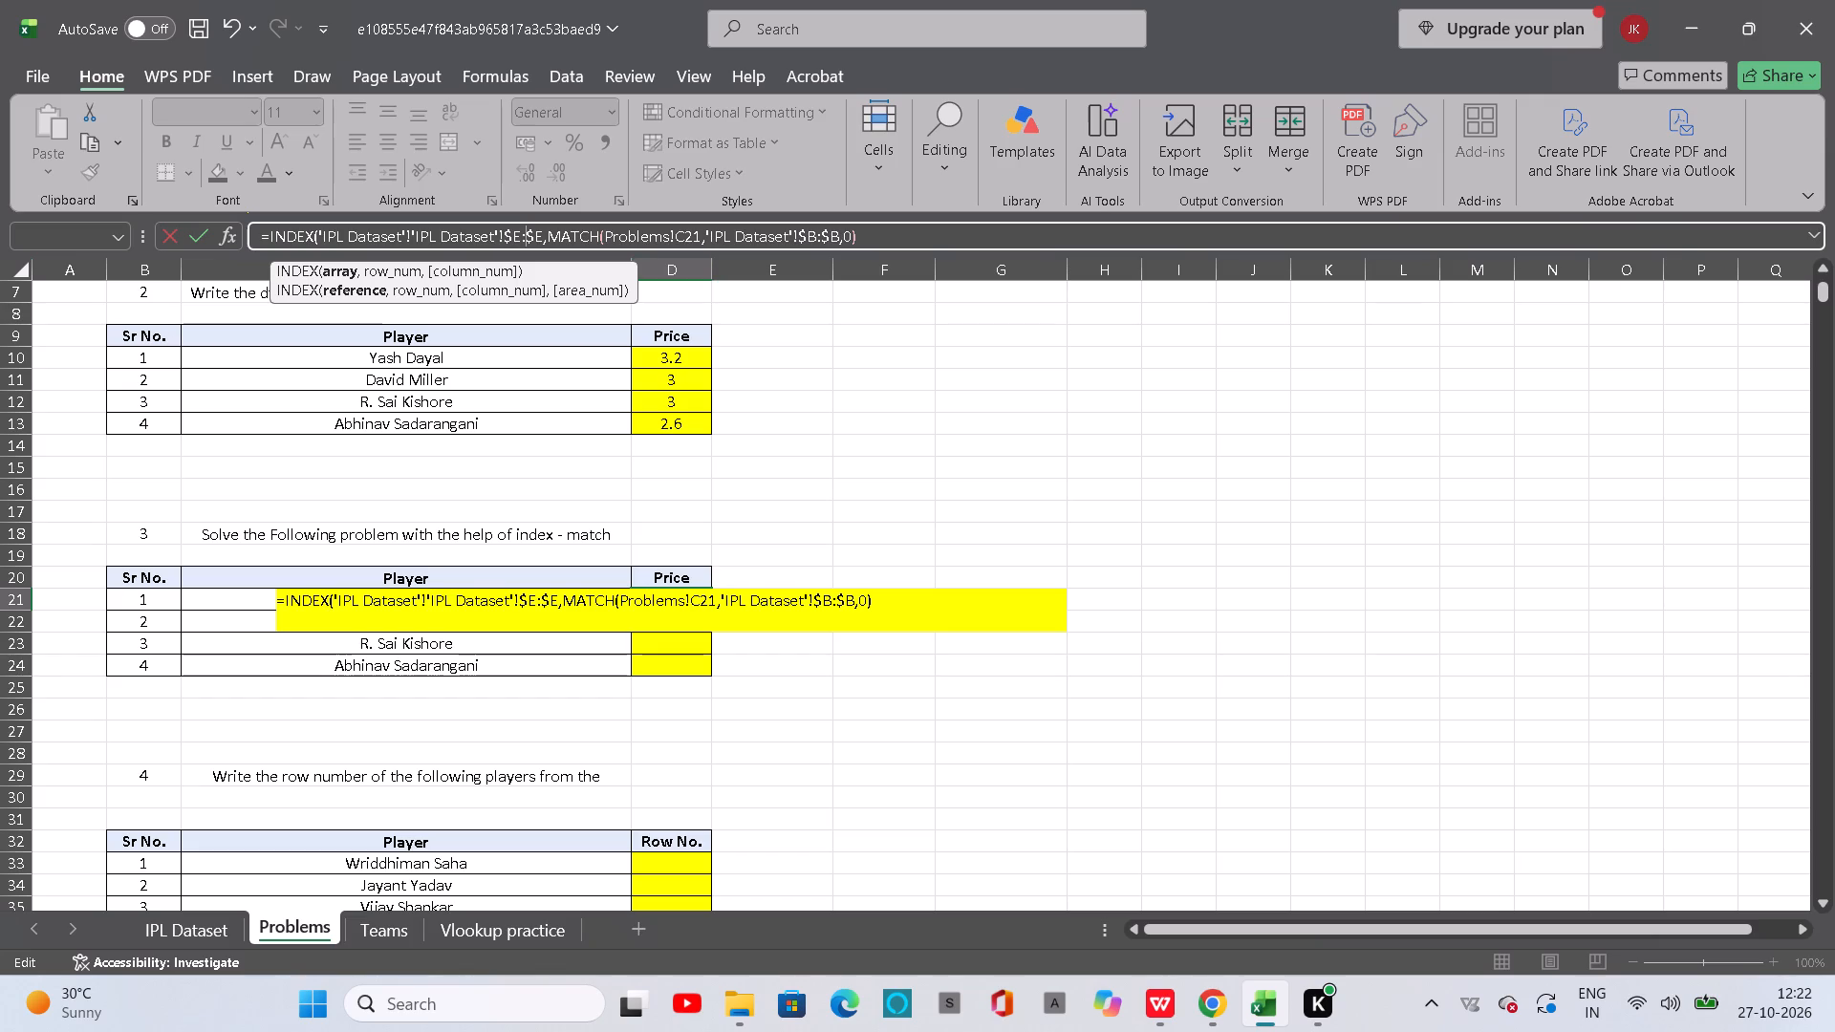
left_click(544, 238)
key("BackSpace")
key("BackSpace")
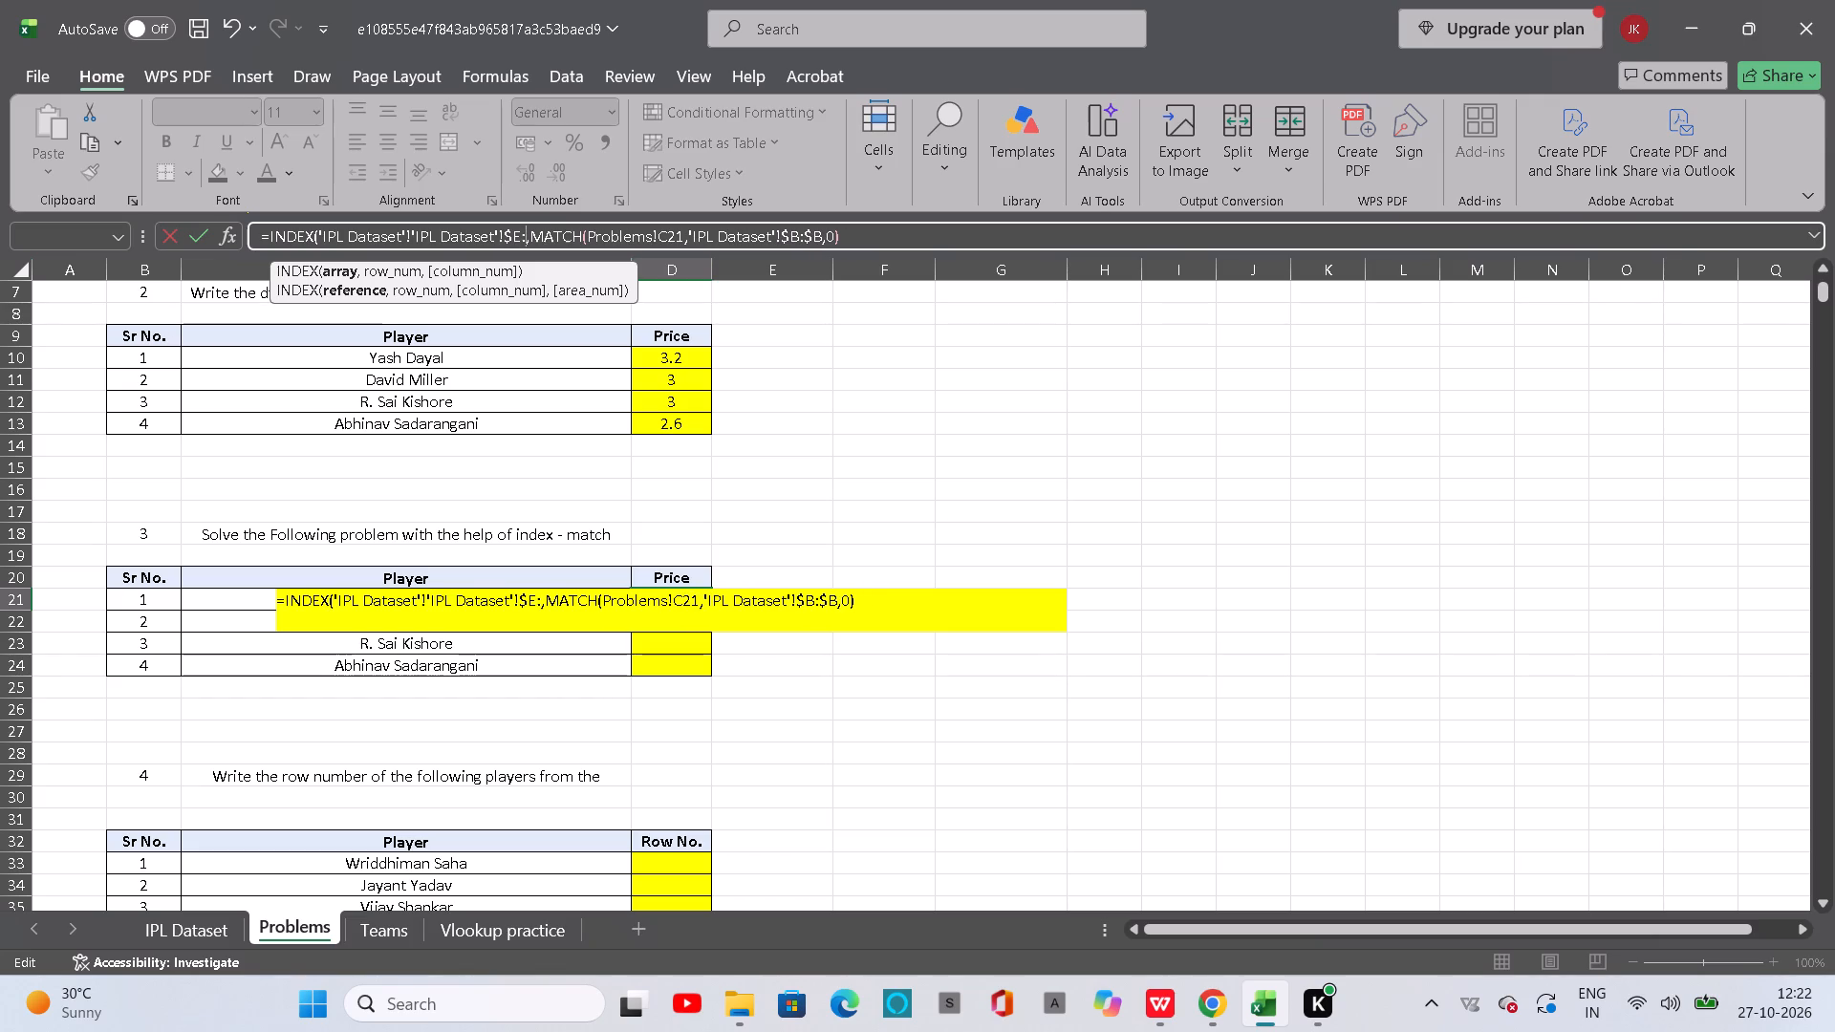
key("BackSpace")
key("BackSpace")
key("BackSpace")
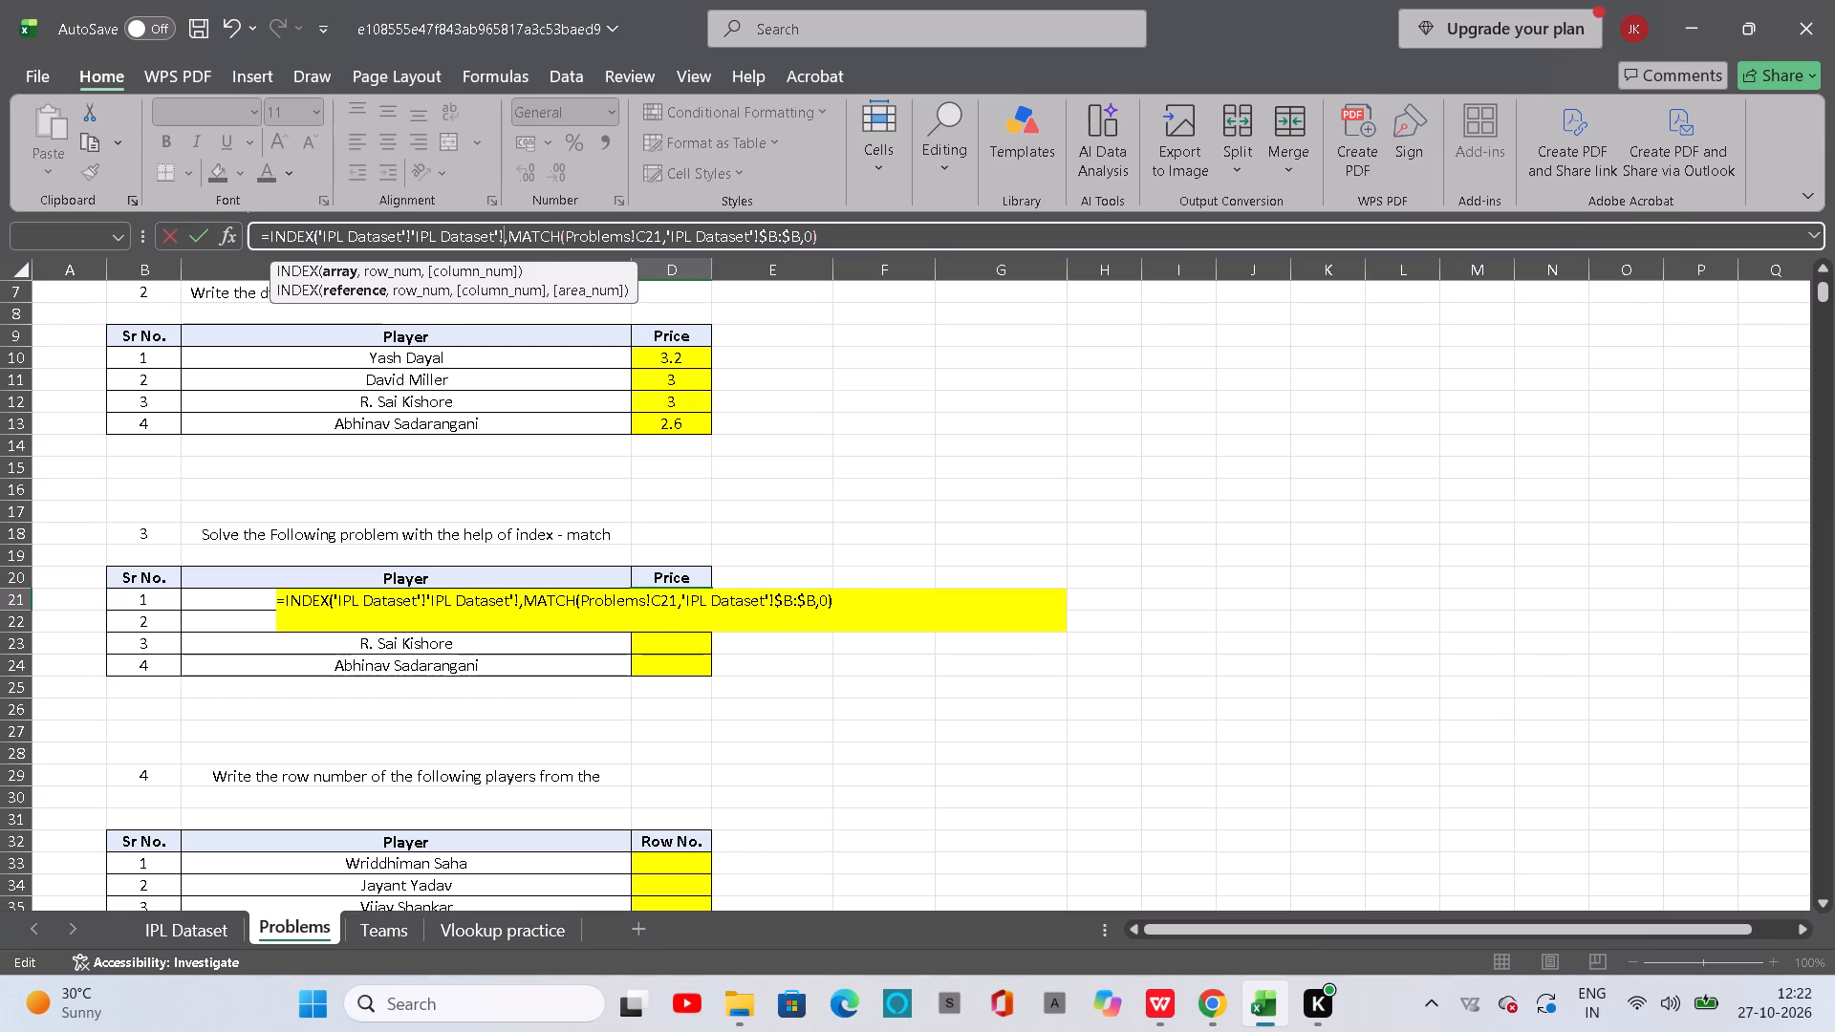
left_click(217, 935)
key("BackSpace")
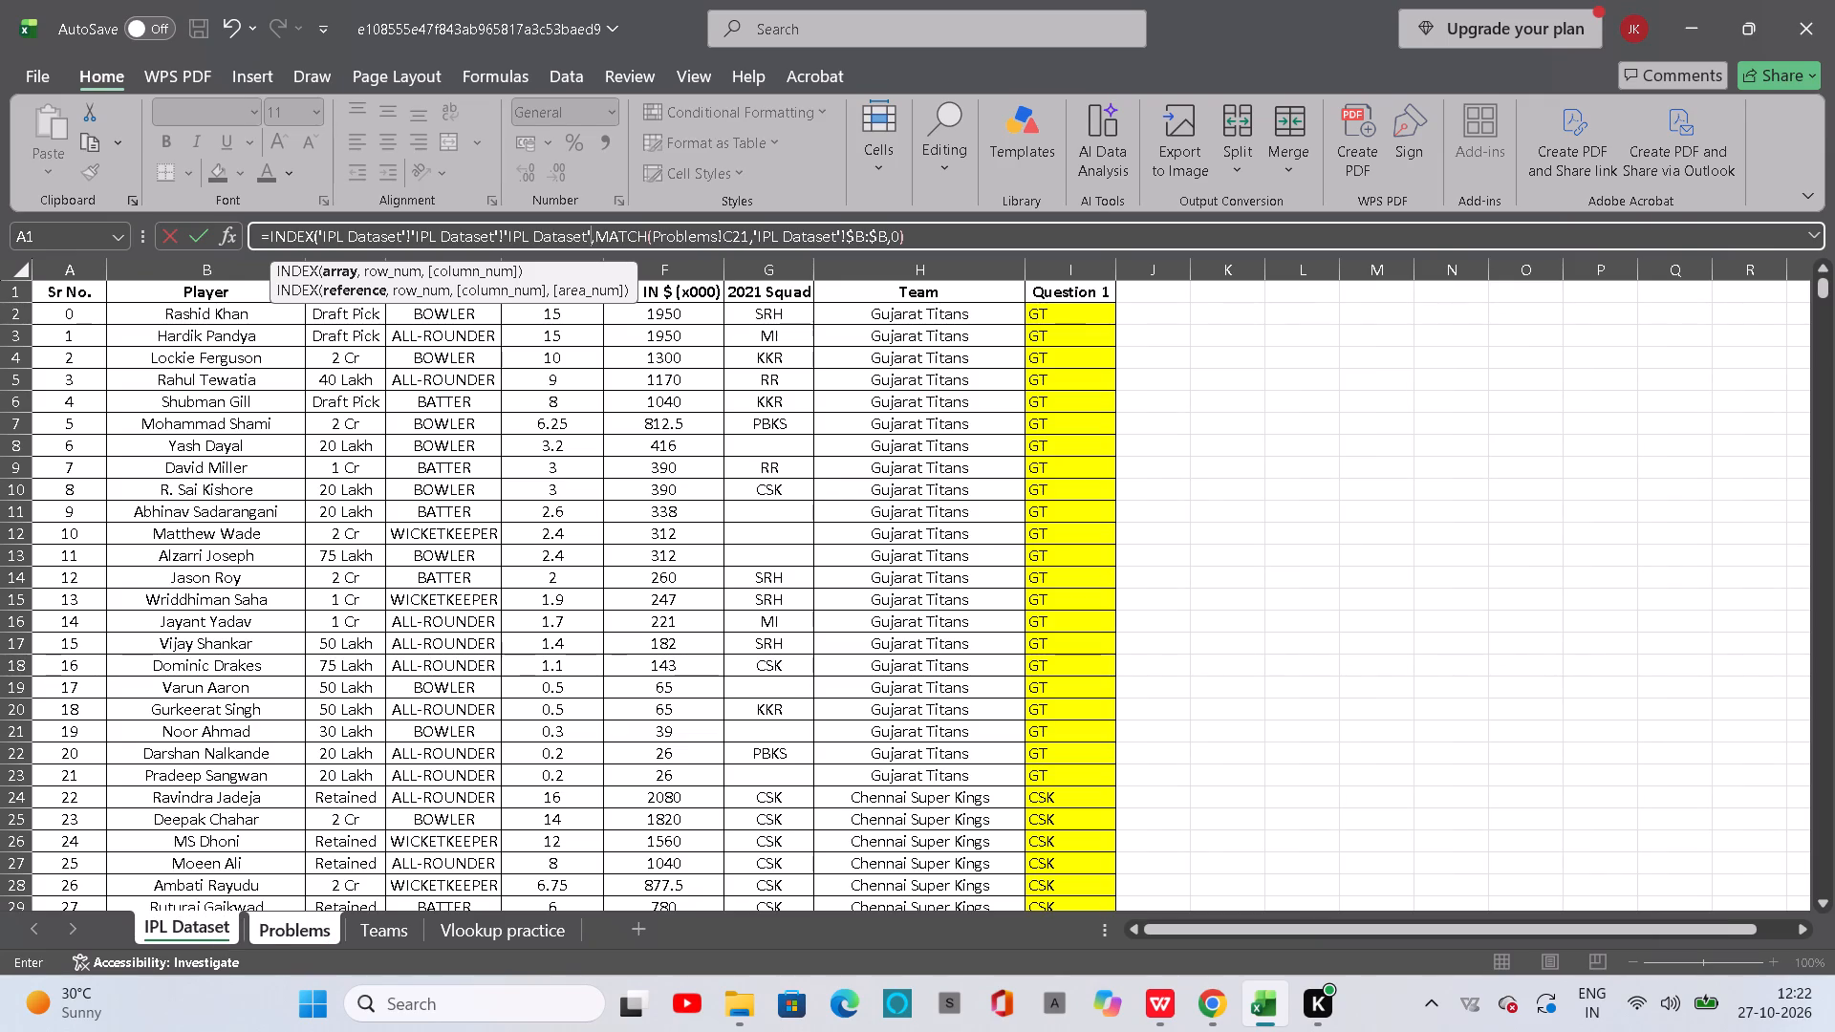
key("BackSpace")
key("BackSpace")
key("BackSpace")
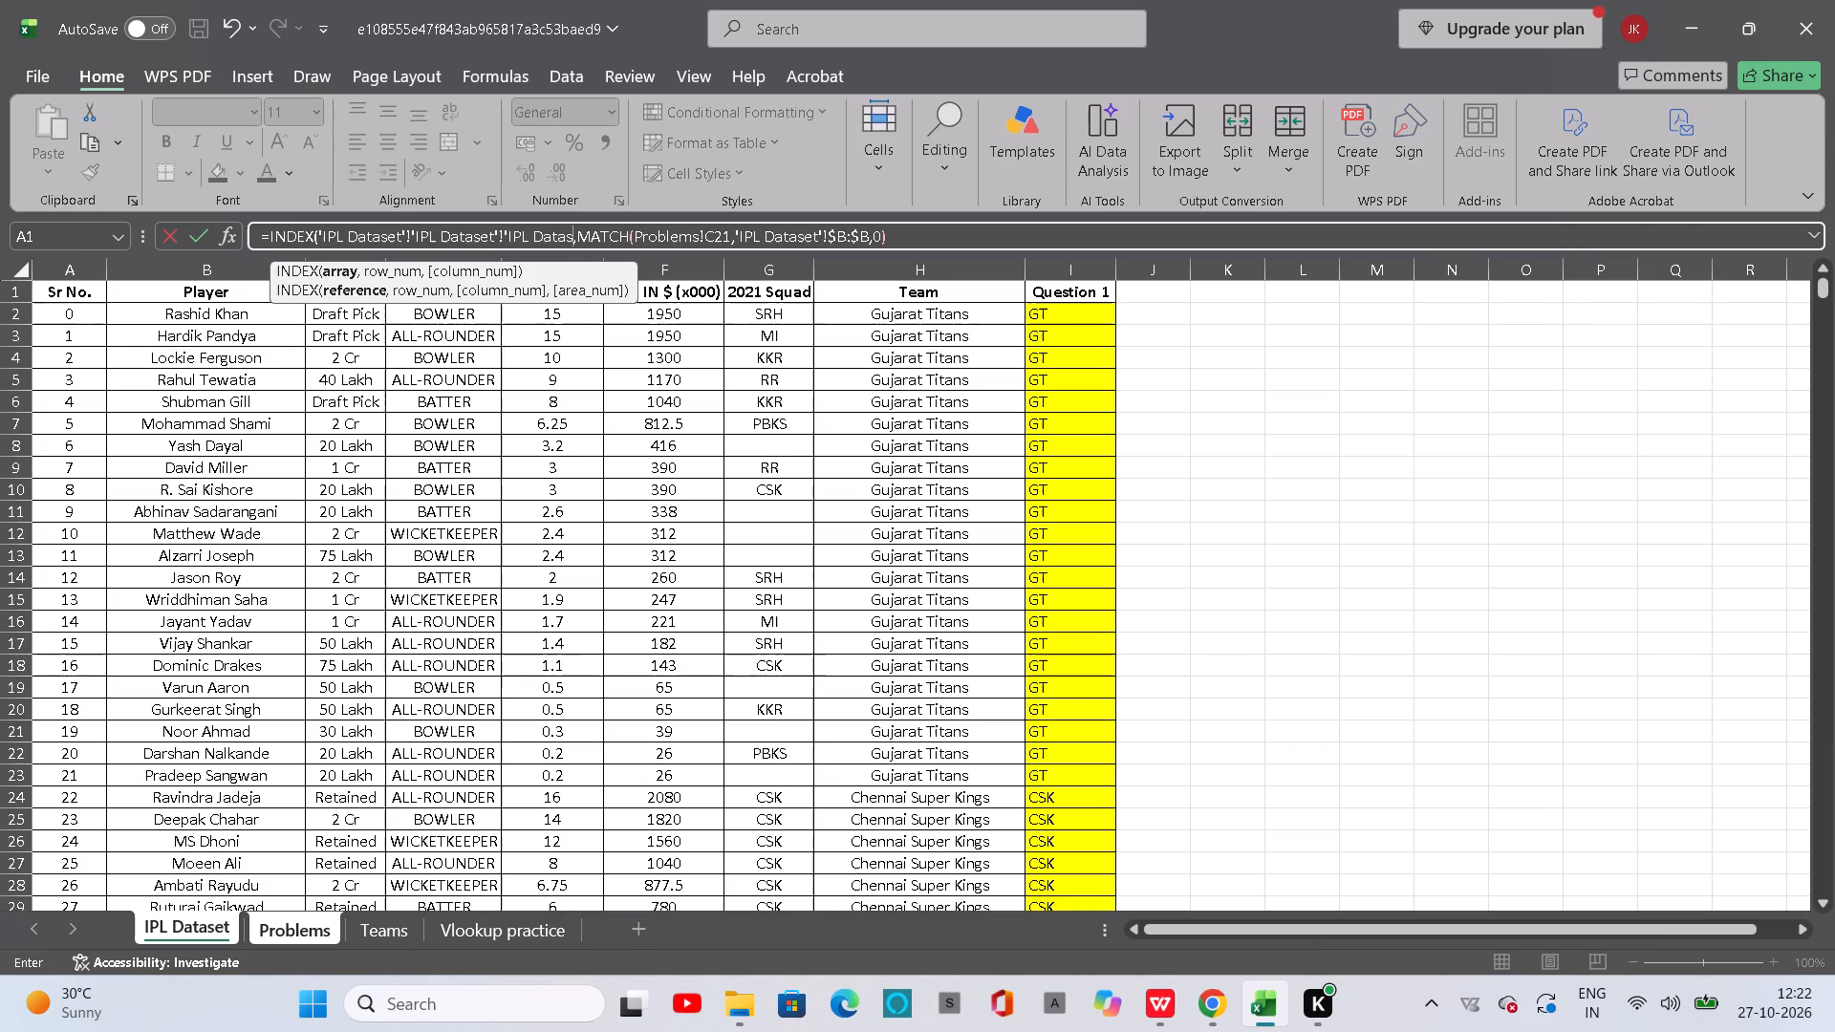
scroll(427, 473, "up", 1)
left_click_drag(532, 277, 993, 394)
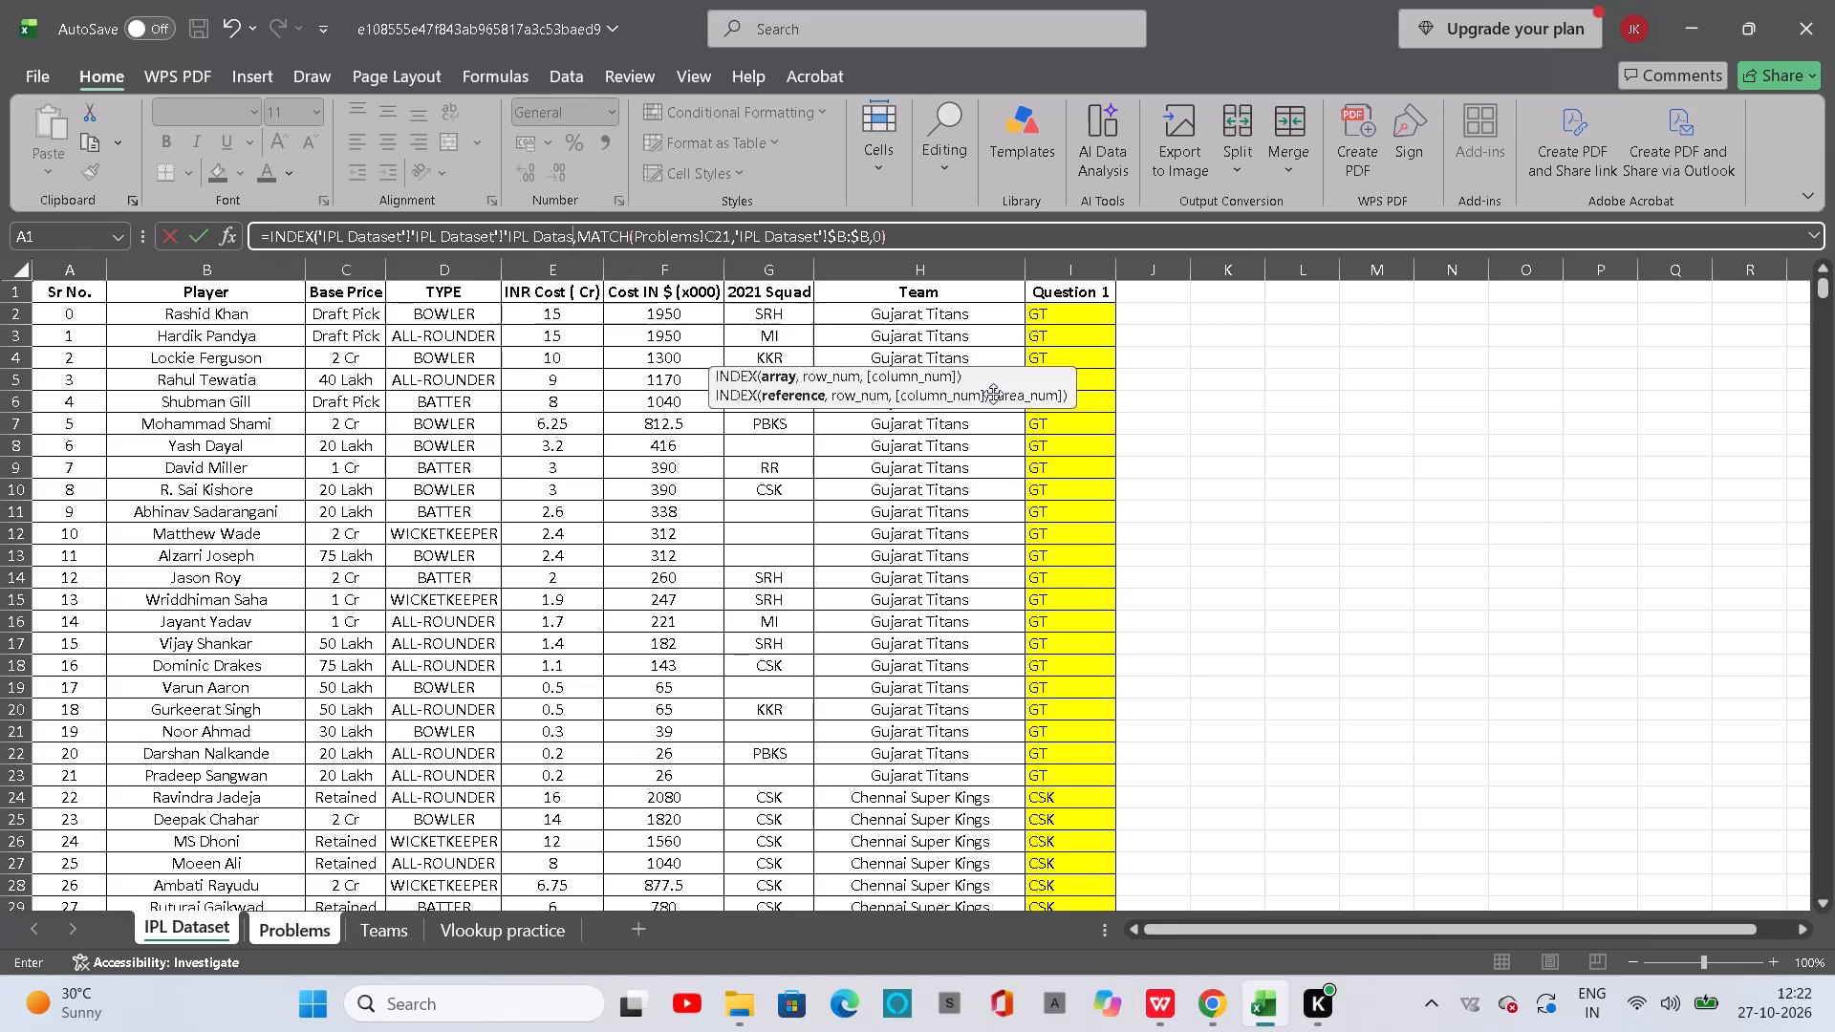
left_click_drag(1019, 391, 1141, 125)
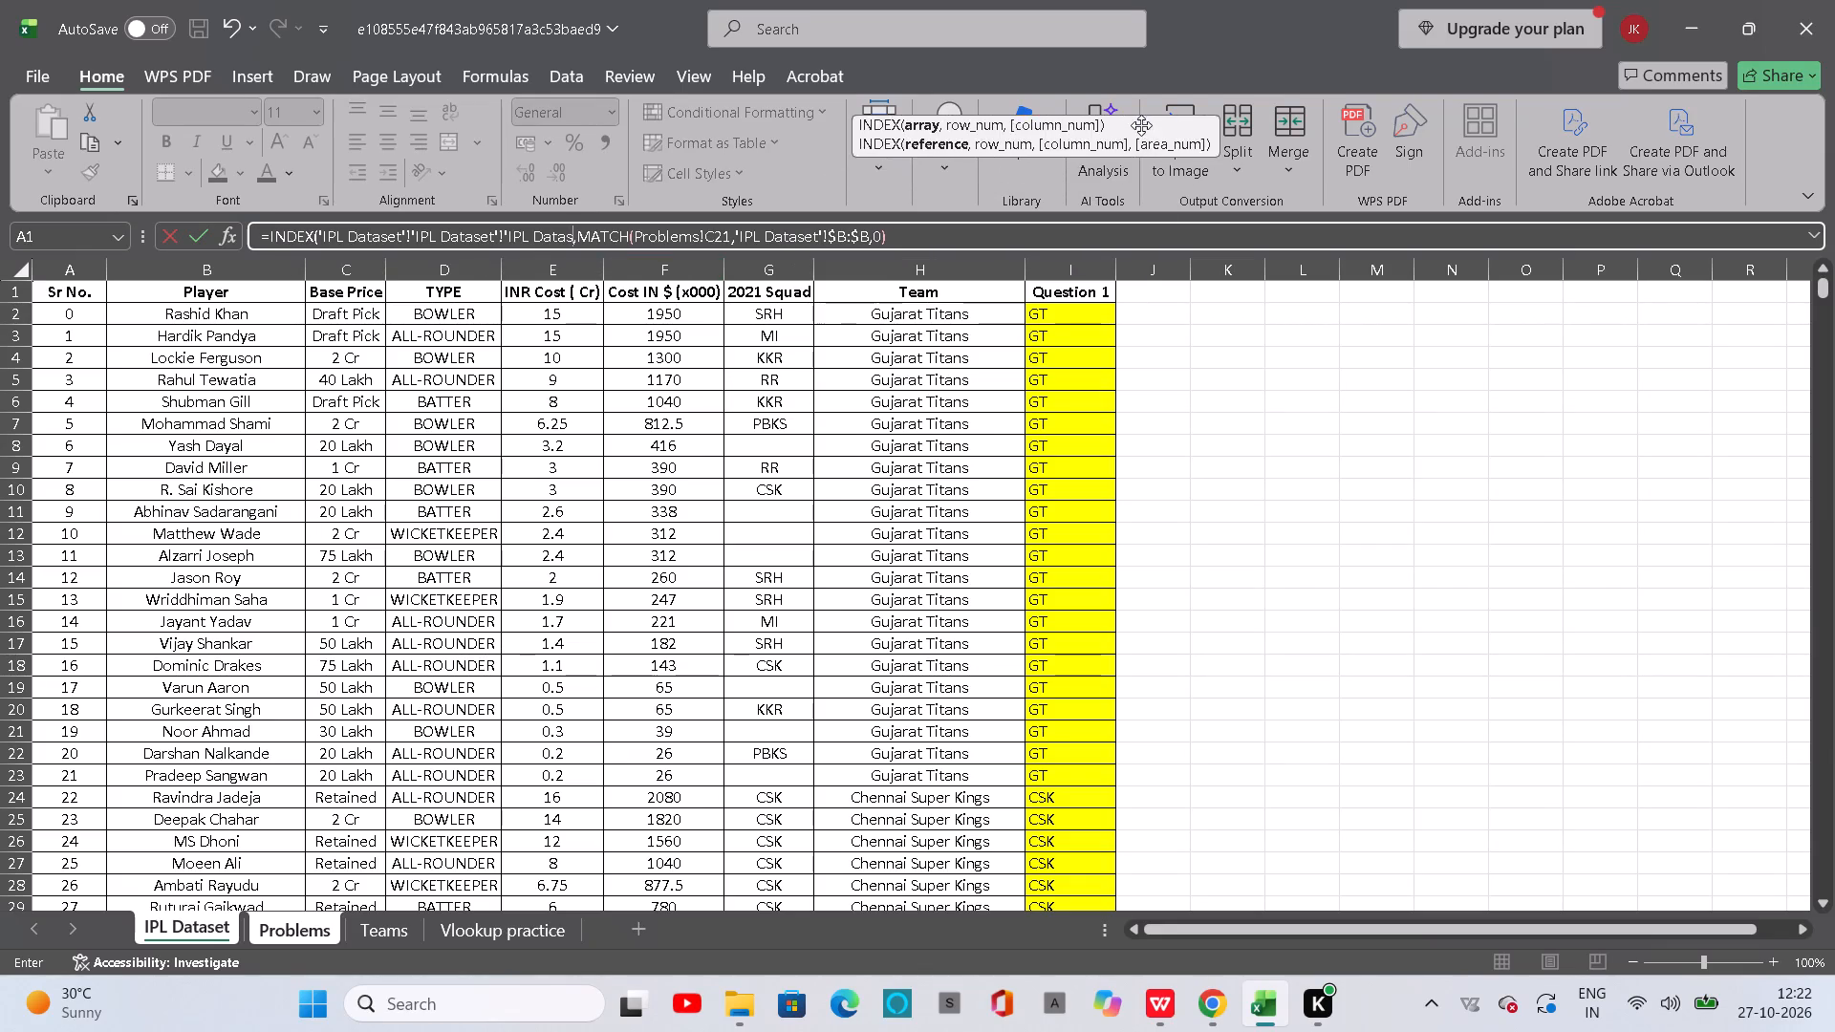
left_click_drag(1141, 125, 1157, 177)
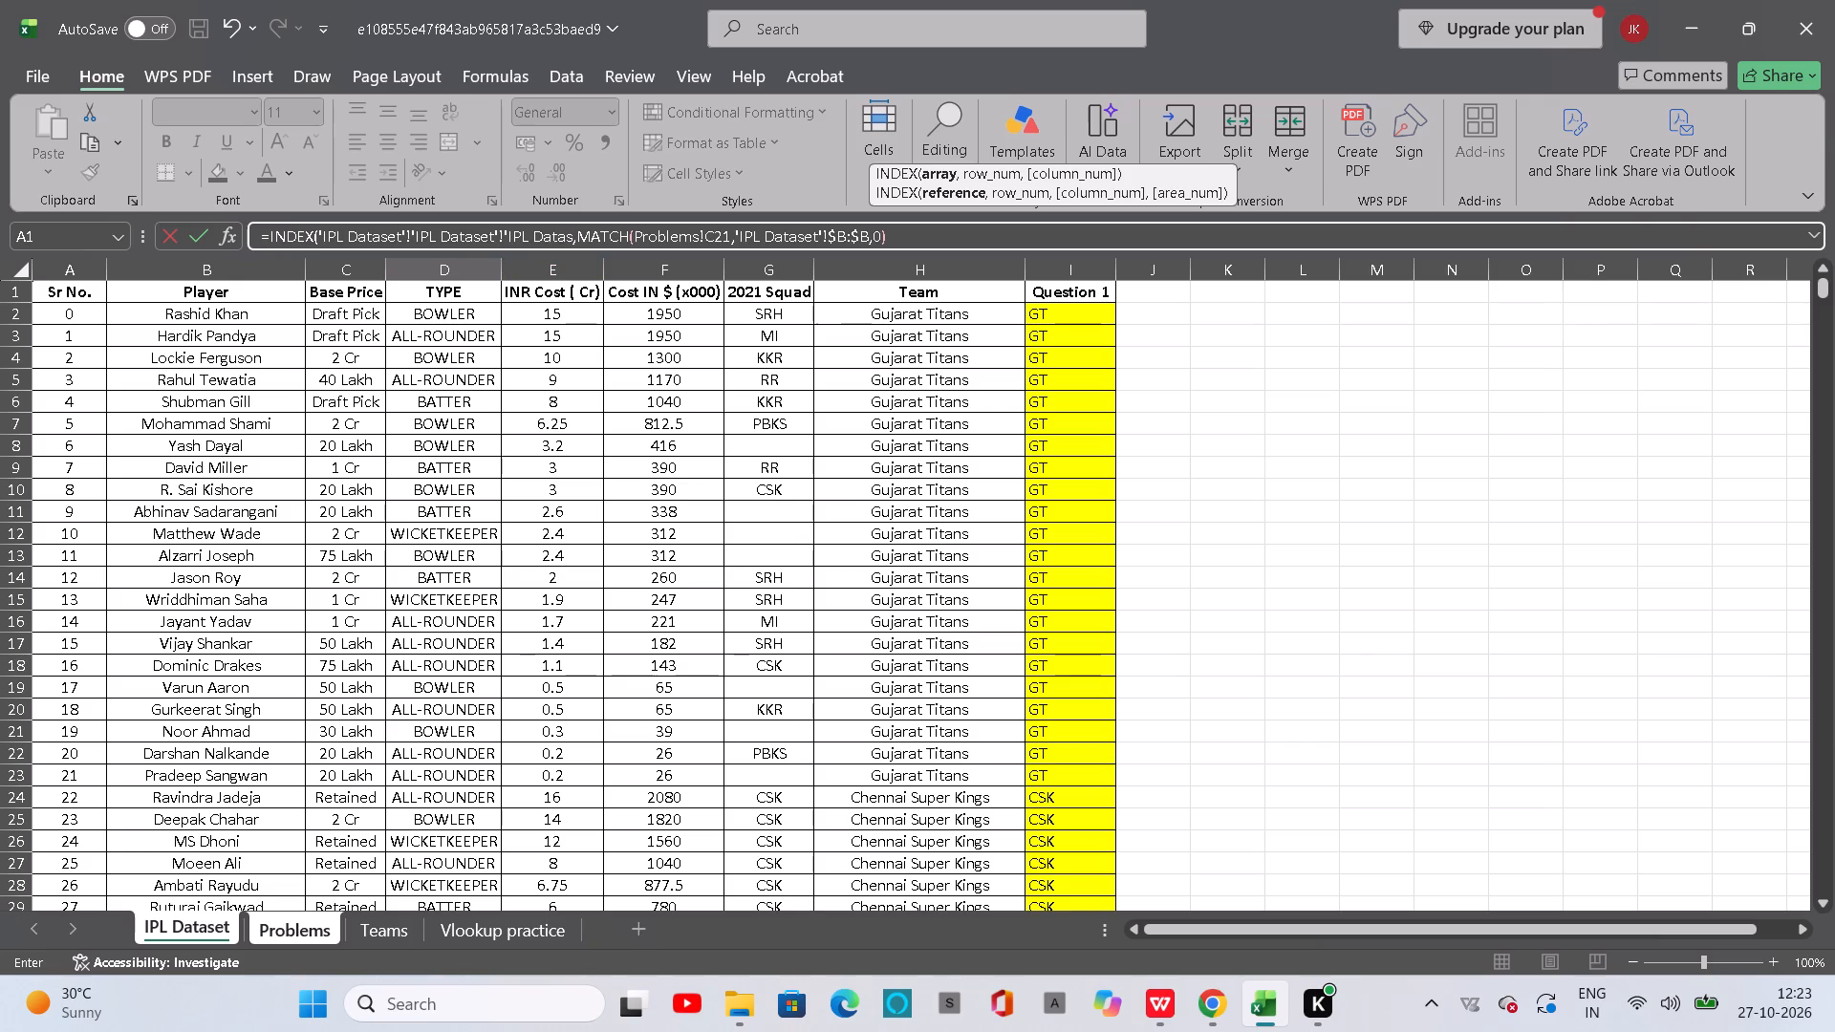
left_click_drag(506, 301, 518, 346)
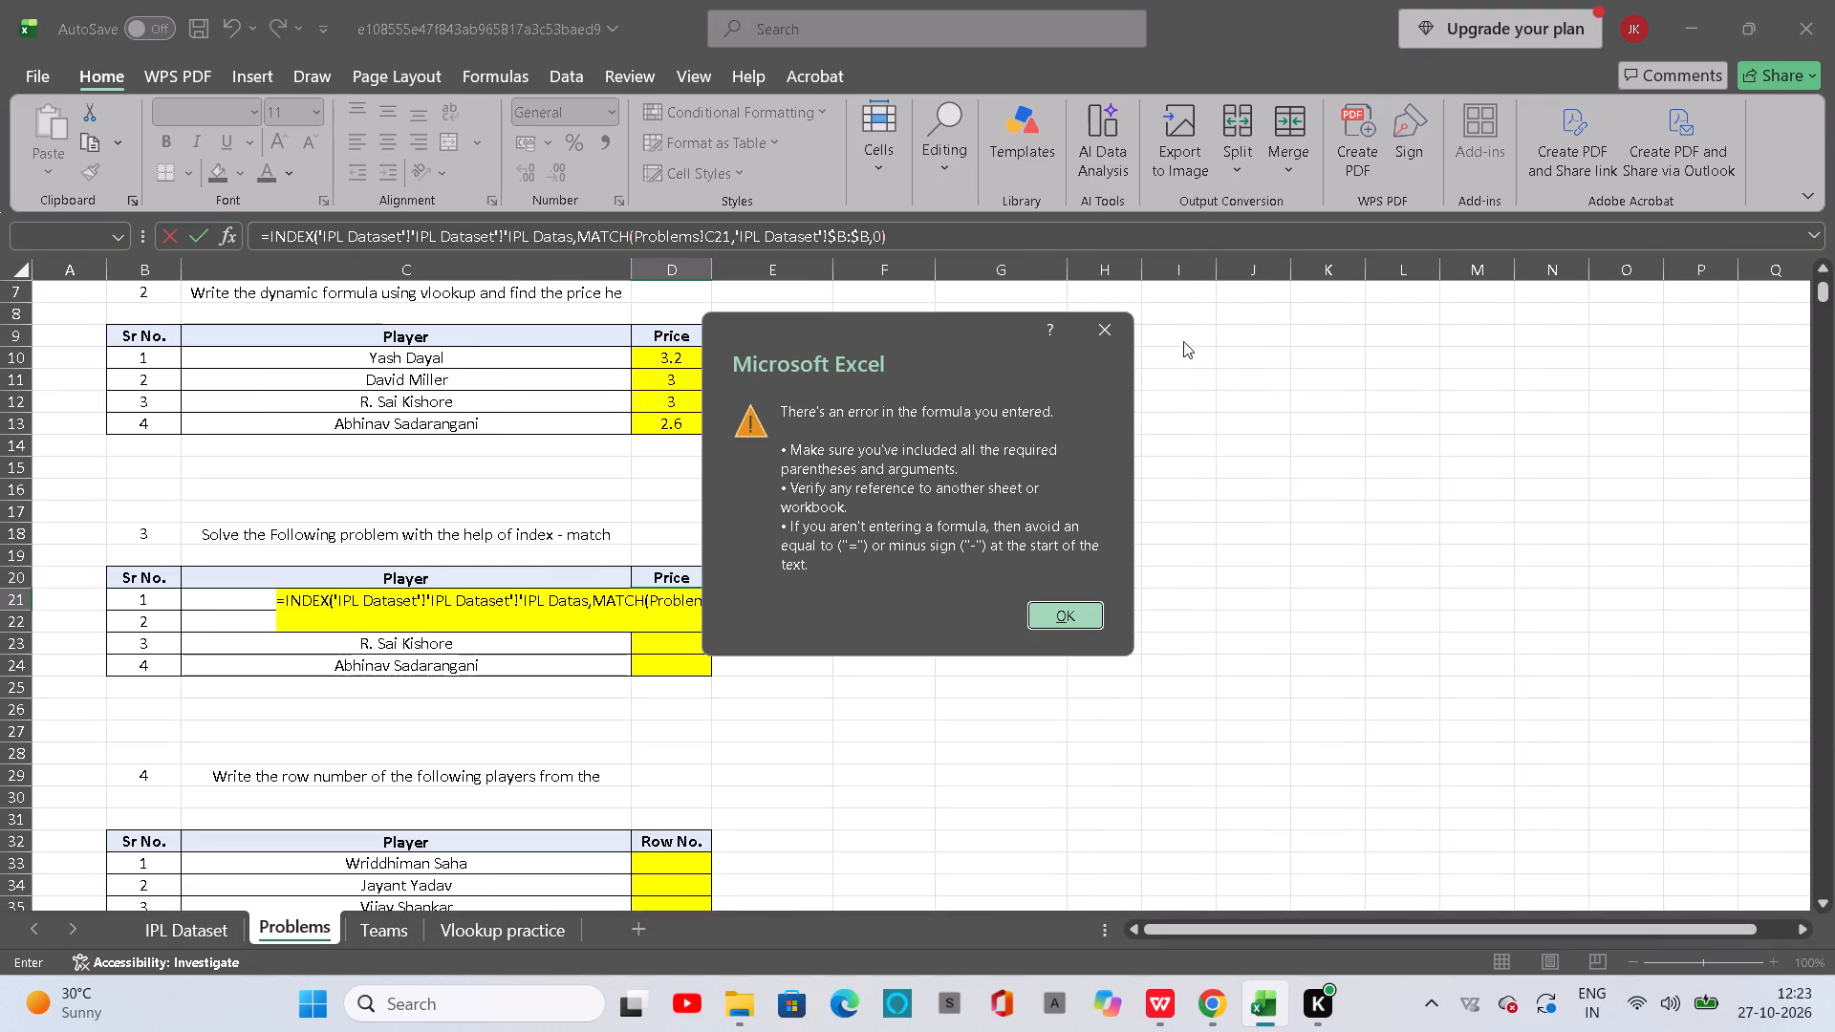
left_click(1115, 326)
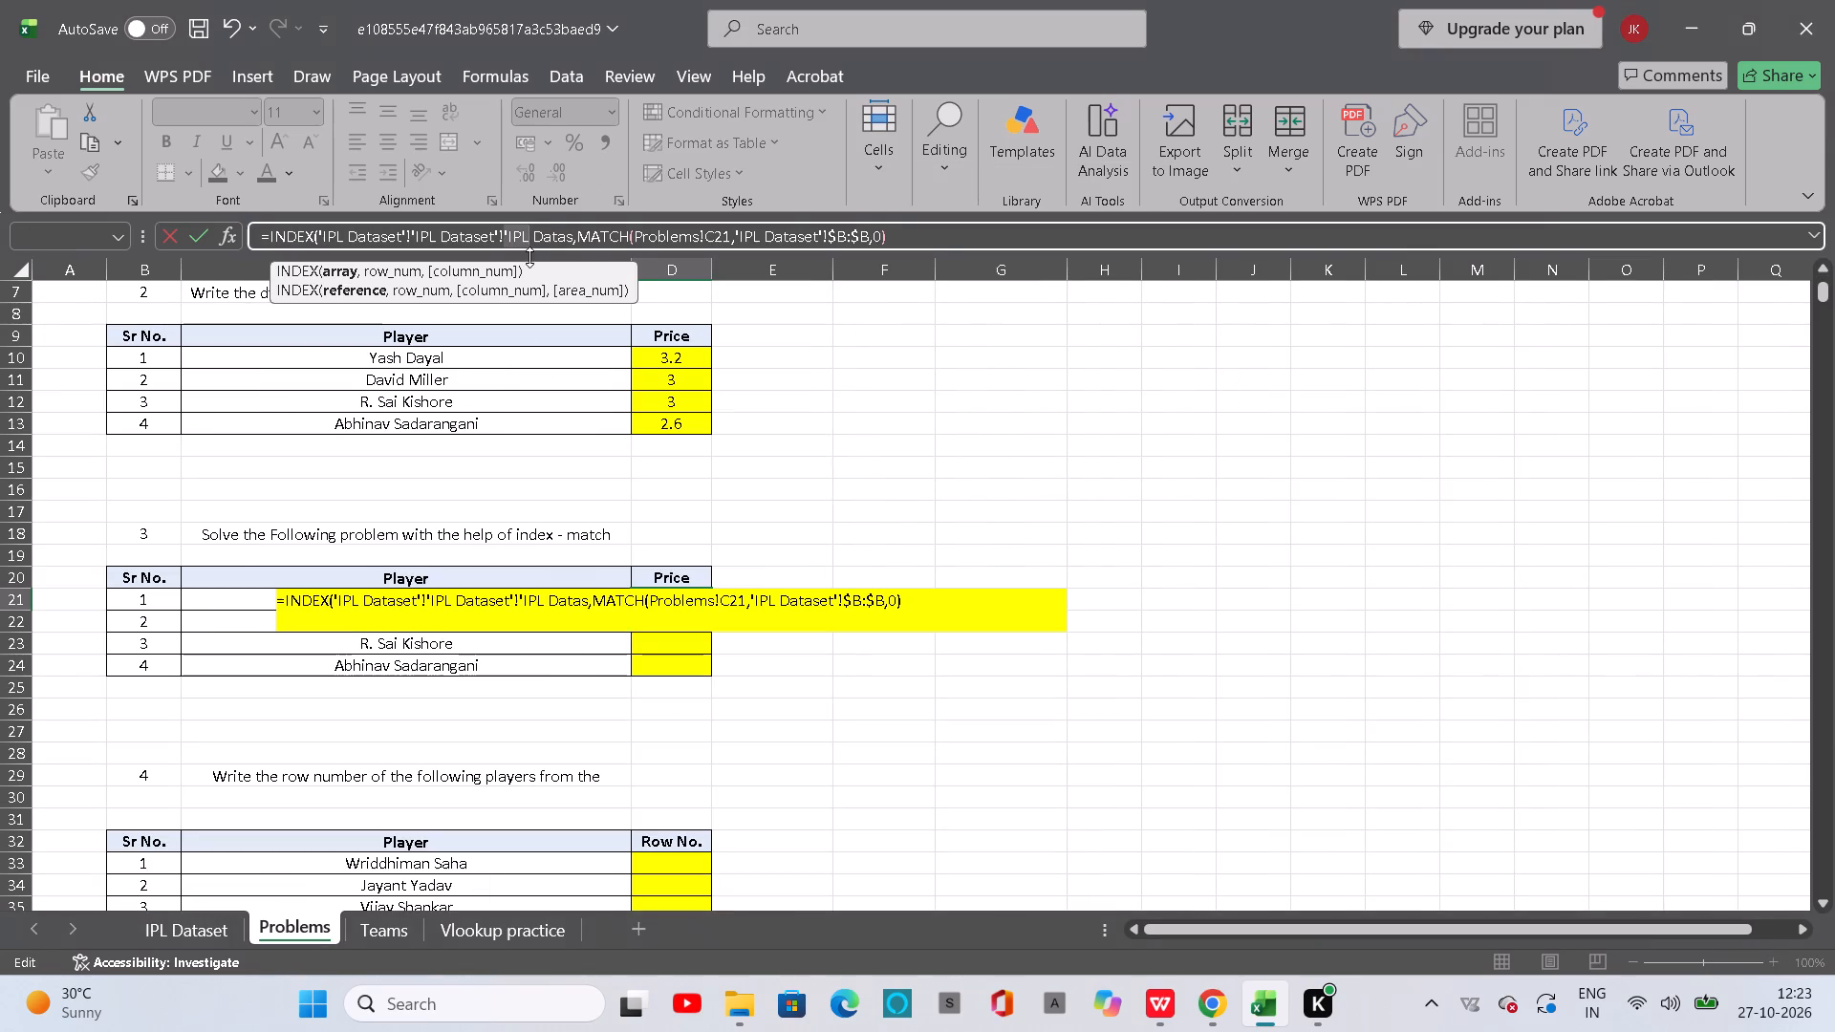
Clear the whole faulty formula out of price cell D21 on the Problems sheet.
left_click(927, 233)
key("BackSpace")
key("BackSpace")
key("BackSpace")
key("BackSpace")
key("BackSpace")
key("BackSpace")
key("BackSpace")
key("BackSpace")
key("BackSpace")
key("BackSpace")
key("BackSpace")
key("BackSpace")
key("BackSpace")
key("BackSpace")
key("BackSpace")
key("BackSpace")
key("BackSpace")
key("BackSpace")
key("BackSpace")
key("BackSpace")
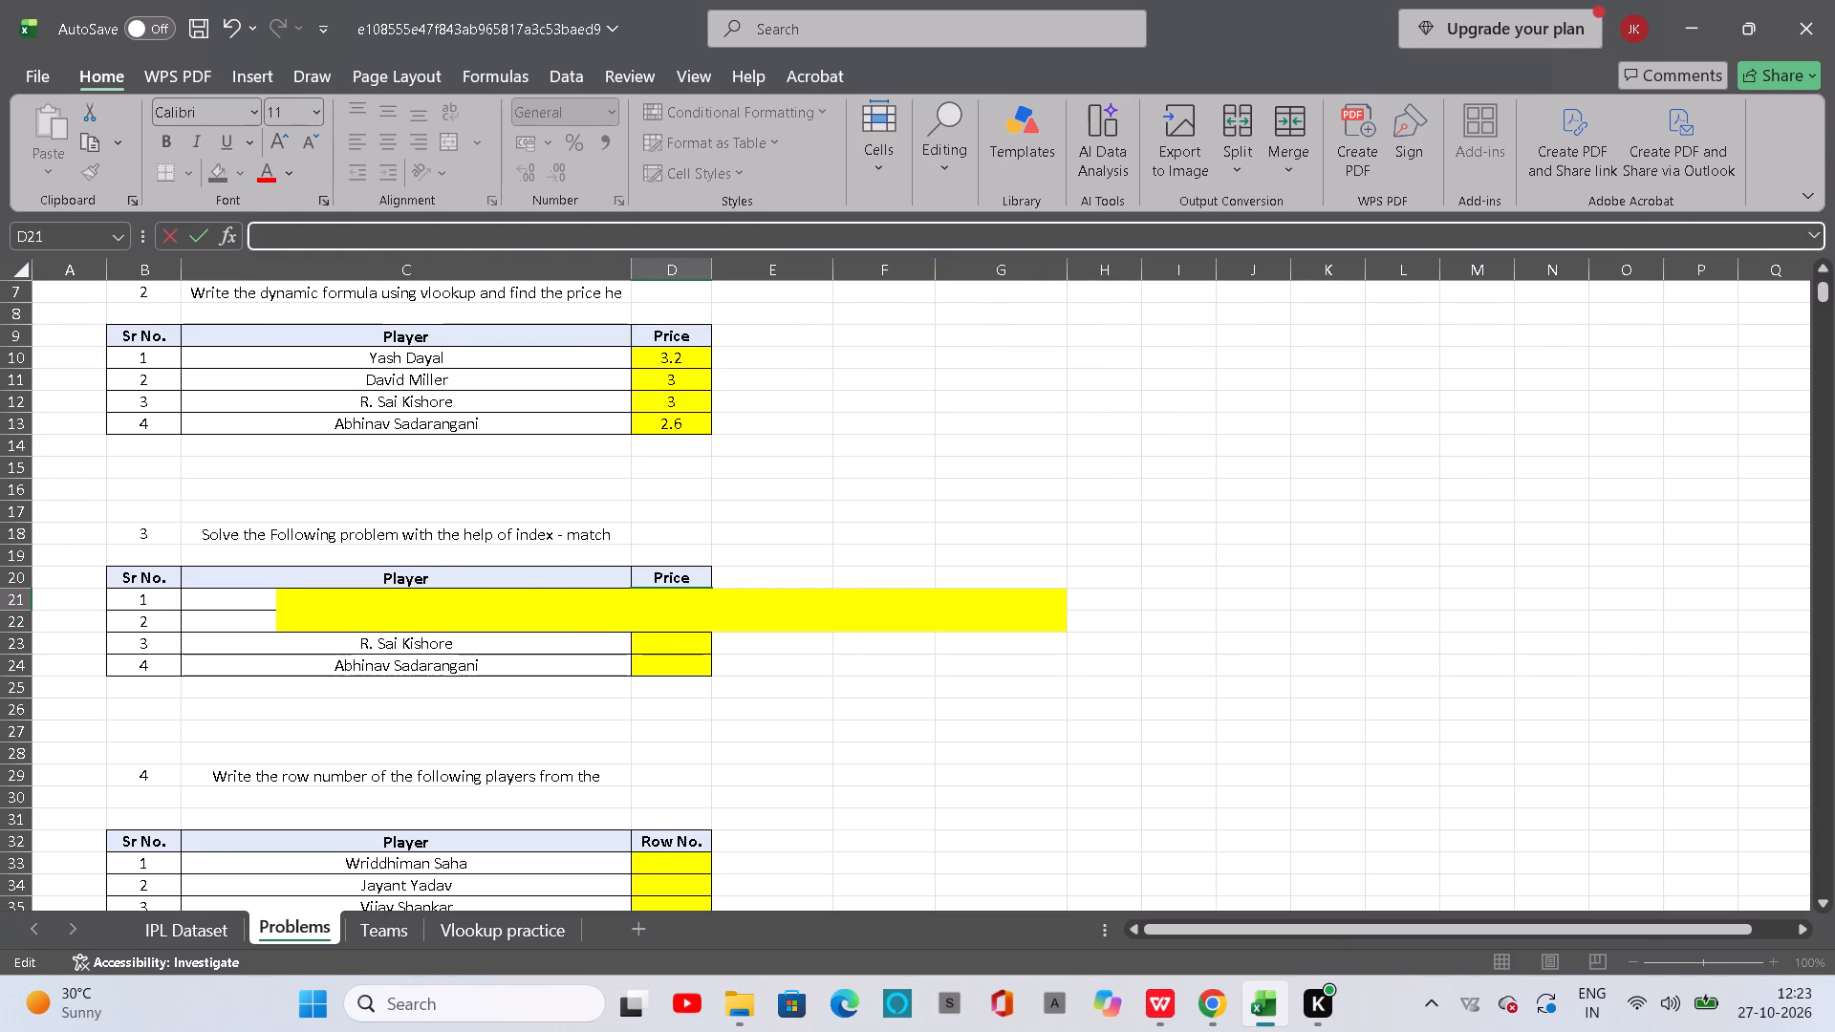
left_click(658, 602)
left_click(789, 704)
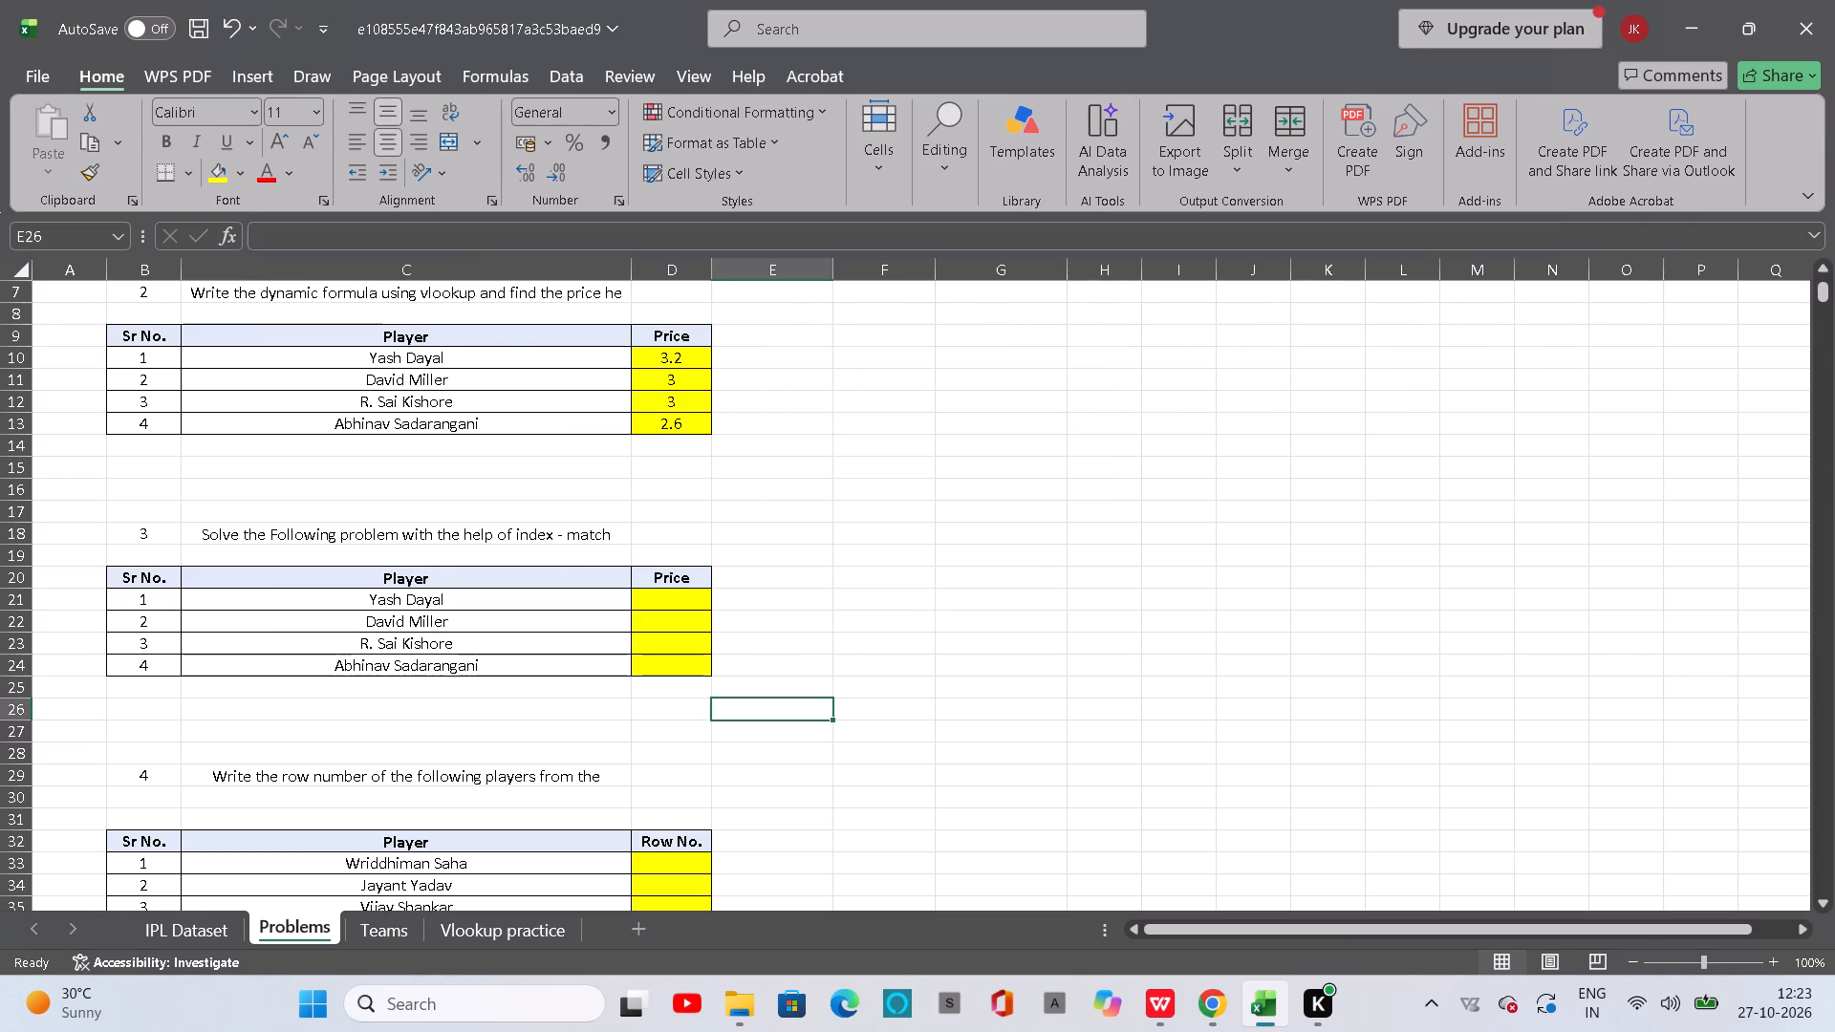
Start a new INDEX formula in D21 with the INR Cost (Cr) range E2:E634 on the IPL Dataset sheet as its array.
left_click(683, 597)
key("equal")
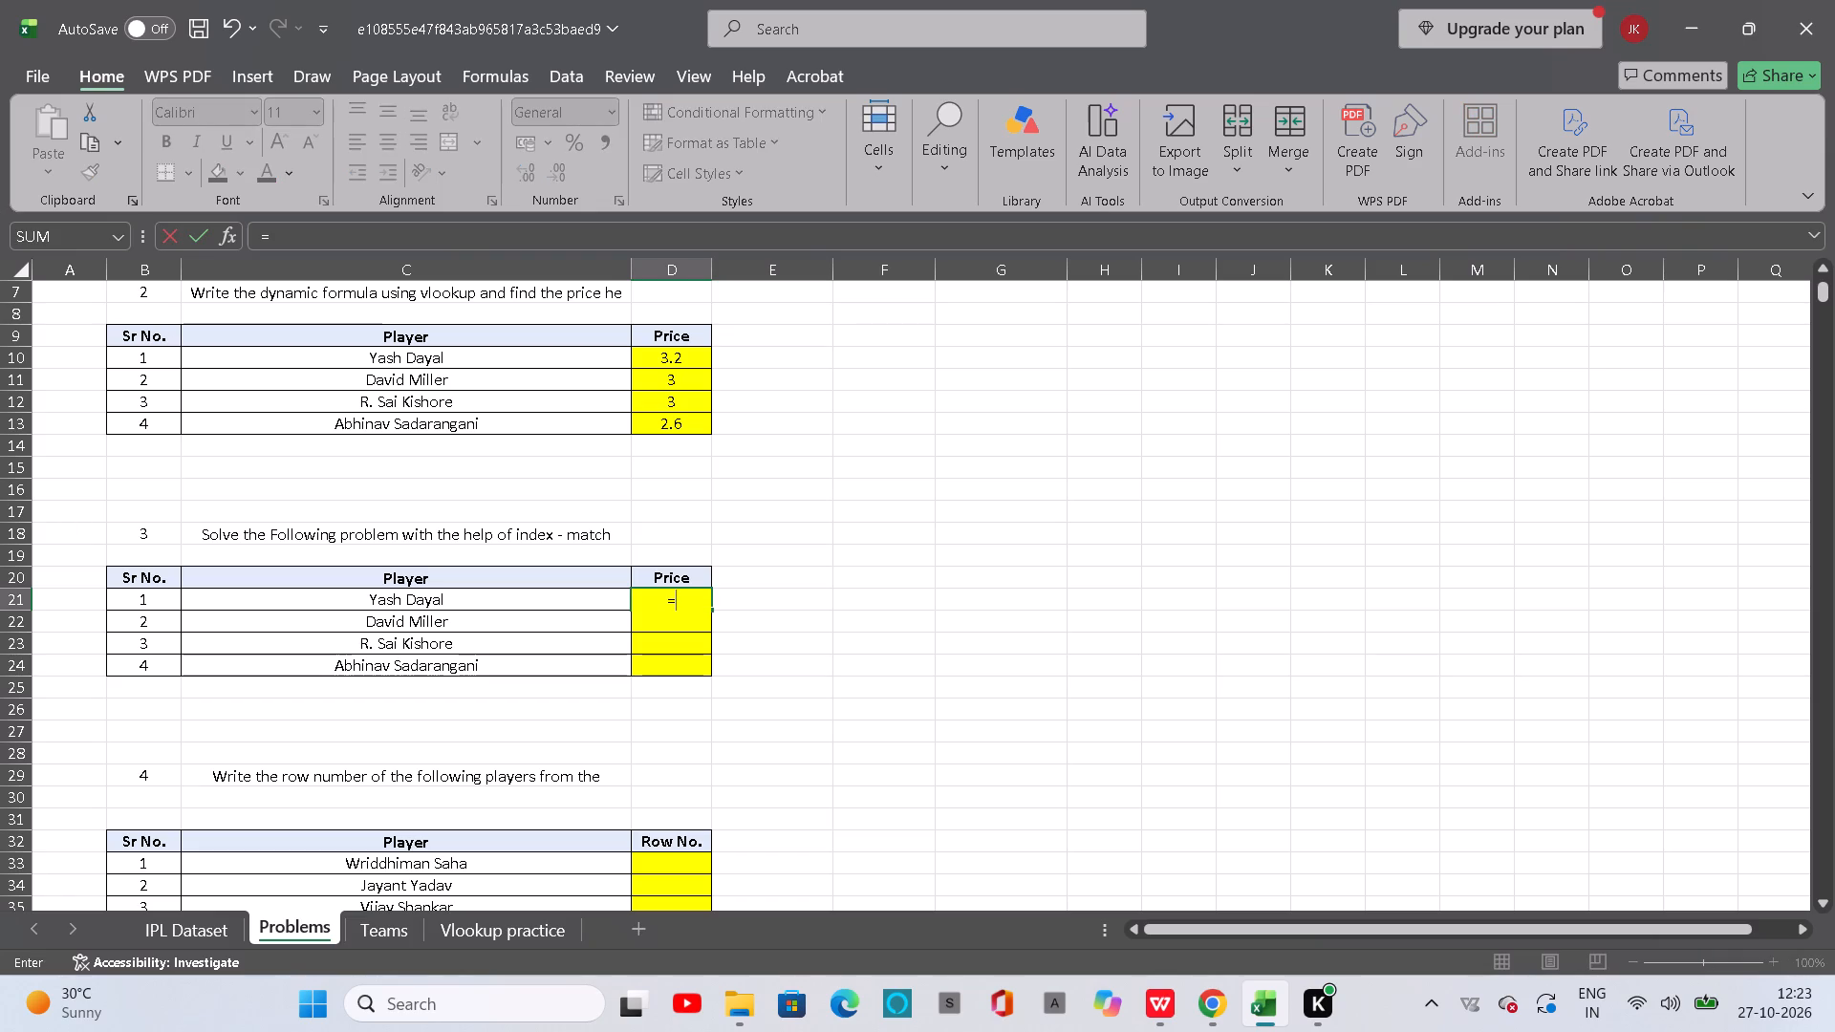
type("index")
key("Tab")
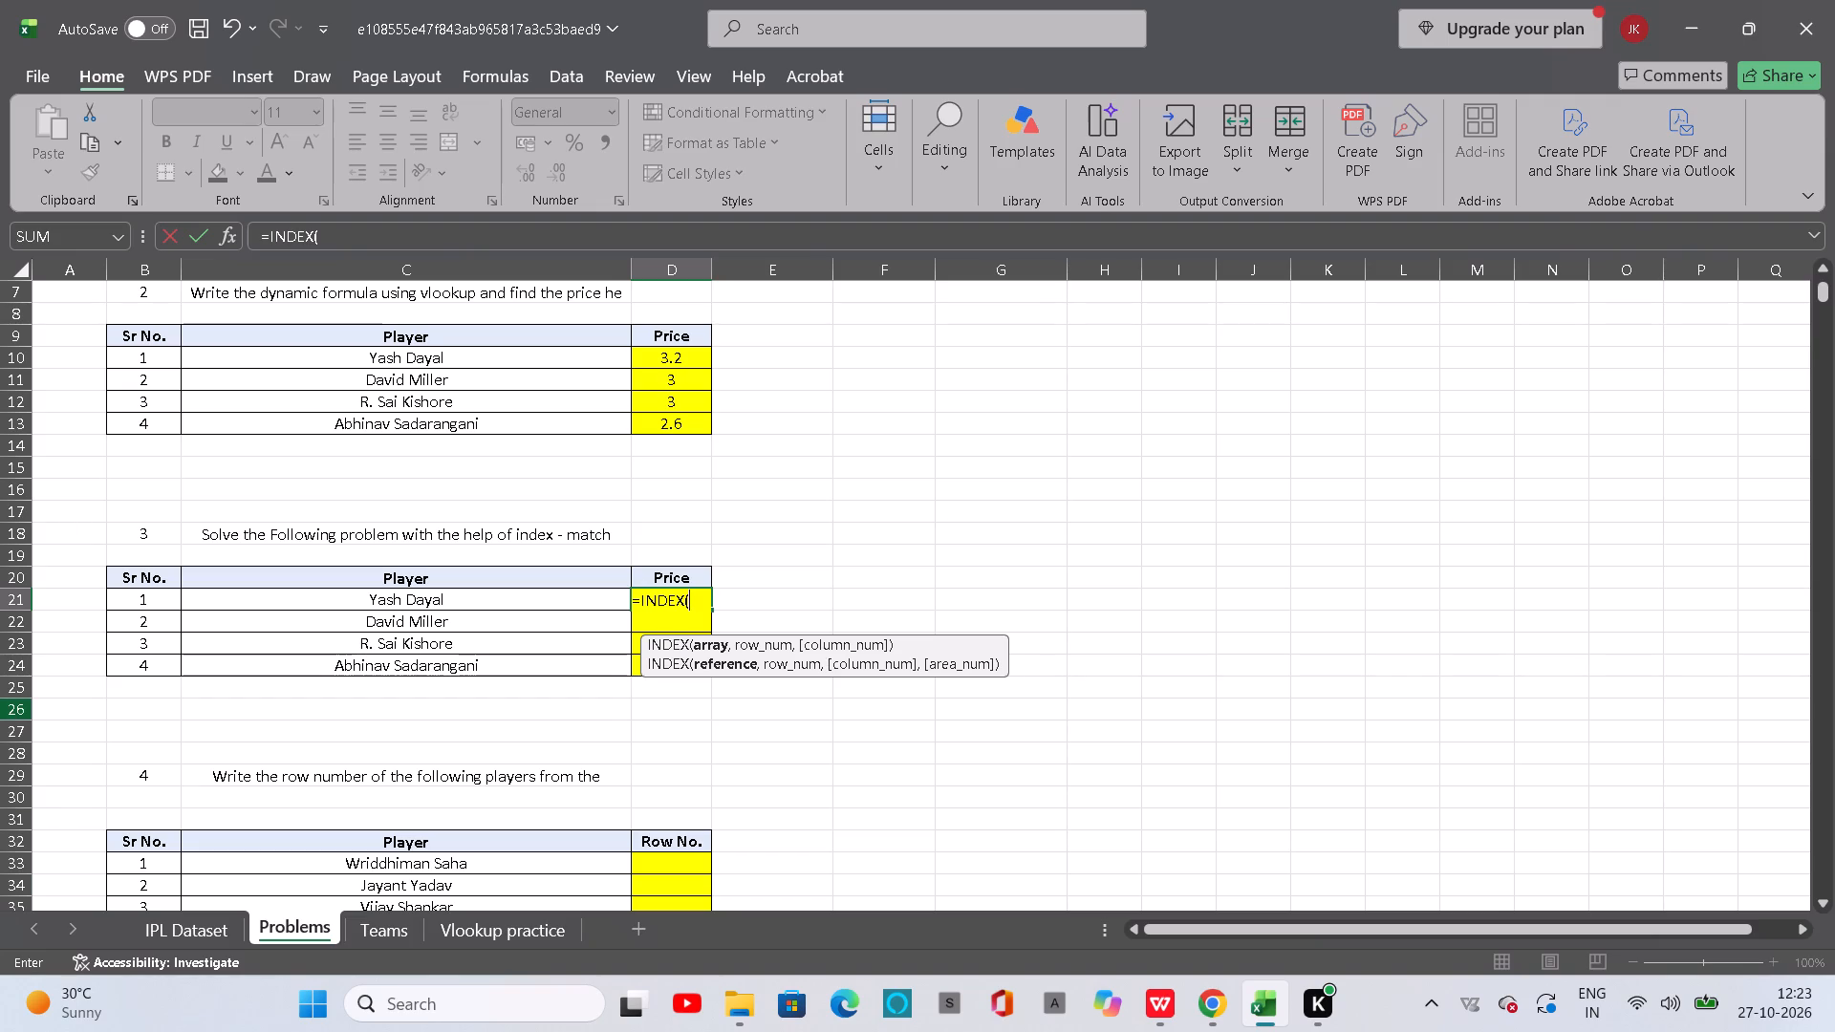
left_click(188, 925)
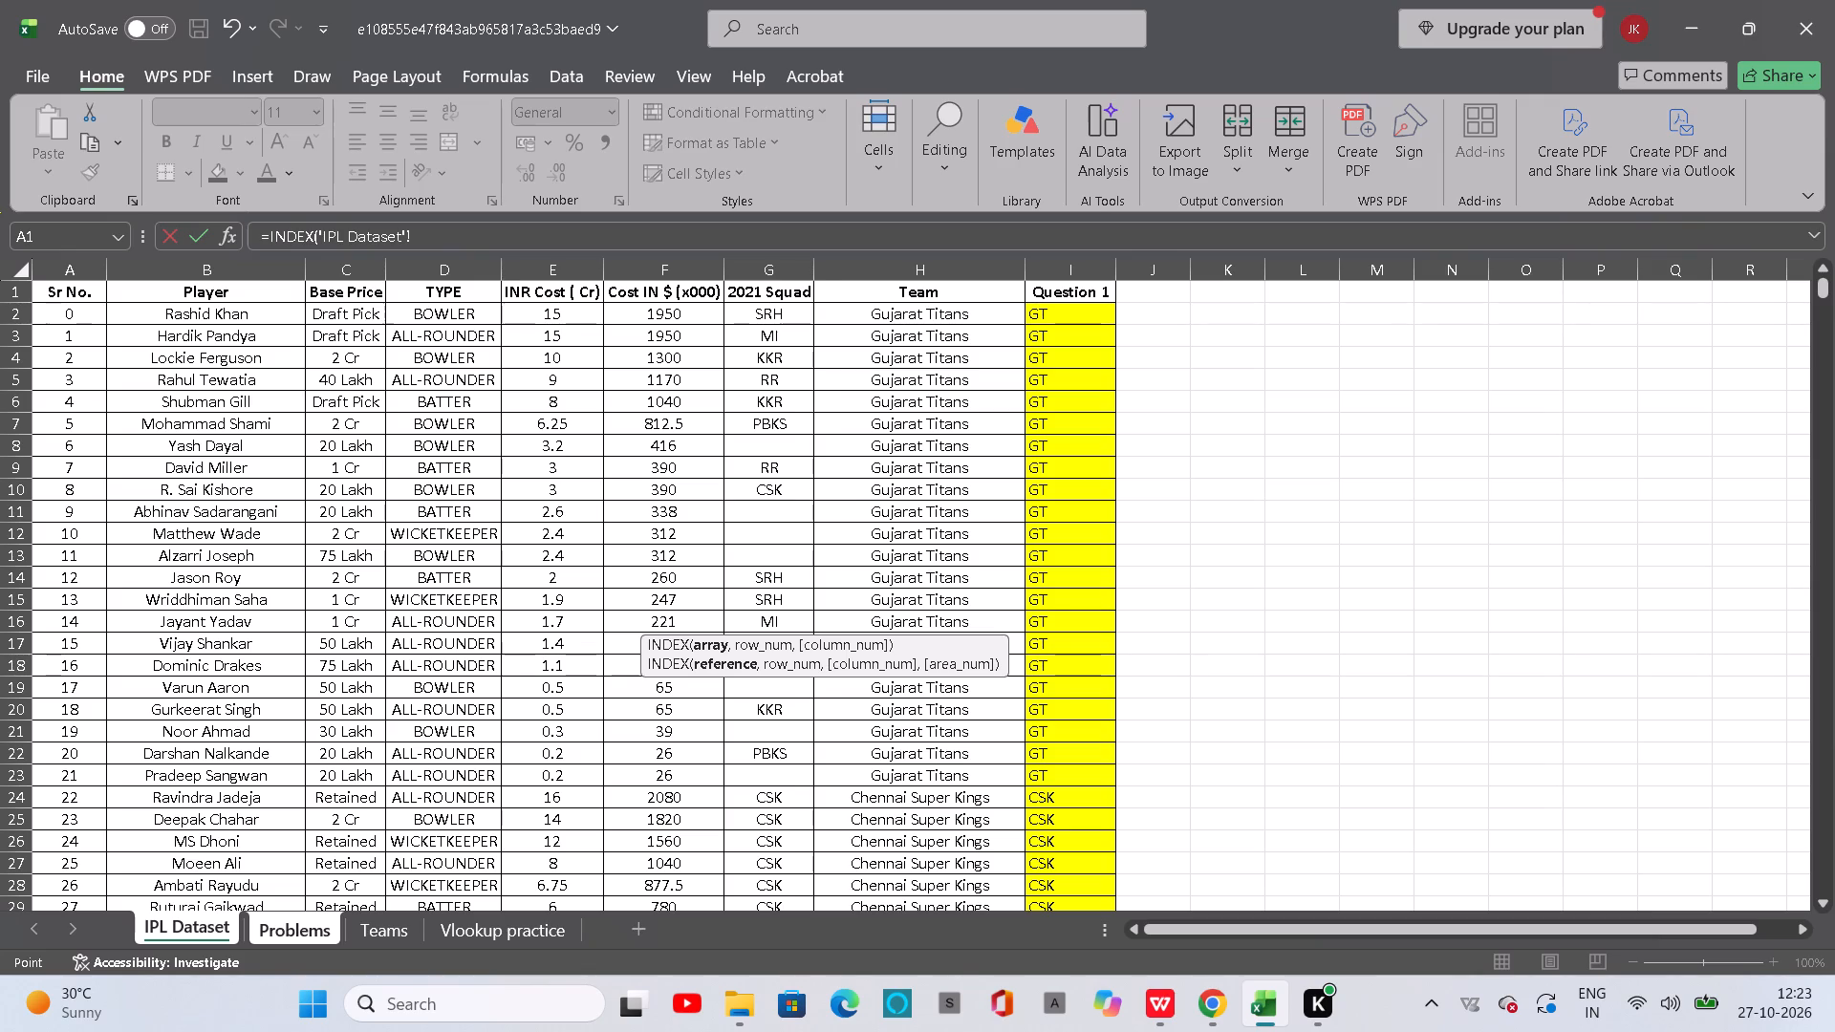
left_click_drag(508, 310, 537, 896)
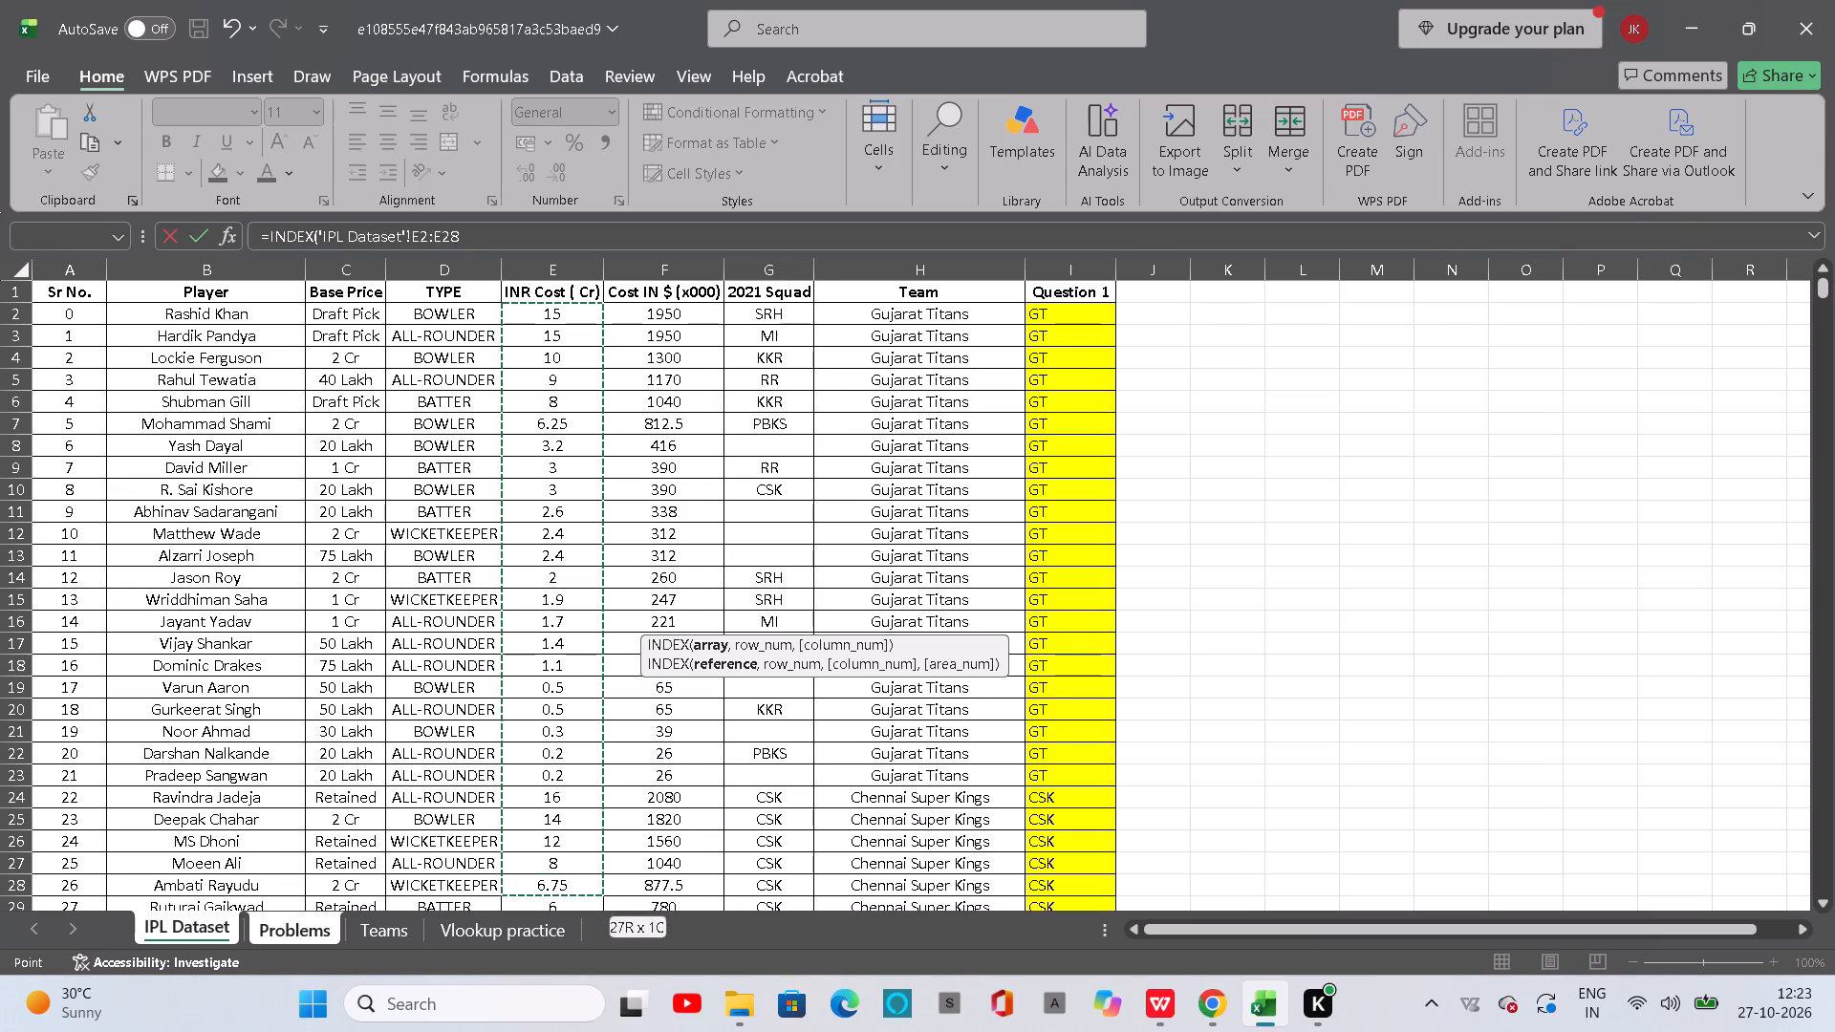
left_click_drag(537, 896, 538, 929)
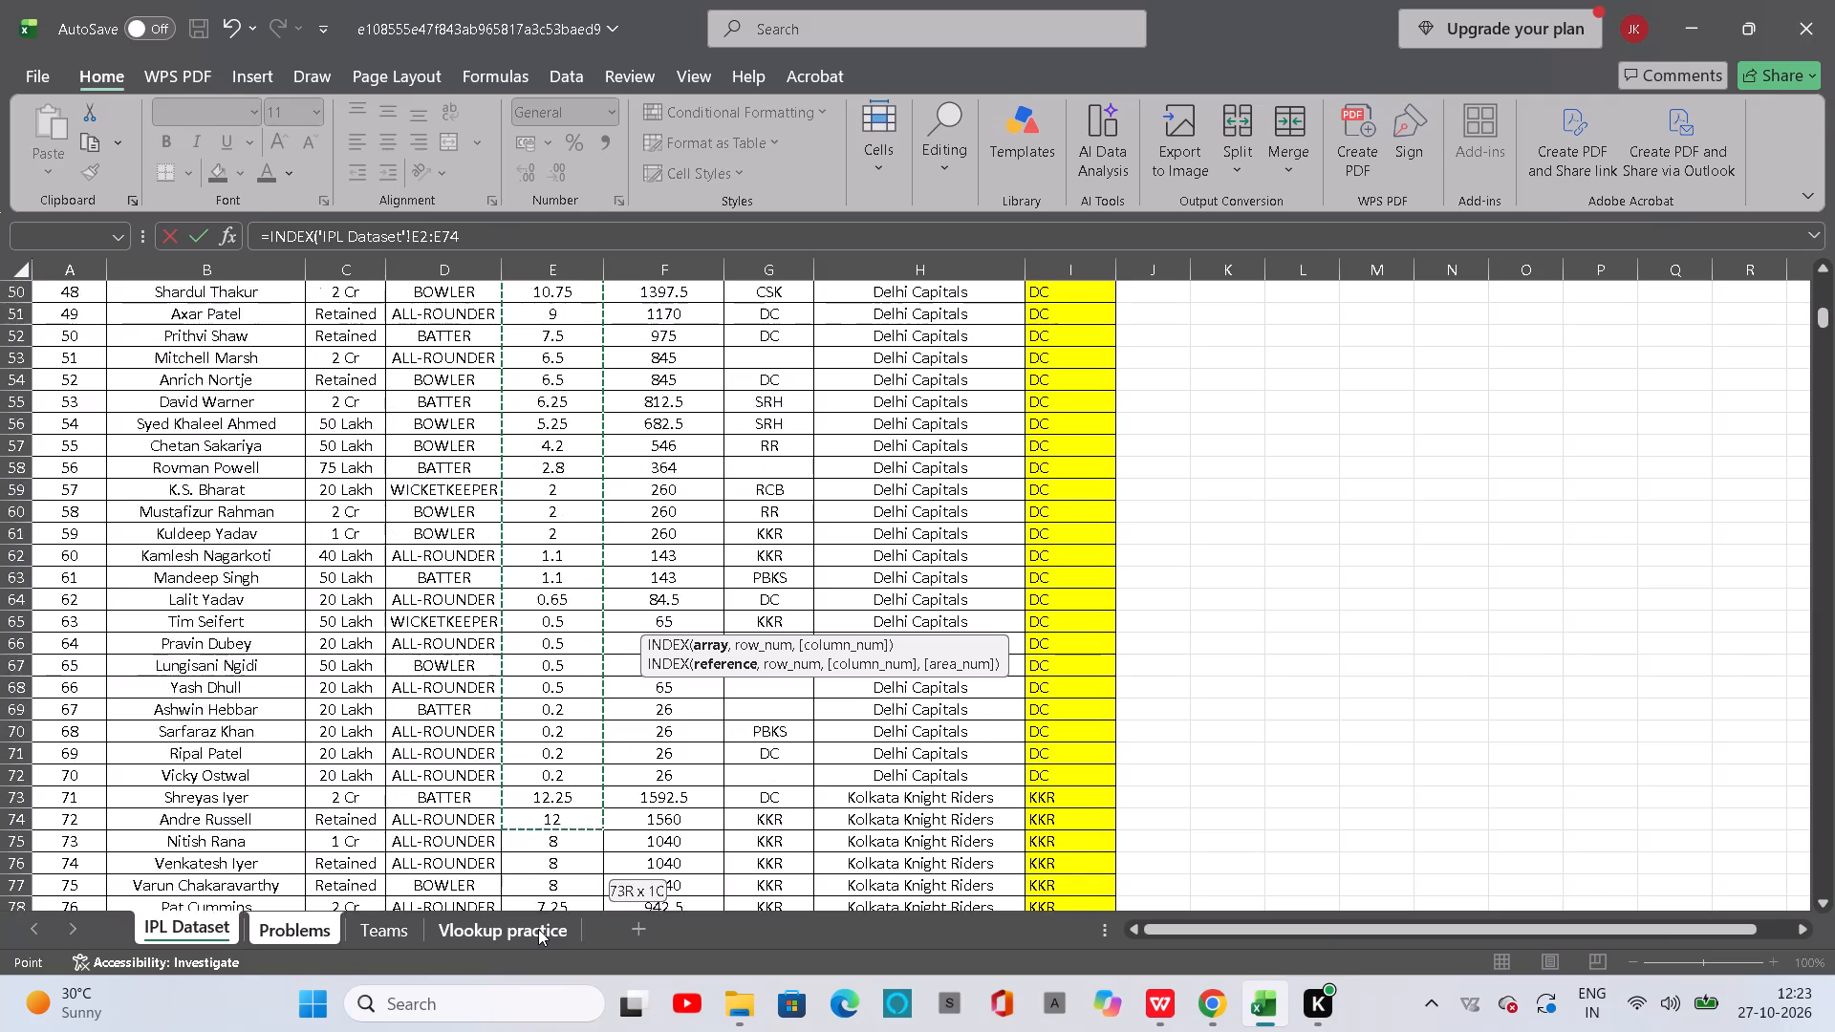
left_click_drag(538, 929, 539, 1021)
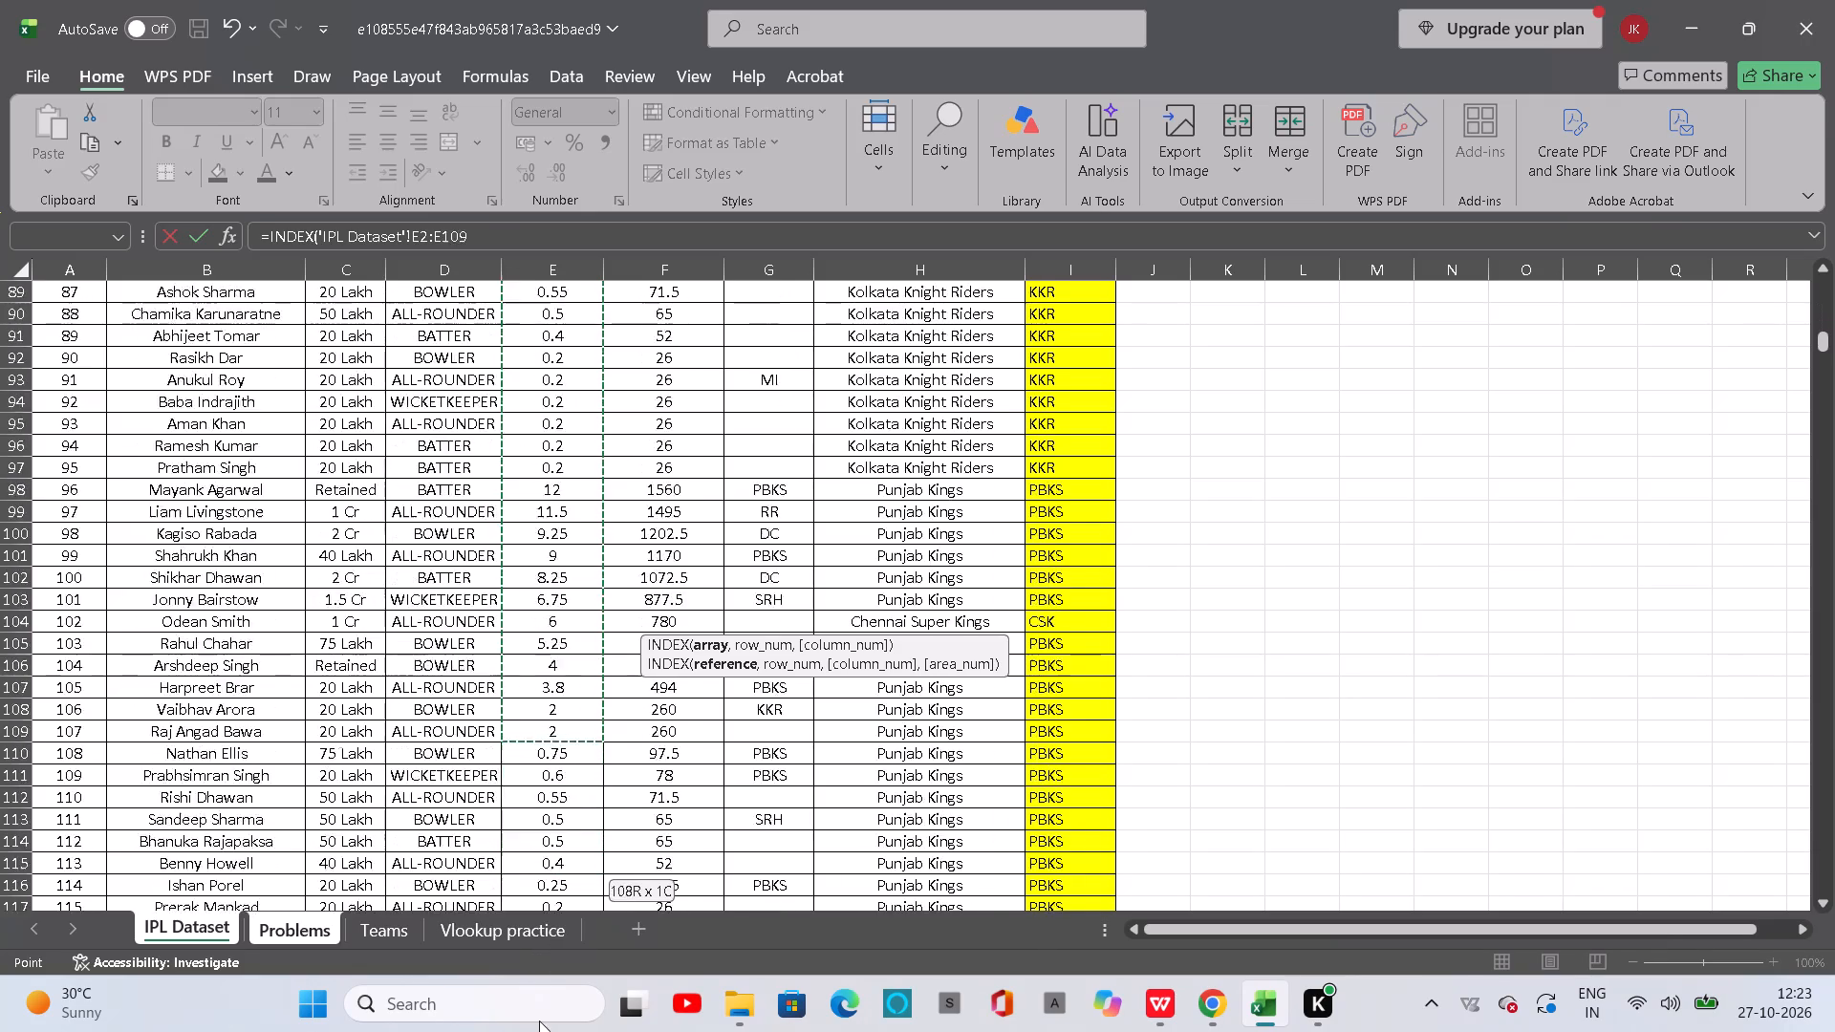
left_click_drag(539, 1021, 519, 1031)
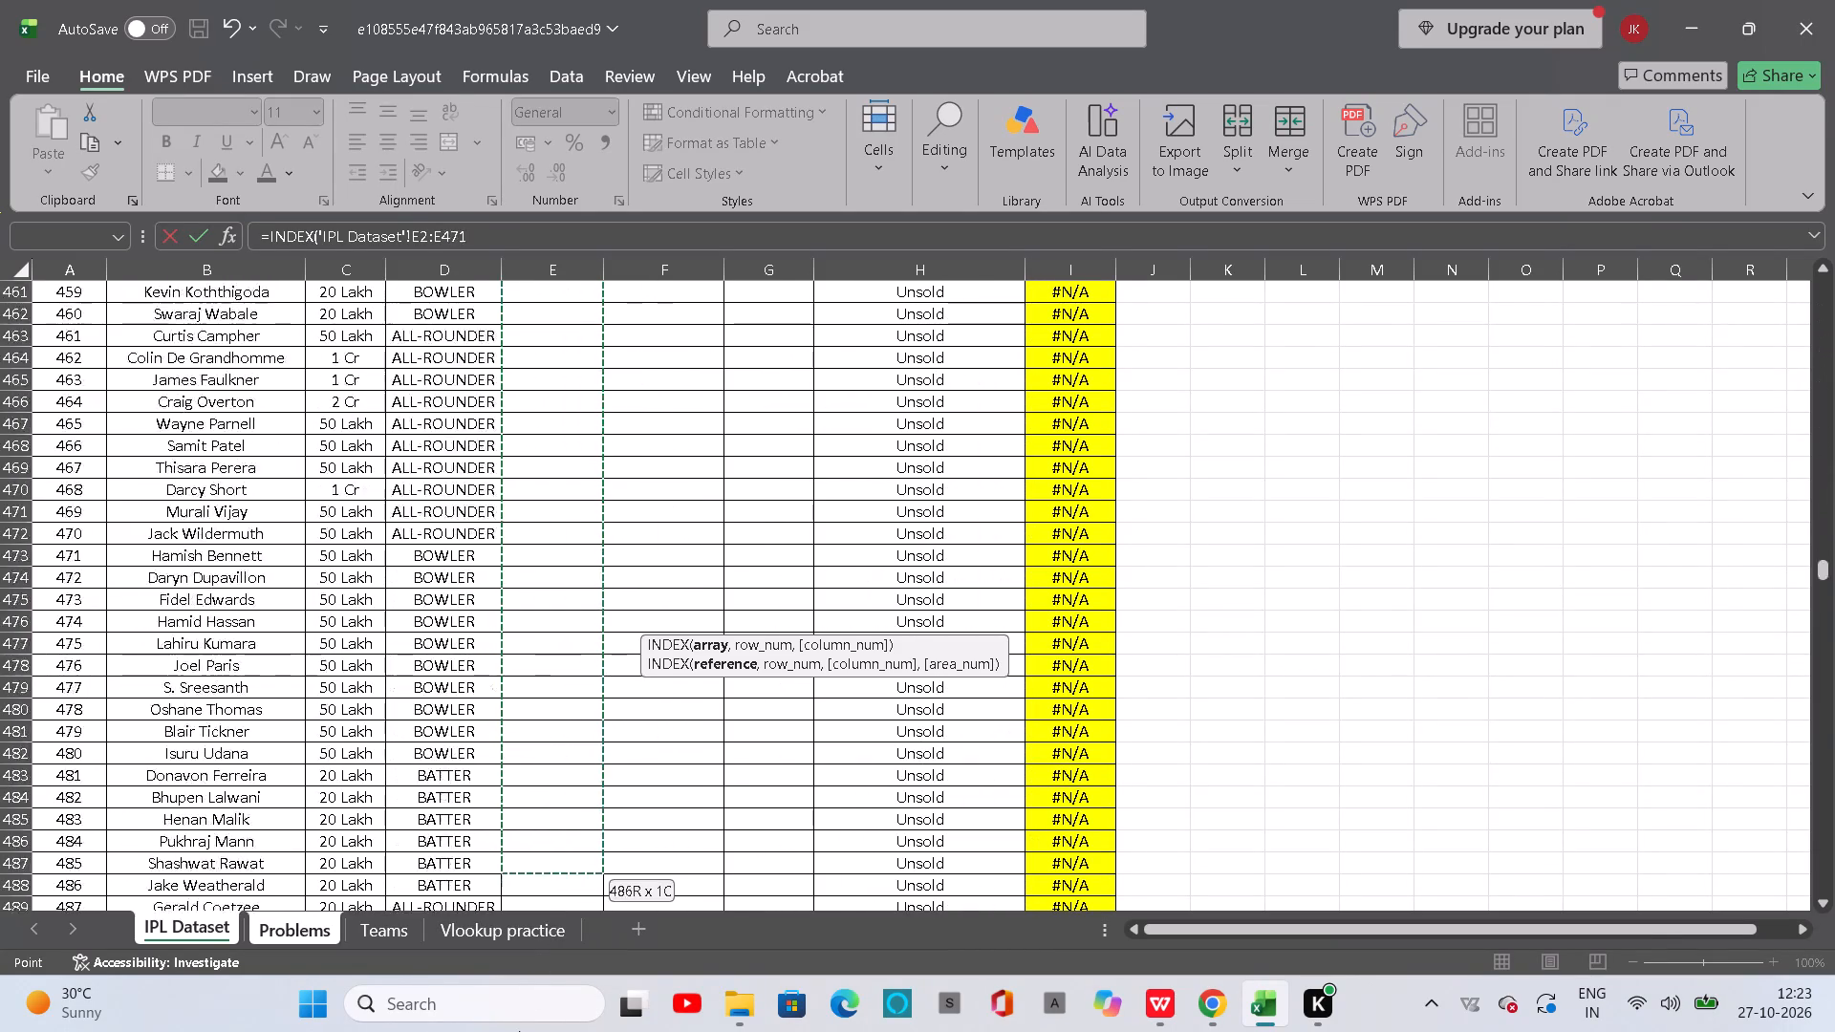
left_click_drag(519, 1031, 532, 954)
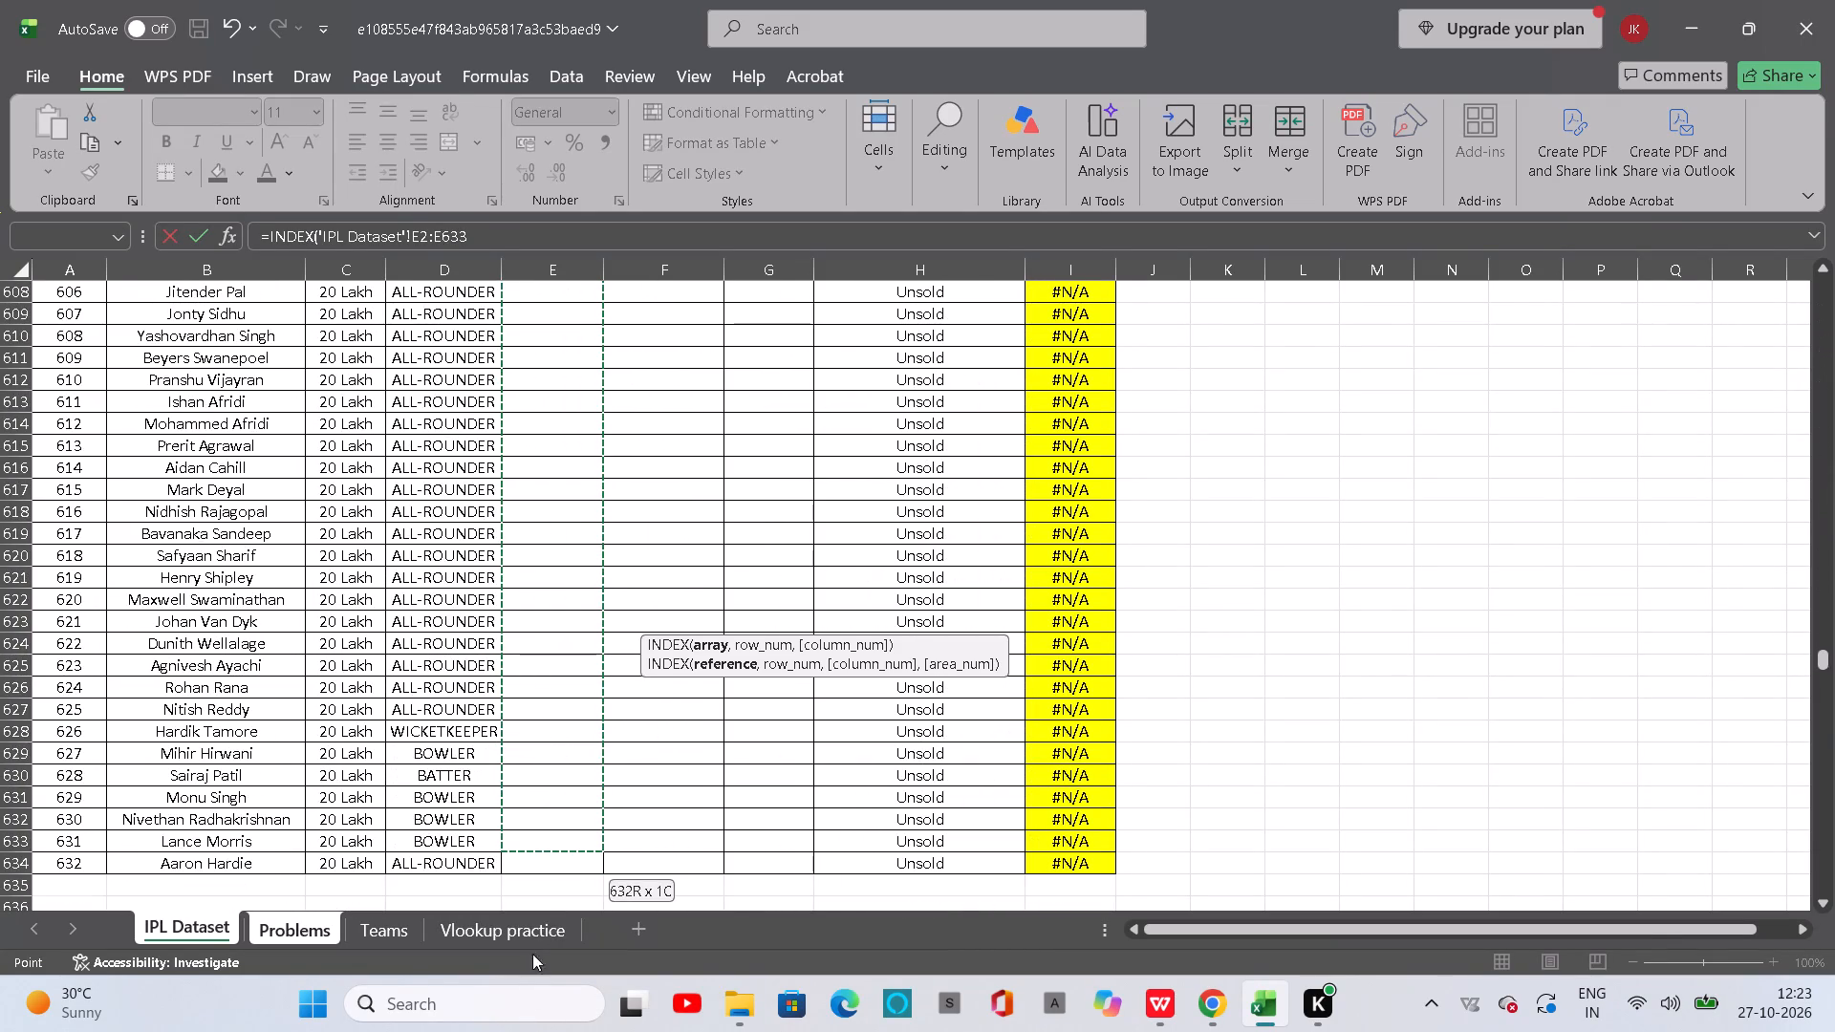
left_click_drag(532, 954, 559, 866)
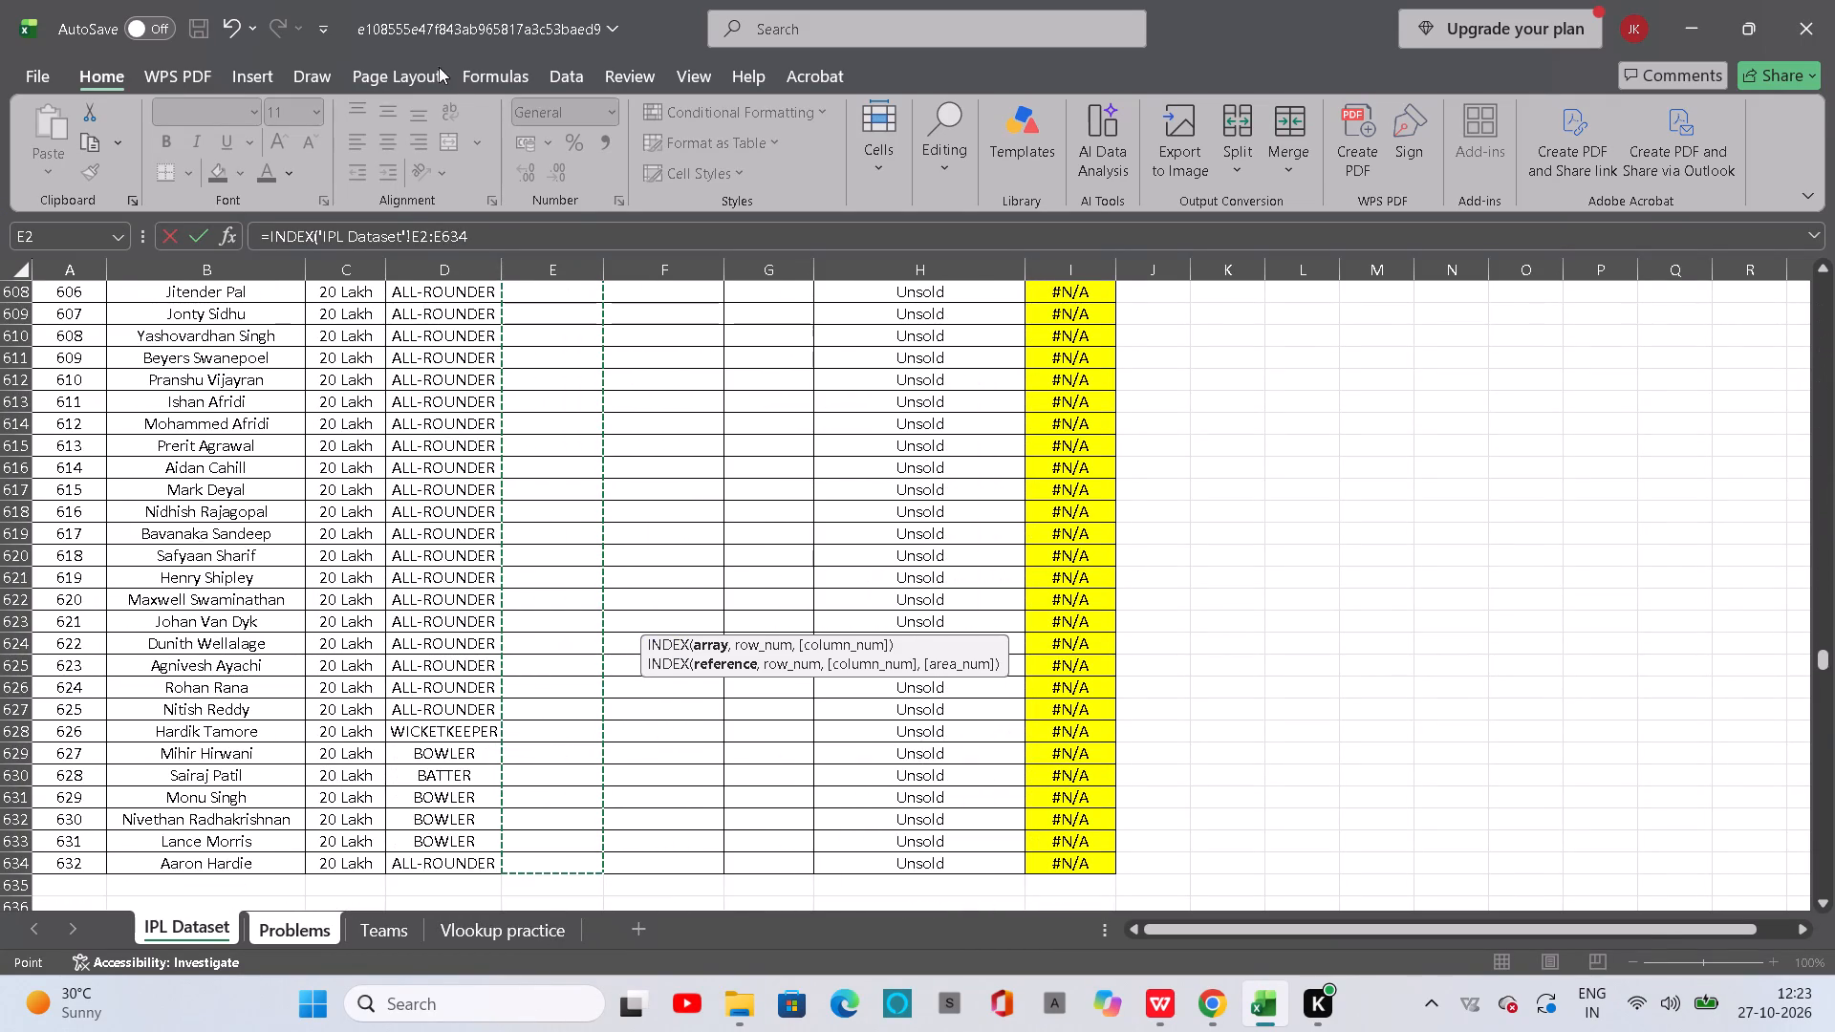
Make the starting cell of the INDEX array an absolute reference, $E$2.
left_click(511, 240)
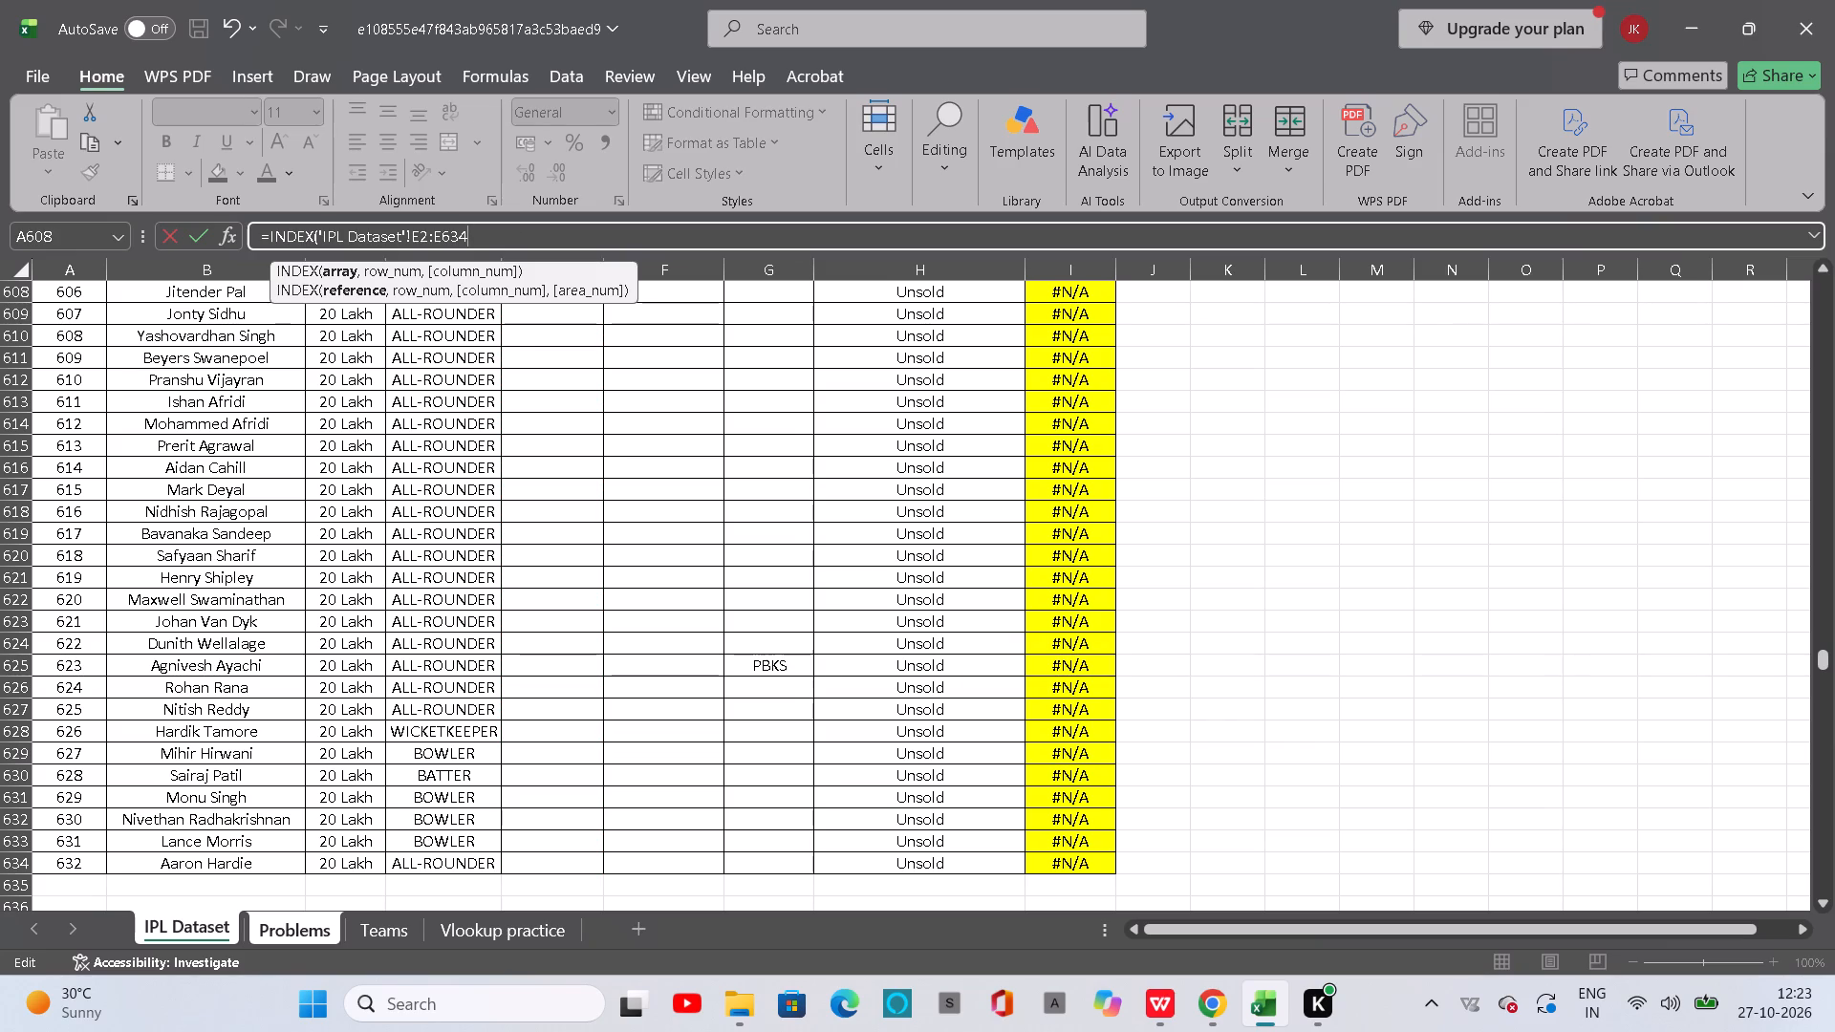
left_click(413, 231)
key("F4")
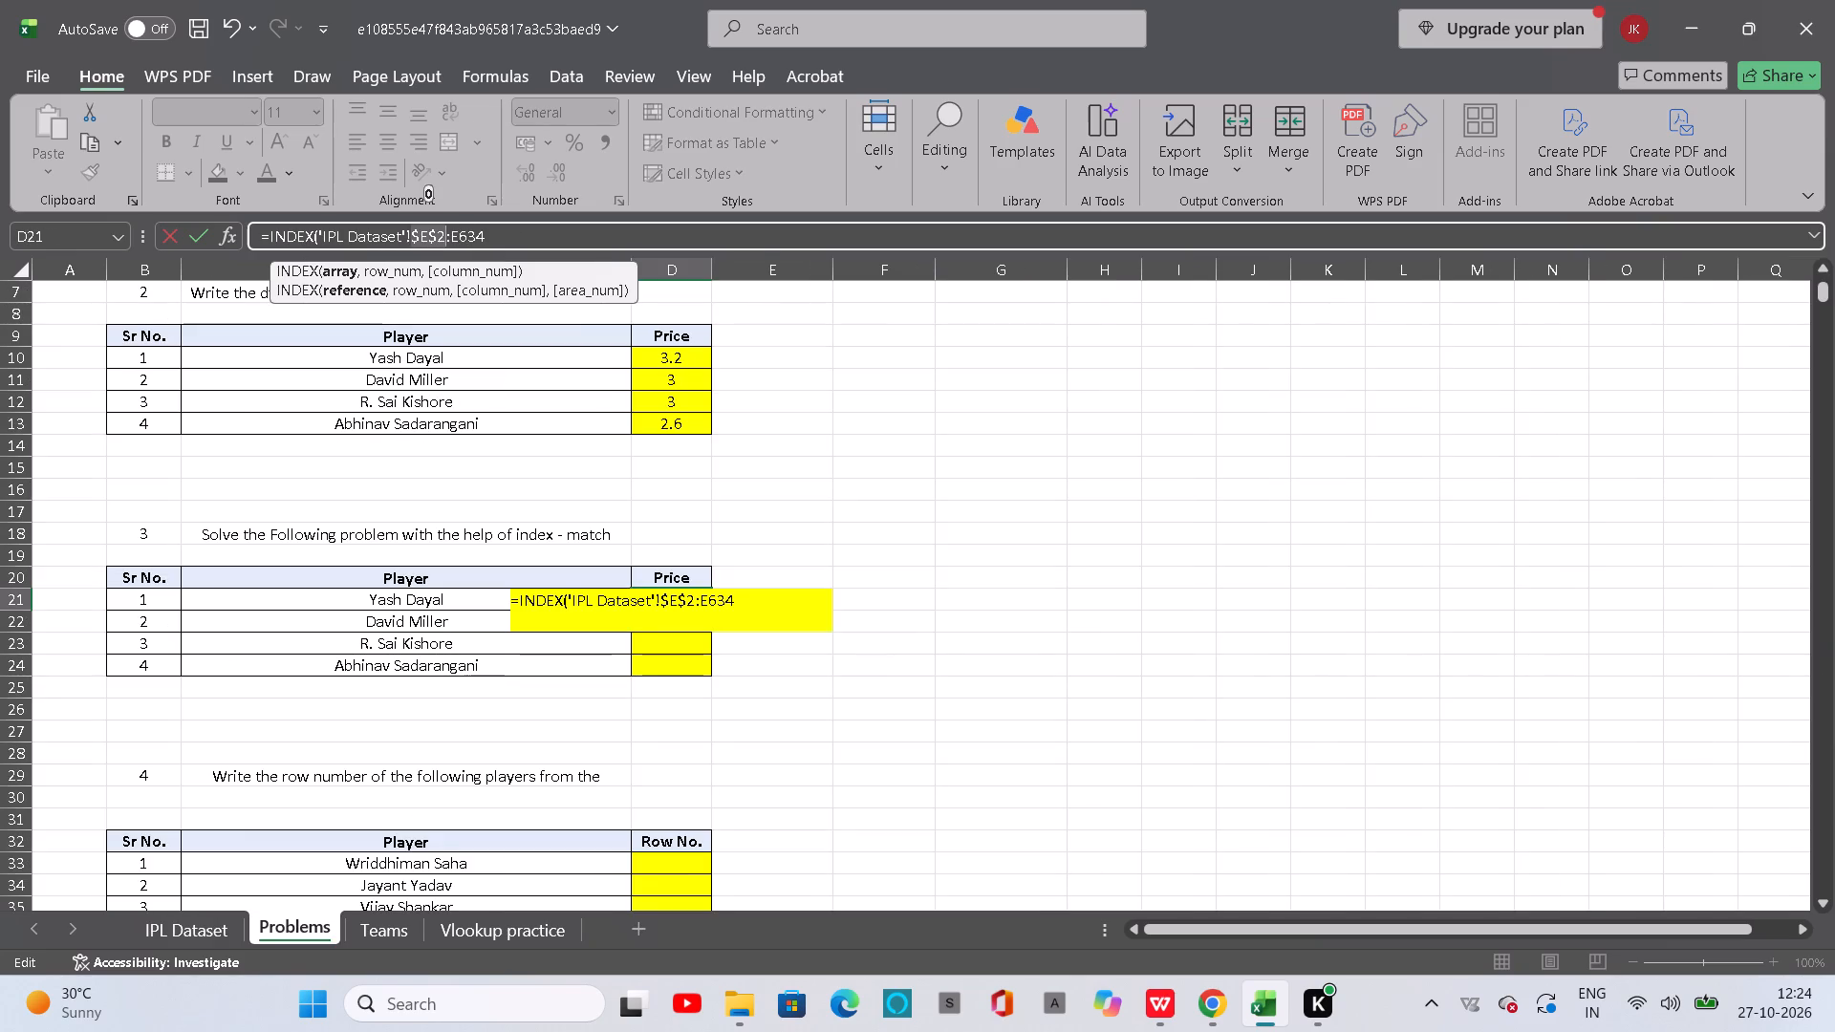
Add a nested MATCH function as the INDEX row number in D21, with player cell C21 on the Problems sheet as lookup value.
left_click(526, 239)
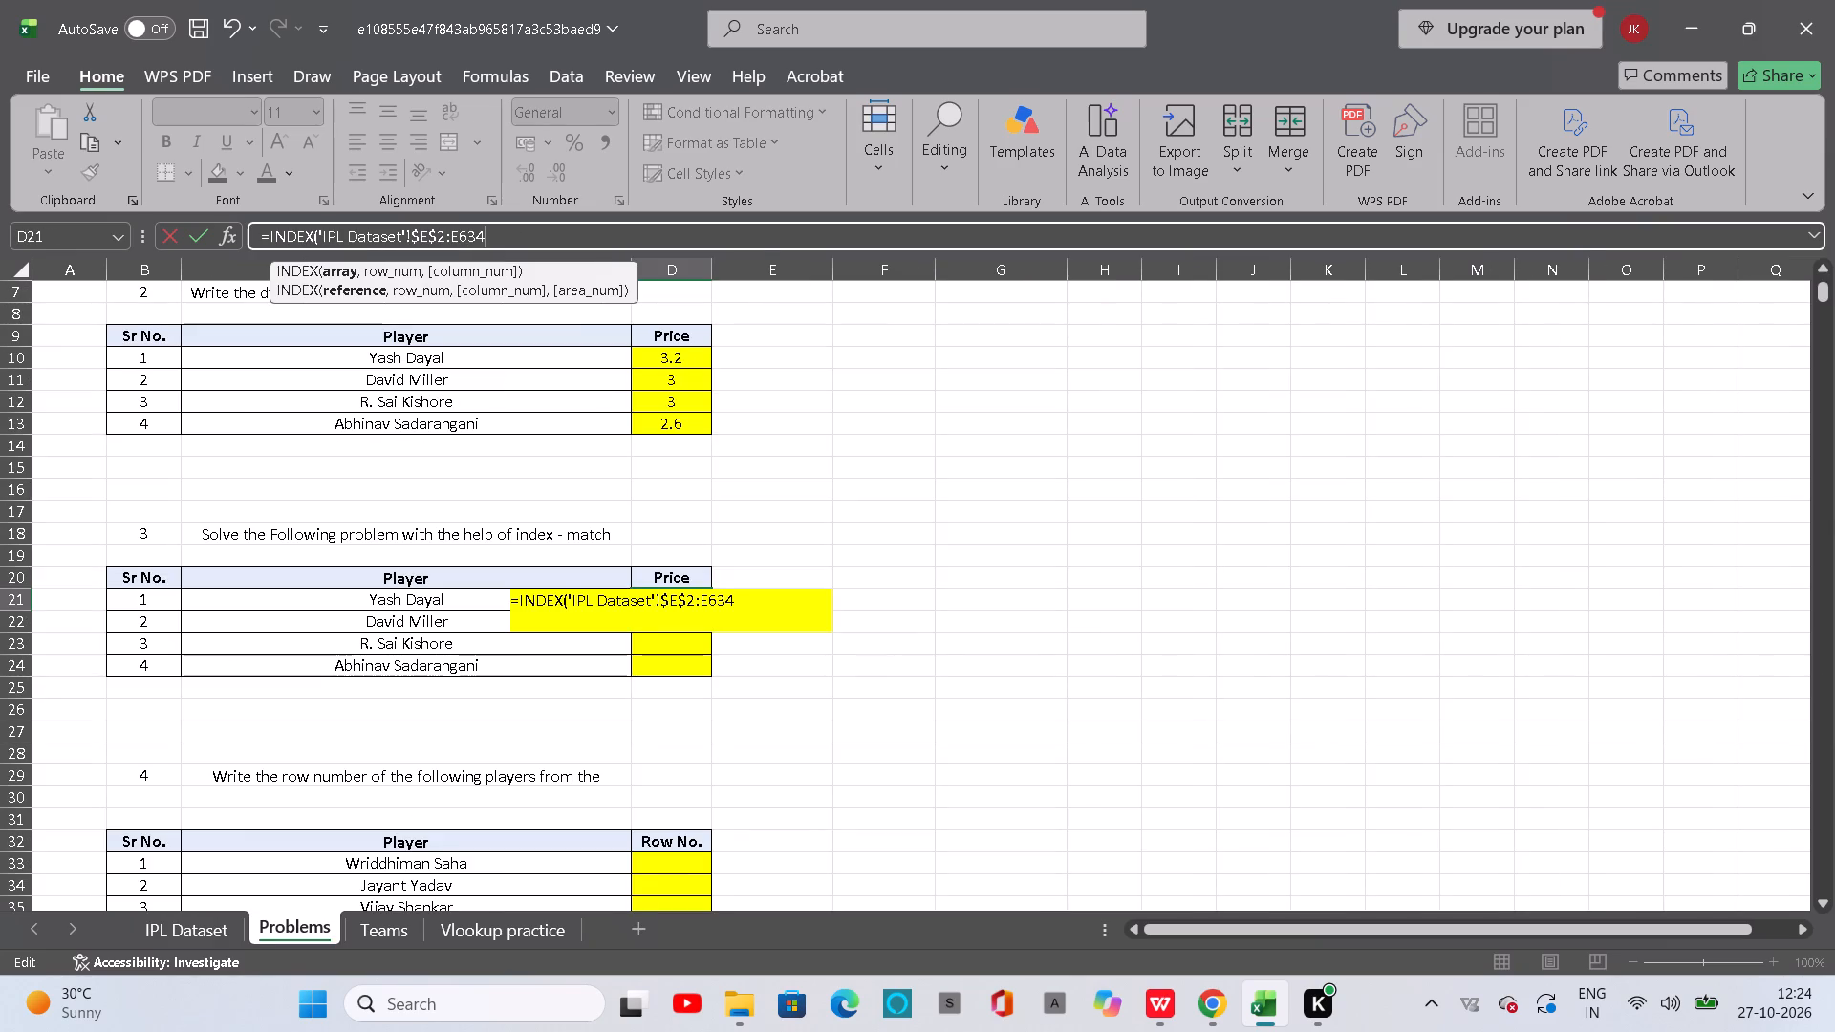
type(",mat")
key("Tab")
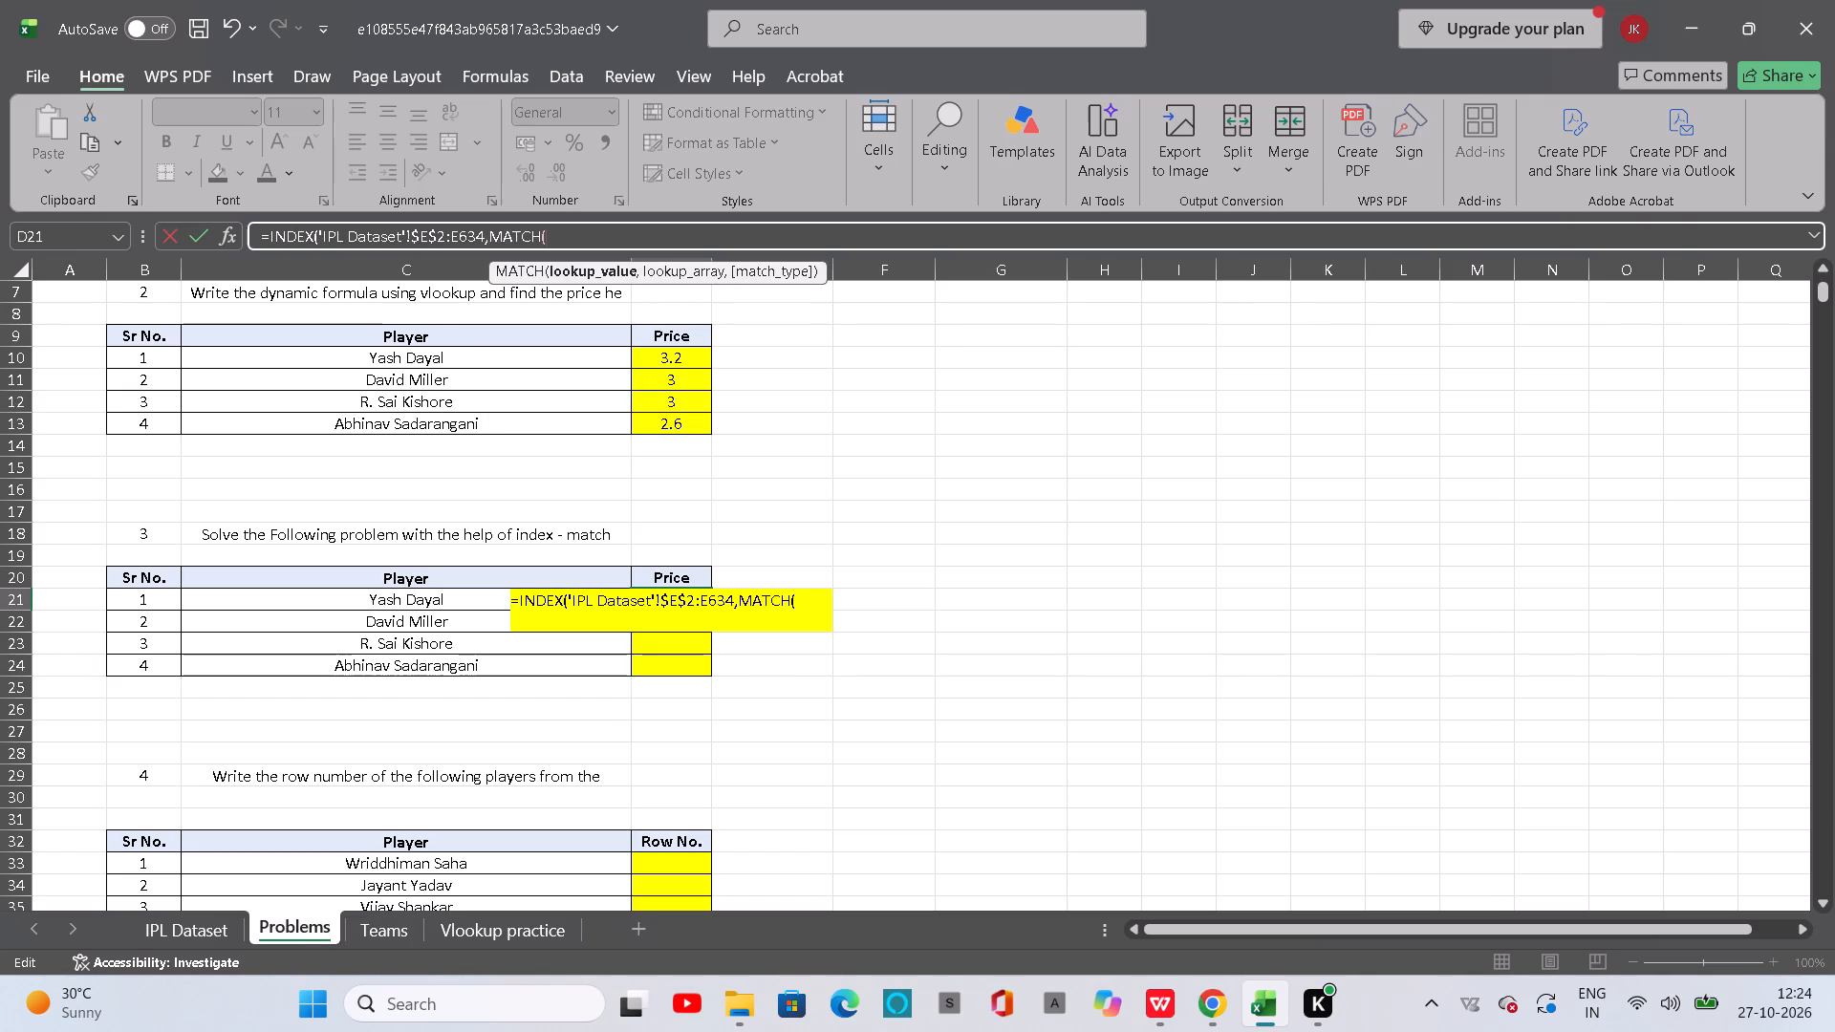
left_click(303, 933)
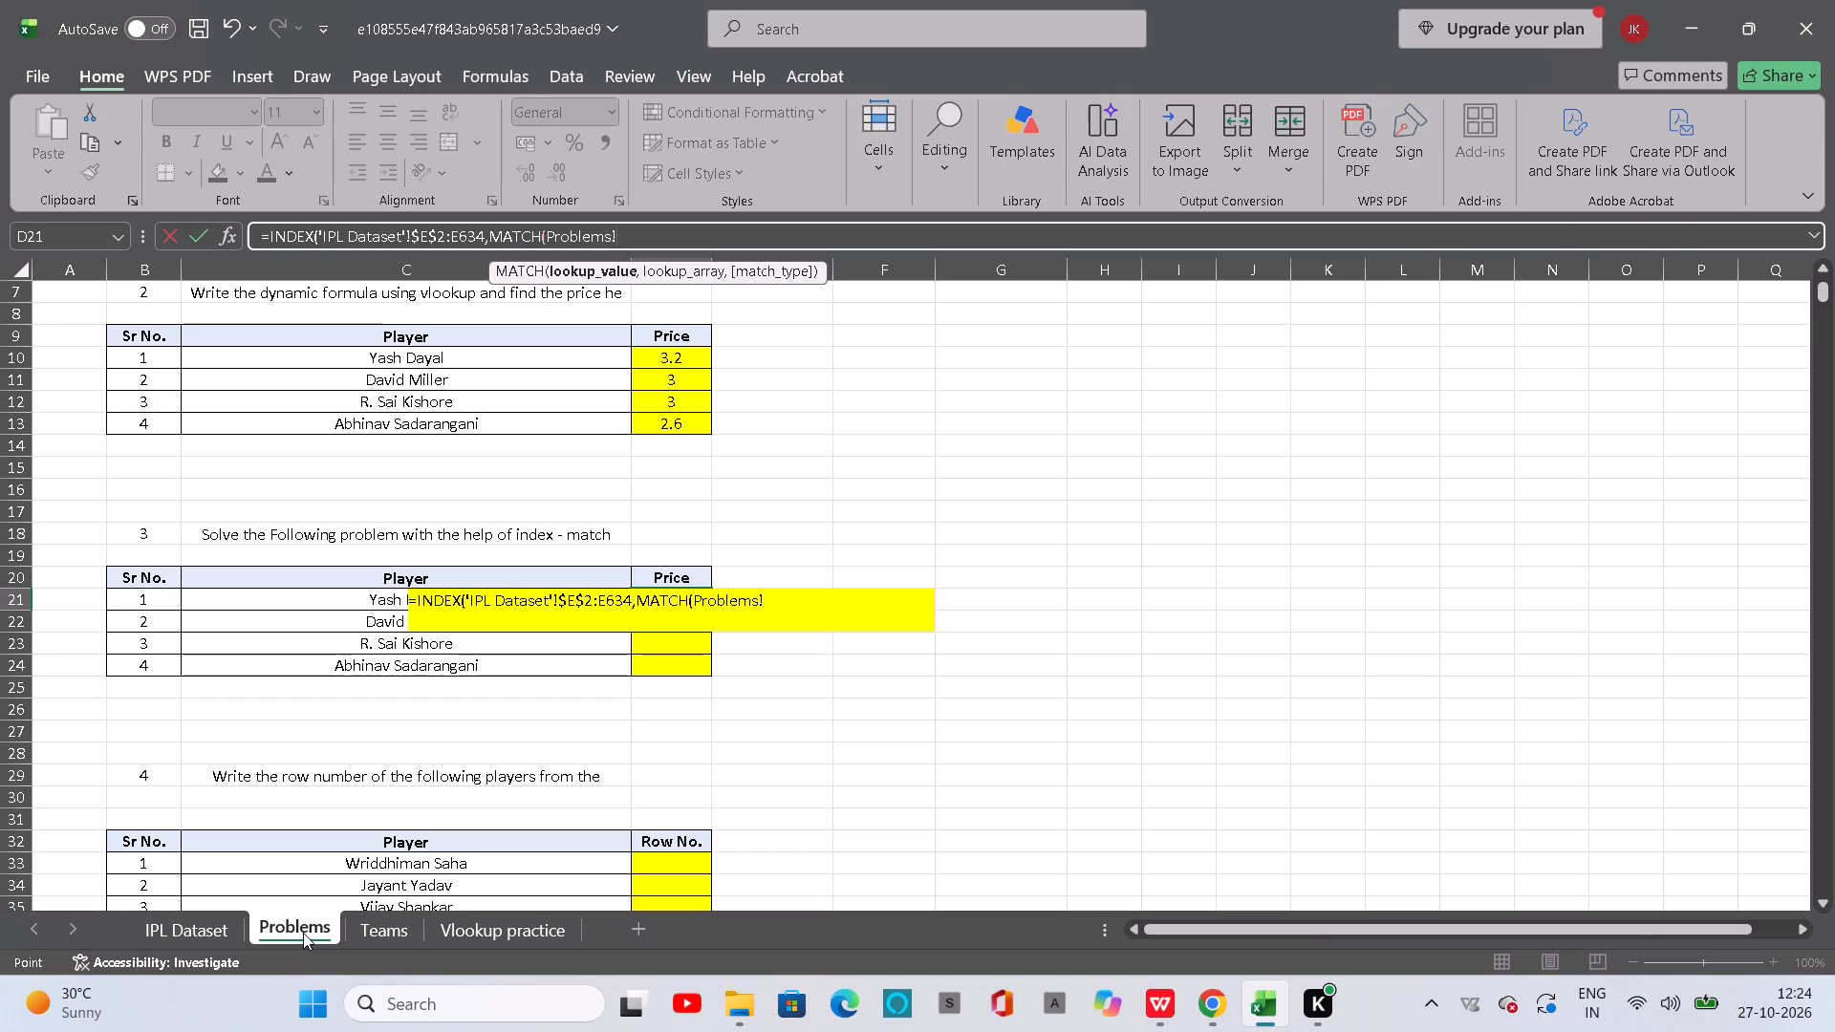
left_click(331, 608)
key("comma")
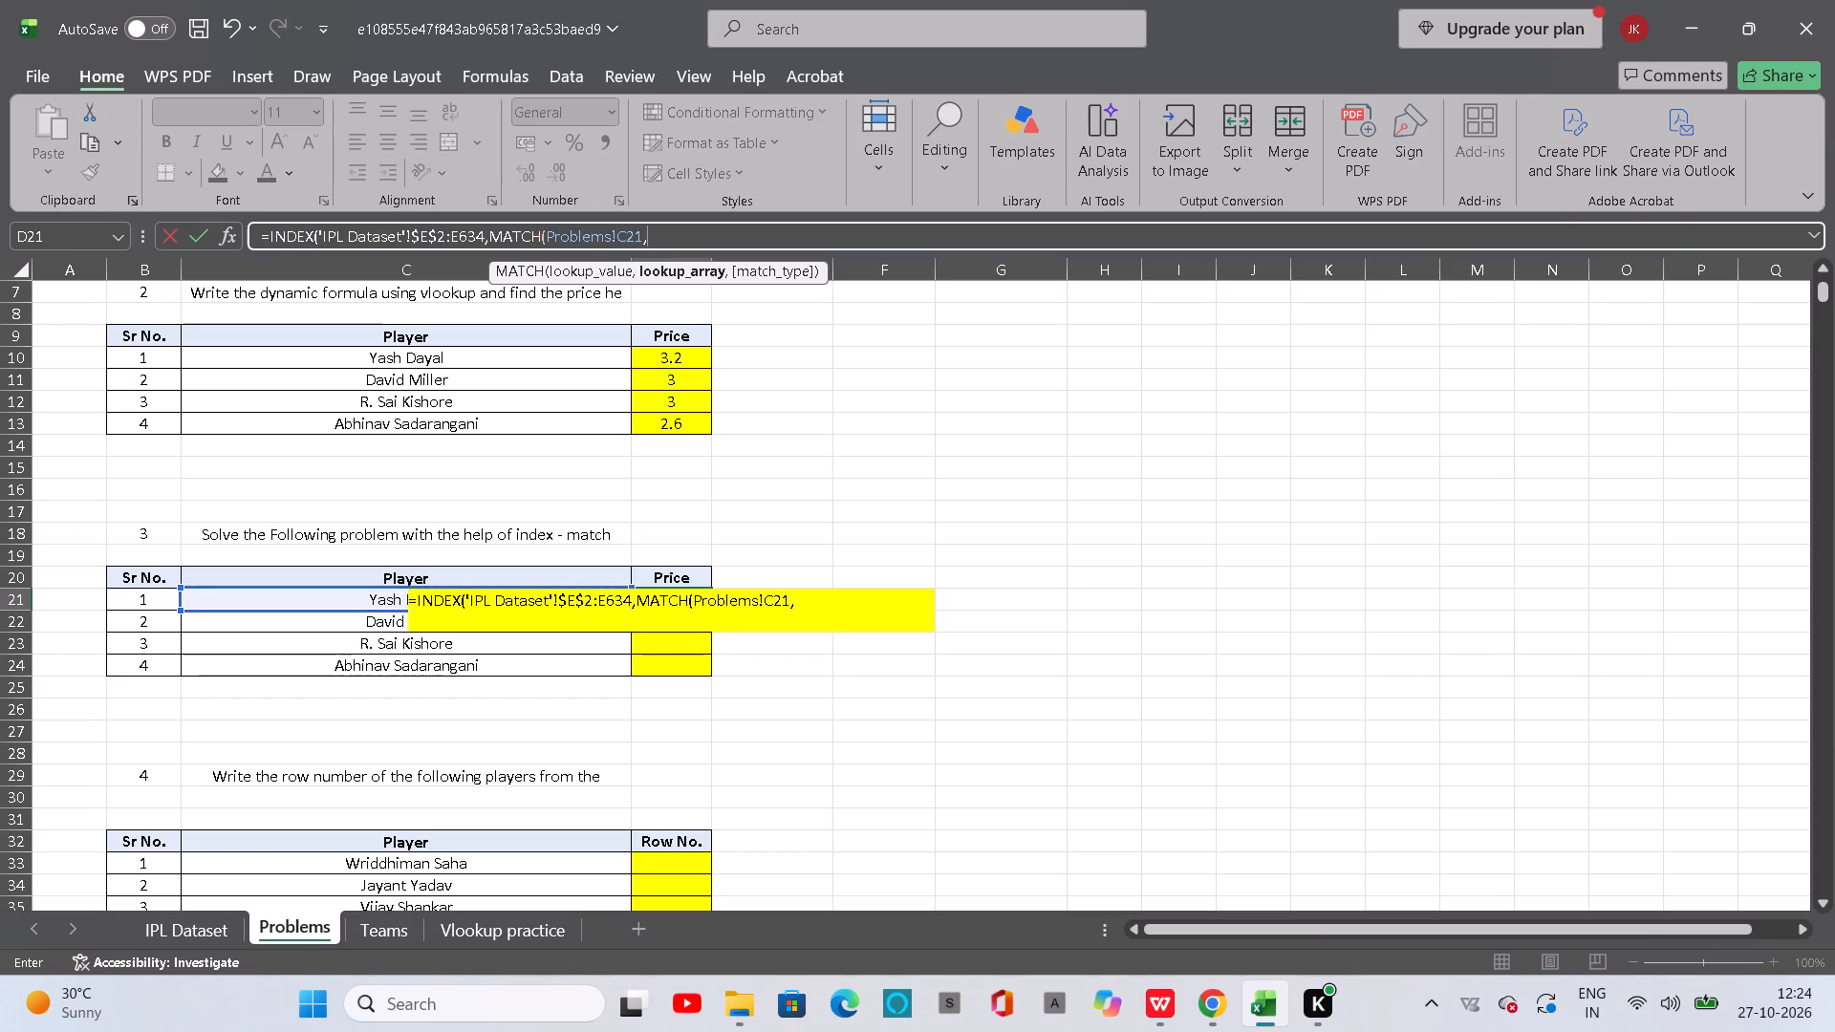
Set the MATCH lookup array to the player names B2:B634 on the IPL Dataset sheet, with the starting cell absolute as $B$2.
left_click(213, 917)
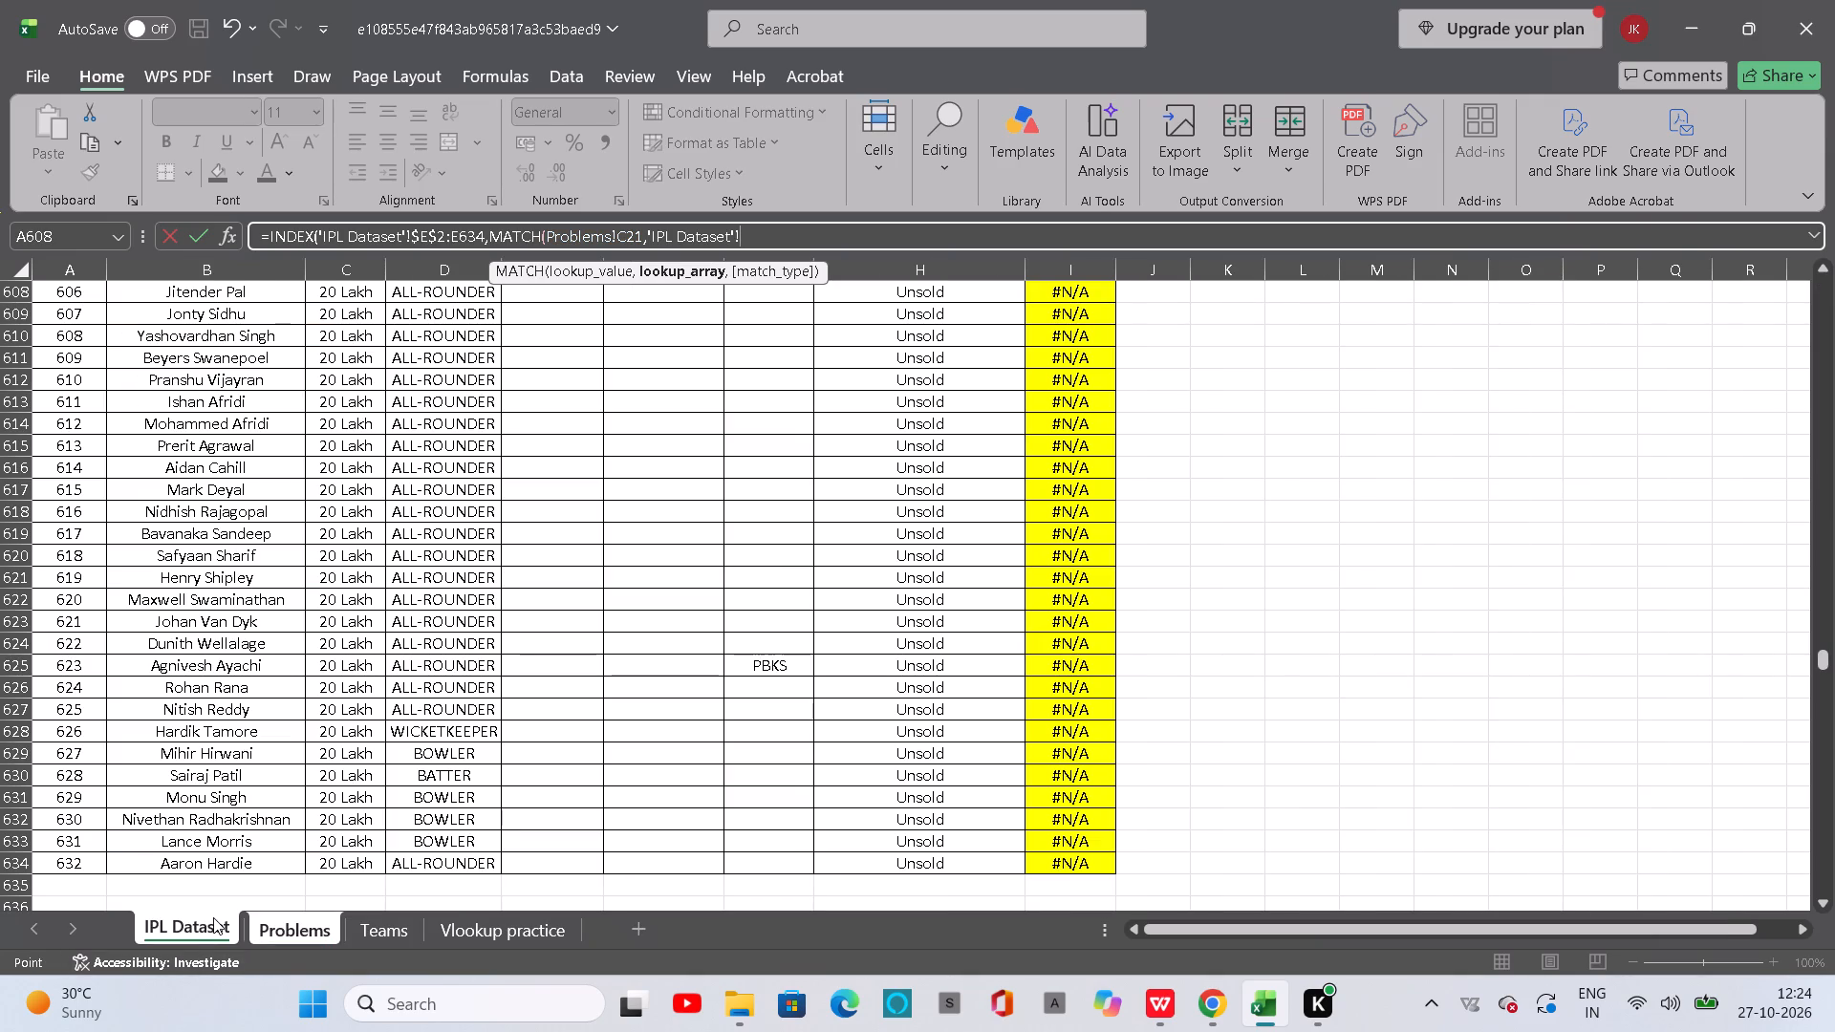
scroll(379, 550, "right", 3)
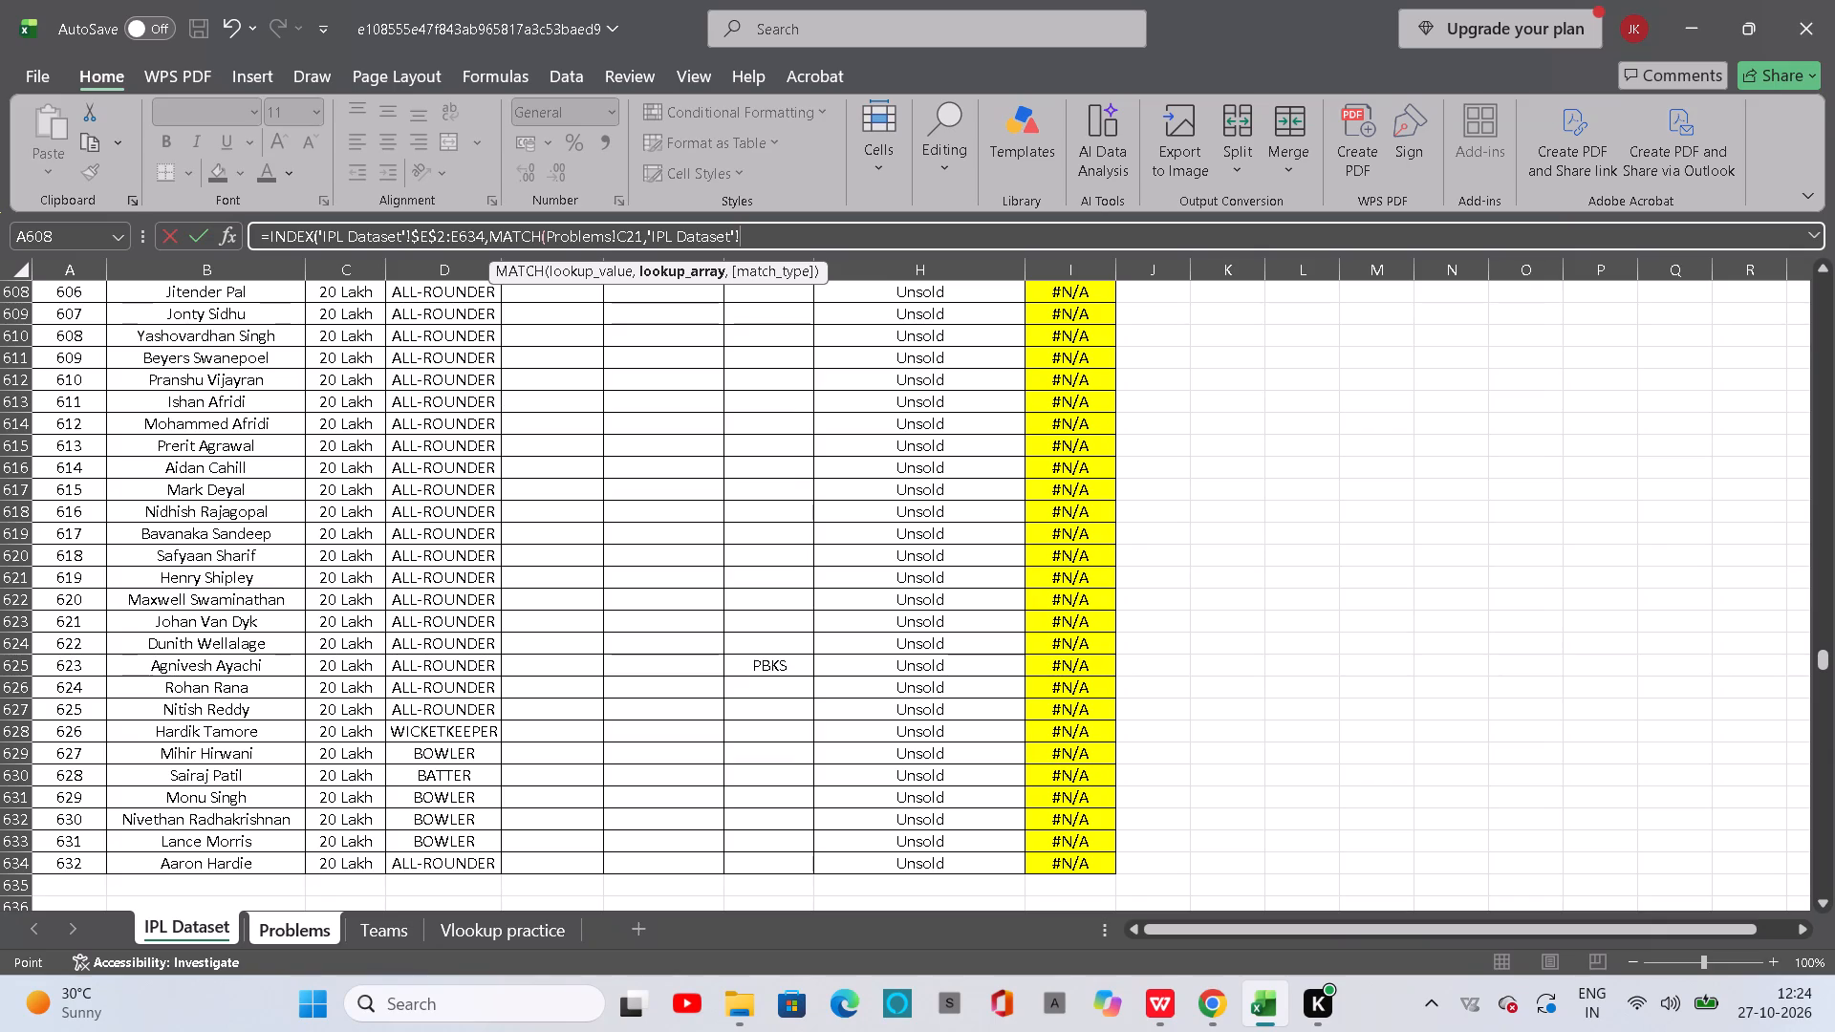
scroll(379, 550, "up", 20)
scroll(379, 550, "up", 4)
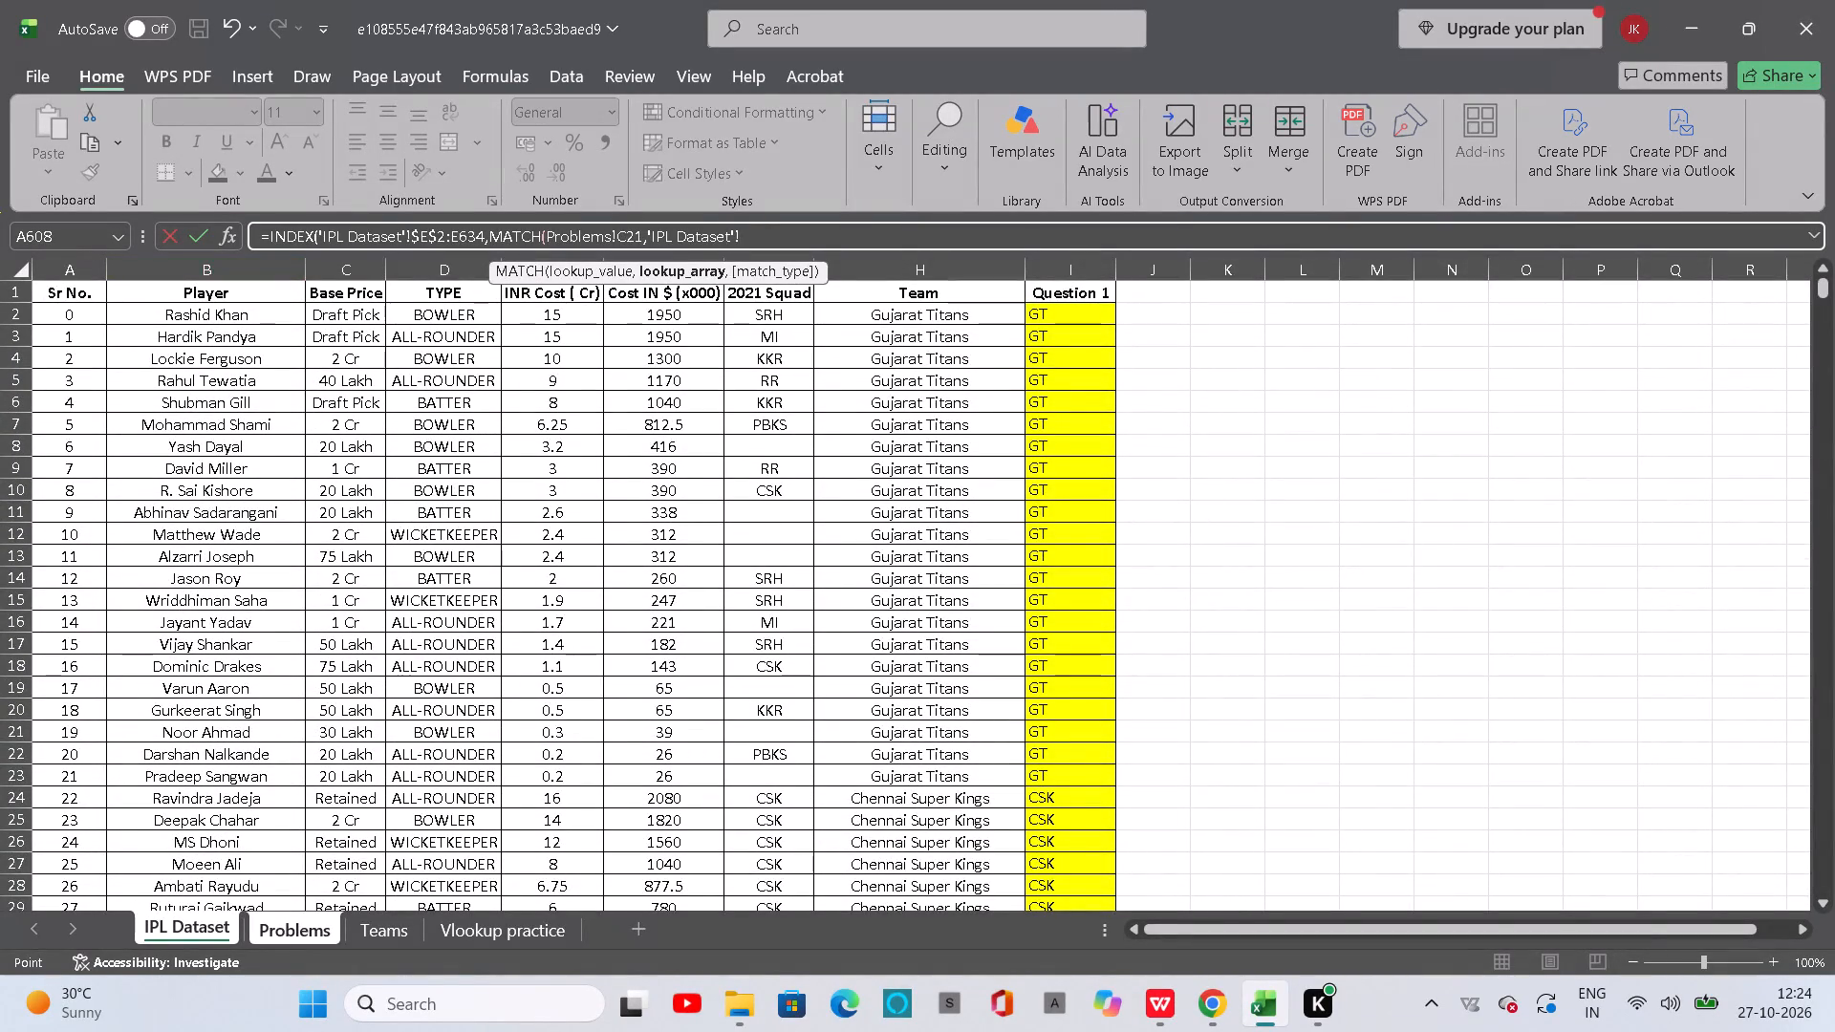
left_click_drag(122, 307, 121, 916)
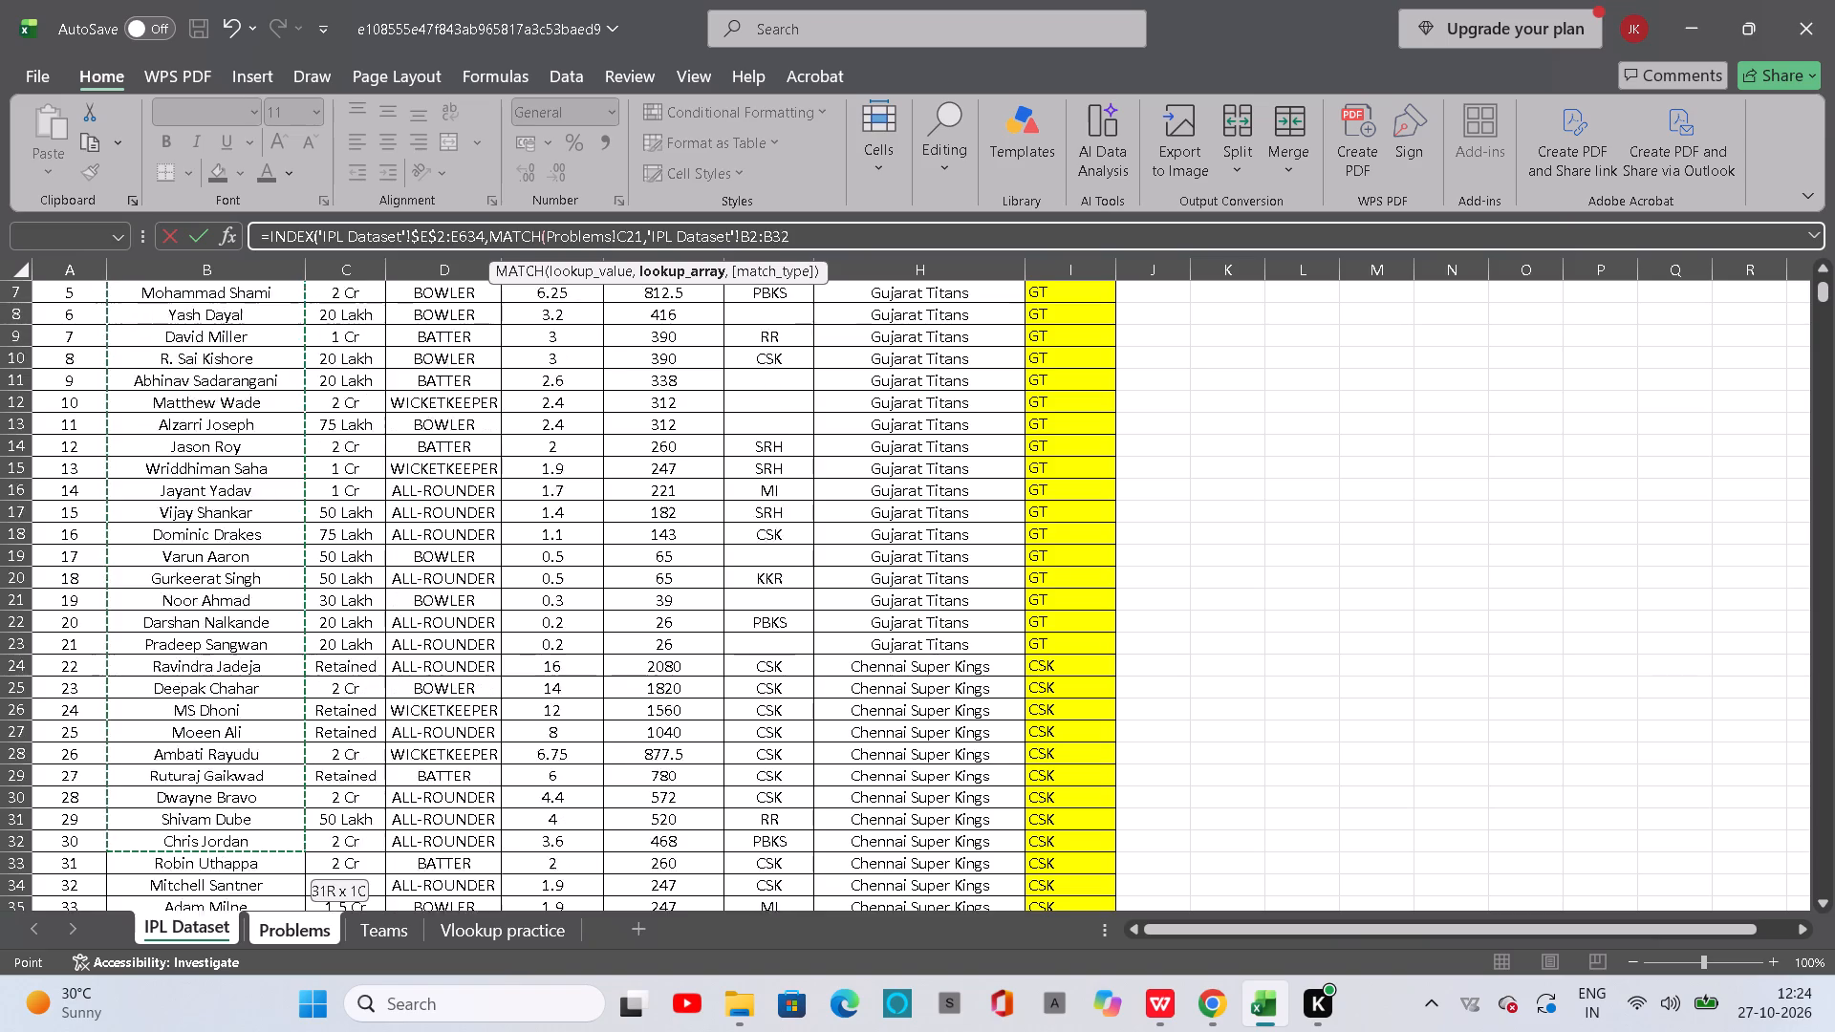
left_click_drag(121, 916, 112, 1031)
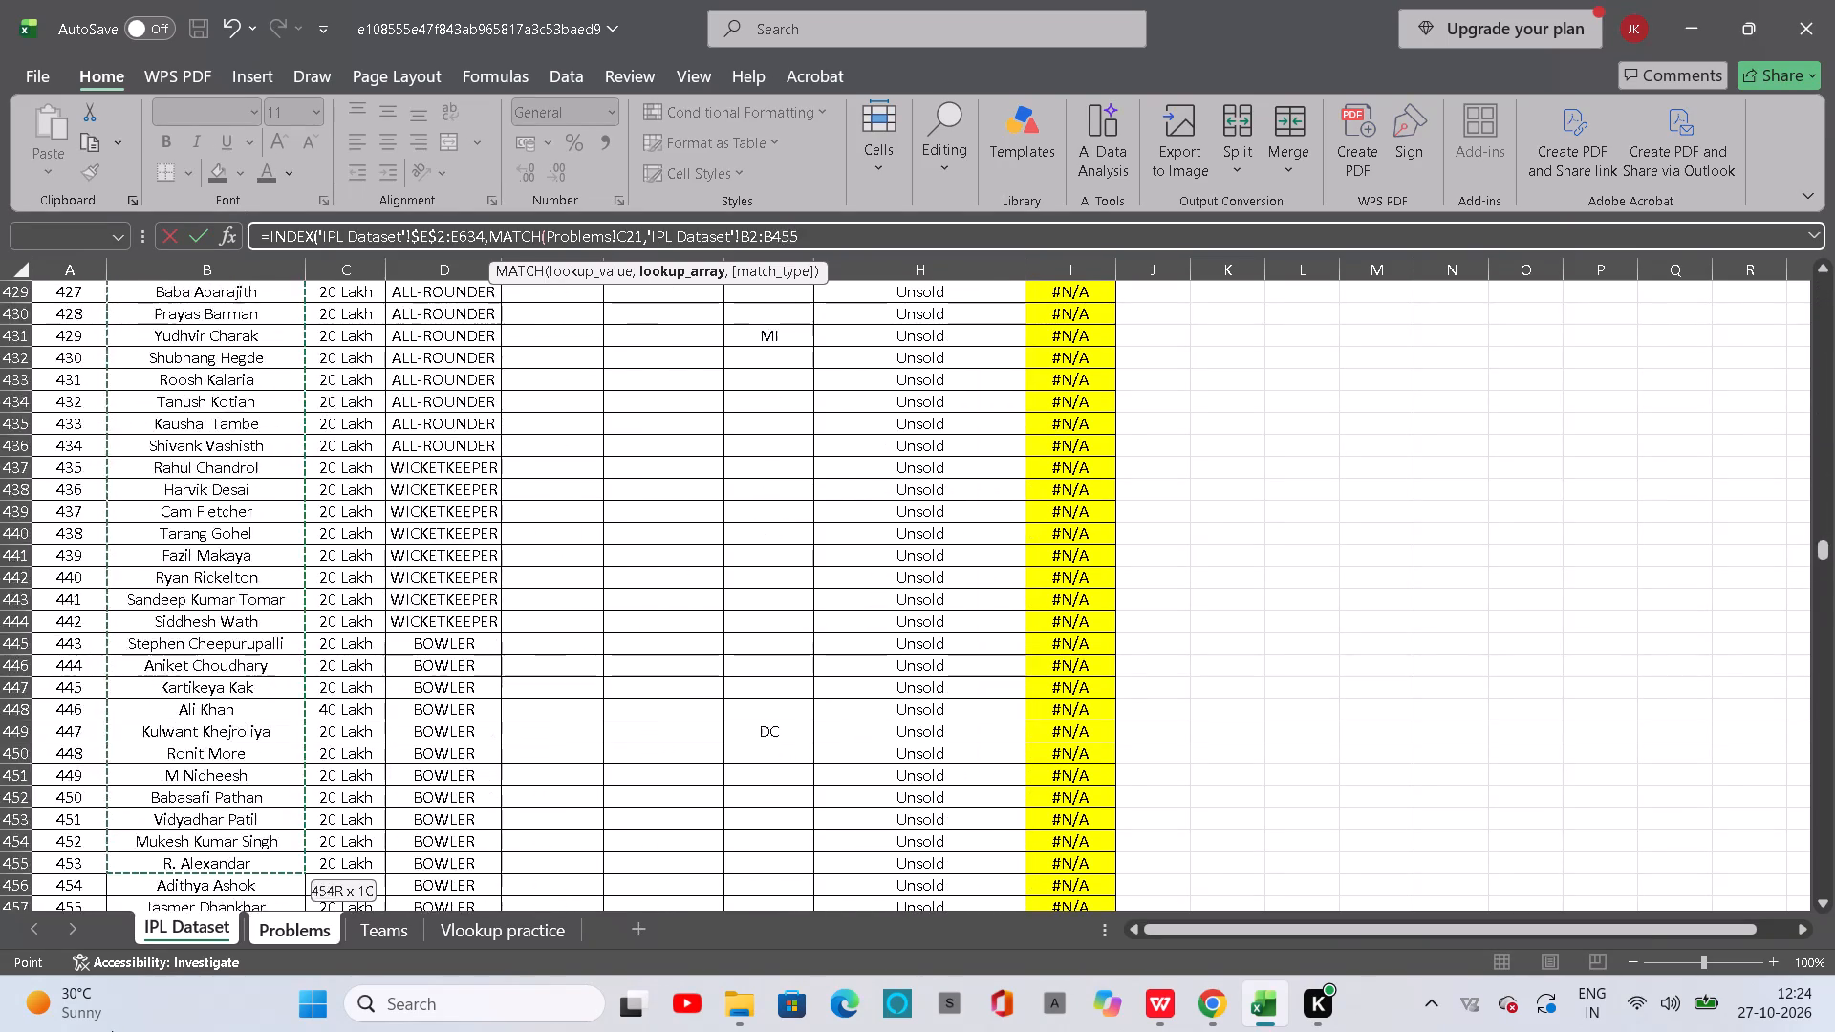
left_click_drag(112, 1031, 186, 830)
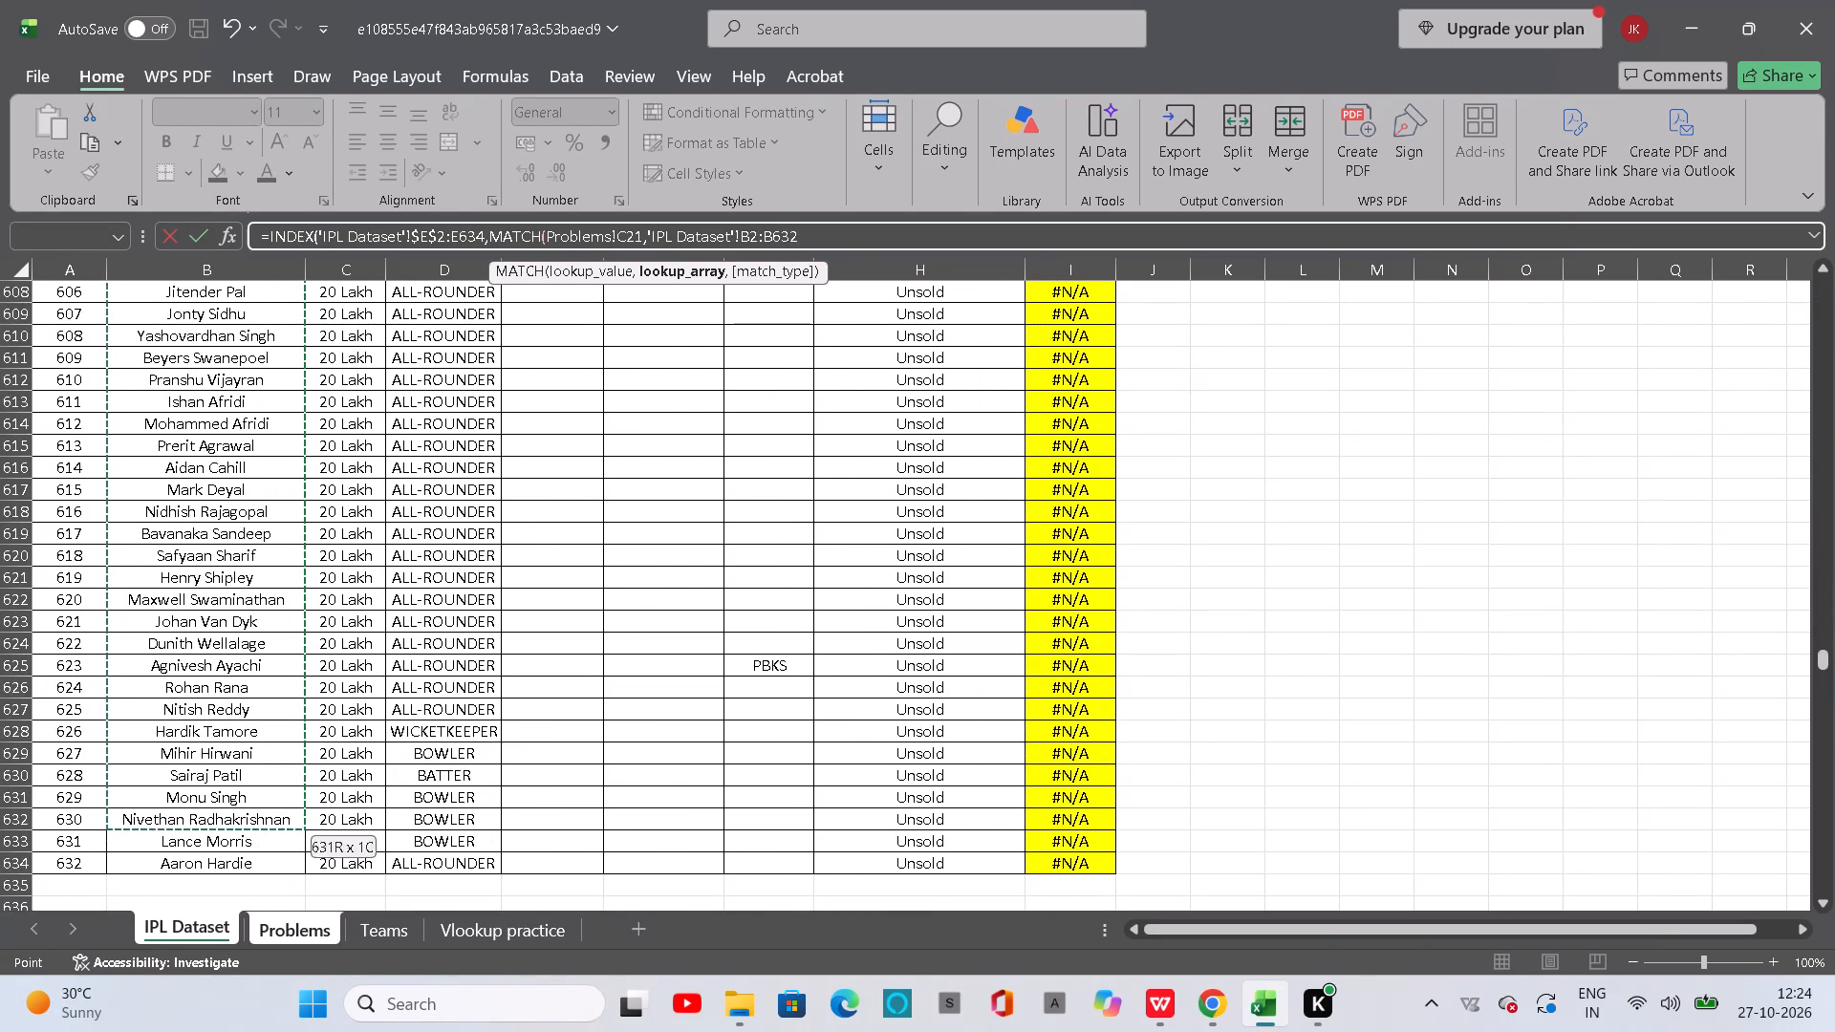
left_click_drag(186, 830, 188, 871)
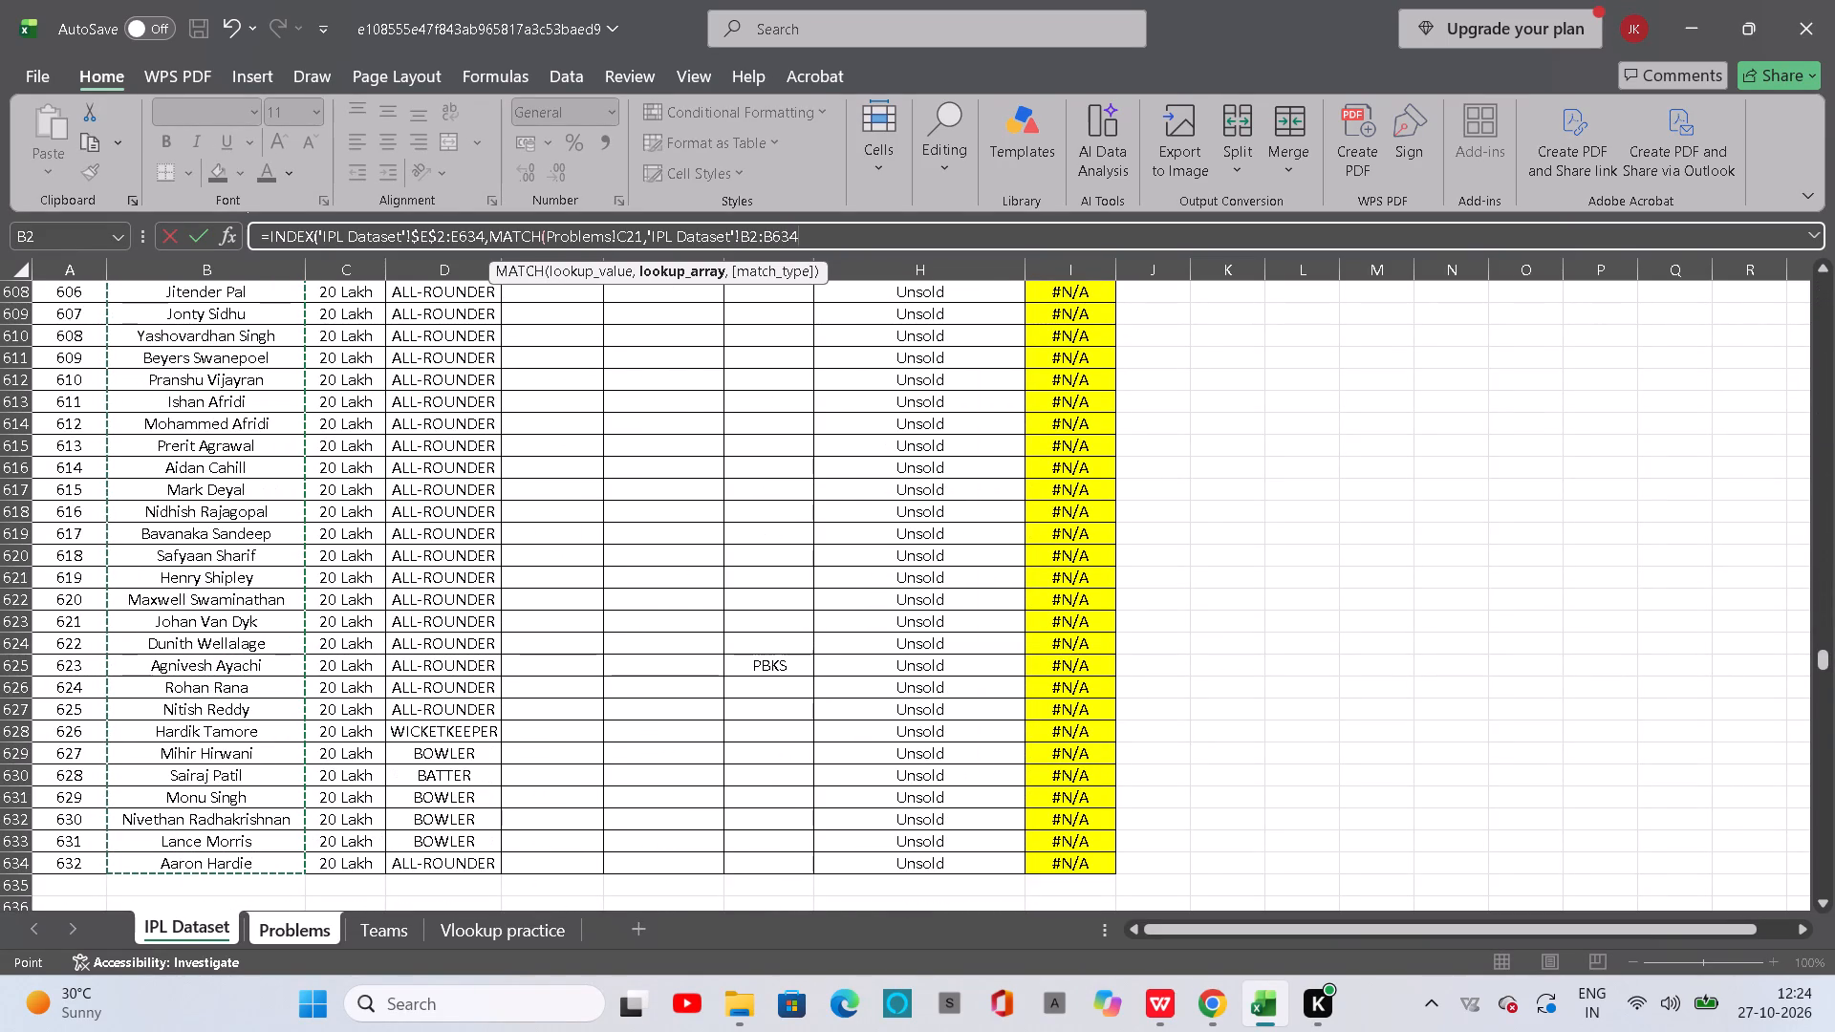
left_click(740, 232)
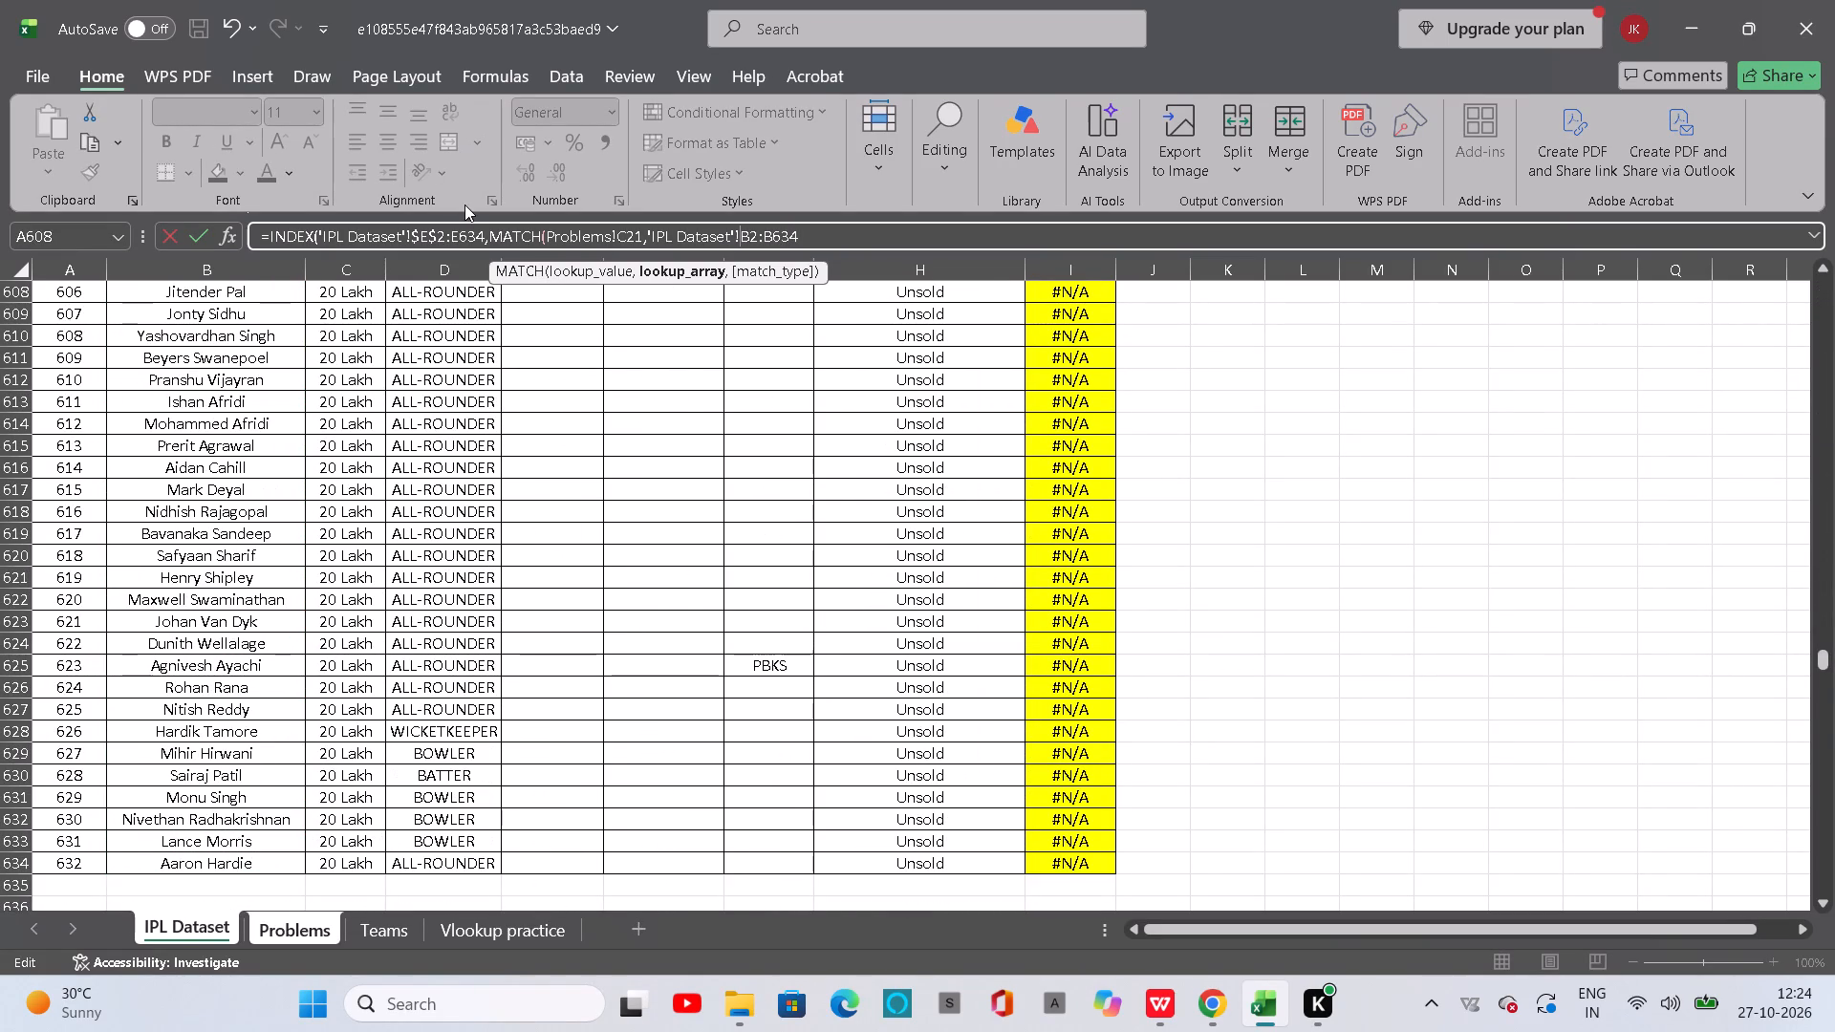
key("F4")
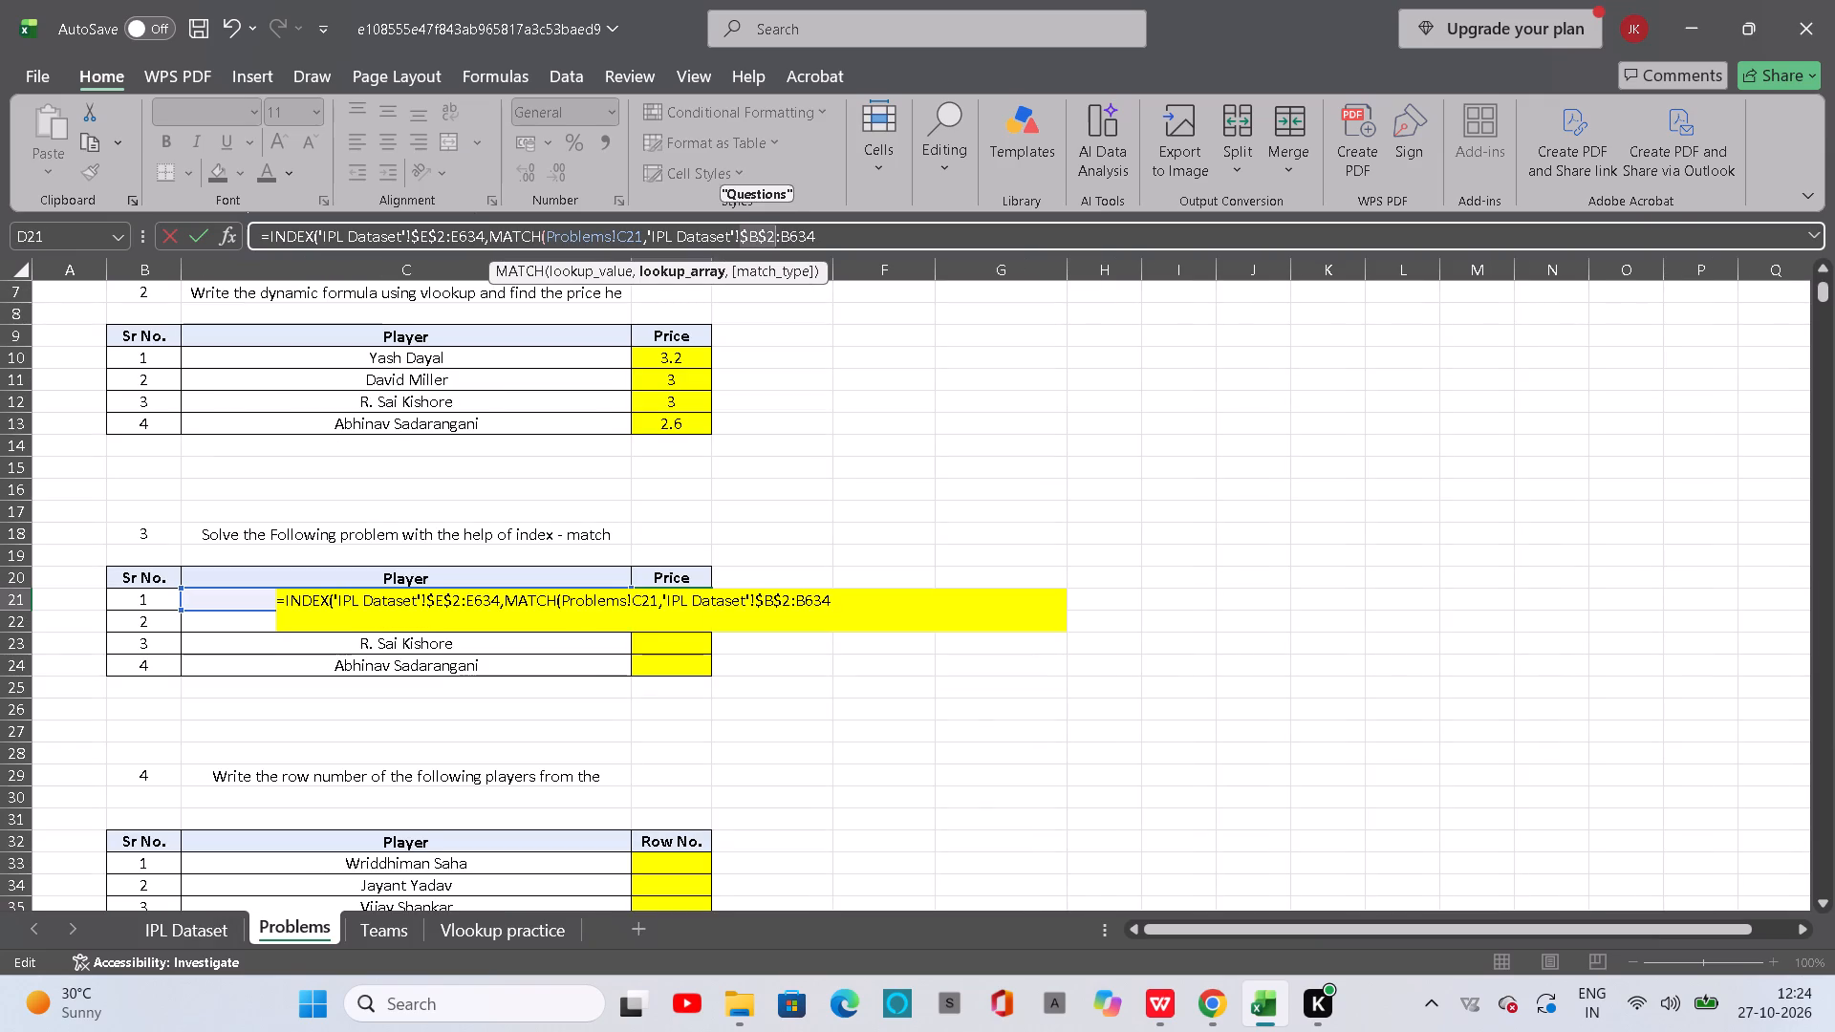
Set the match type to 0 for an exact match, then close and enter the INDEX-MATCH formula in D21.
left_click(838, 236)
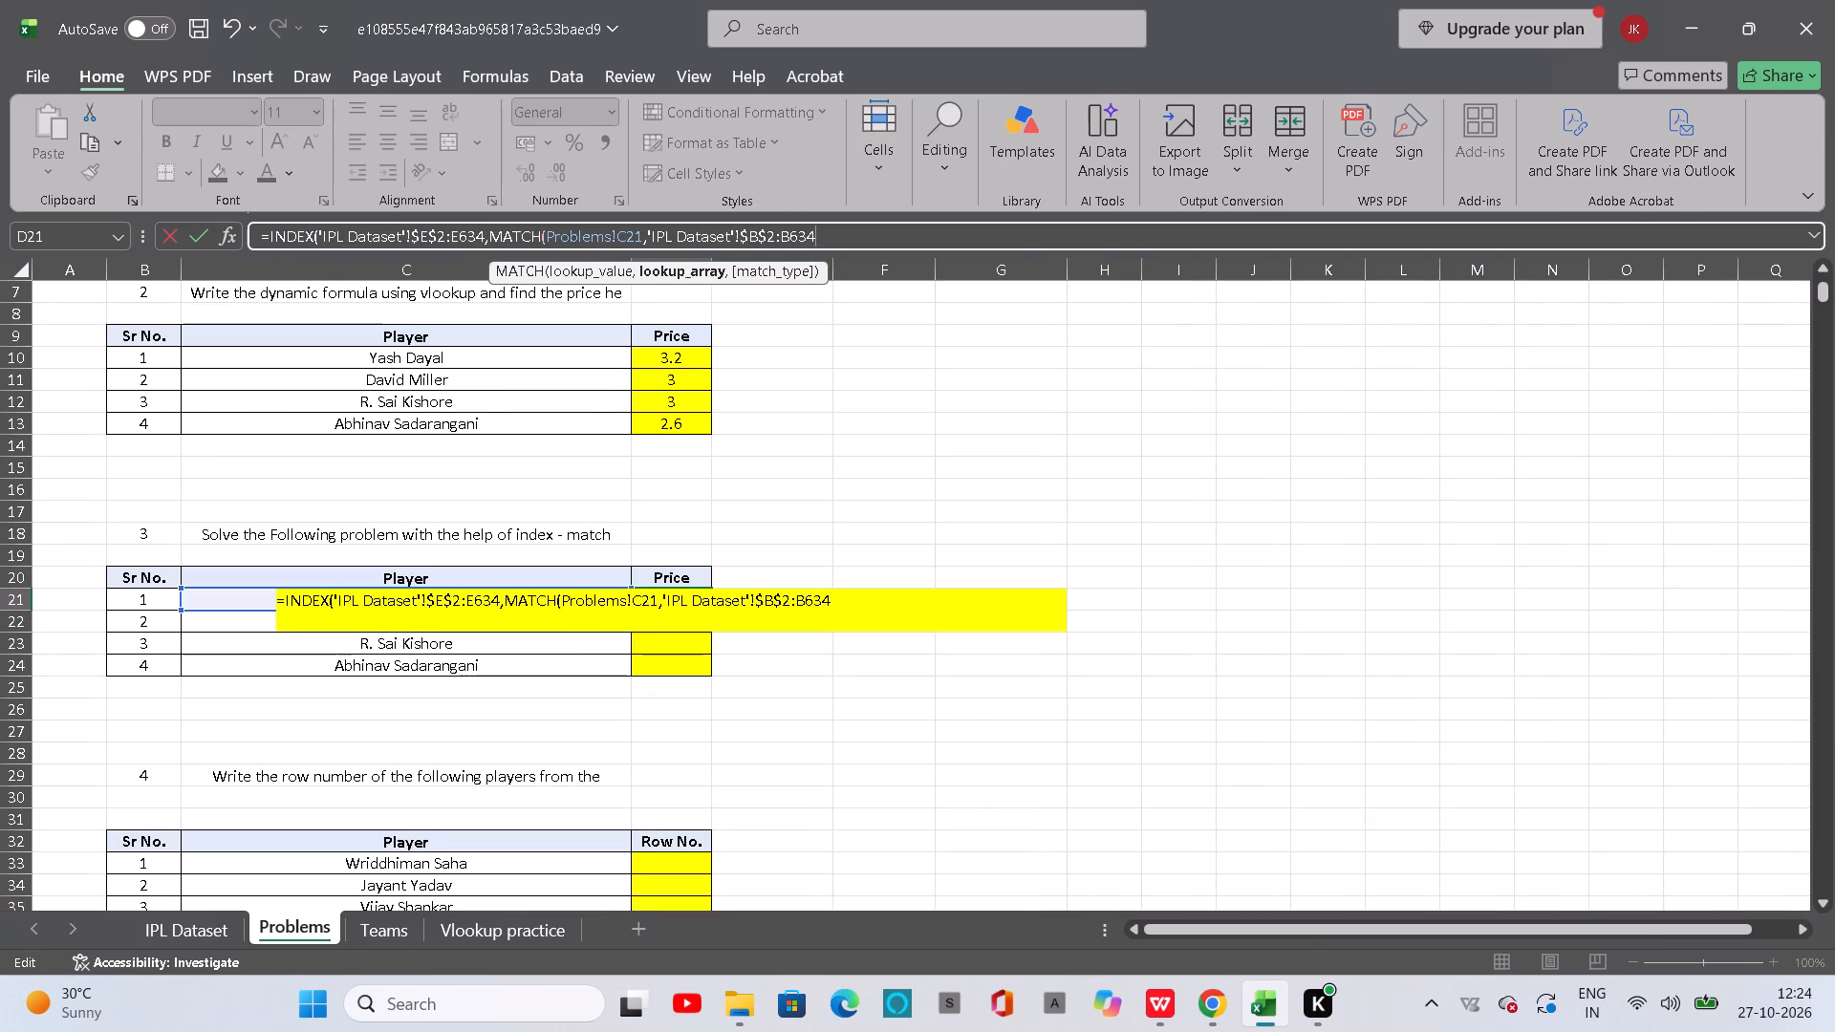
left_click(838, 236)
key("comma")
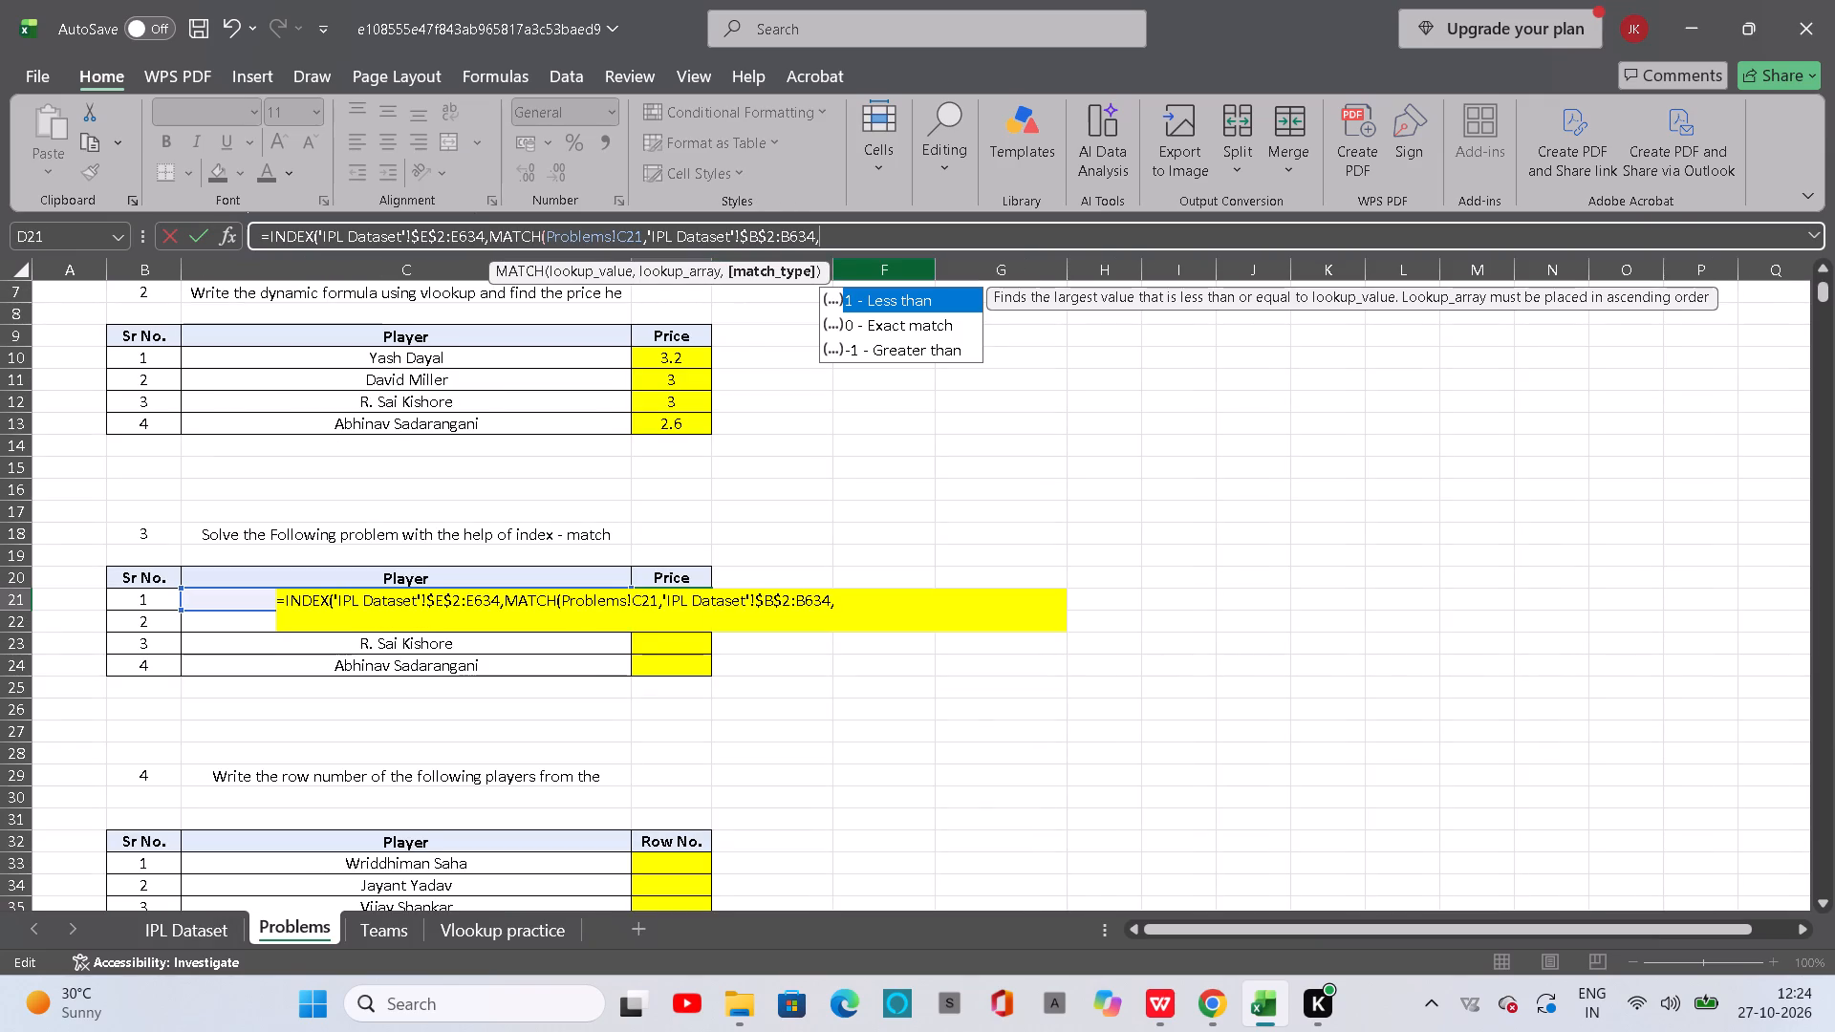
left_click(876, 325)
key("Tab")
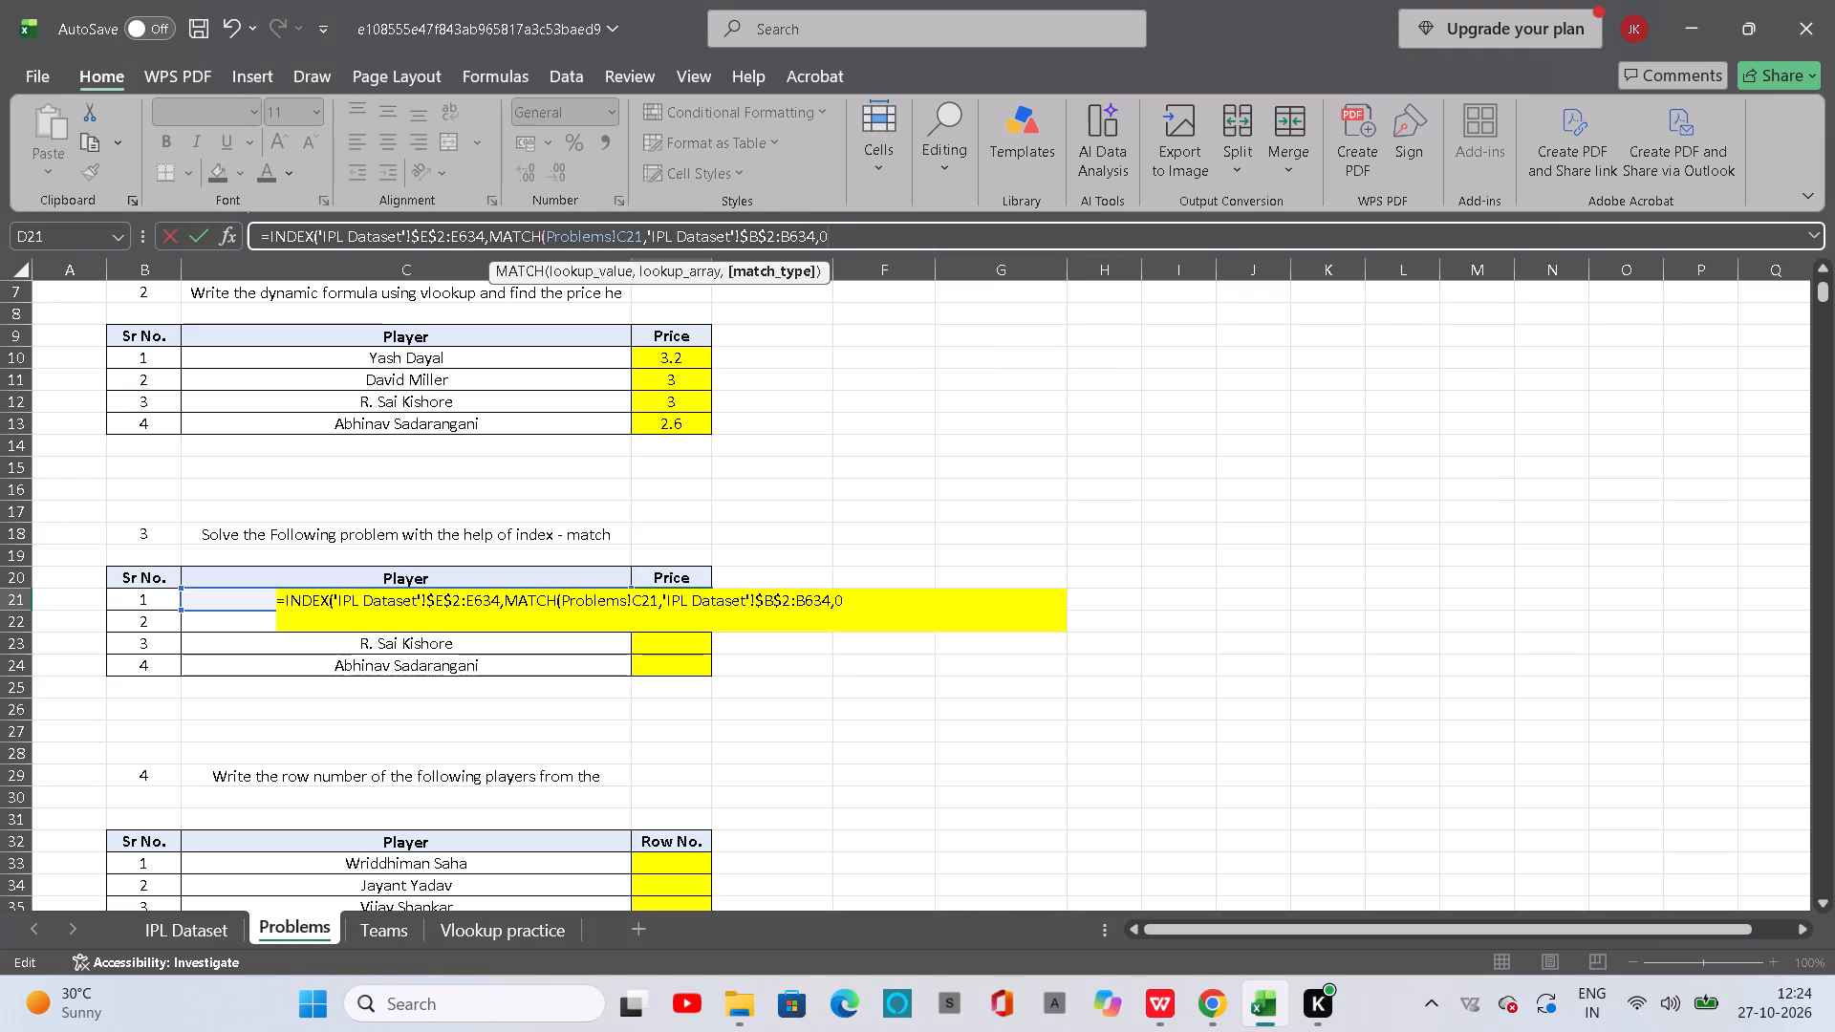
key("shift+parenright")
key("shift+parenright")
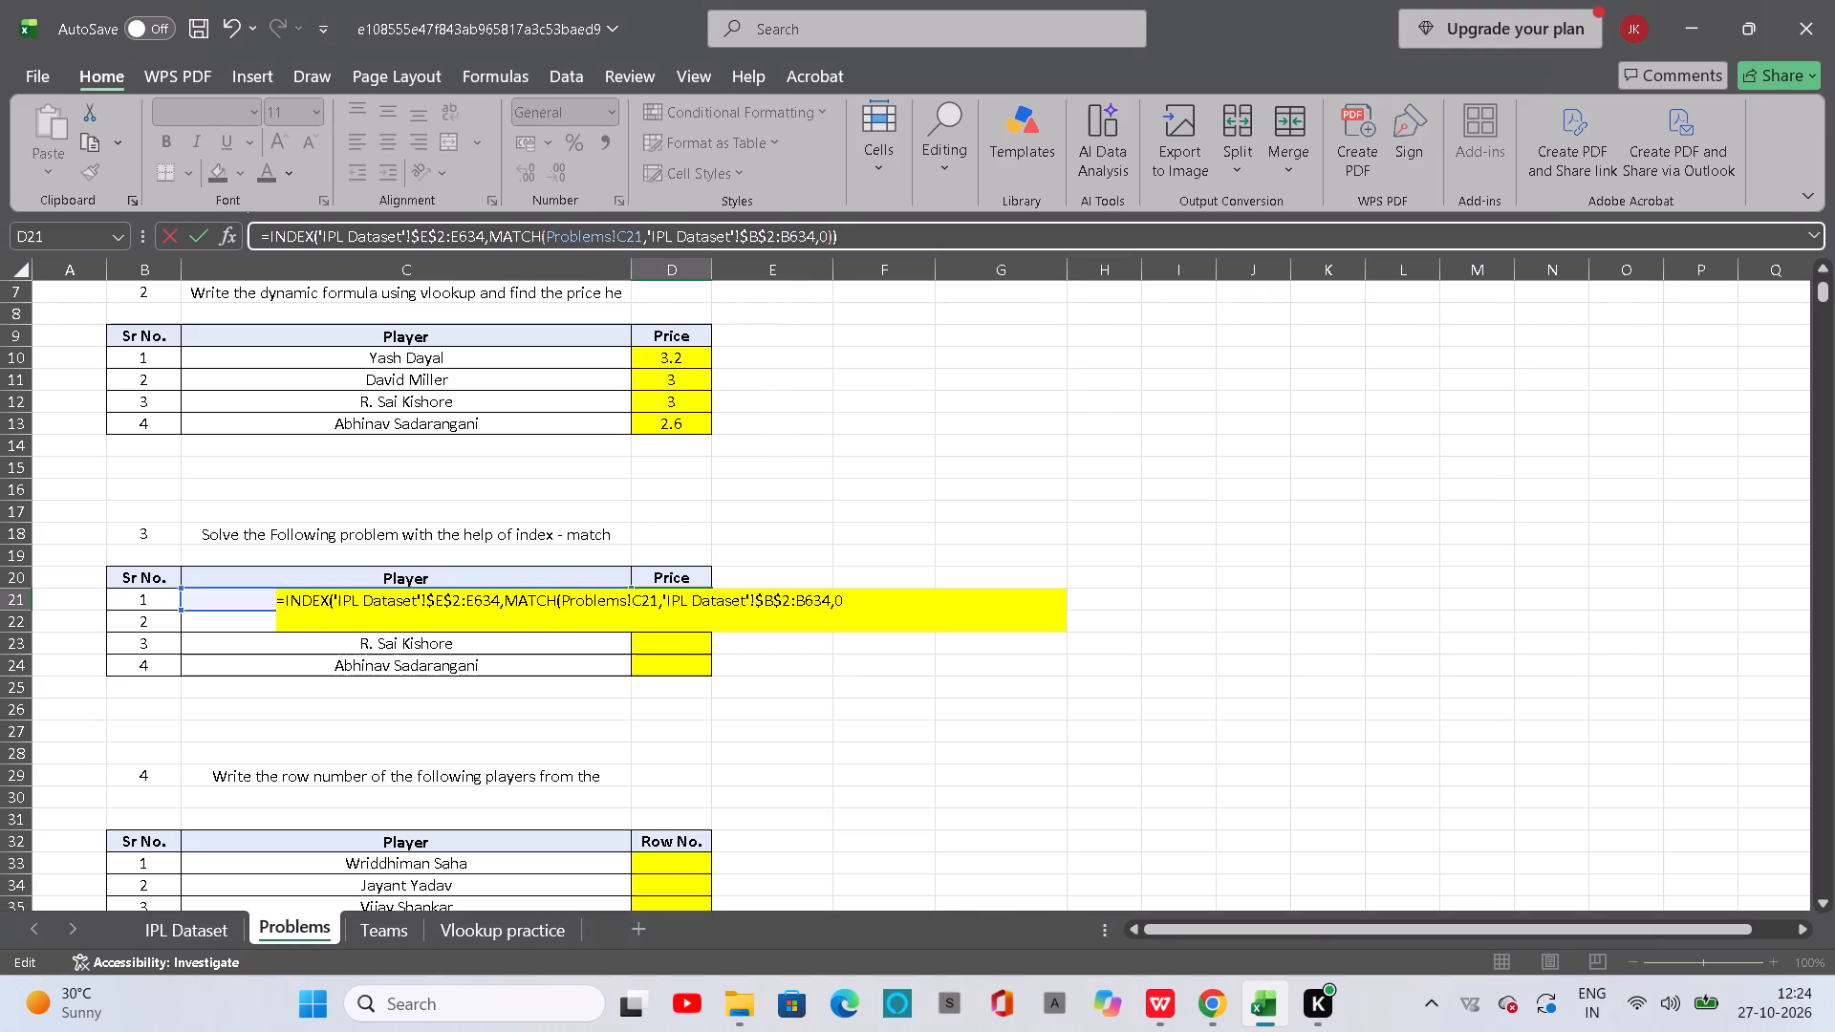
key("Return")
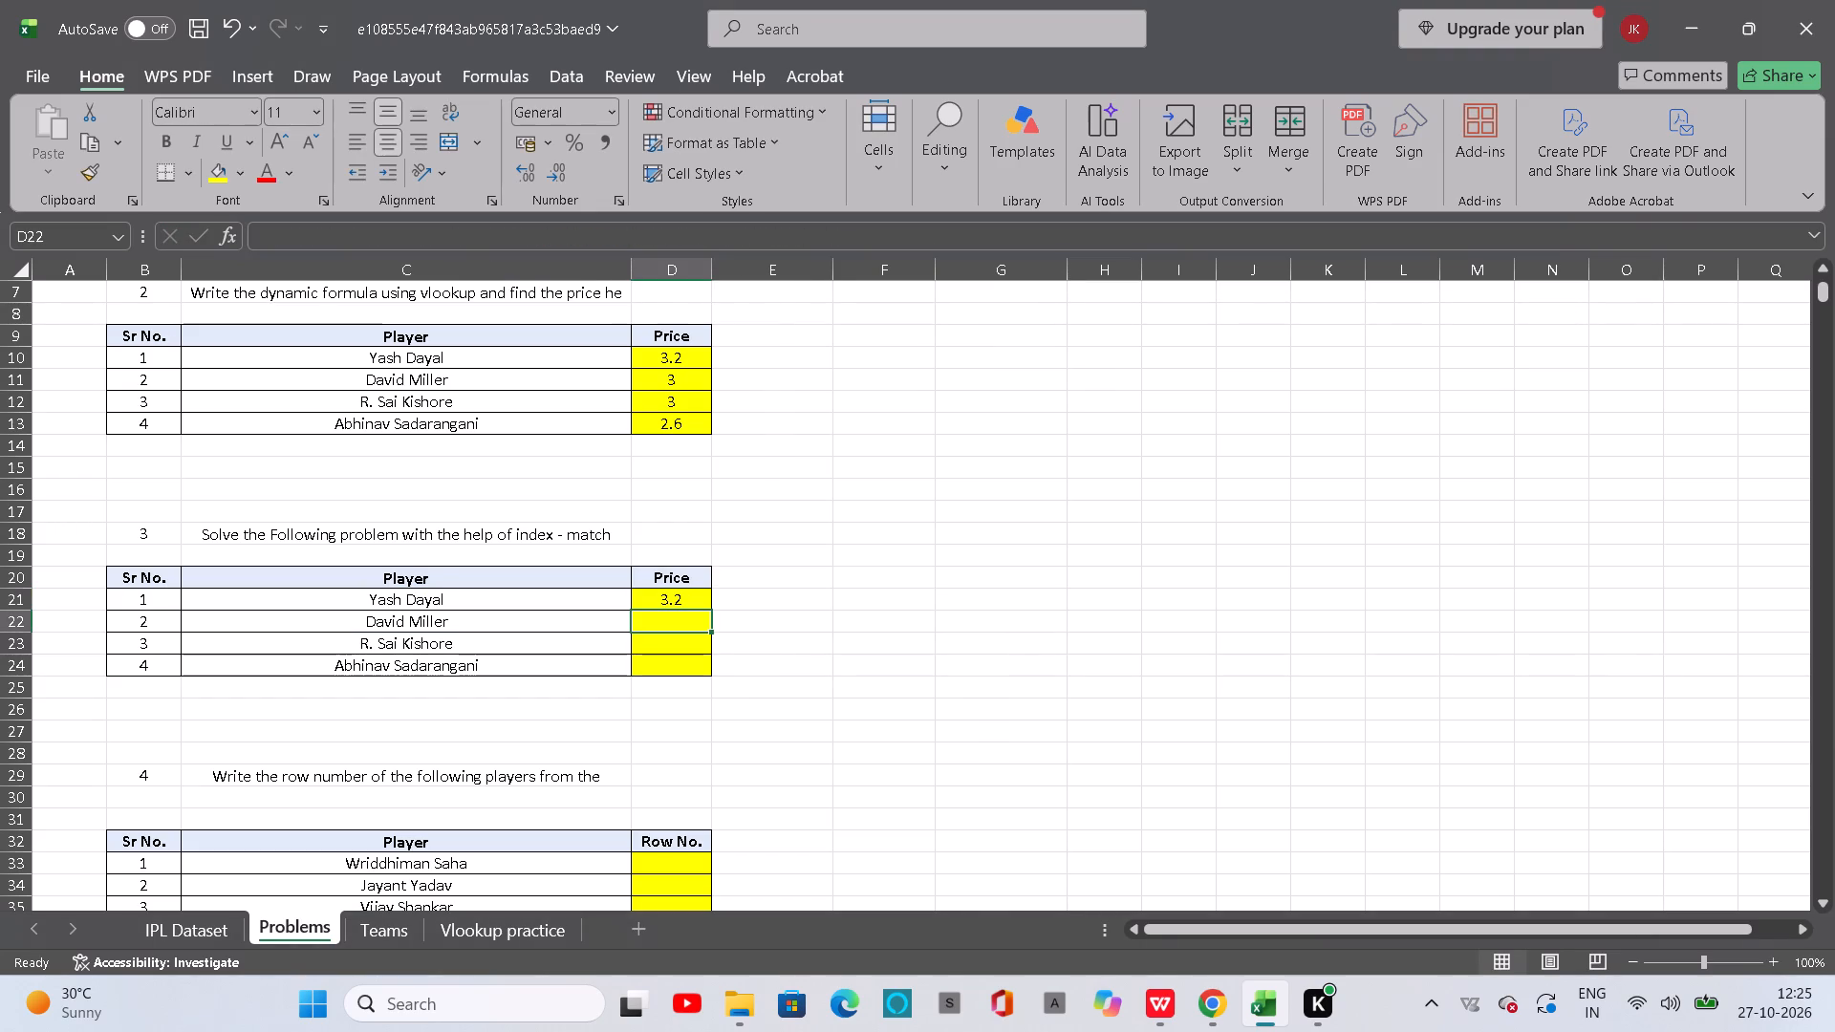
Fill the D21 price formula down through D24 for the remaining question 3 players.
left_click(702, 593)
double_click(712, 611)
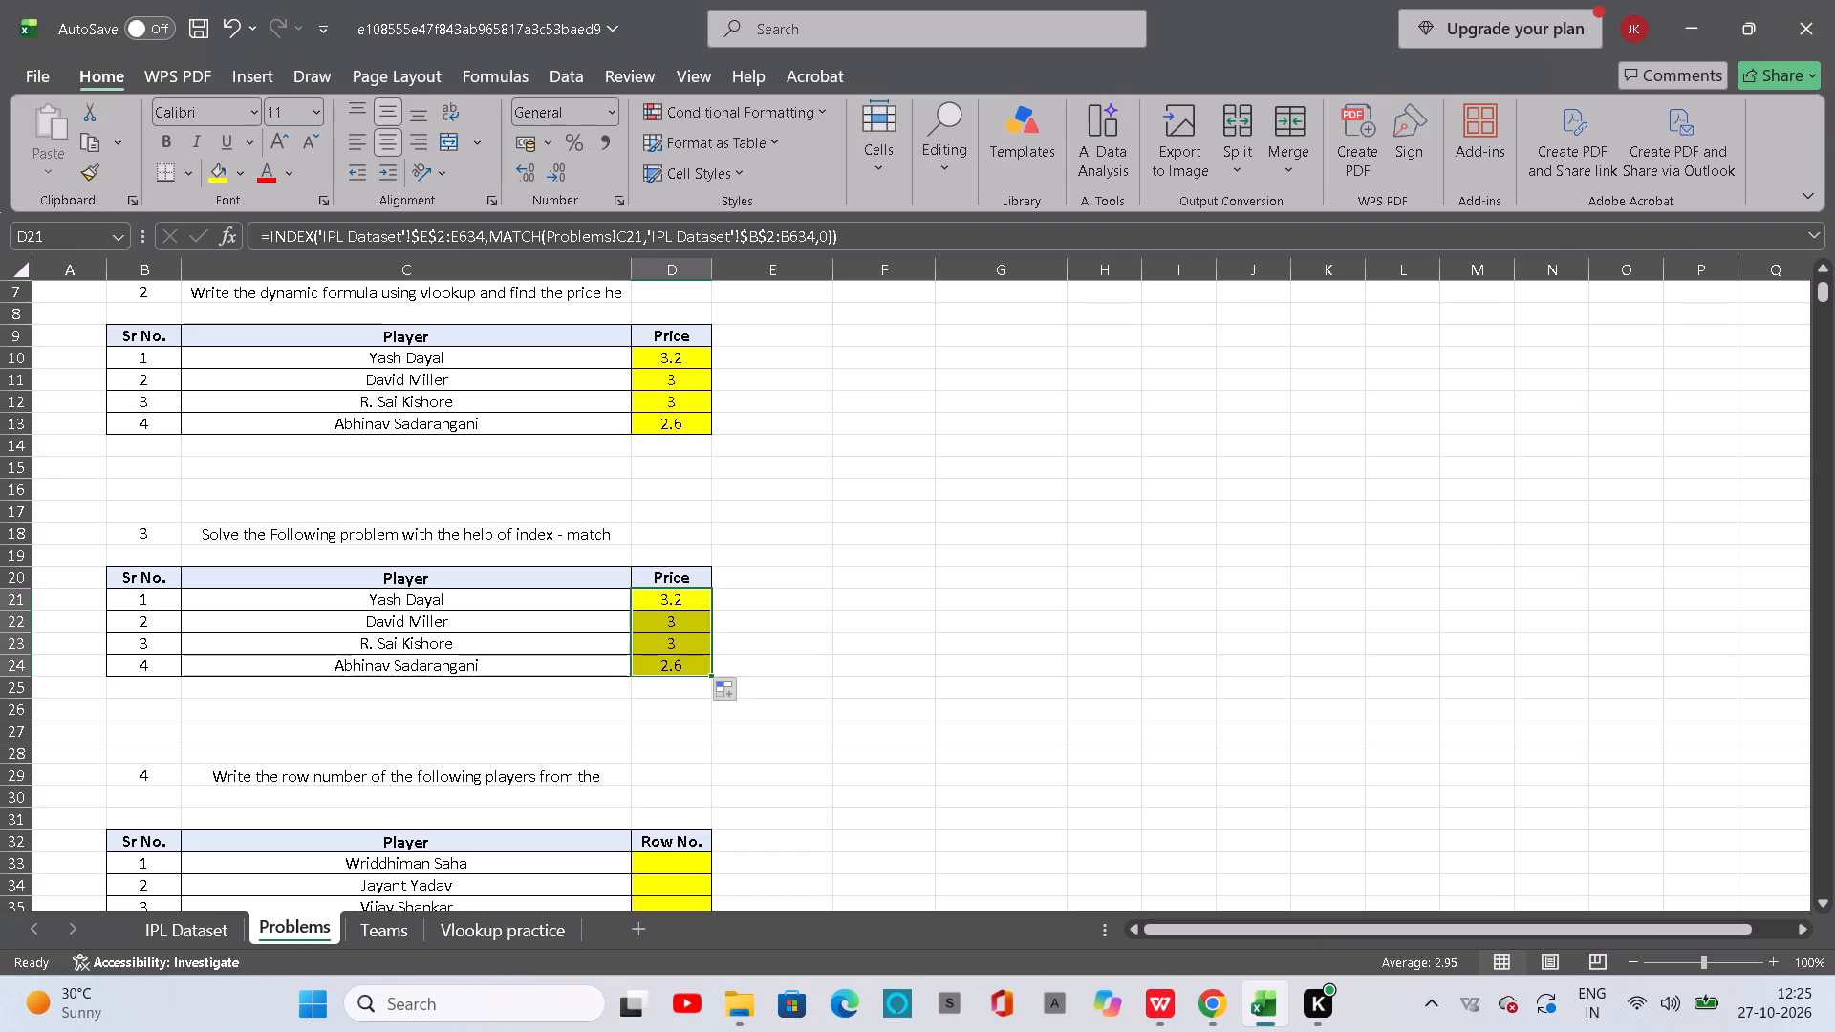
Autofit the height of row 29 to fit the full question 4 text.
scroll(699, 674, "down", 2)
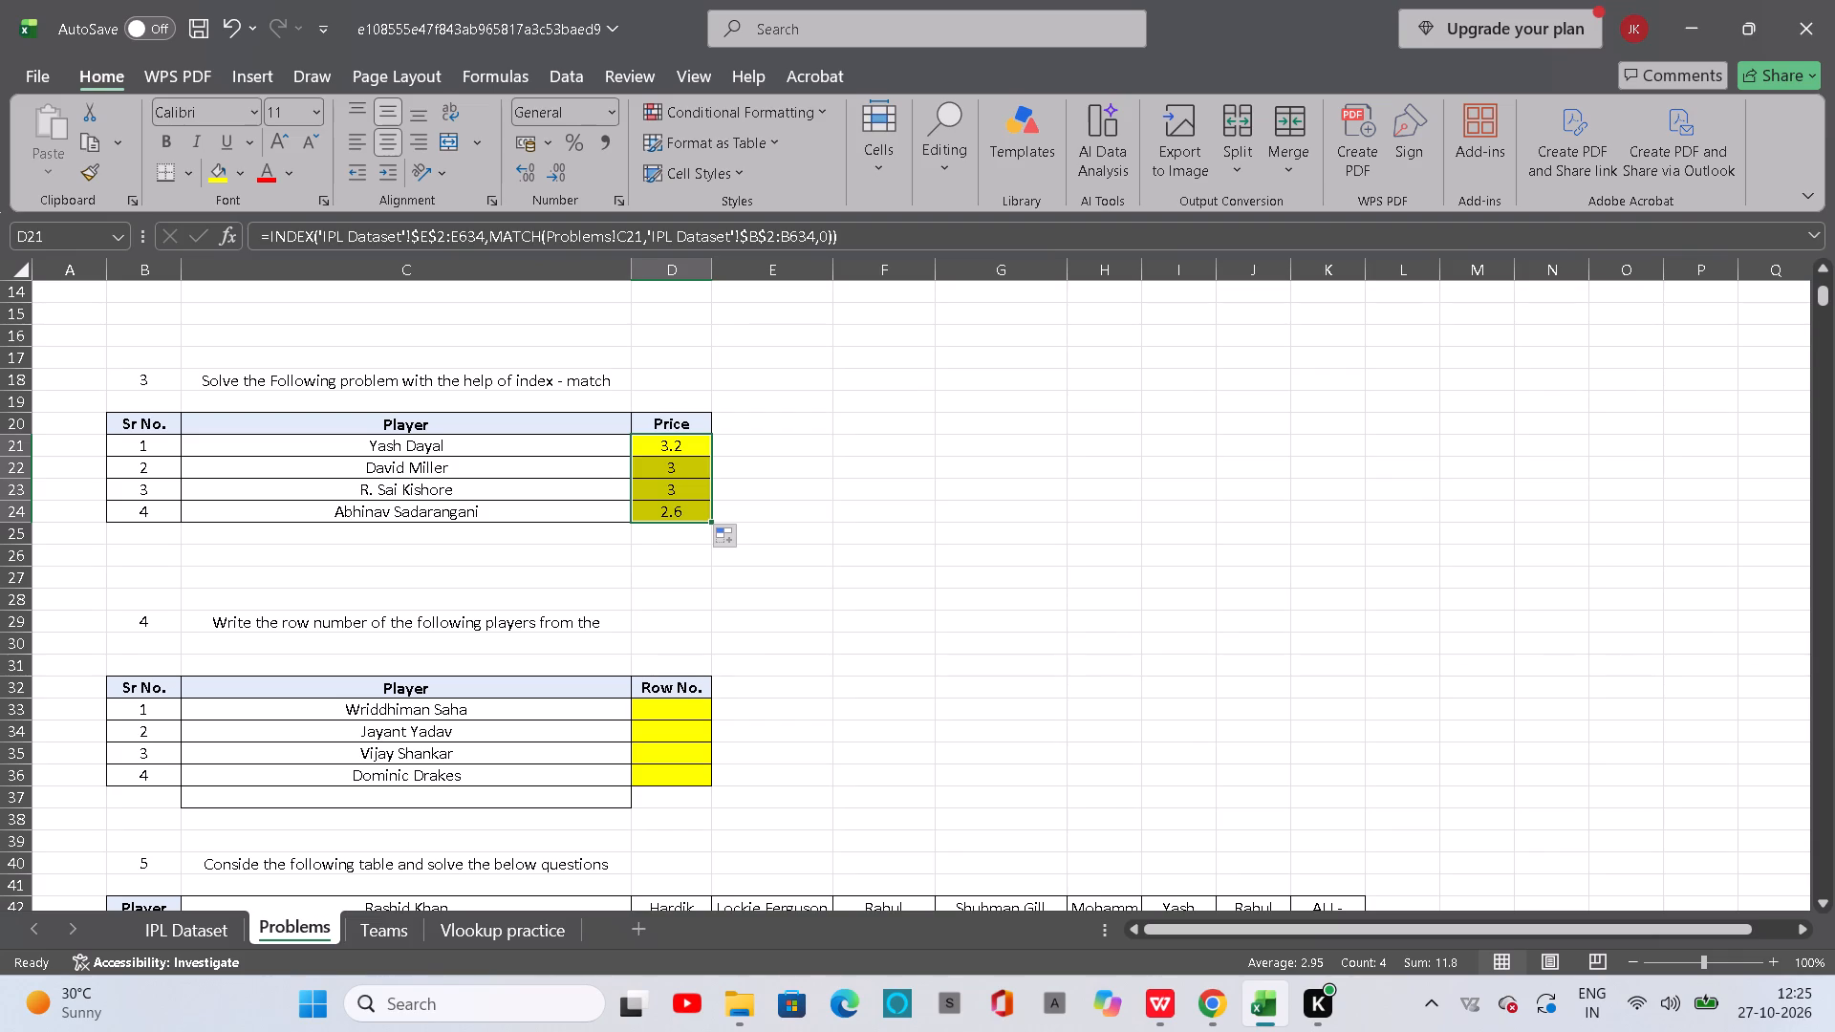
double_click(32, 628)
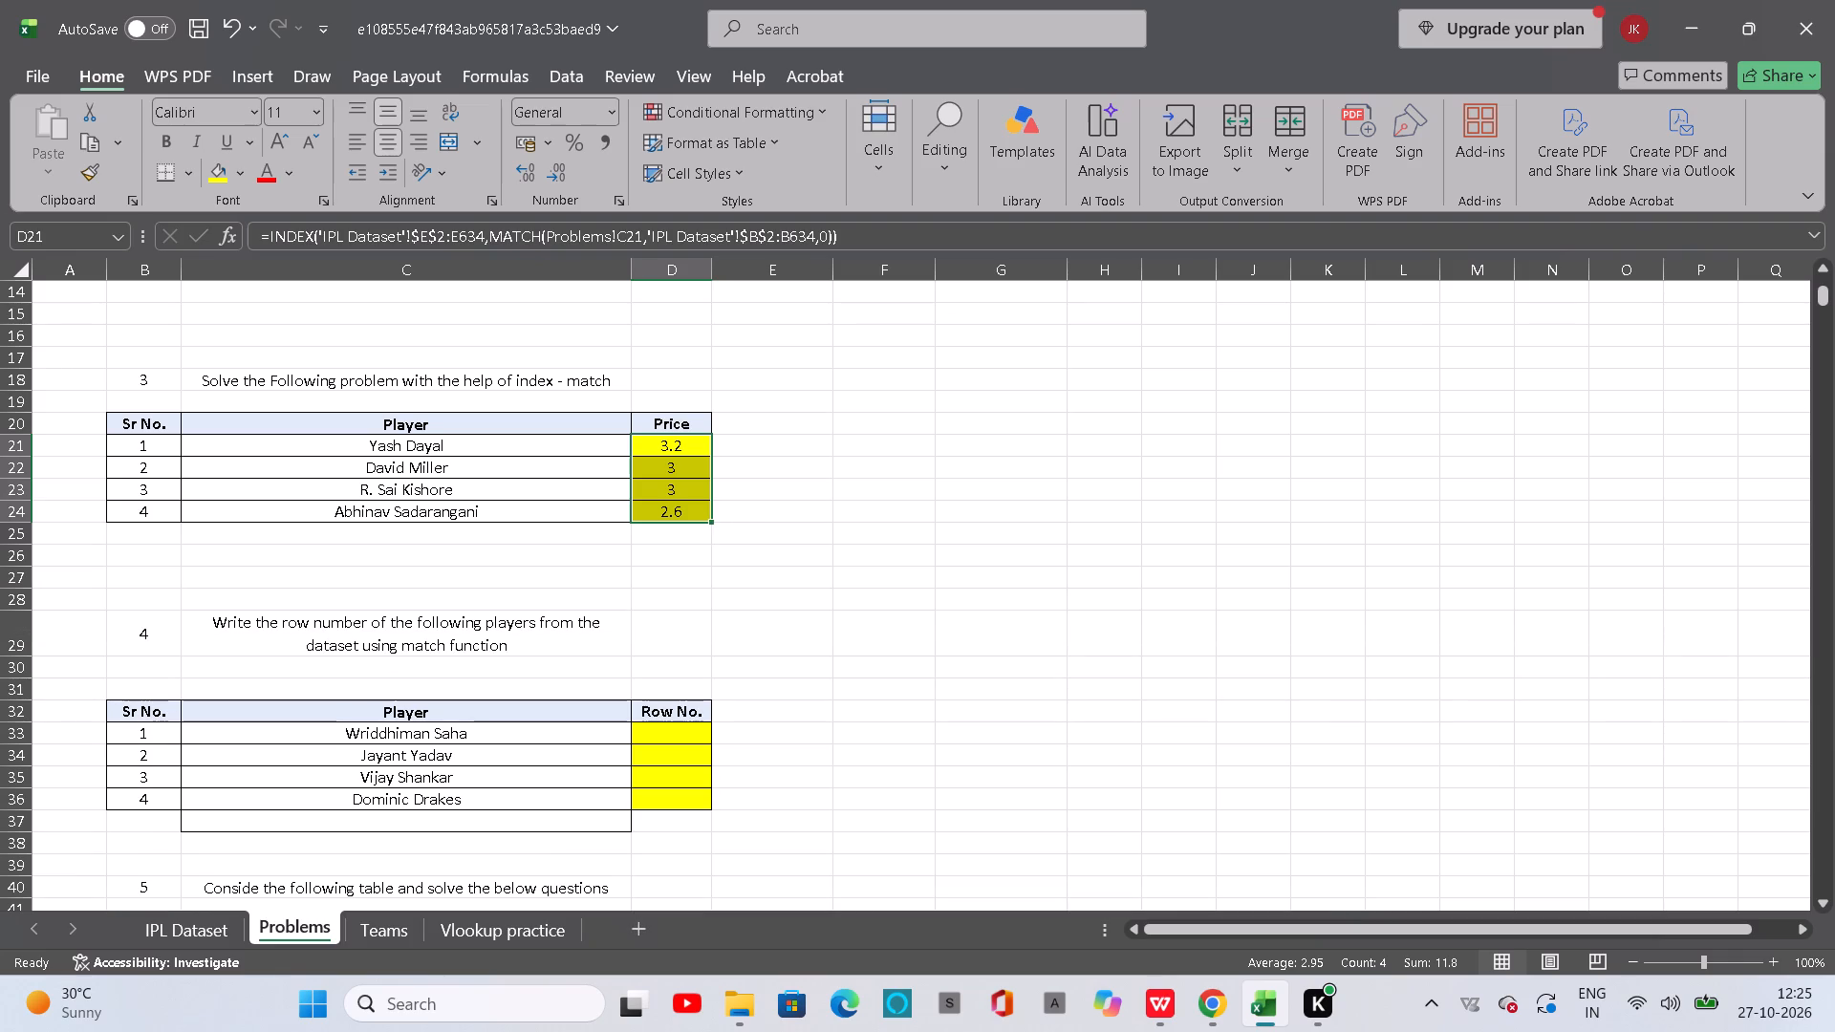
Start a MATCH formula in the first Row No. cell of question 4, D33.
left_click(667, 737)
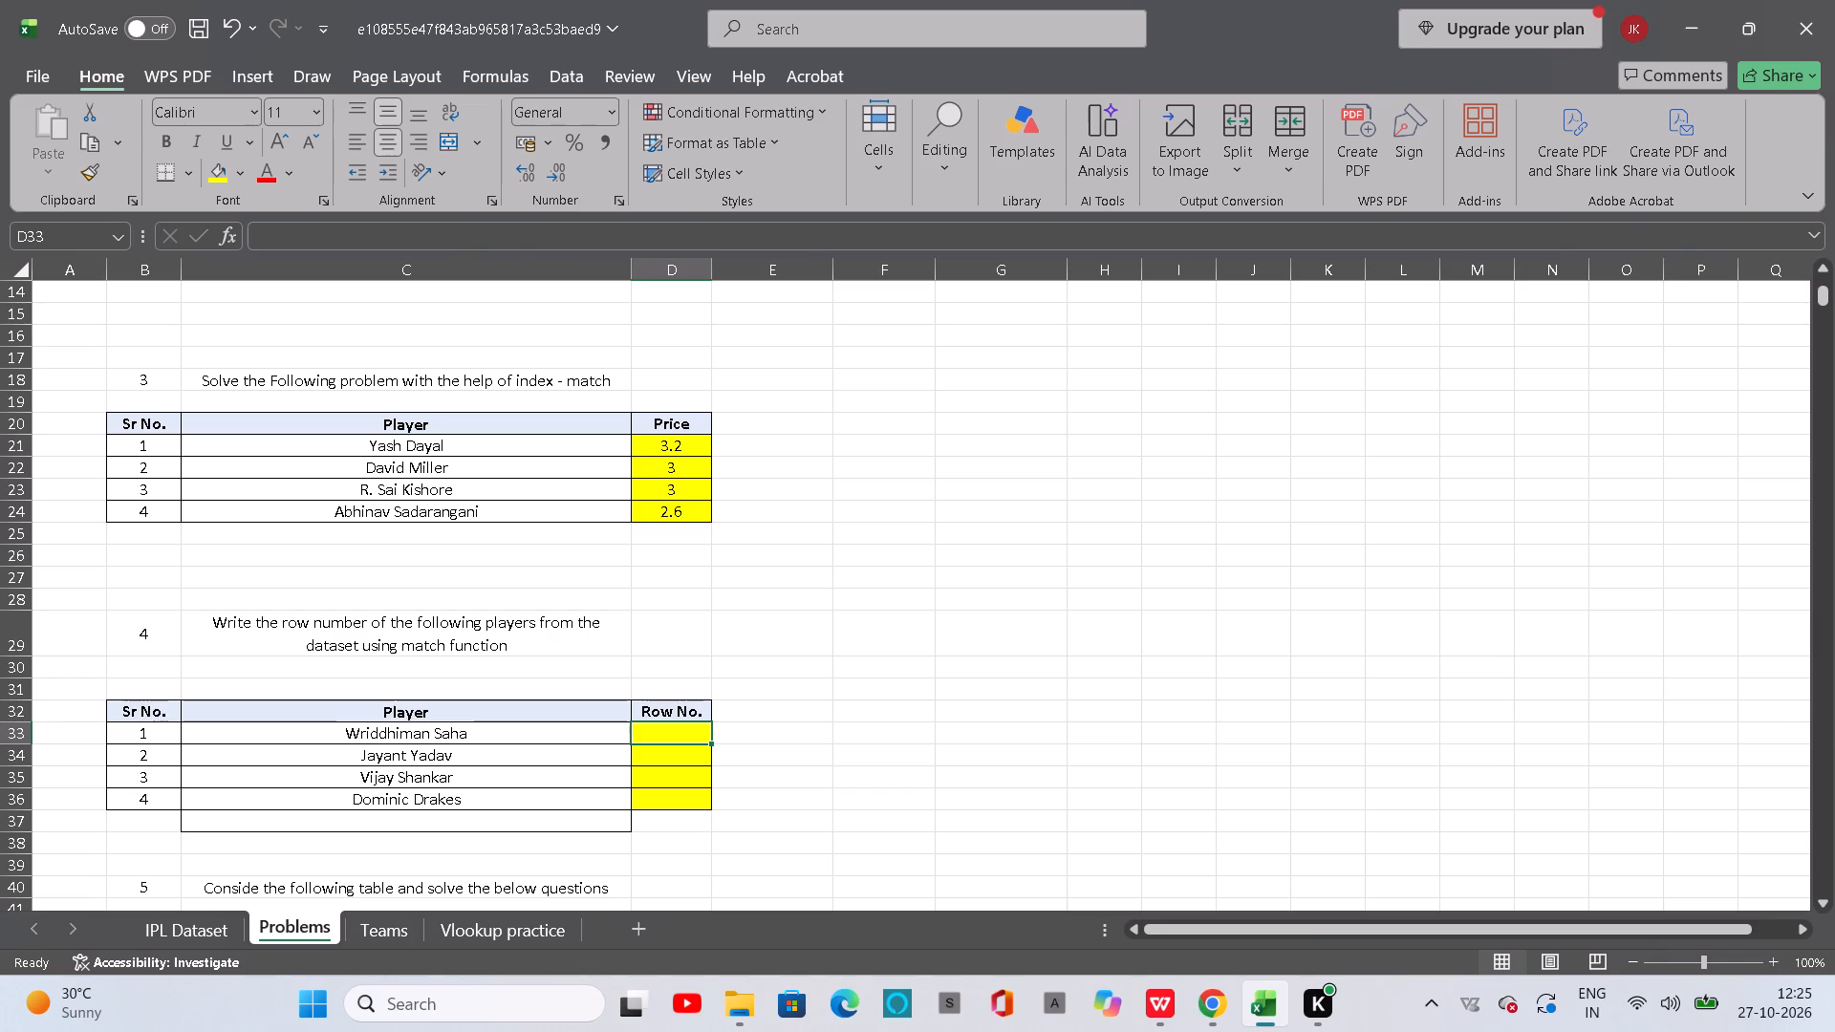
type("=ma")
key("Tab")
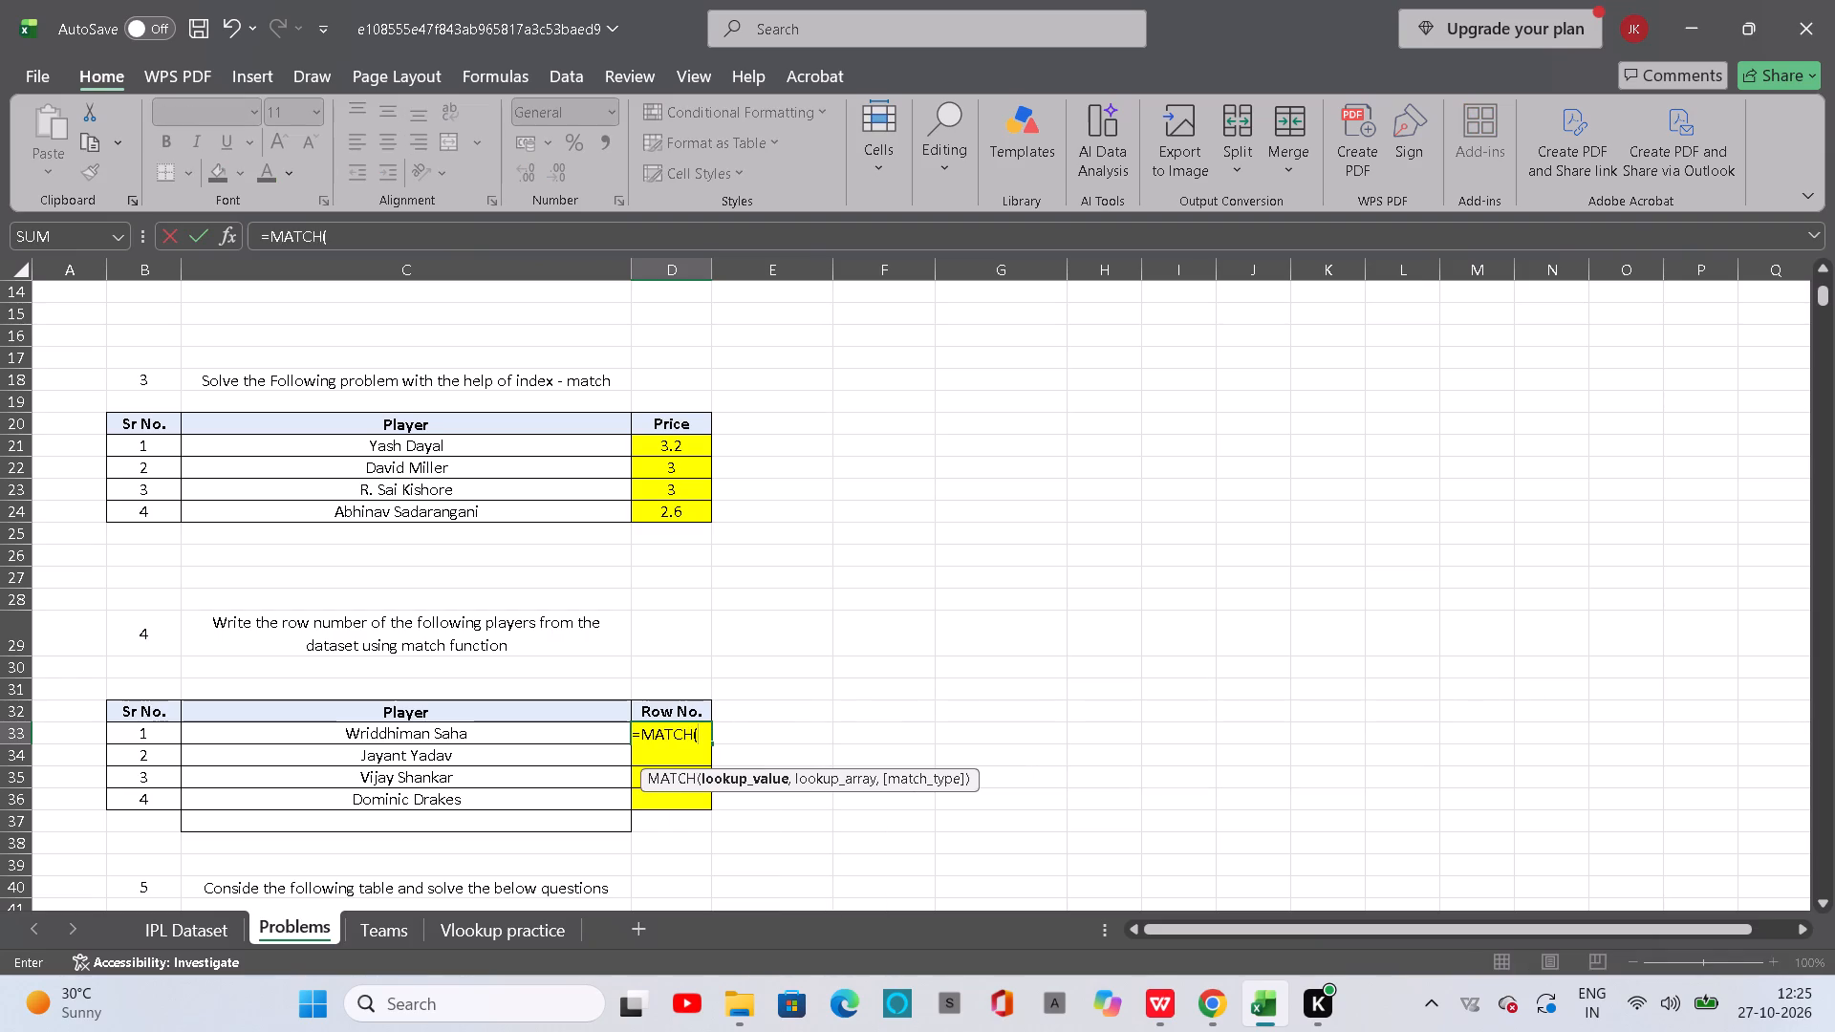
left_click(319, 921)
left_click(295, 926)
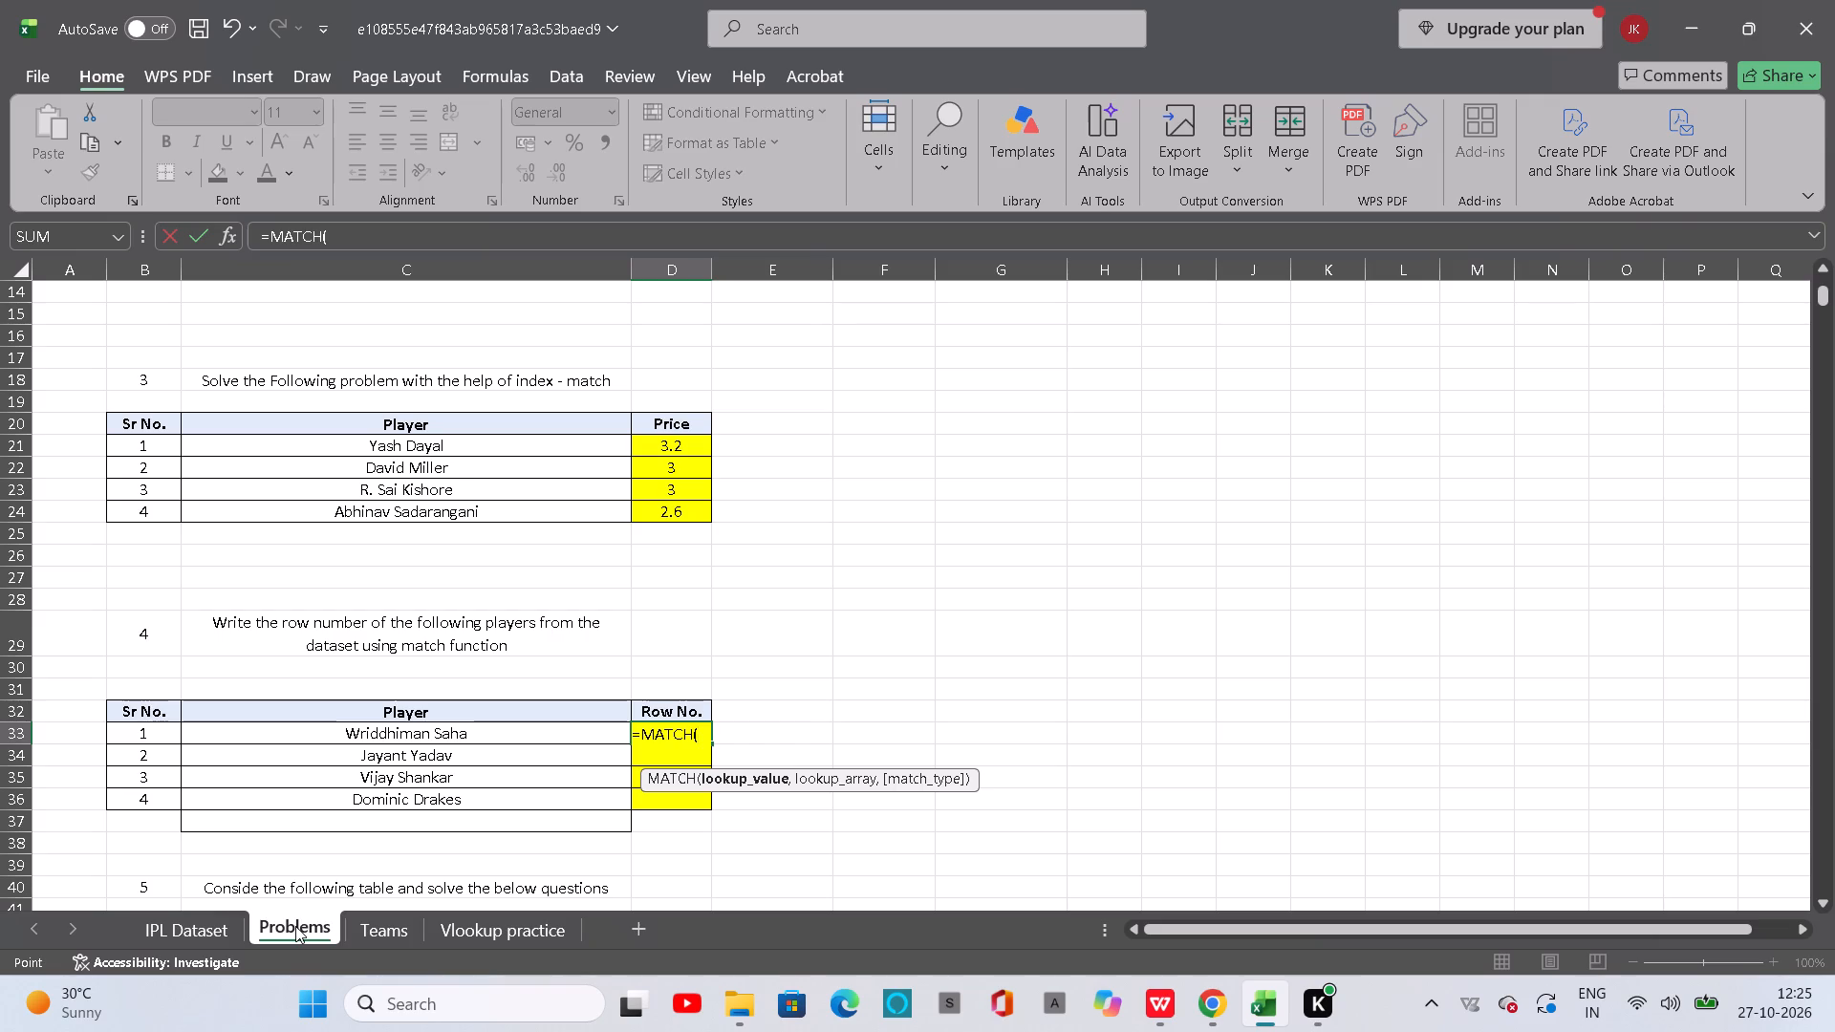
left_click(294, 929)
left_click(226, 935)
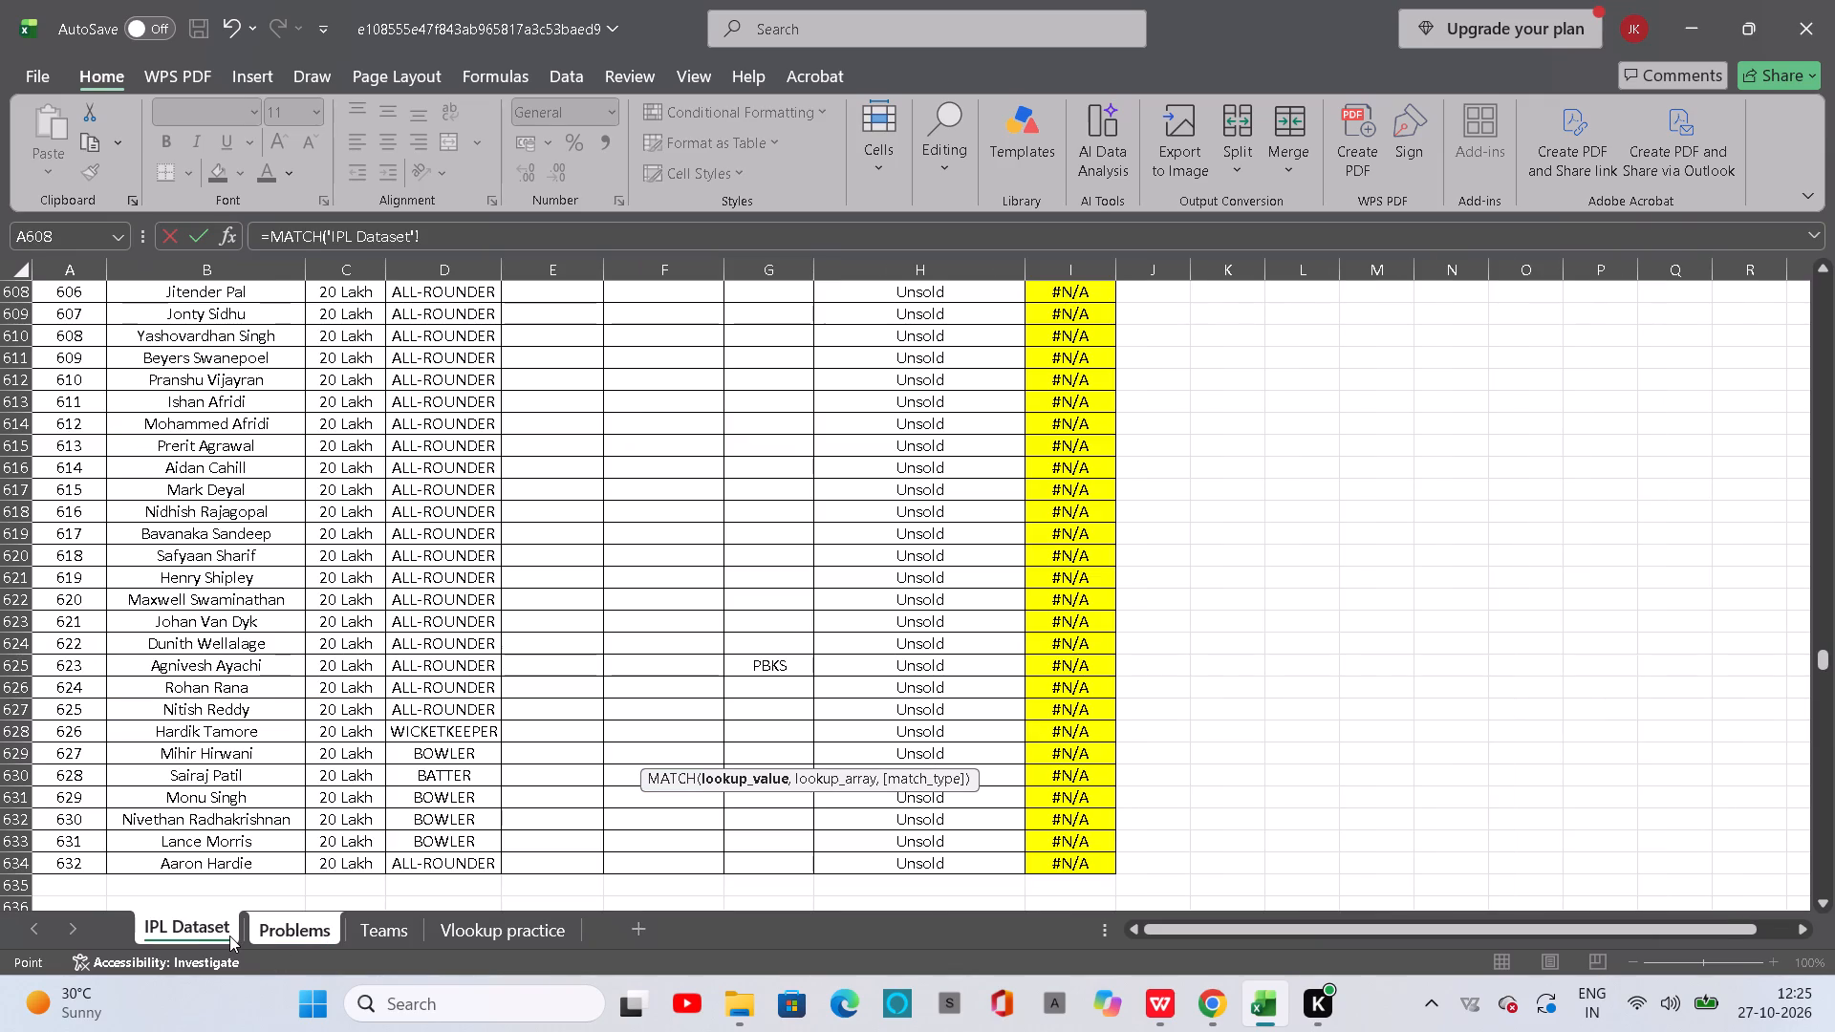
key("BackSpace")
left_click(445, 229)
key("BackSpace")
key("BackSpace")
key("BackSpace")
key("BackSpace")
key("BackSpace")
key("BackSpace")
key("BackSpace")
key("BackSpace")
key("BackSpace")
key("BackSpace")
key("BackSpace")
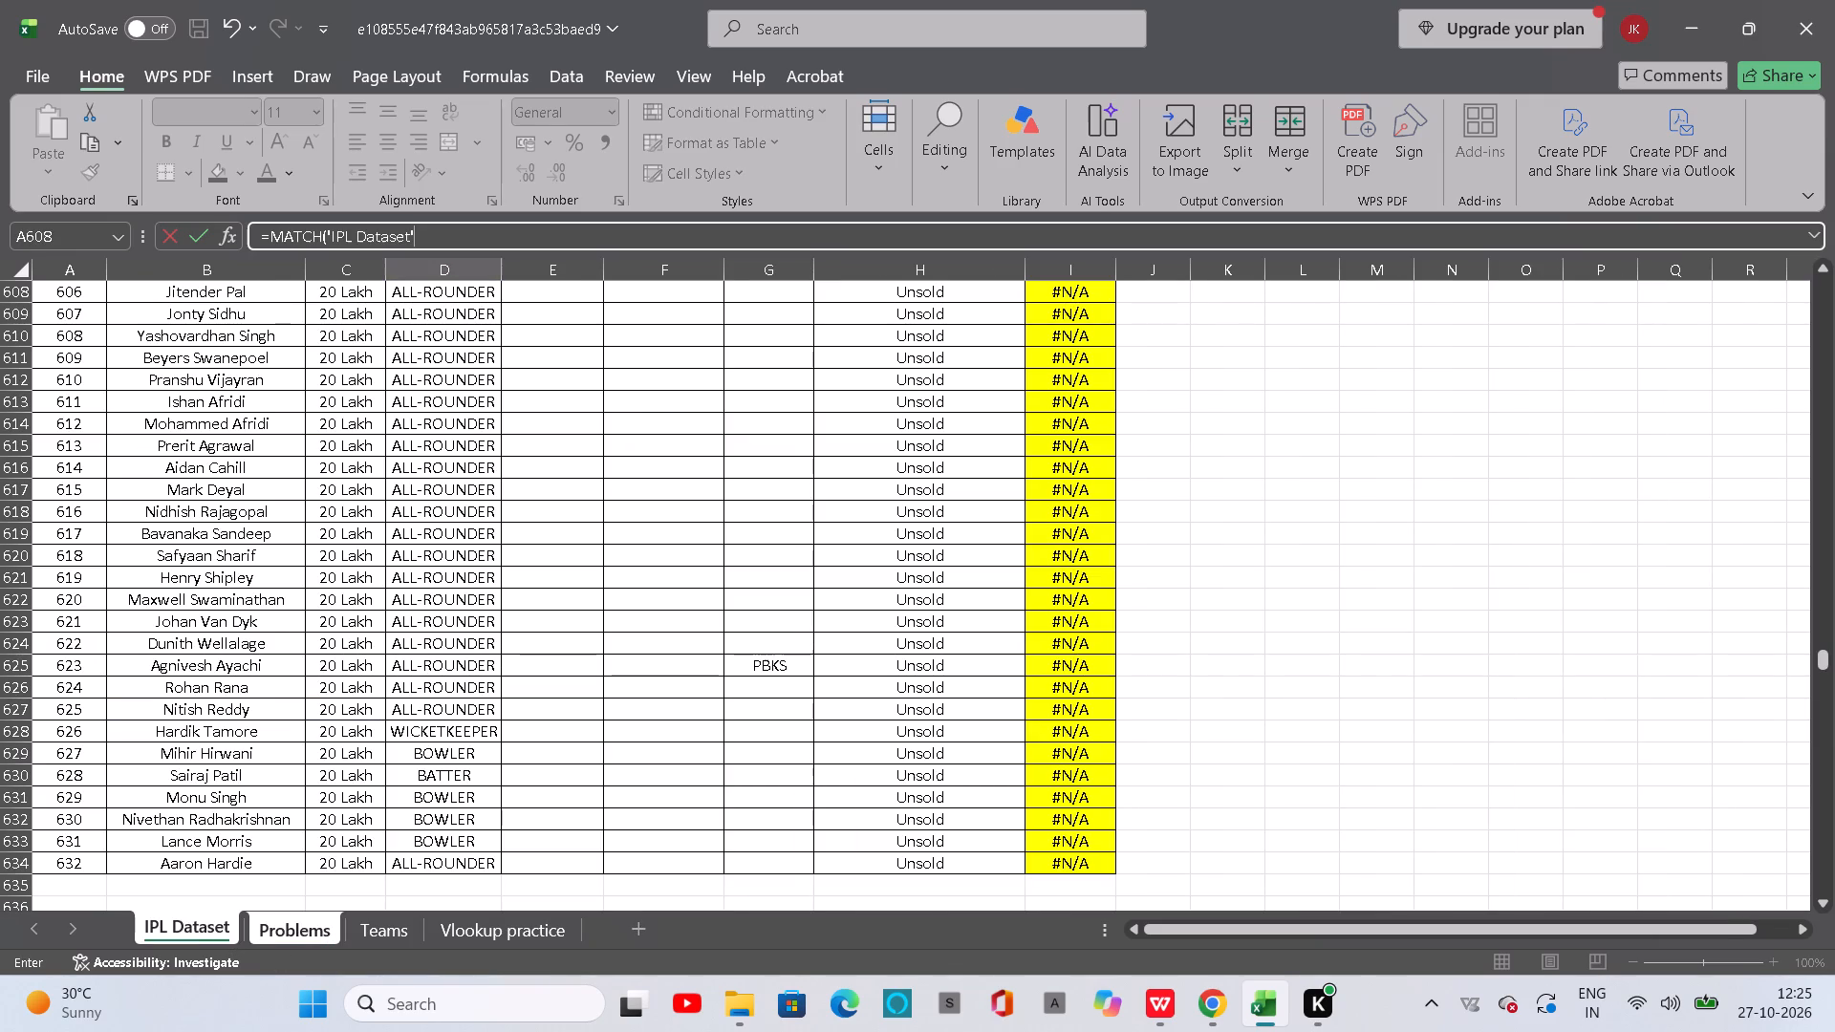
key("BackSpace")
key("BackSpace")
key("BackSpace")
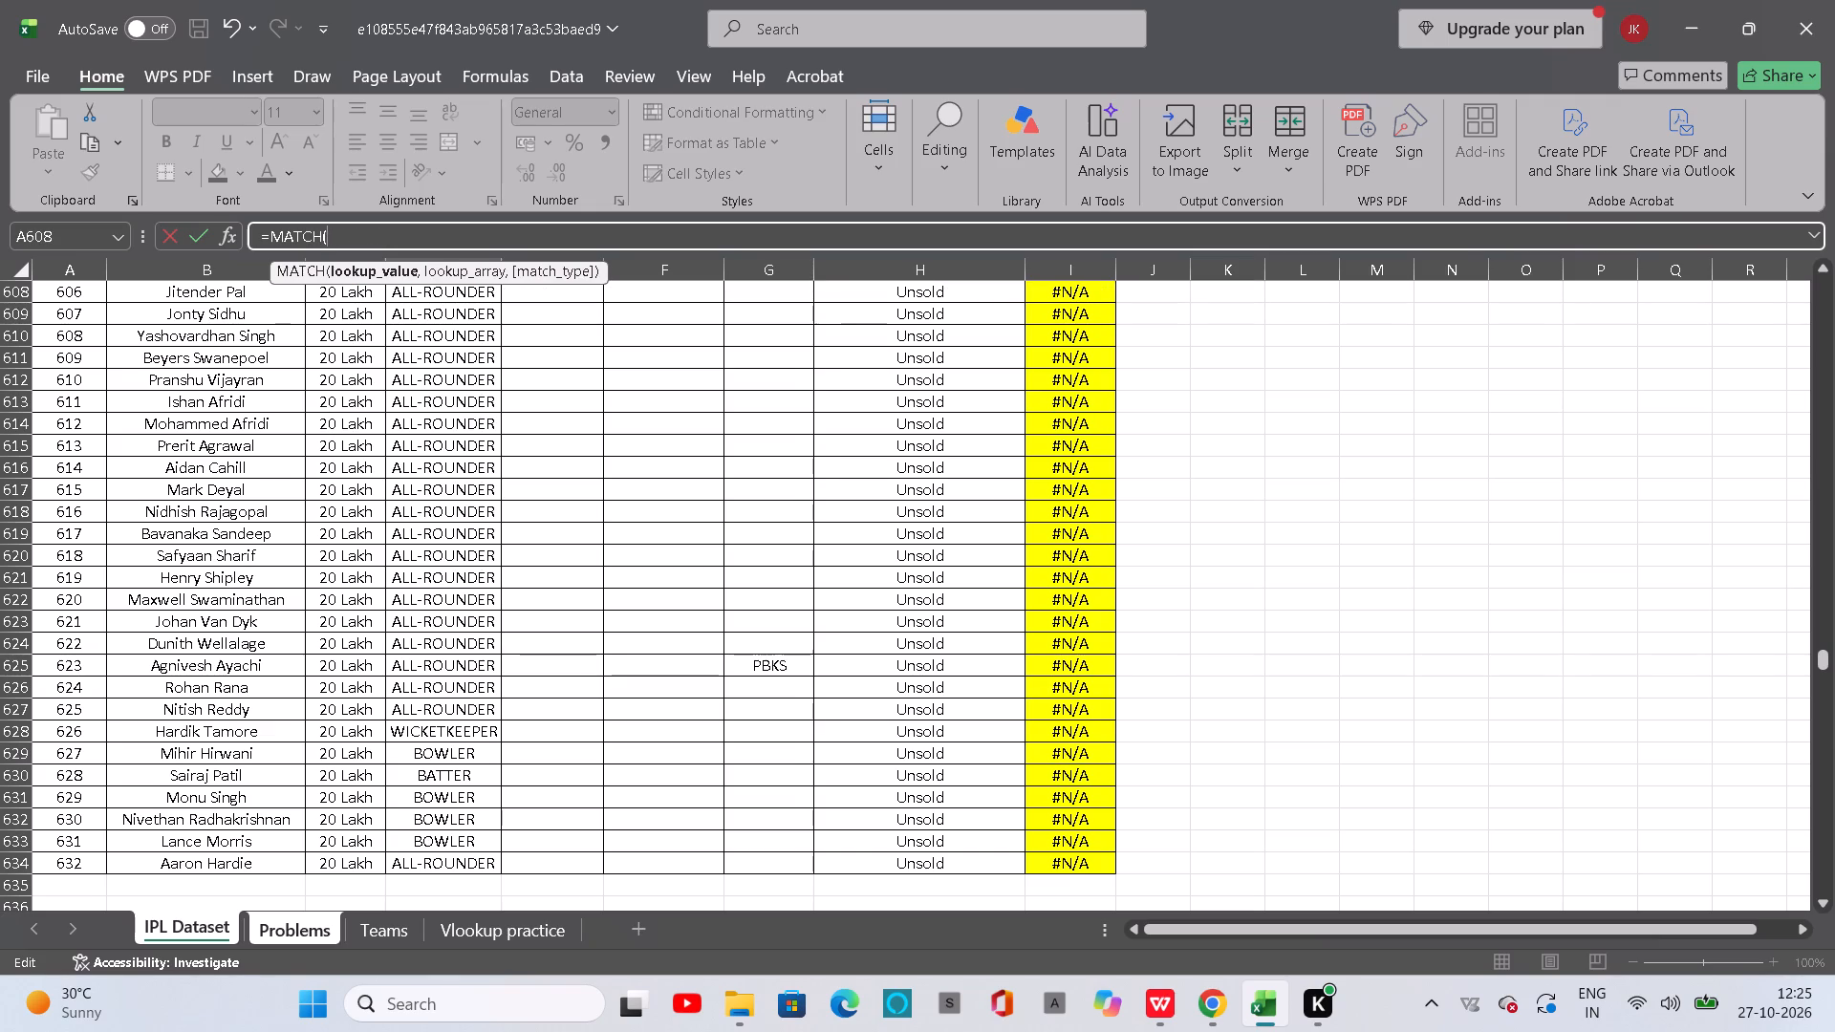
Set the MATCH lookup value to player cell C33 on the Problems sheet.
left_click(291, 939)
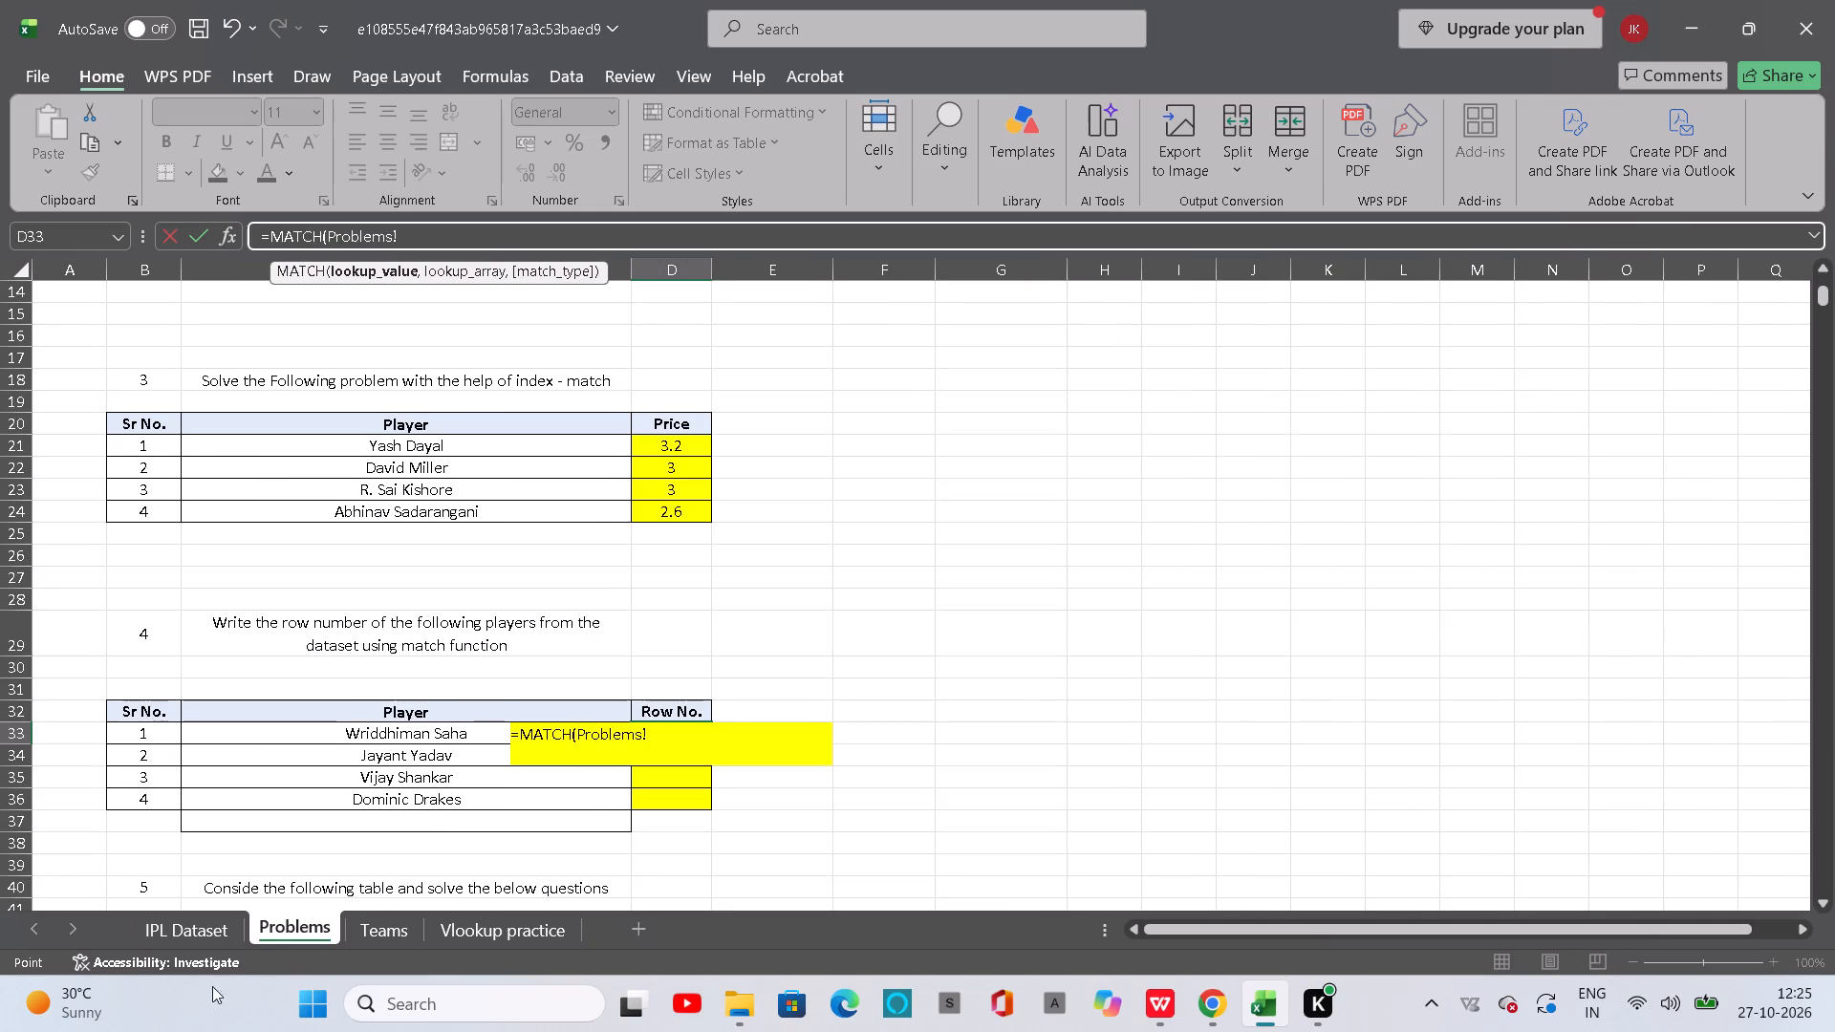
left_click(259, 739)
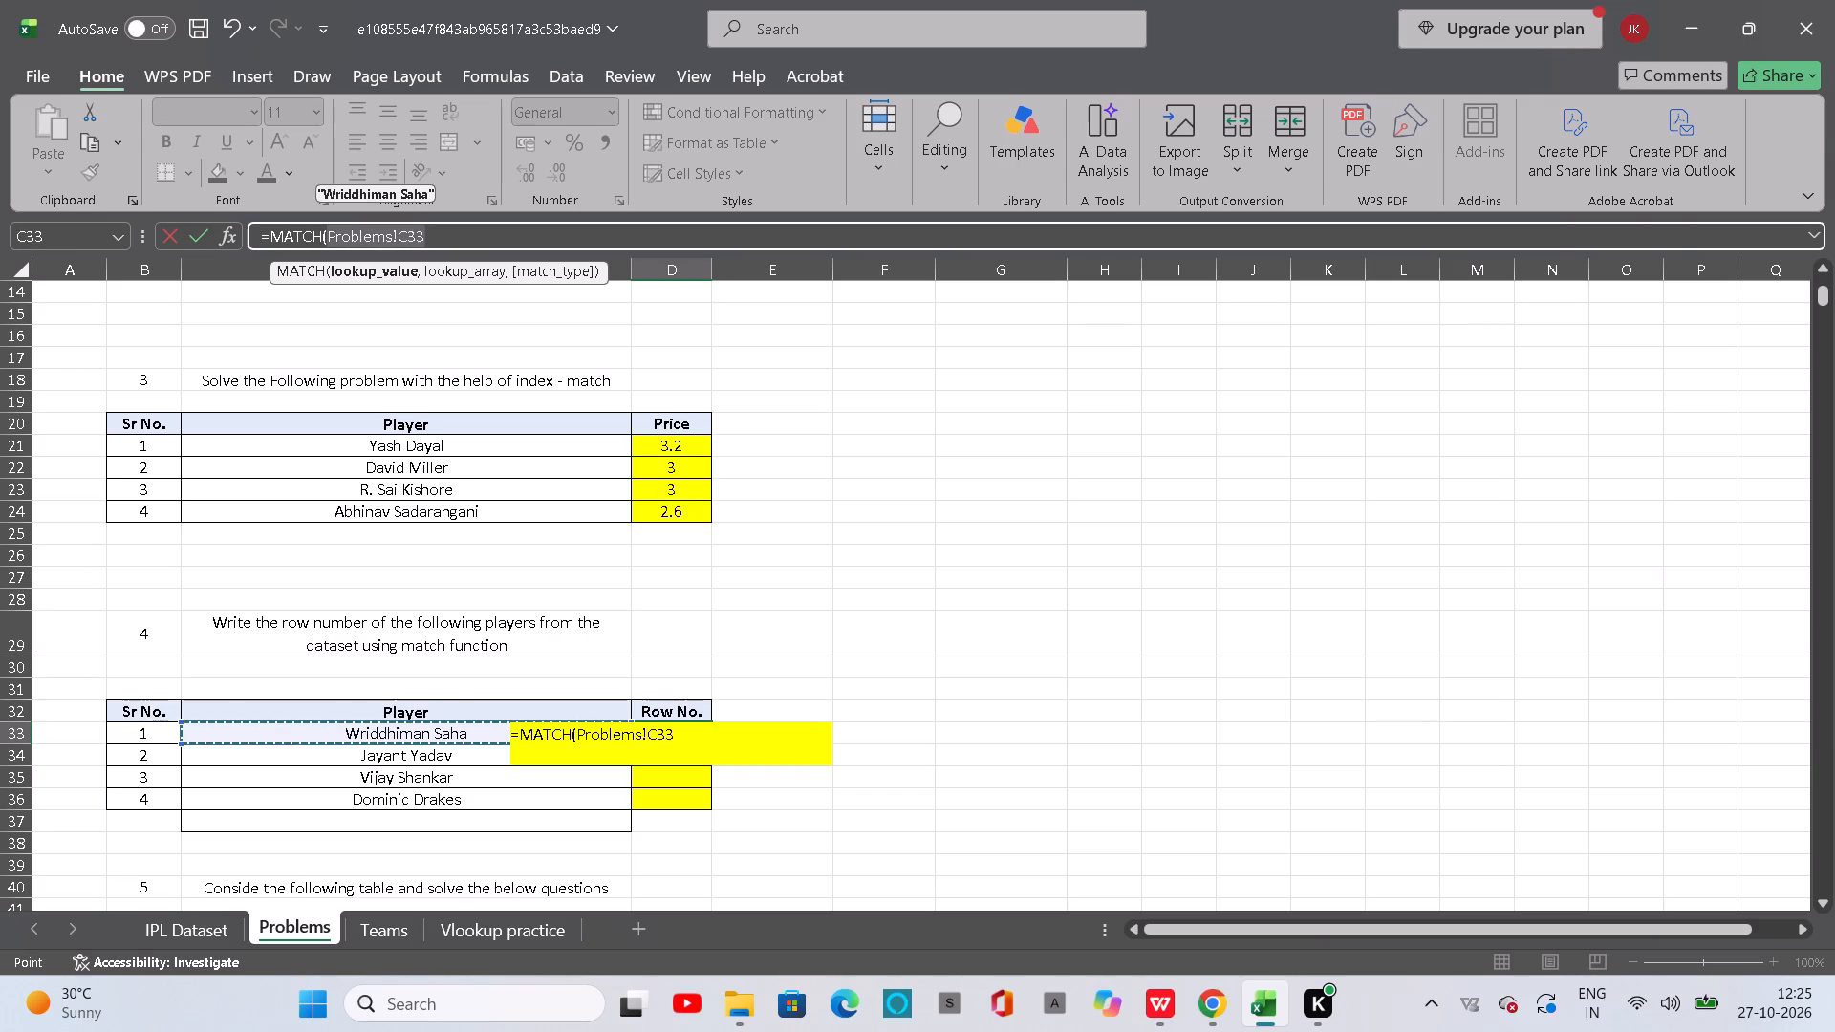
key("comma")
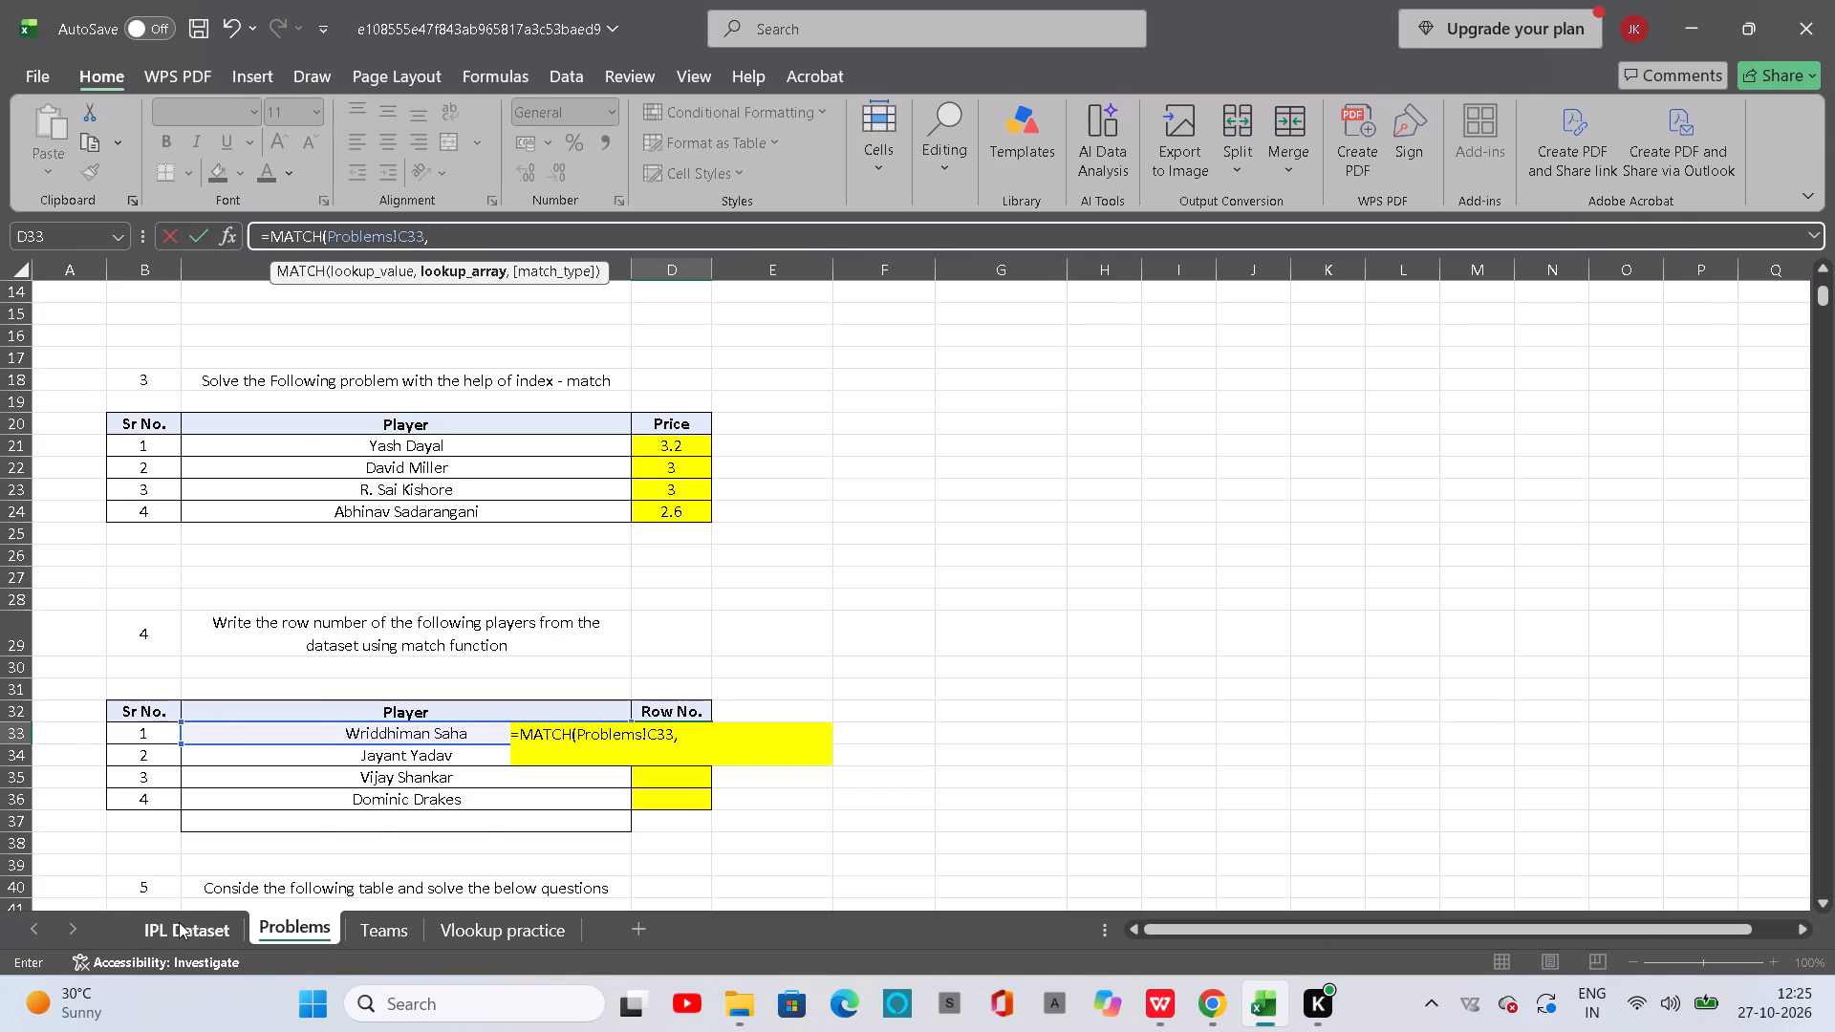
Set the MATCH lookup array to player names B2:B634 on the IPL Dataset sheet, locking only its starting cell as $B$2.
left_click(200, 925)
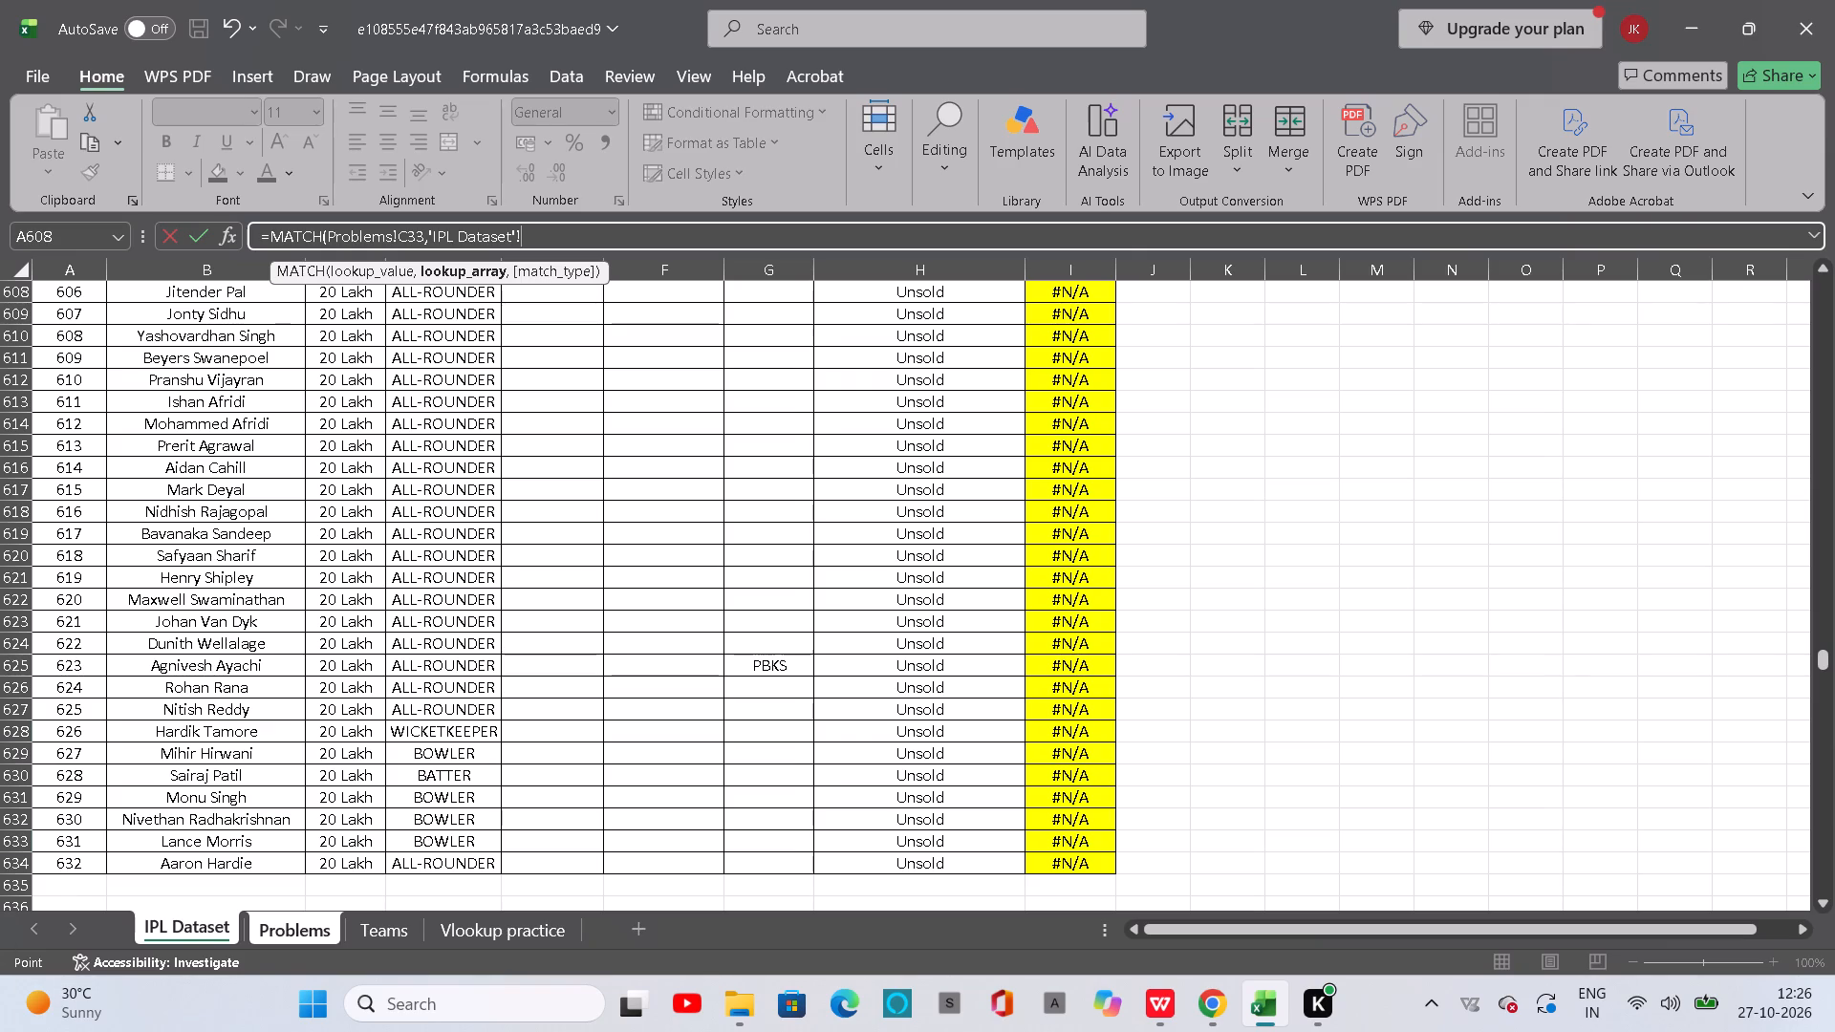
scroll(261, 552, "up", 20)
scroll(261, 552, "up", 6)
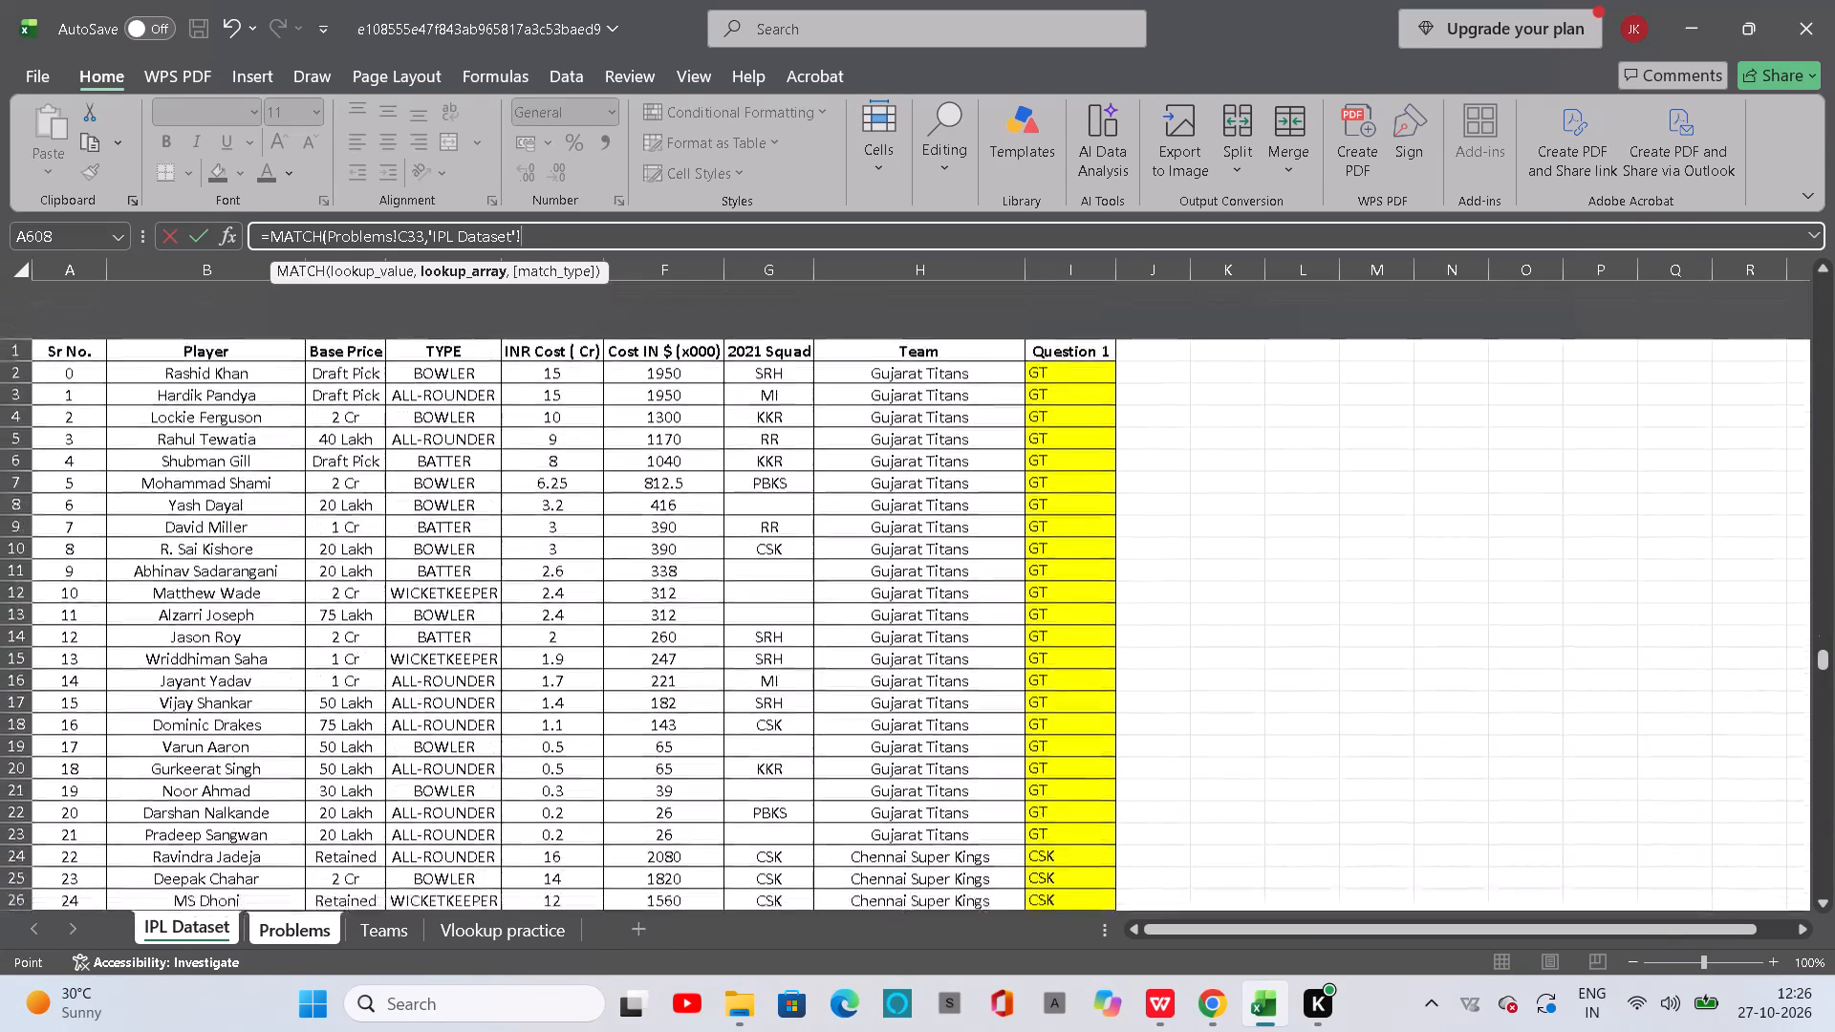
scroll(261, 552, "up", 1)
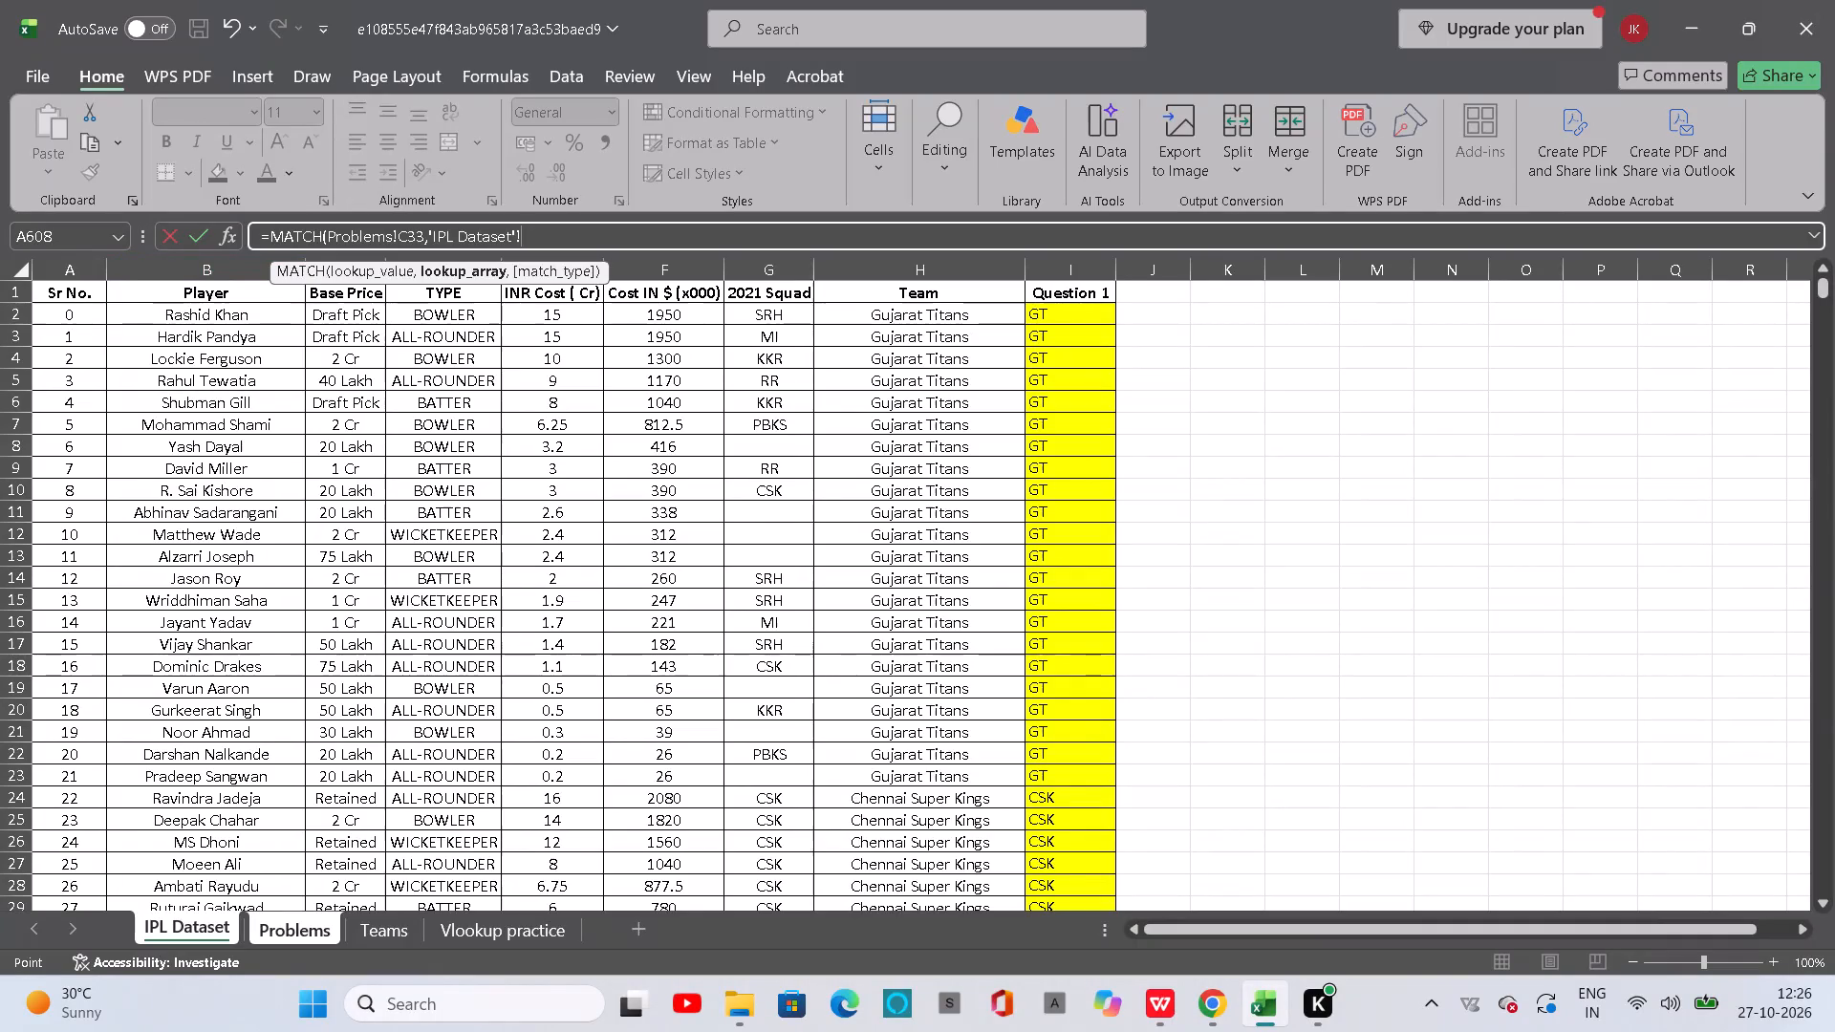
left_click_drag(119, 306, 136, 1031)
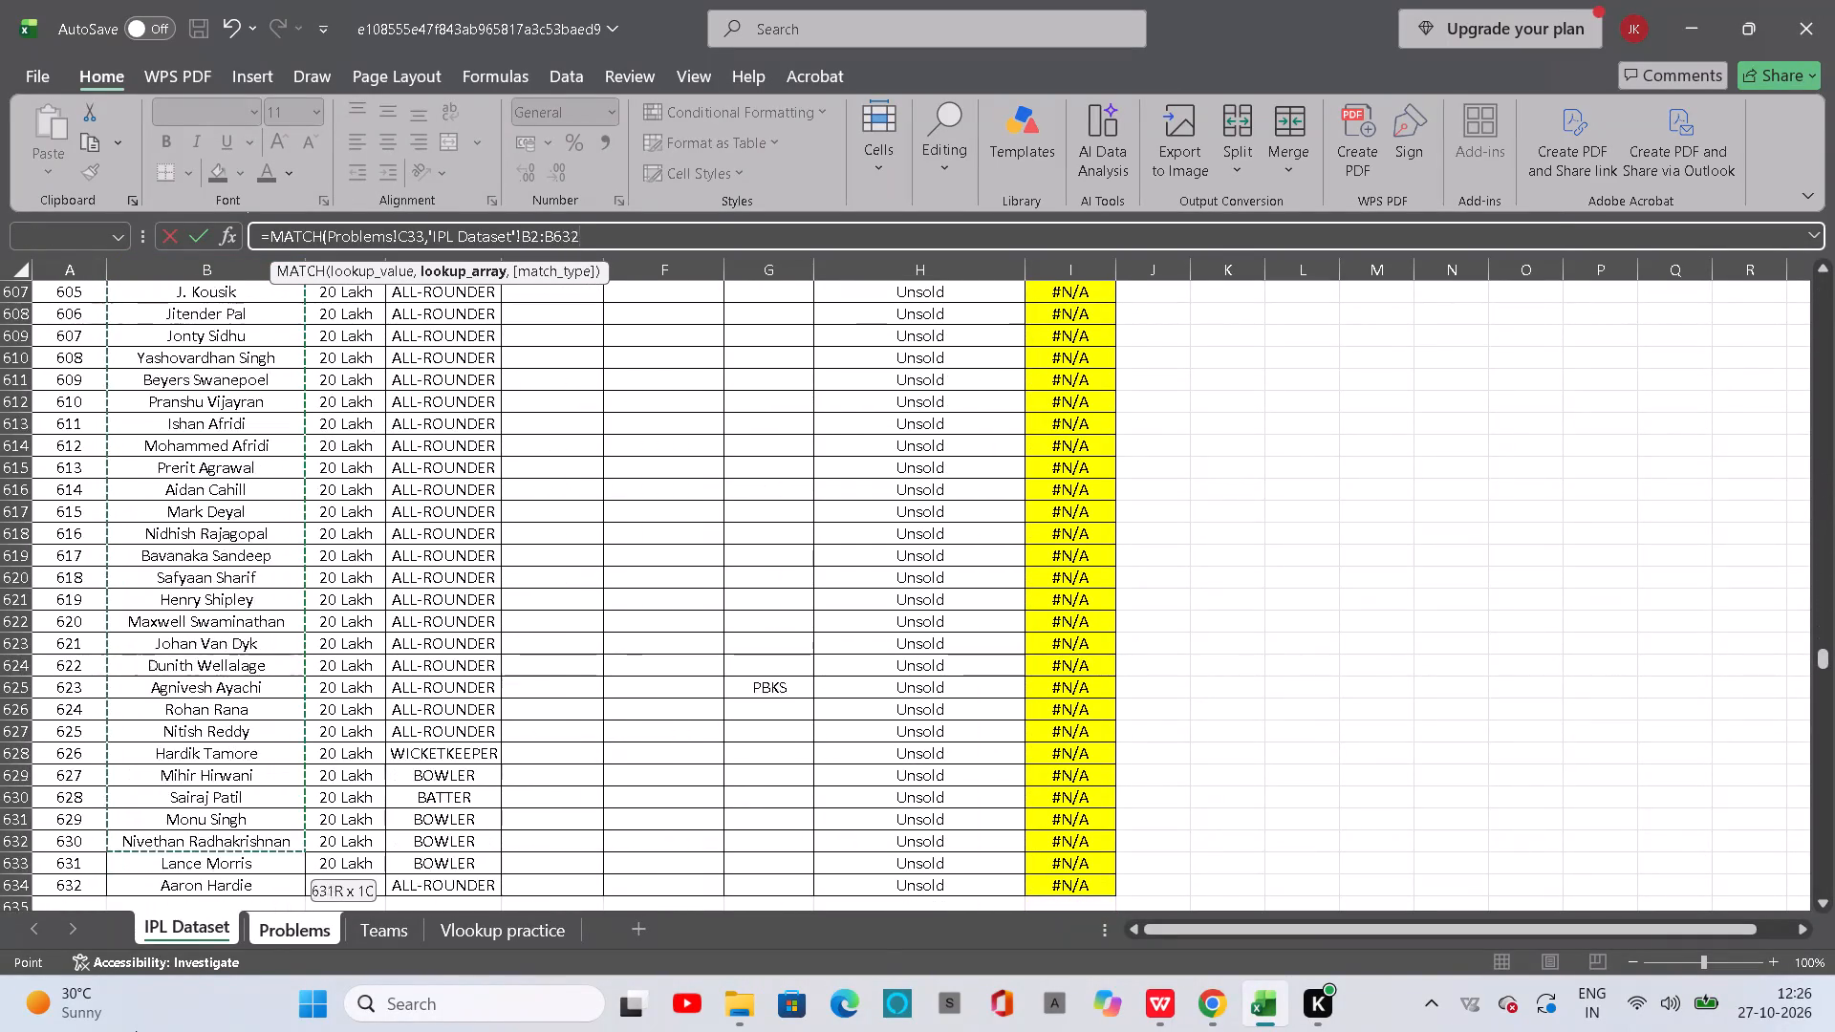
left_click_drag(136, 1031, 168, 303)
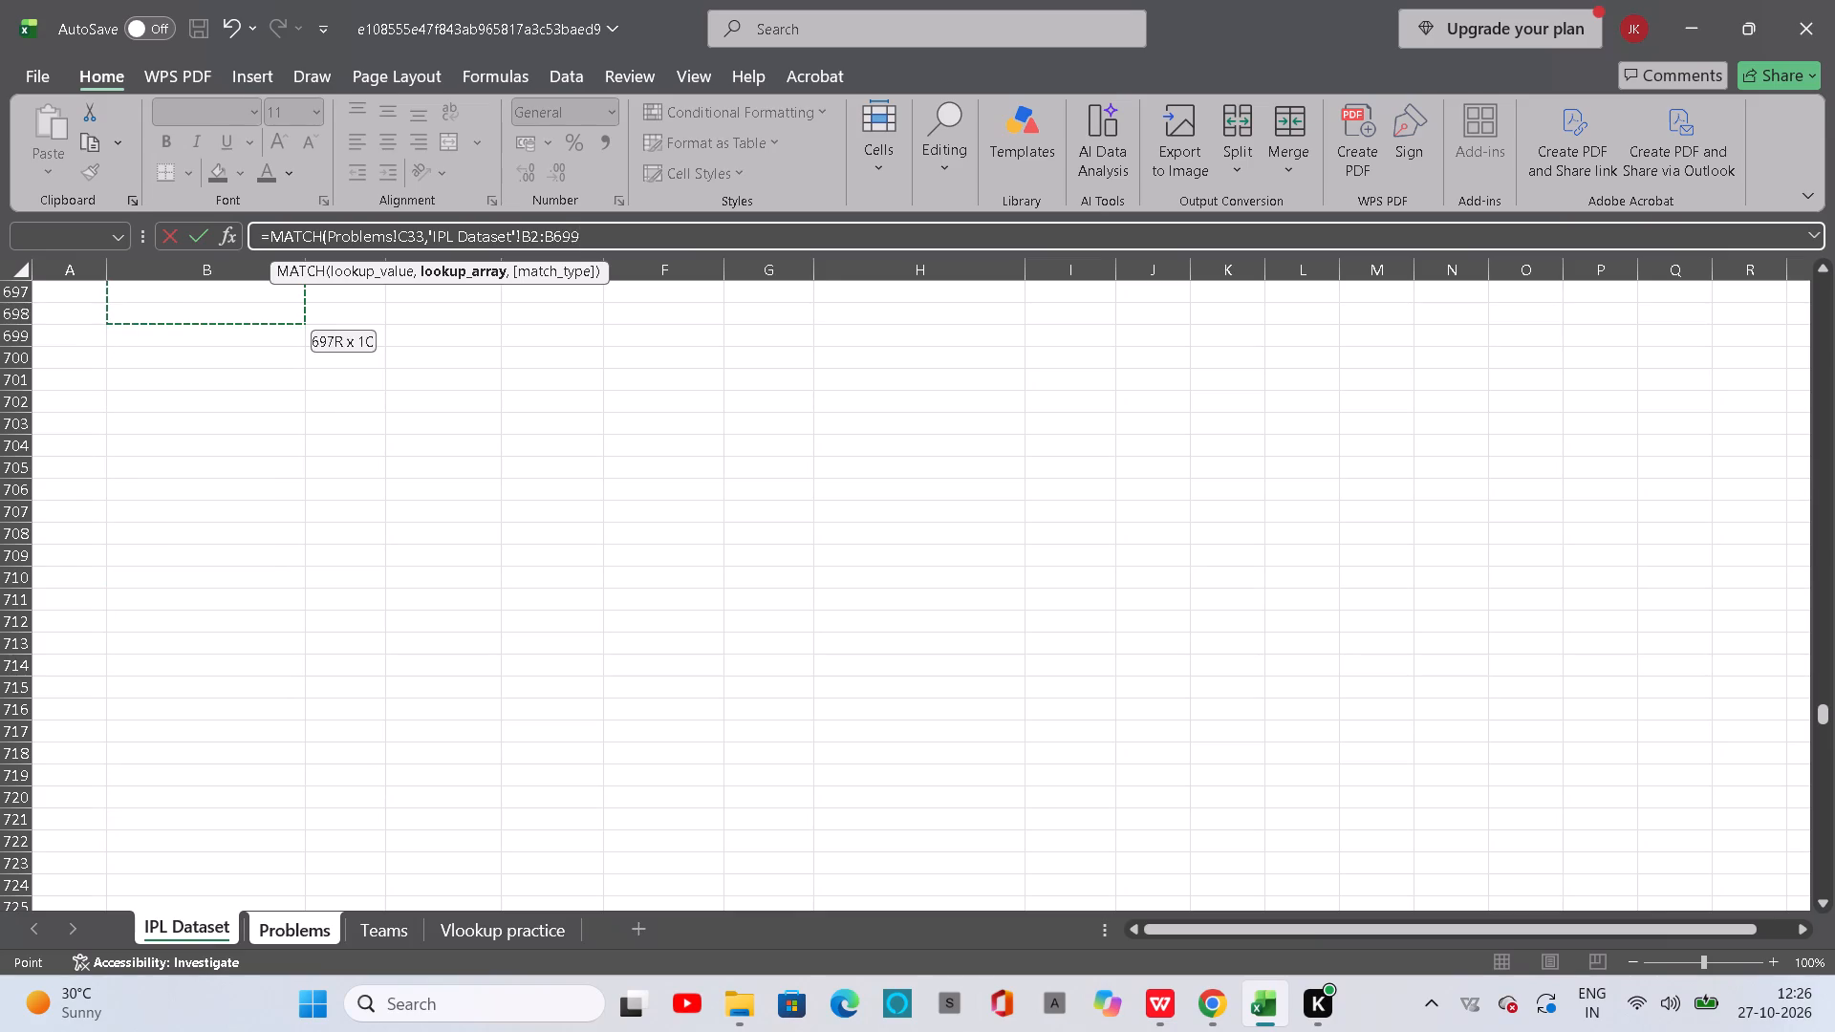
left_click_drag(168, 303, 175, 297)
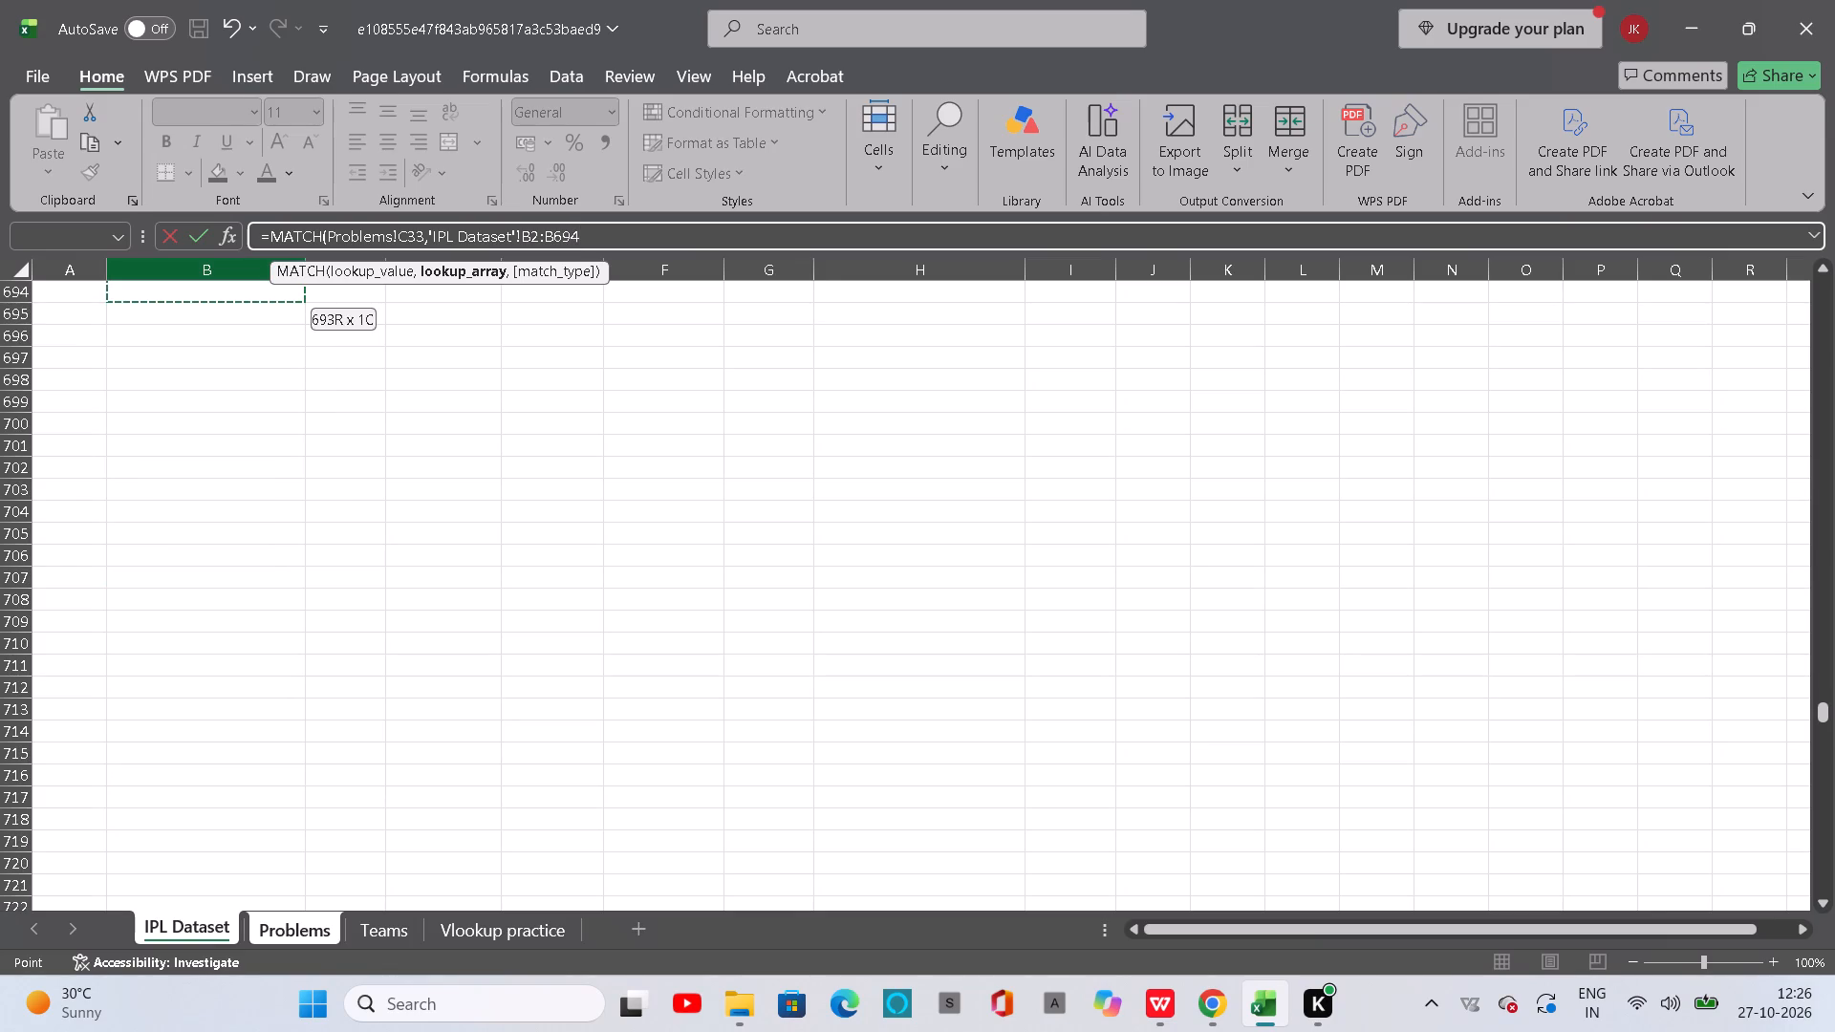
left_click_drag(175, 297, 178, 278)
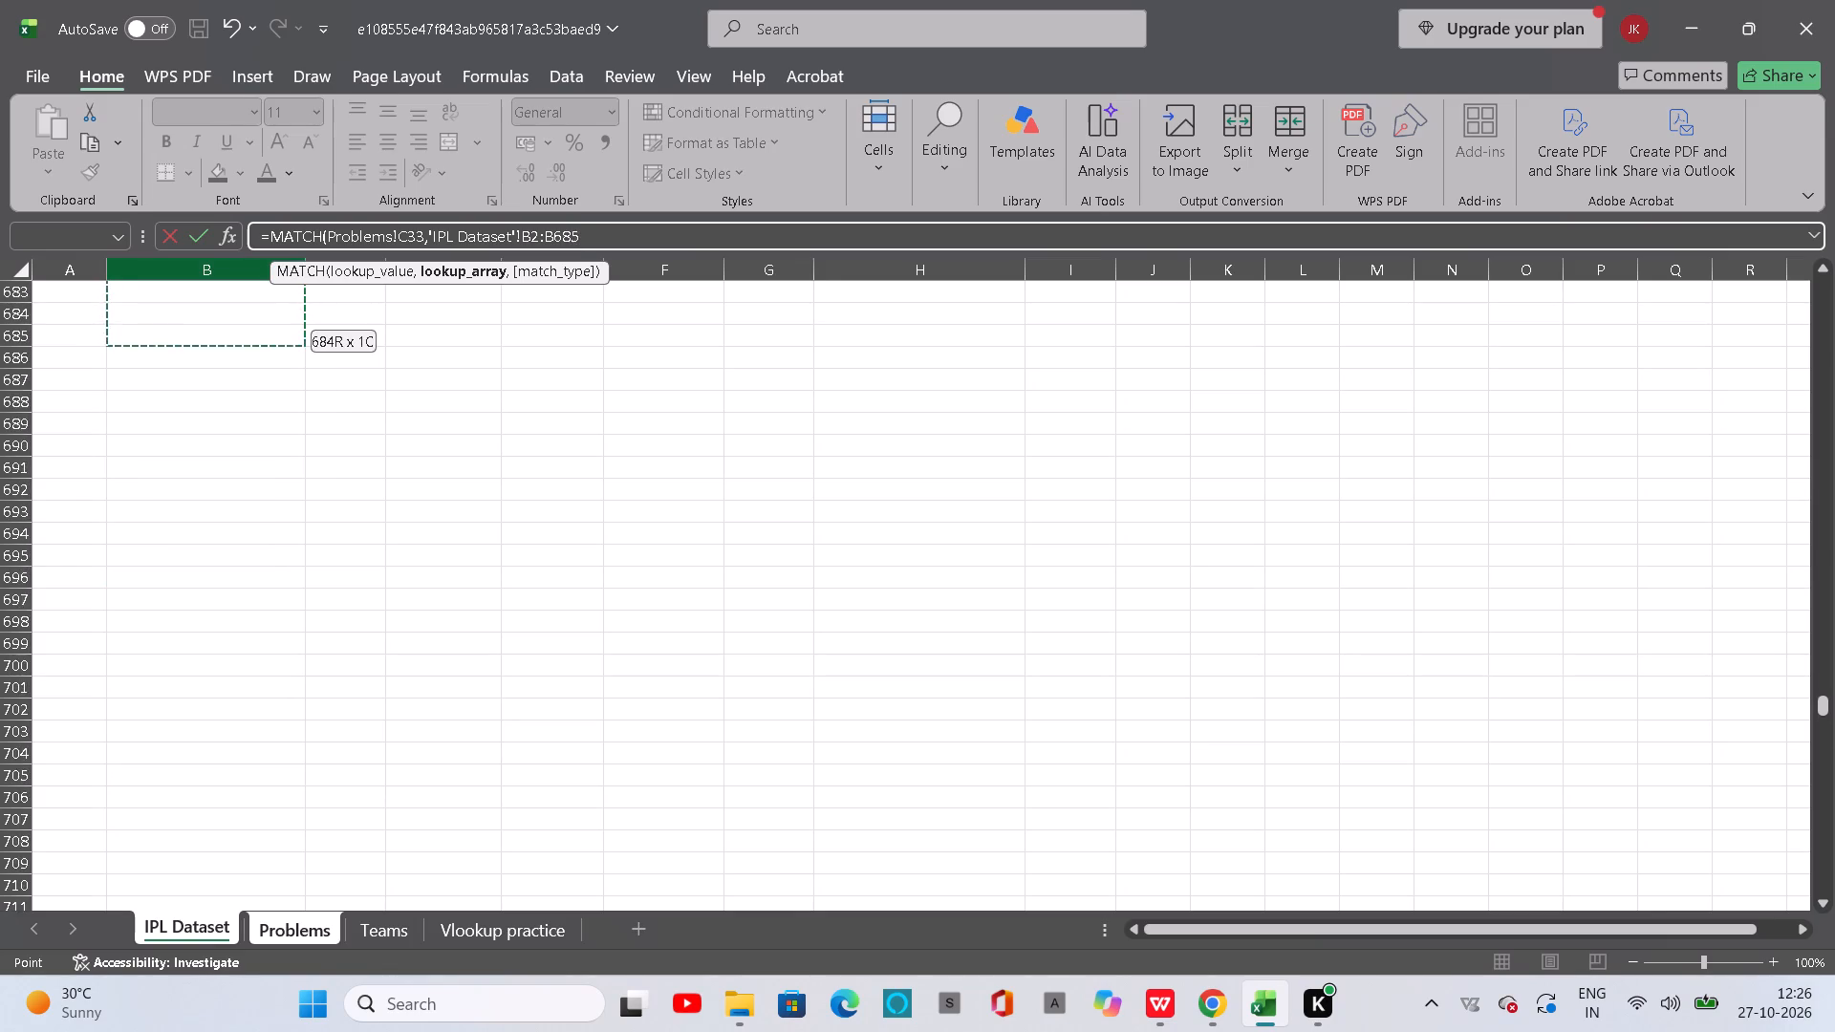
left_click_drag(178, 278, 185, 280)
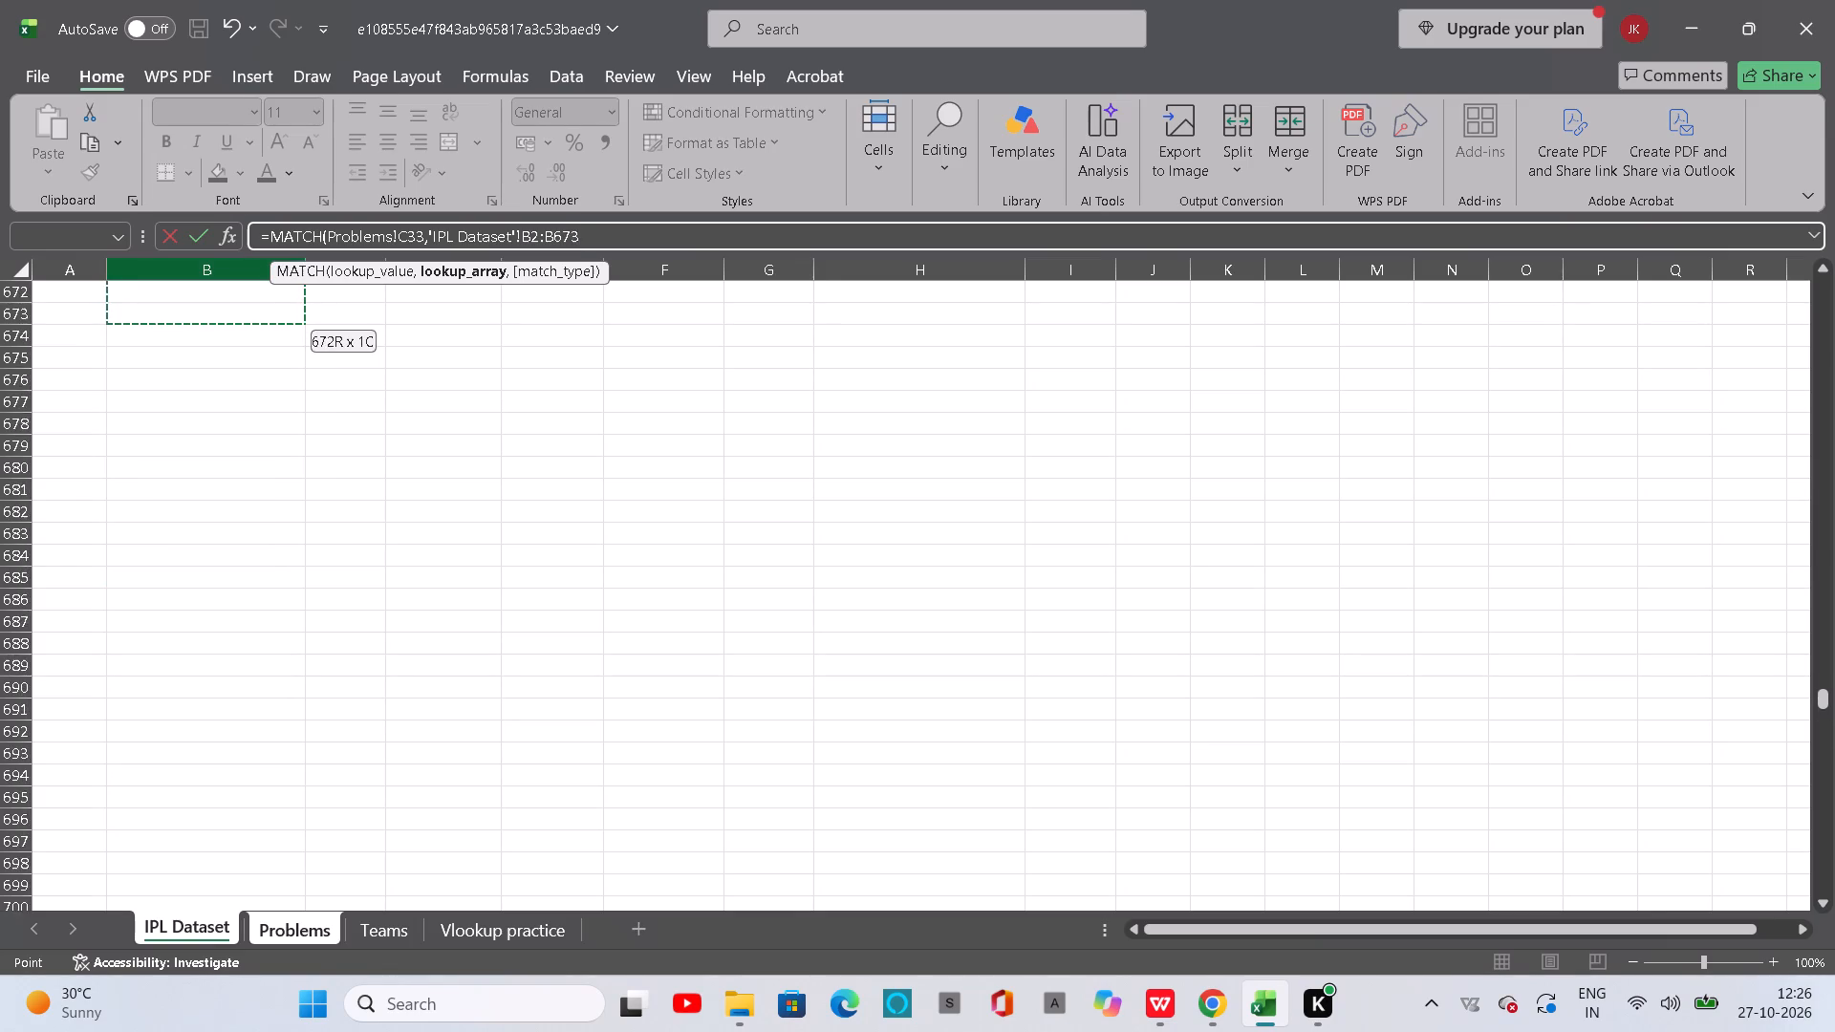
left_click_drag(185, 280, 185, 279)
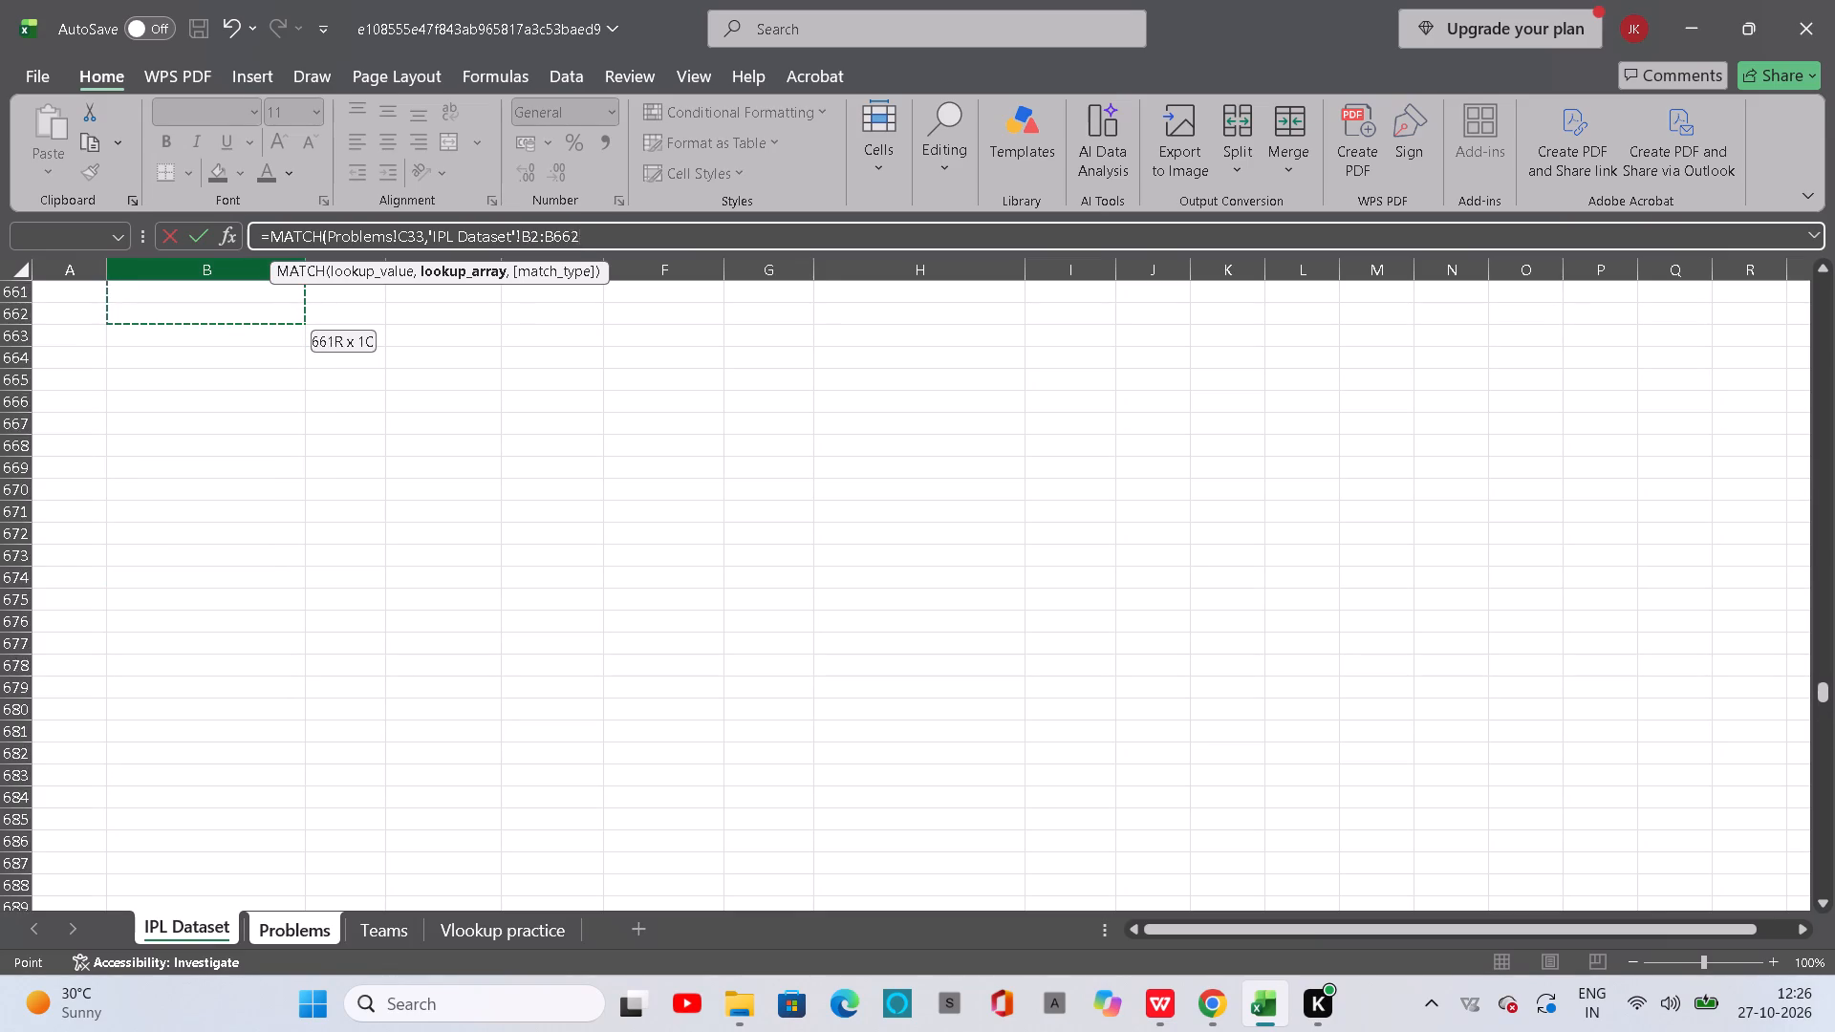
left_click_drag(185, 279, 184, 275)
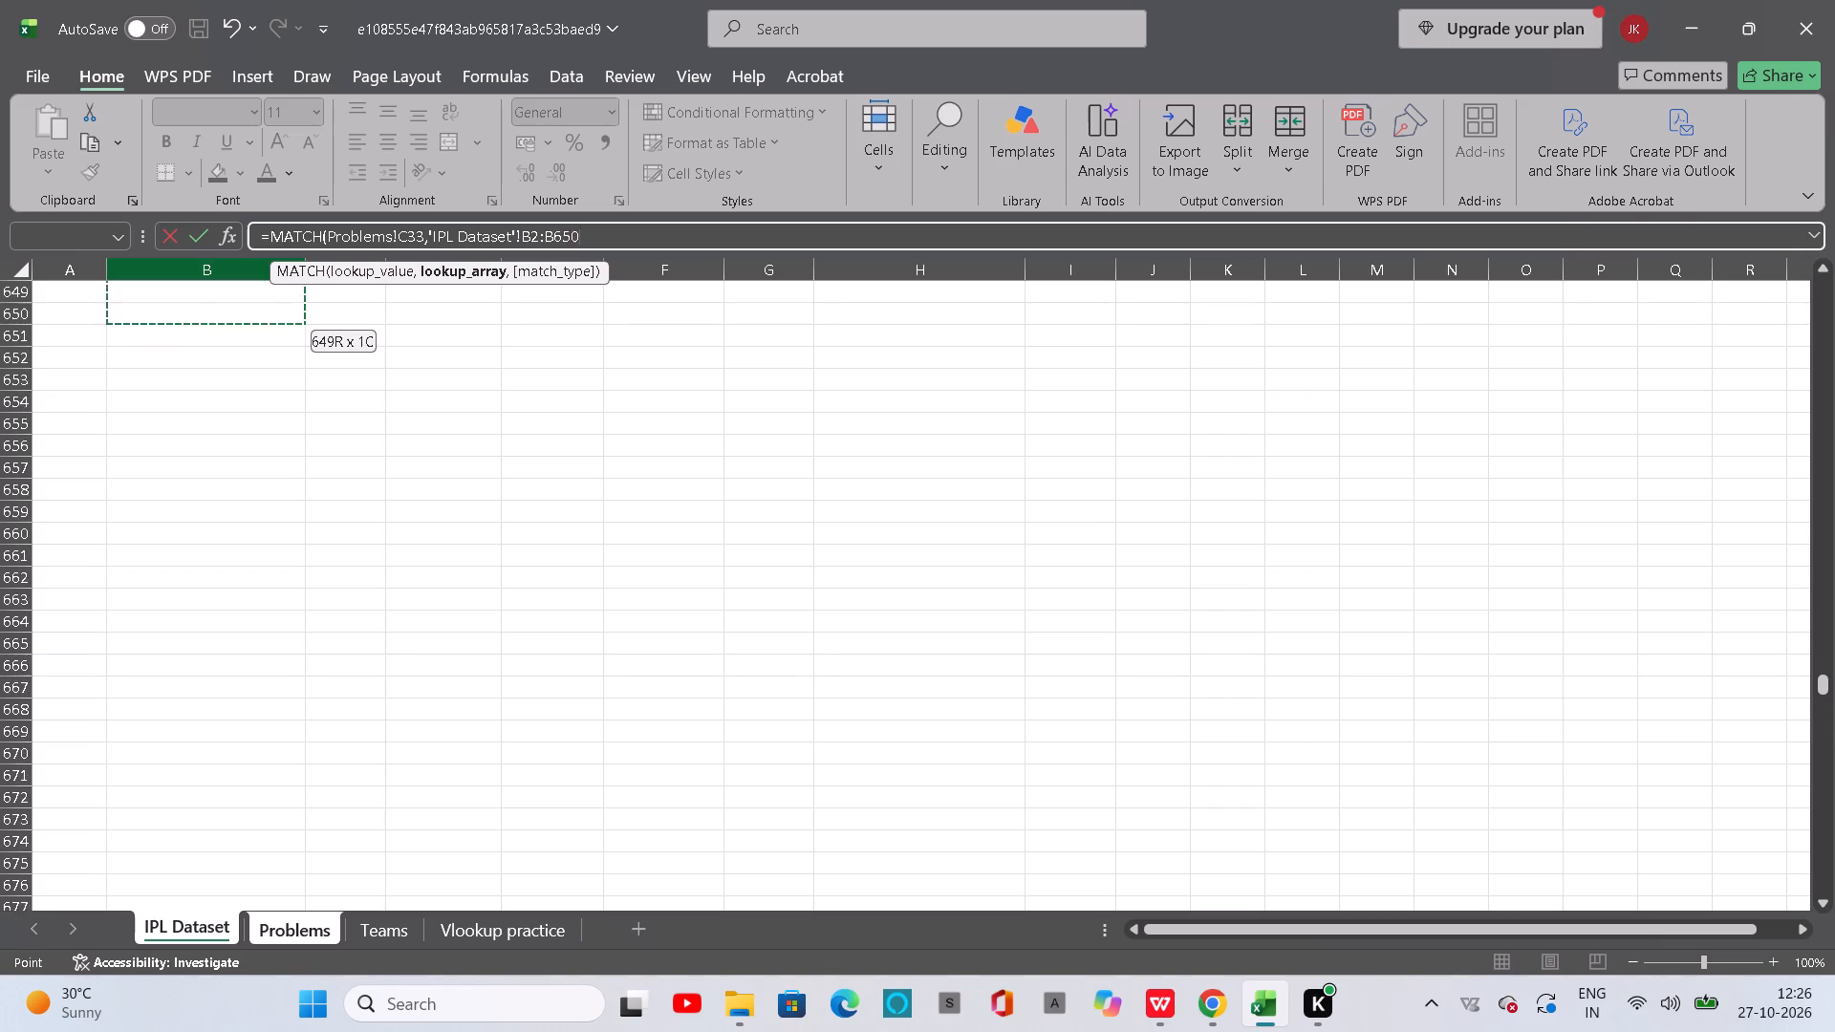
left_click_drag(184, 275, 184, 274)
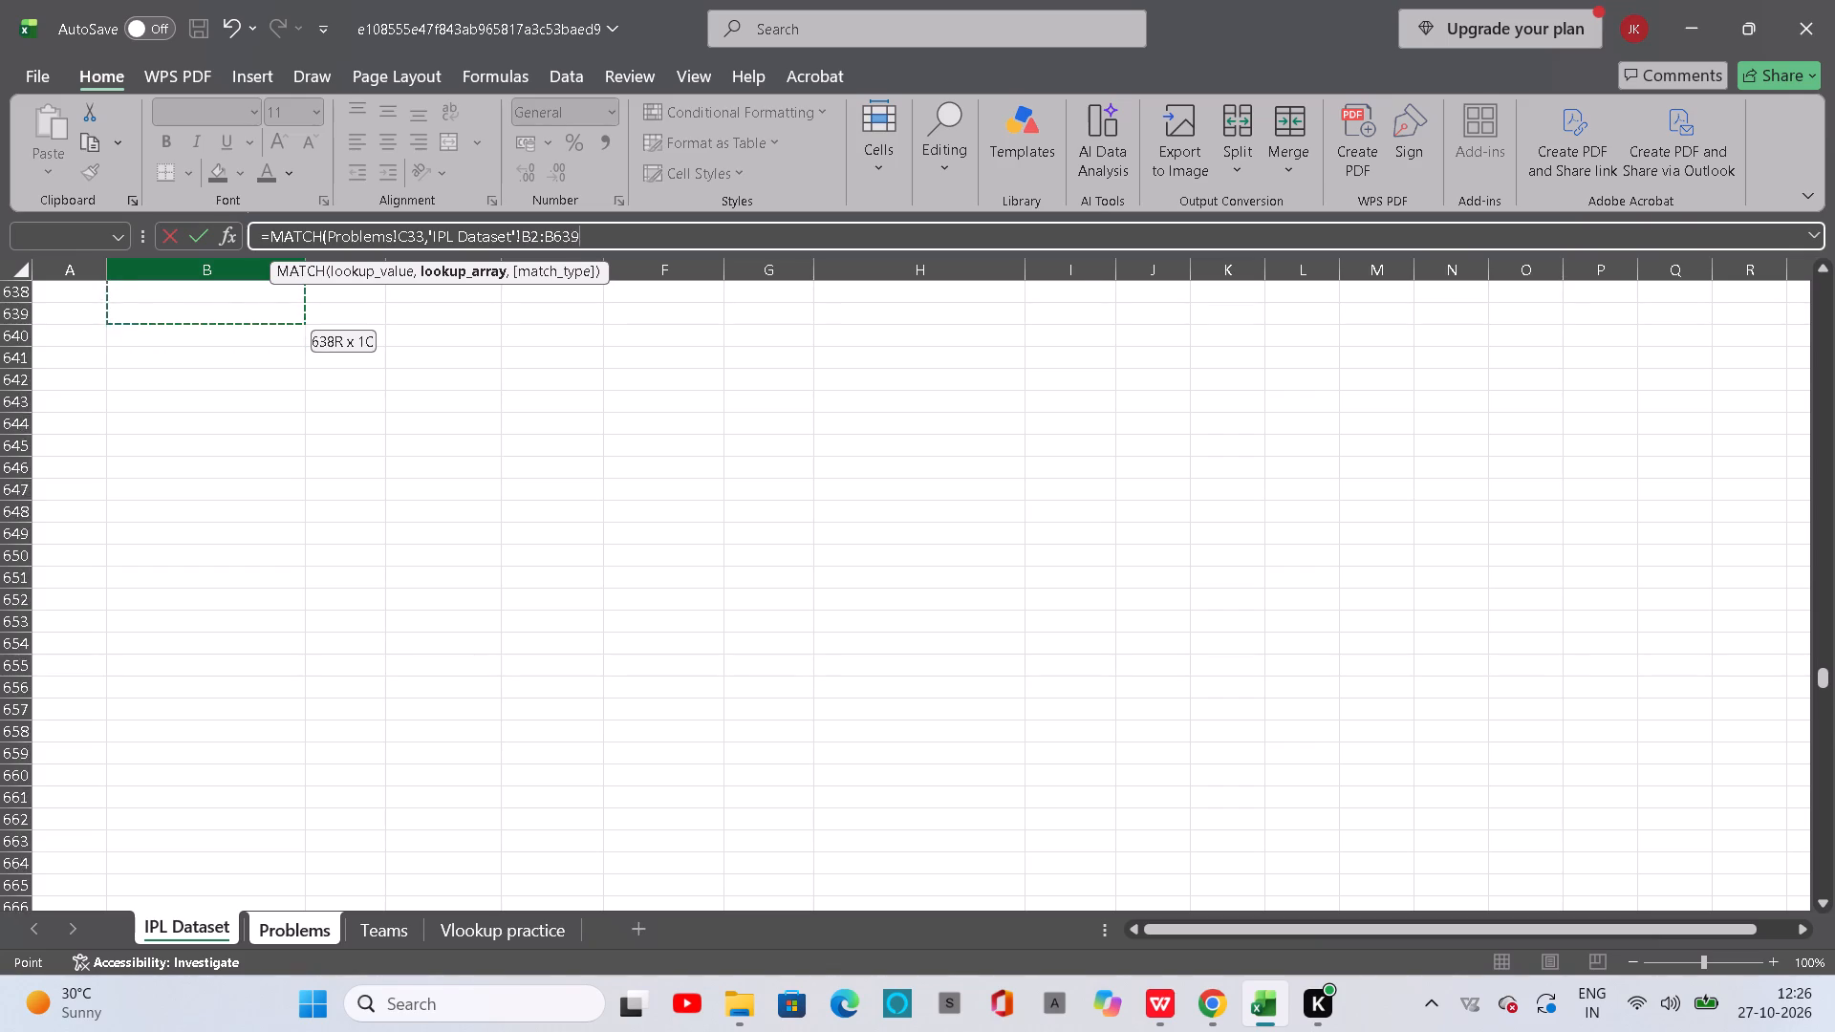
left_click_drag(184, 274, 192, 306)
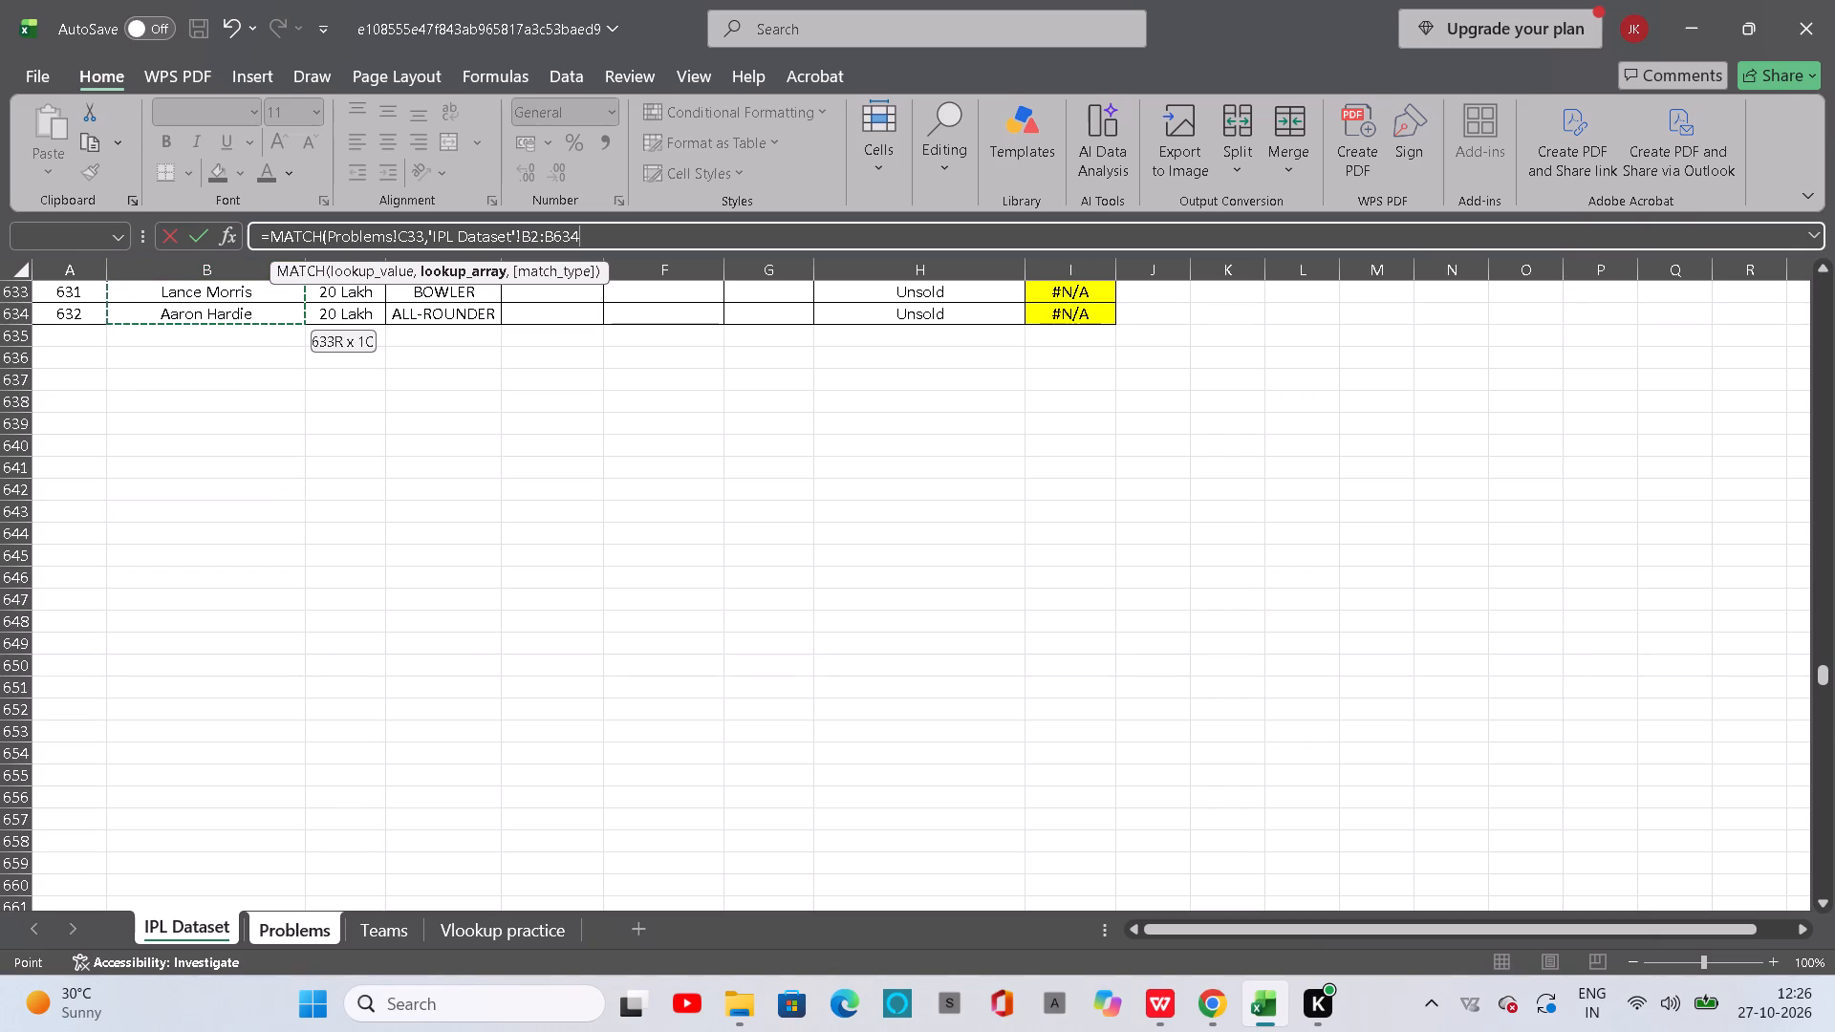
left_click_drag(192, 306, 194, 306)
scroll(464, 470, "up", 3)
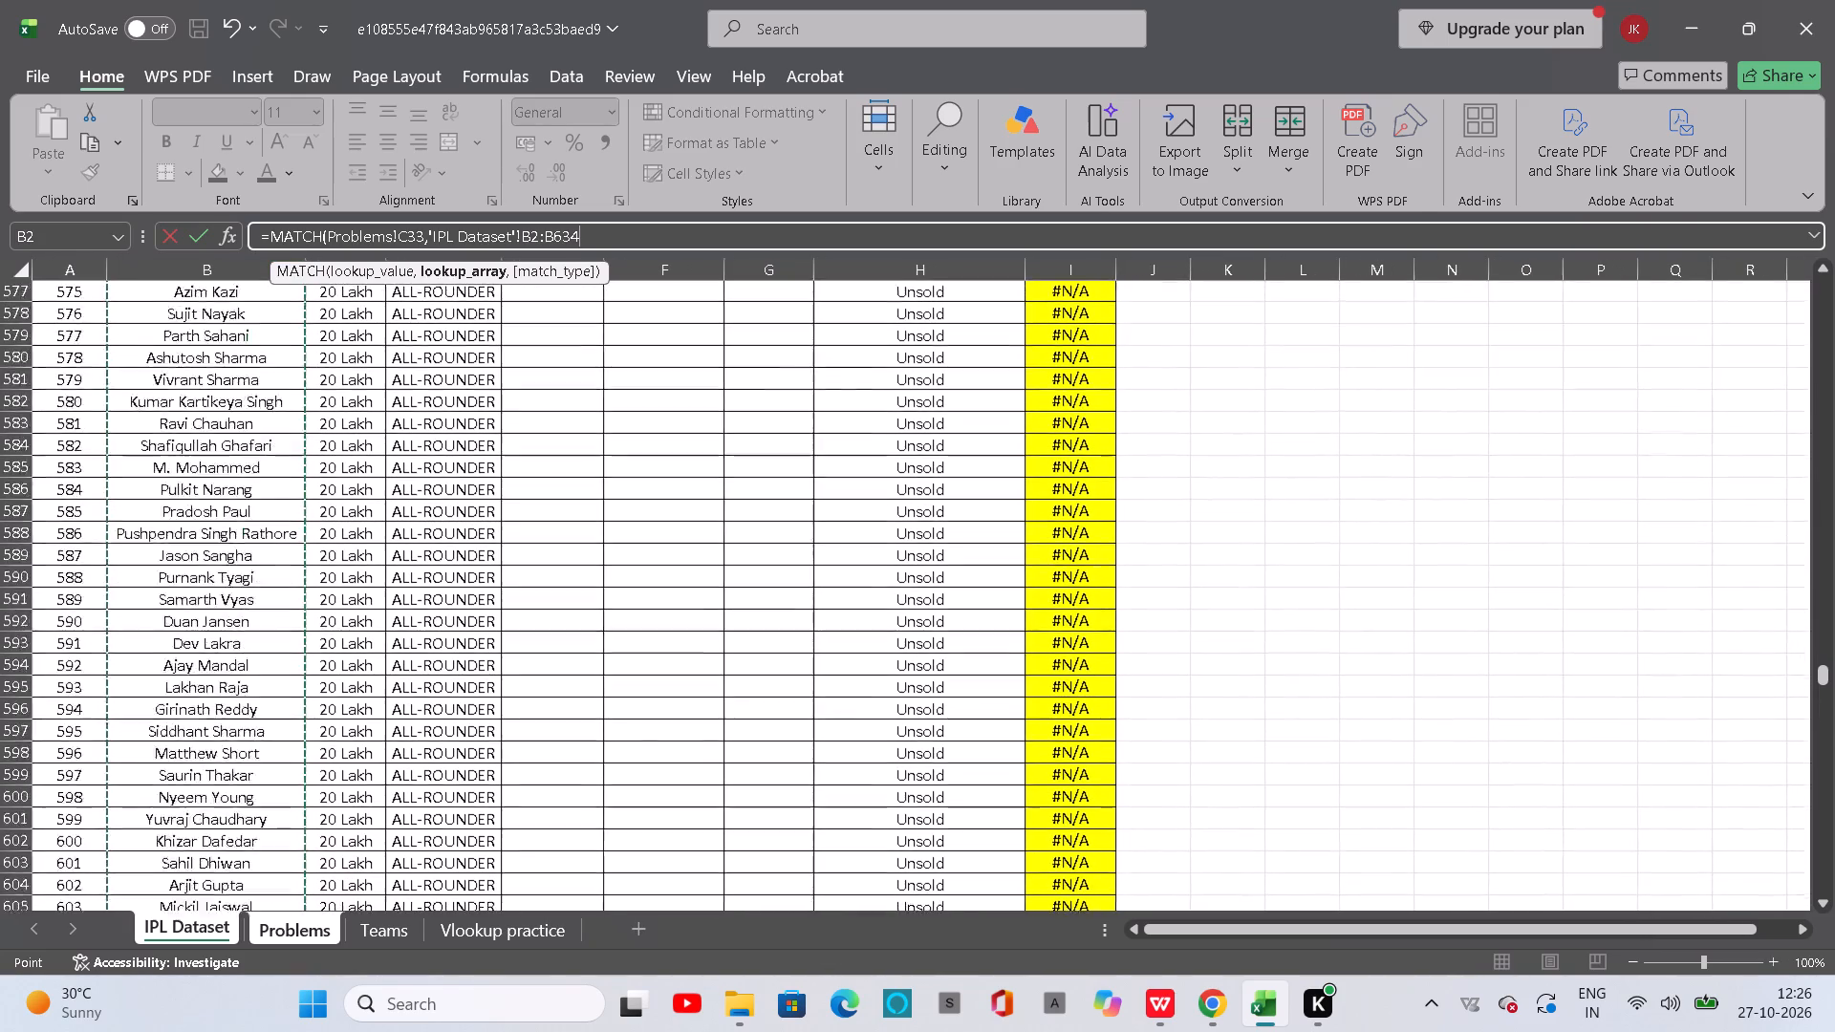
left_click(524, 230)
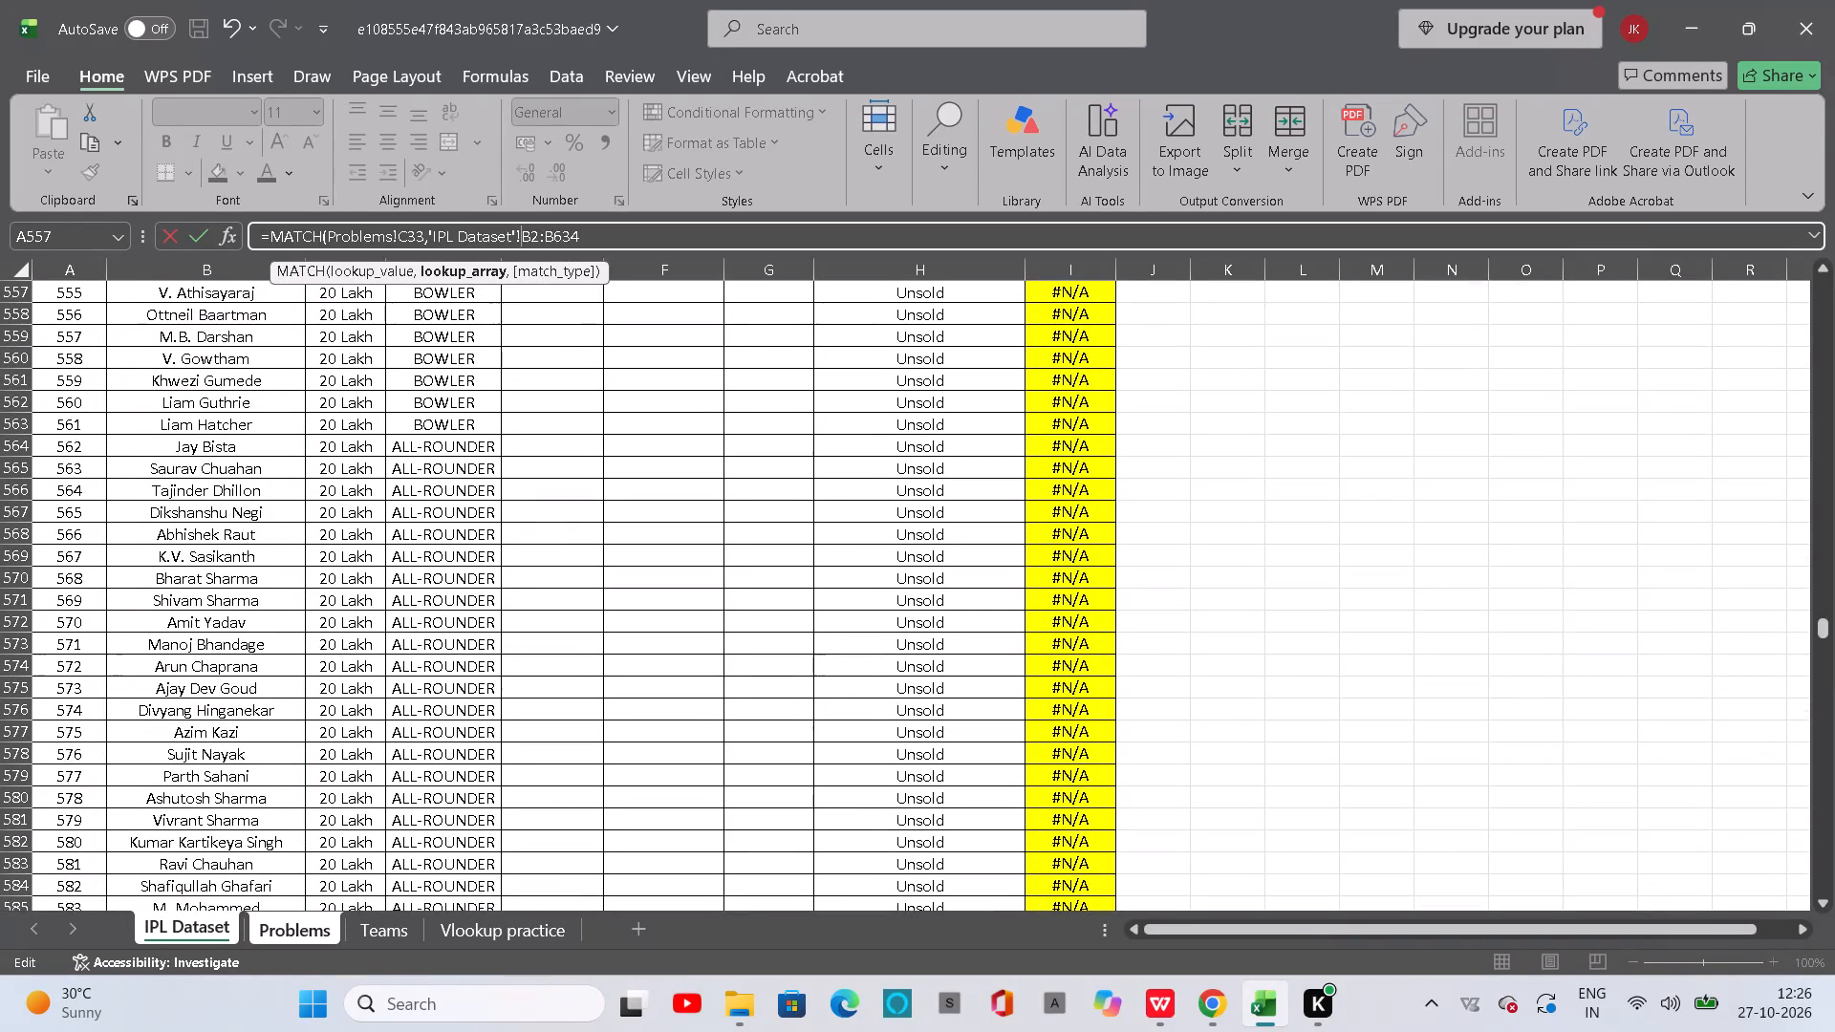
key("F4")
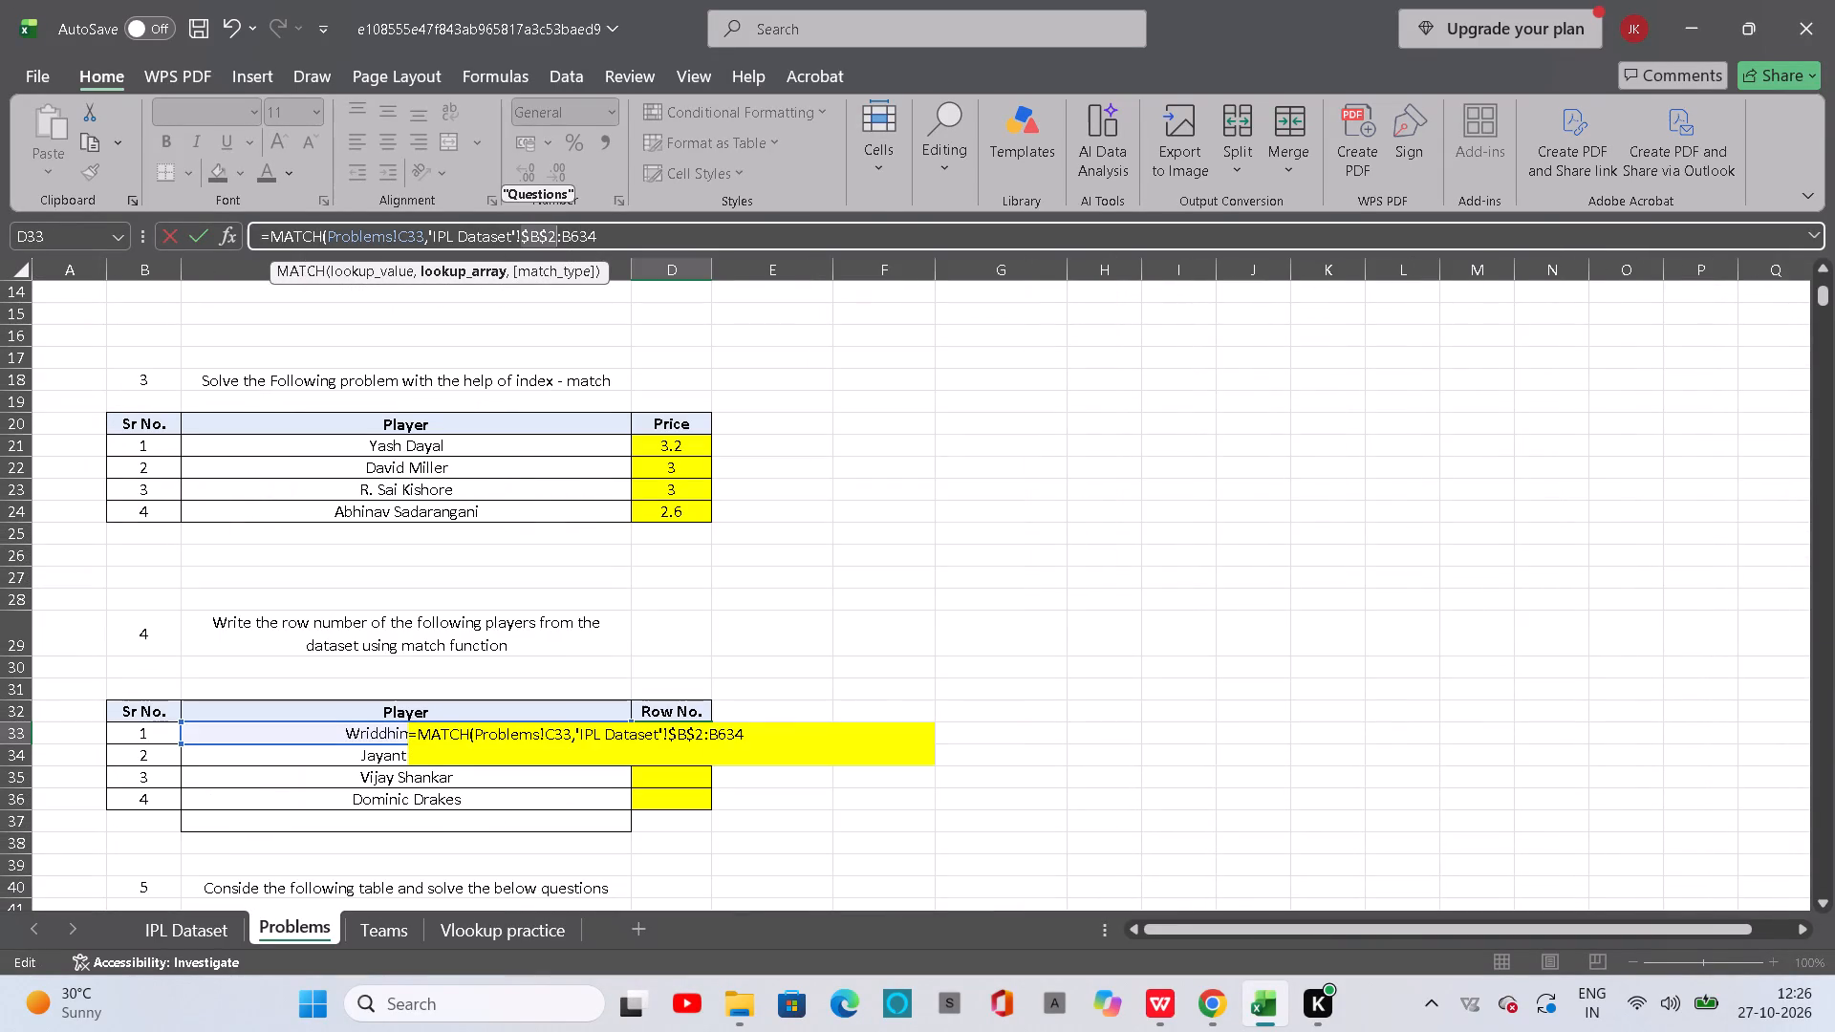
Complete the MATCH formula in D33 with match type 0 for an exact match.
left_click(685, 223)
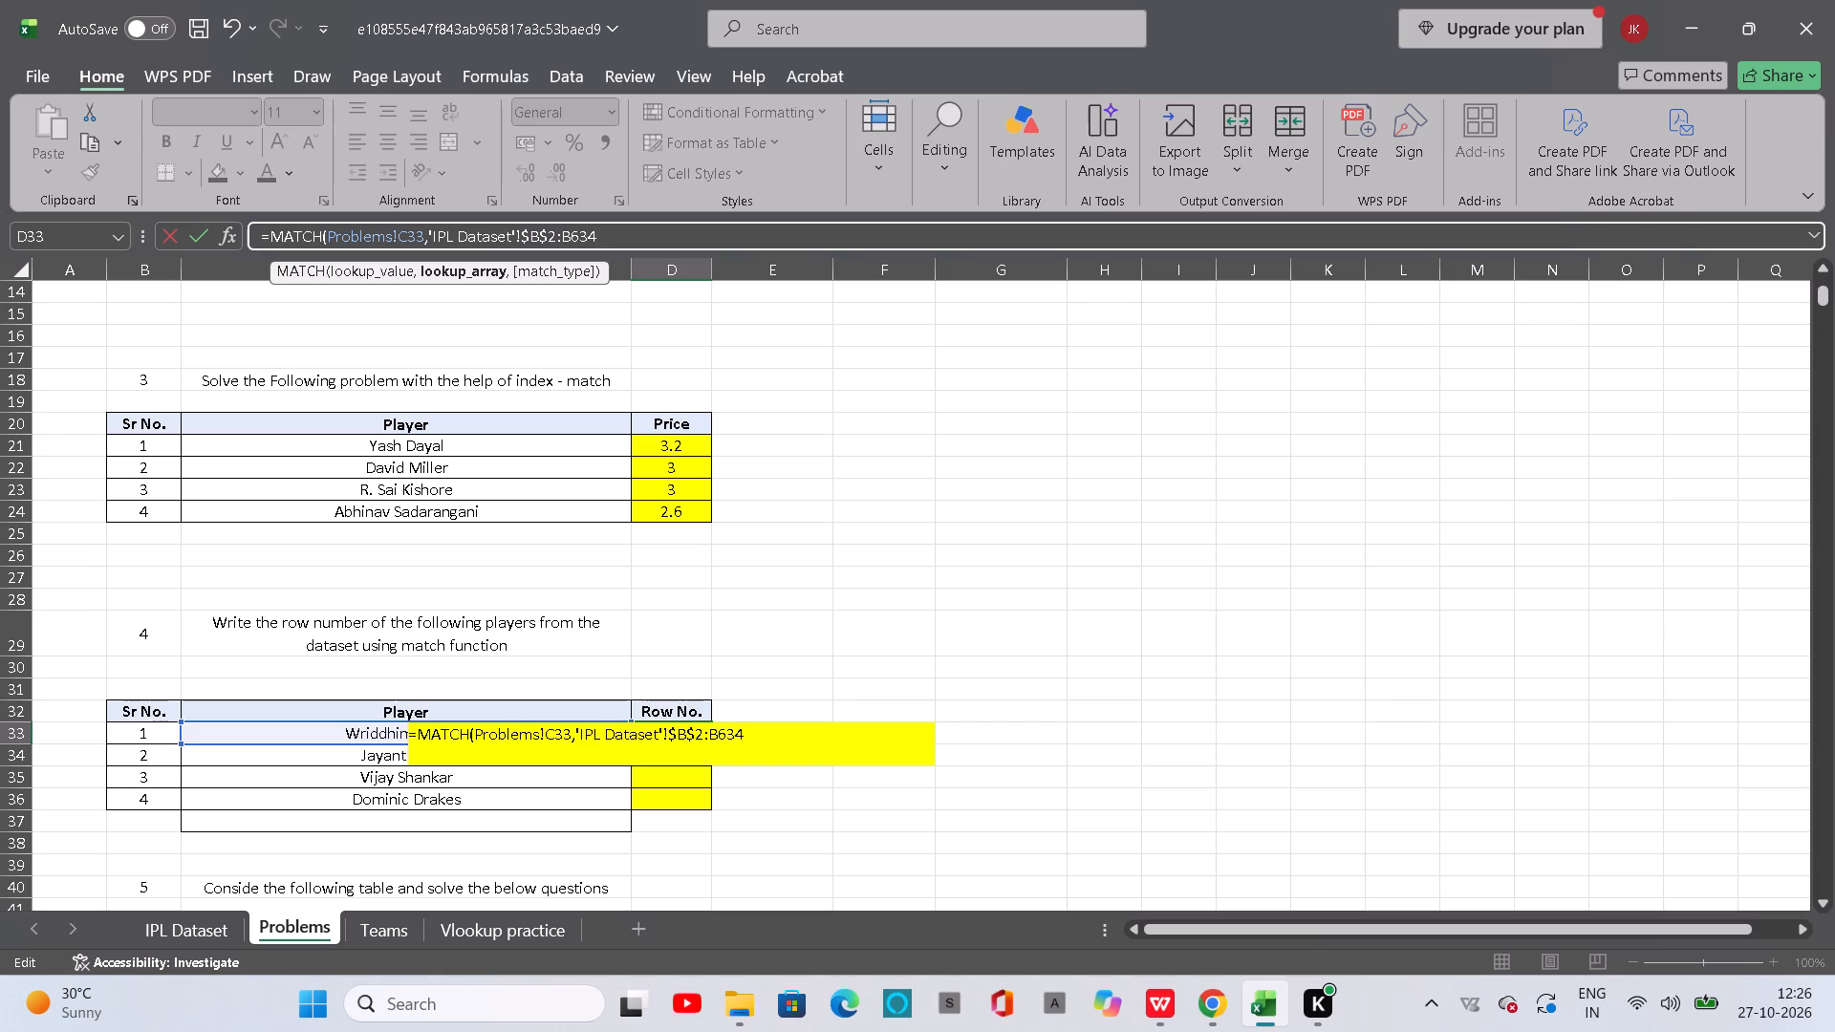
key("comma")
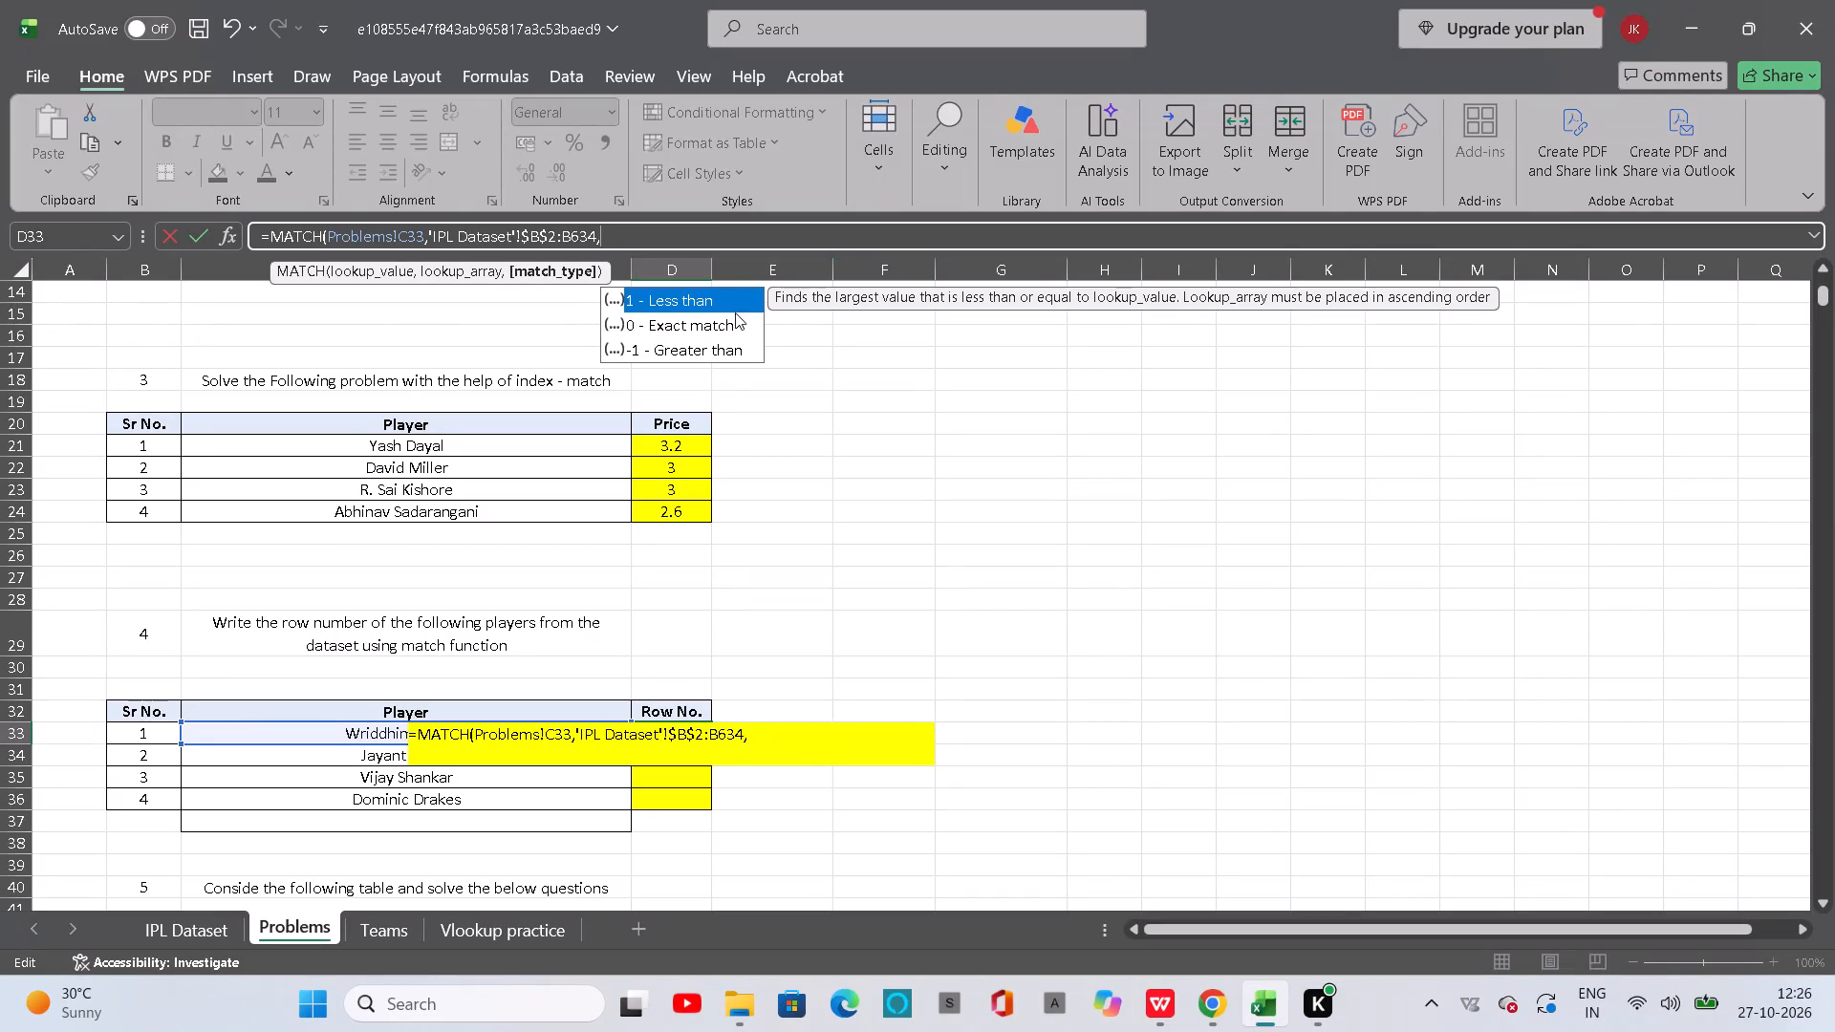
left_click(734, 313)
key("Tab")
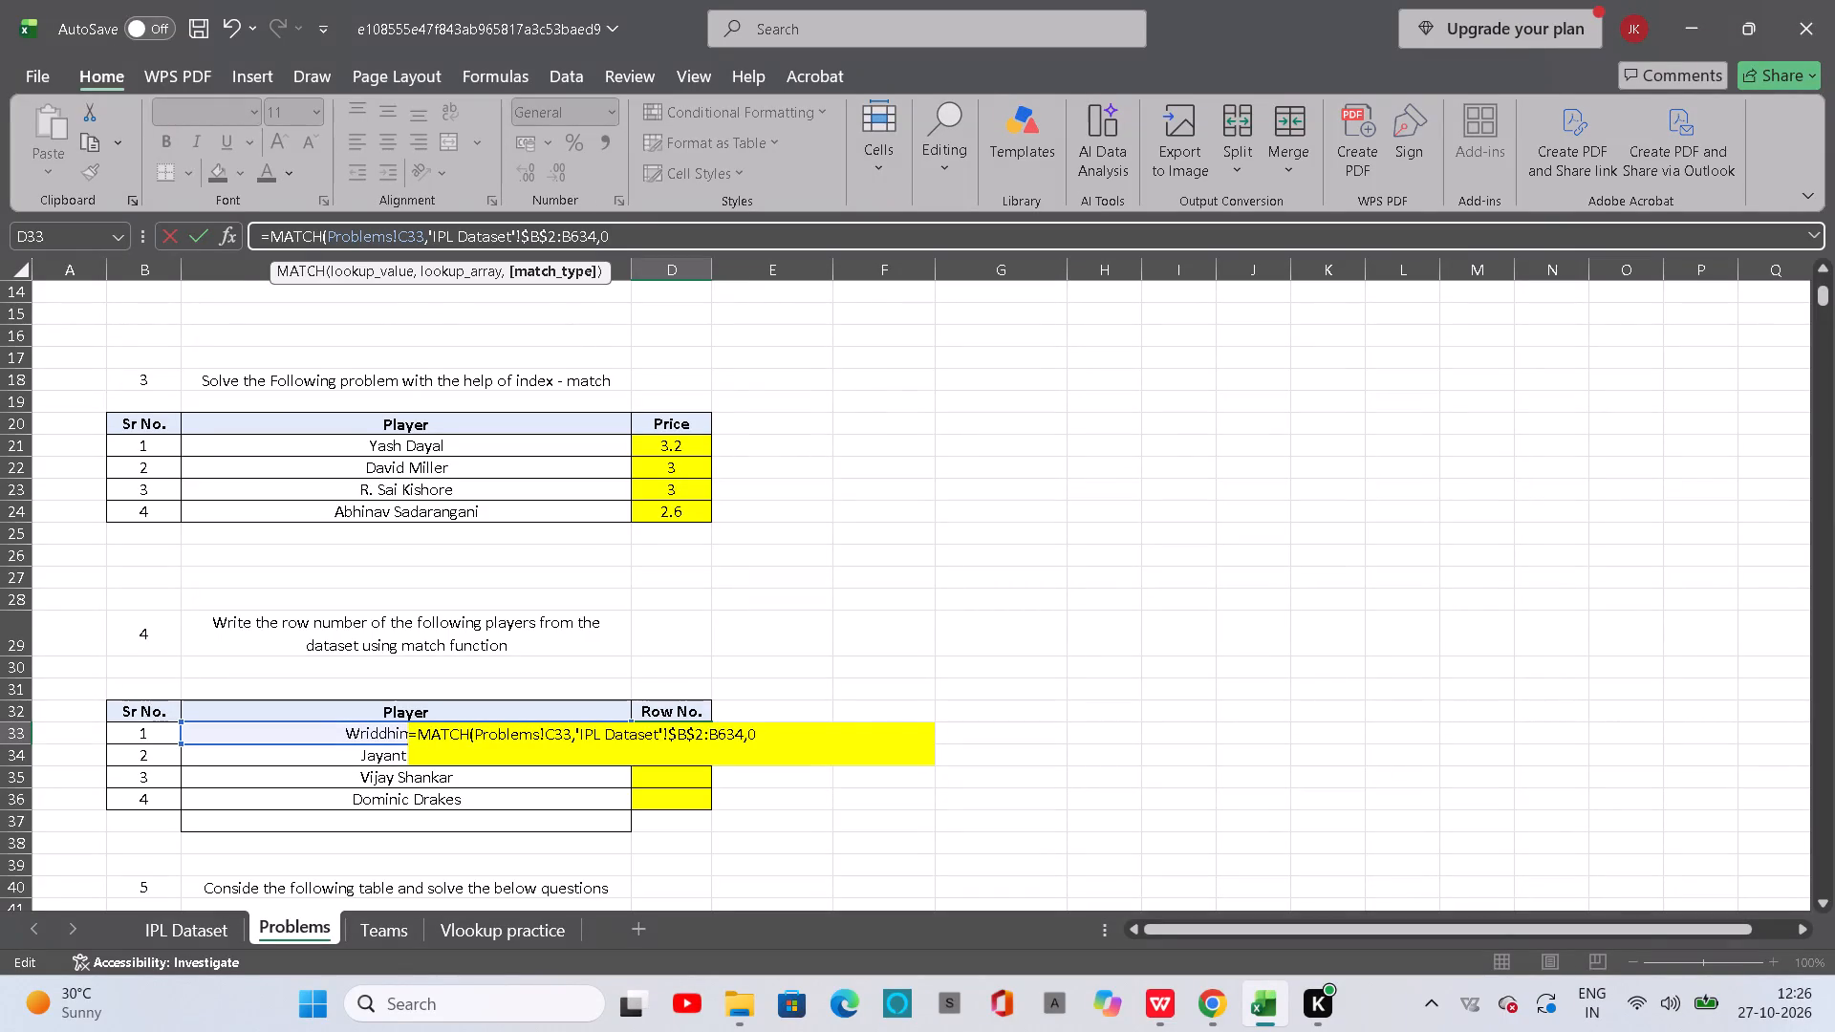
key("shift+parenright")
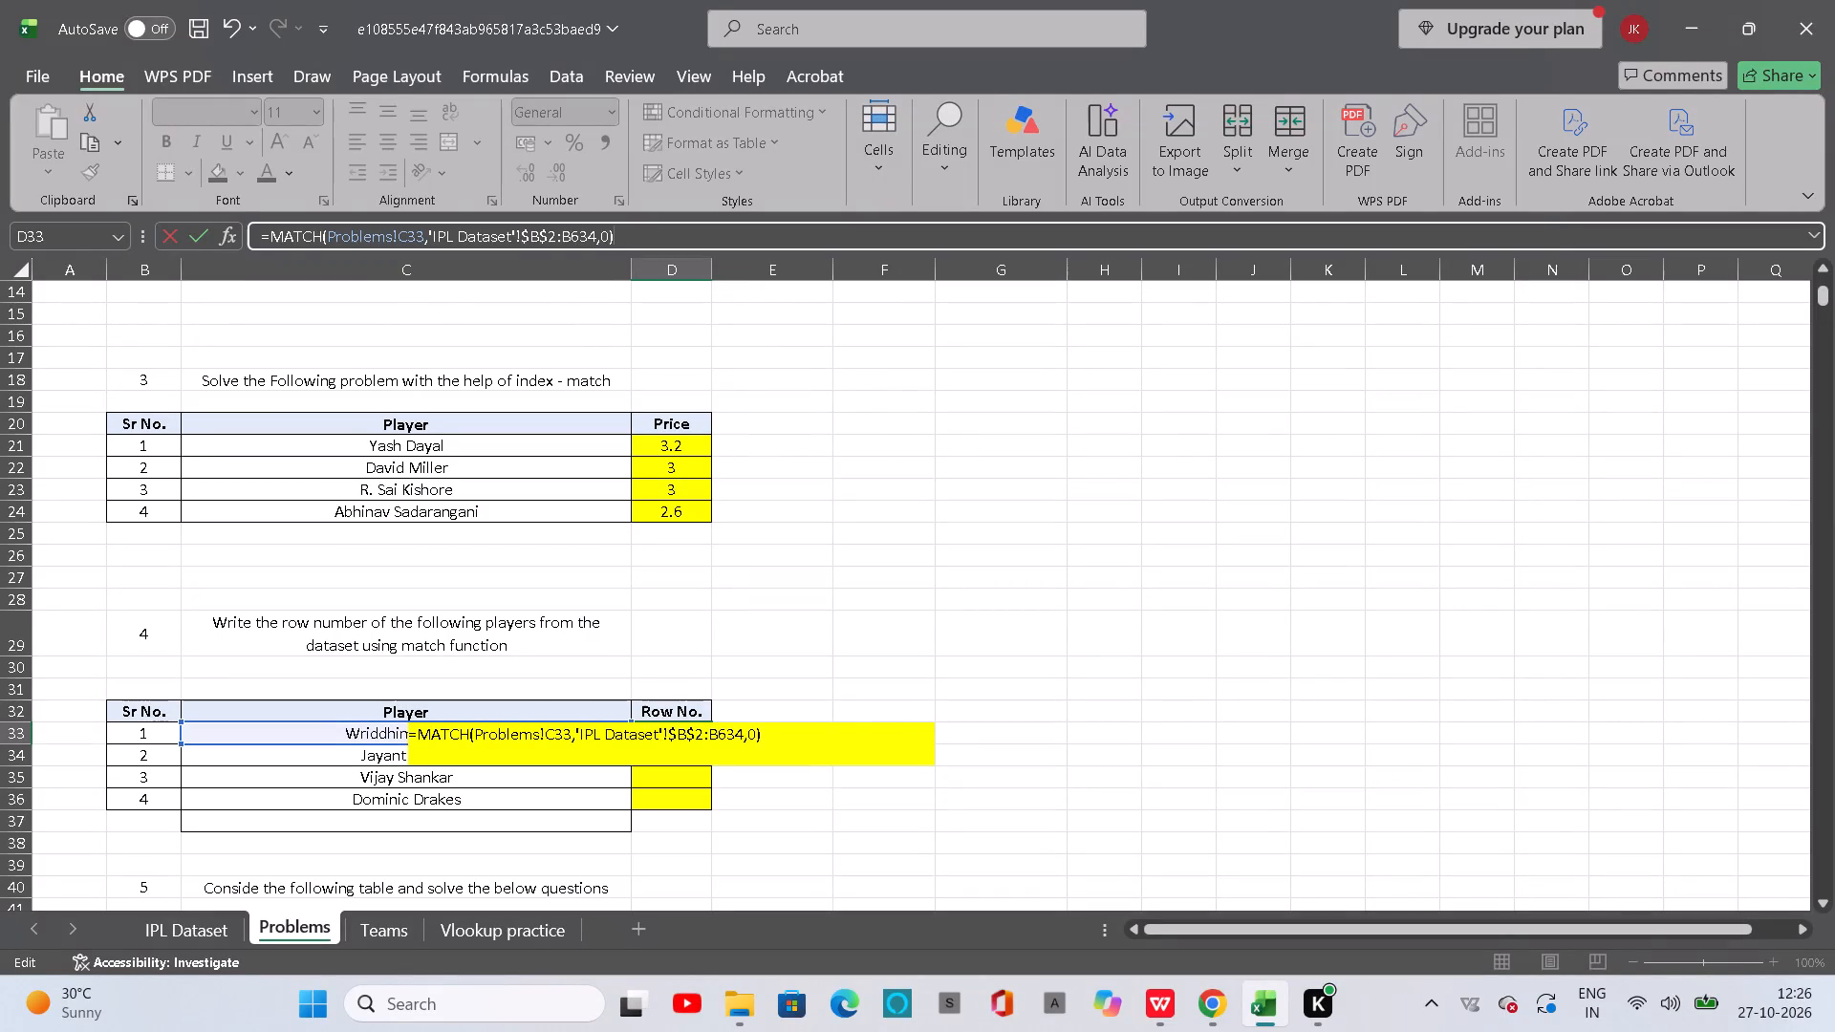
key("Return")
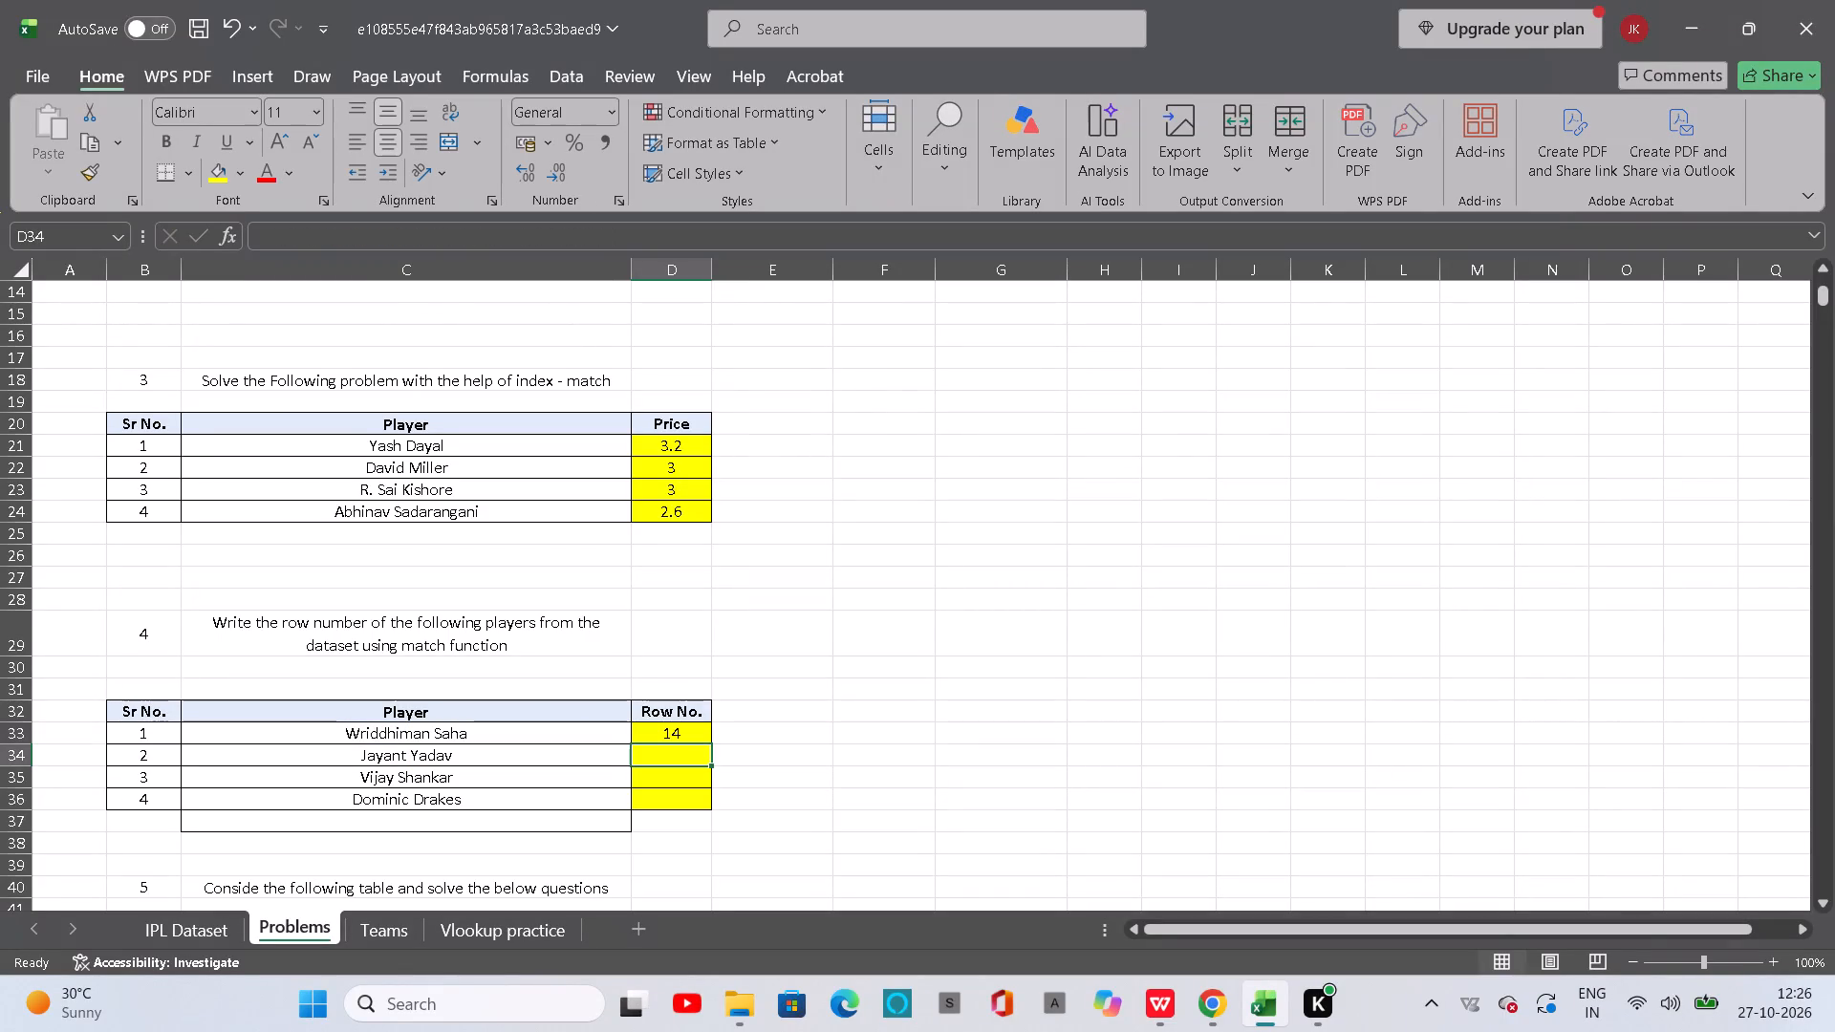
Change the start of the lookup array in the D33 MATCH formula to $B$1.
left_click(693, 739)
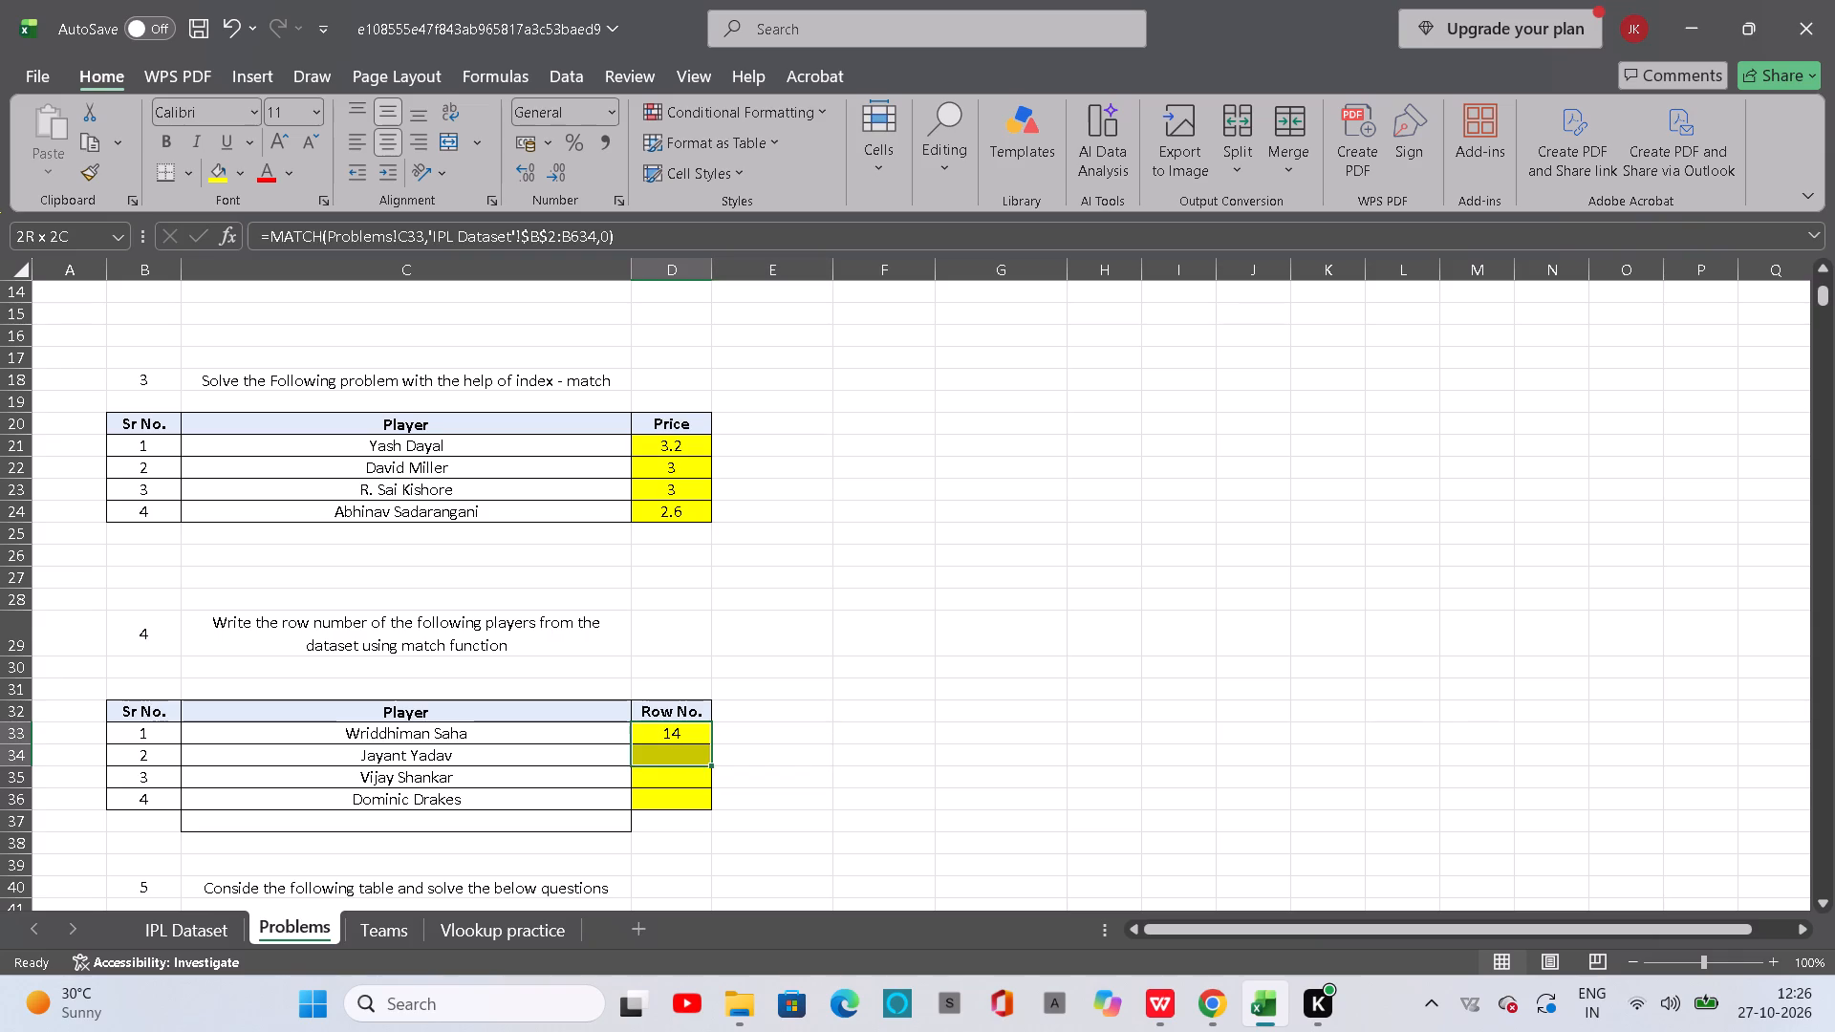
left_click(698, 735)
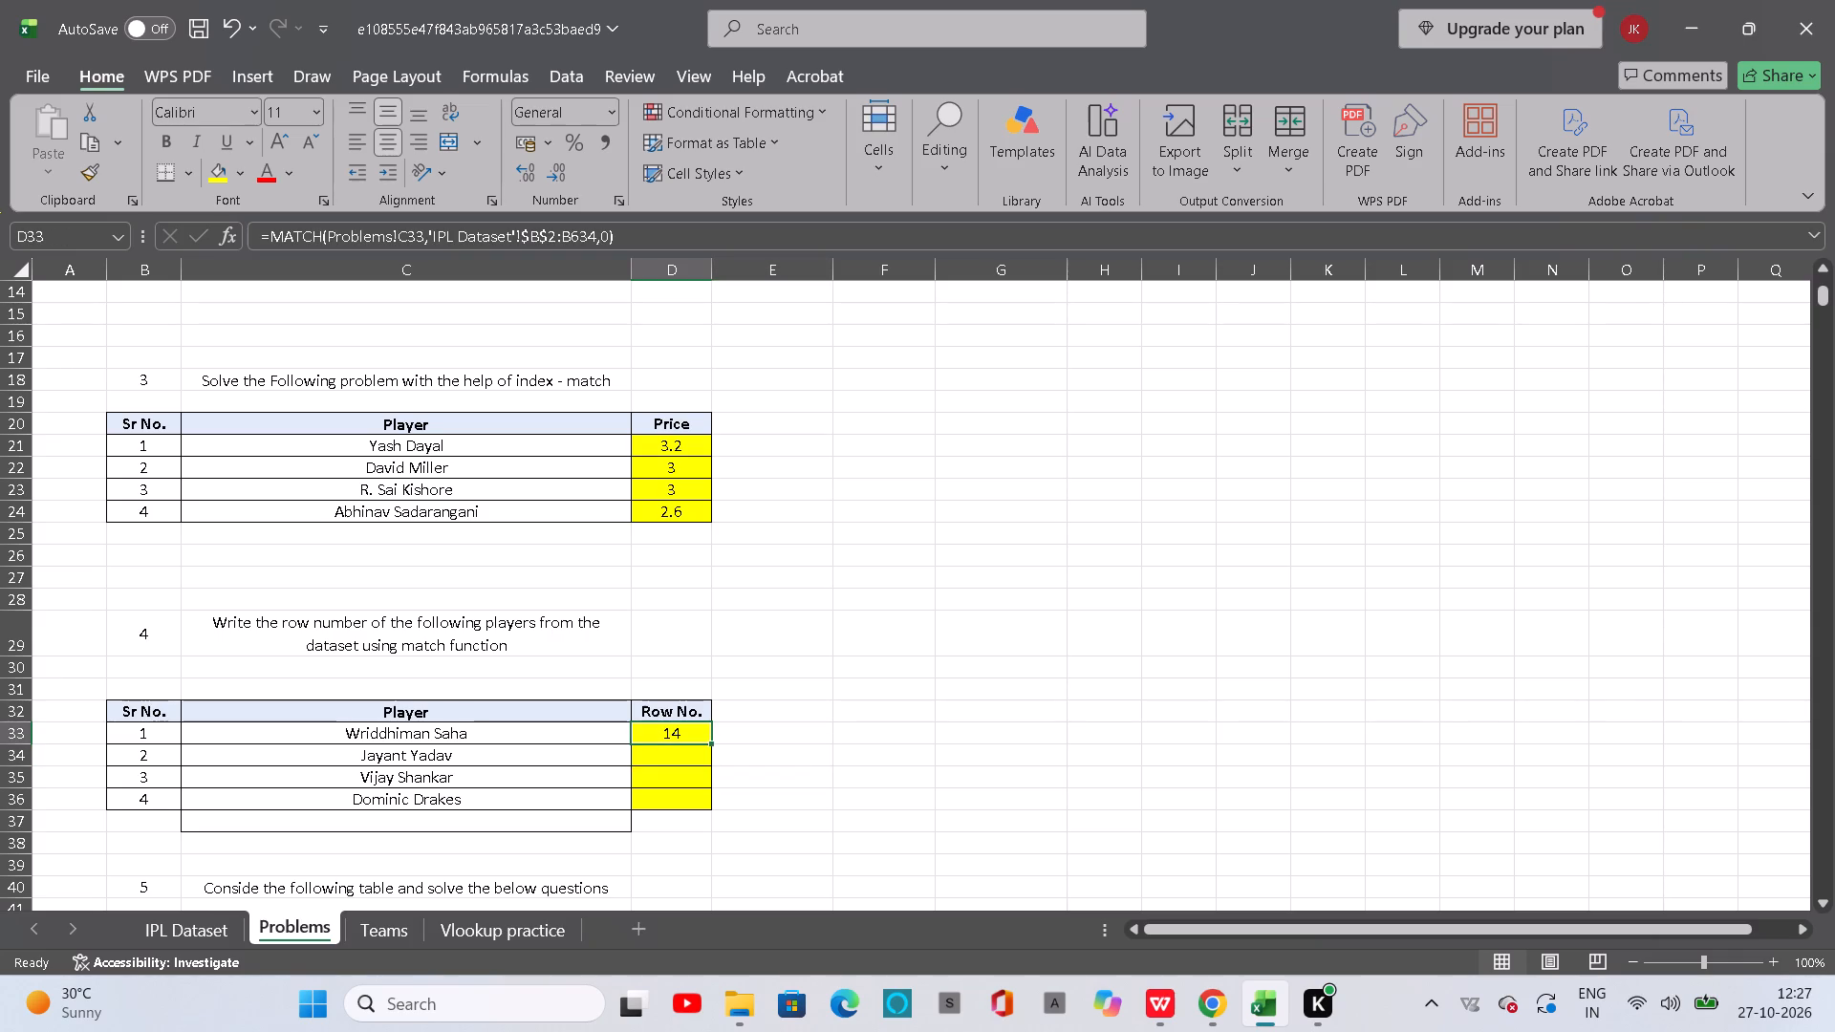
left_click(370, 399)
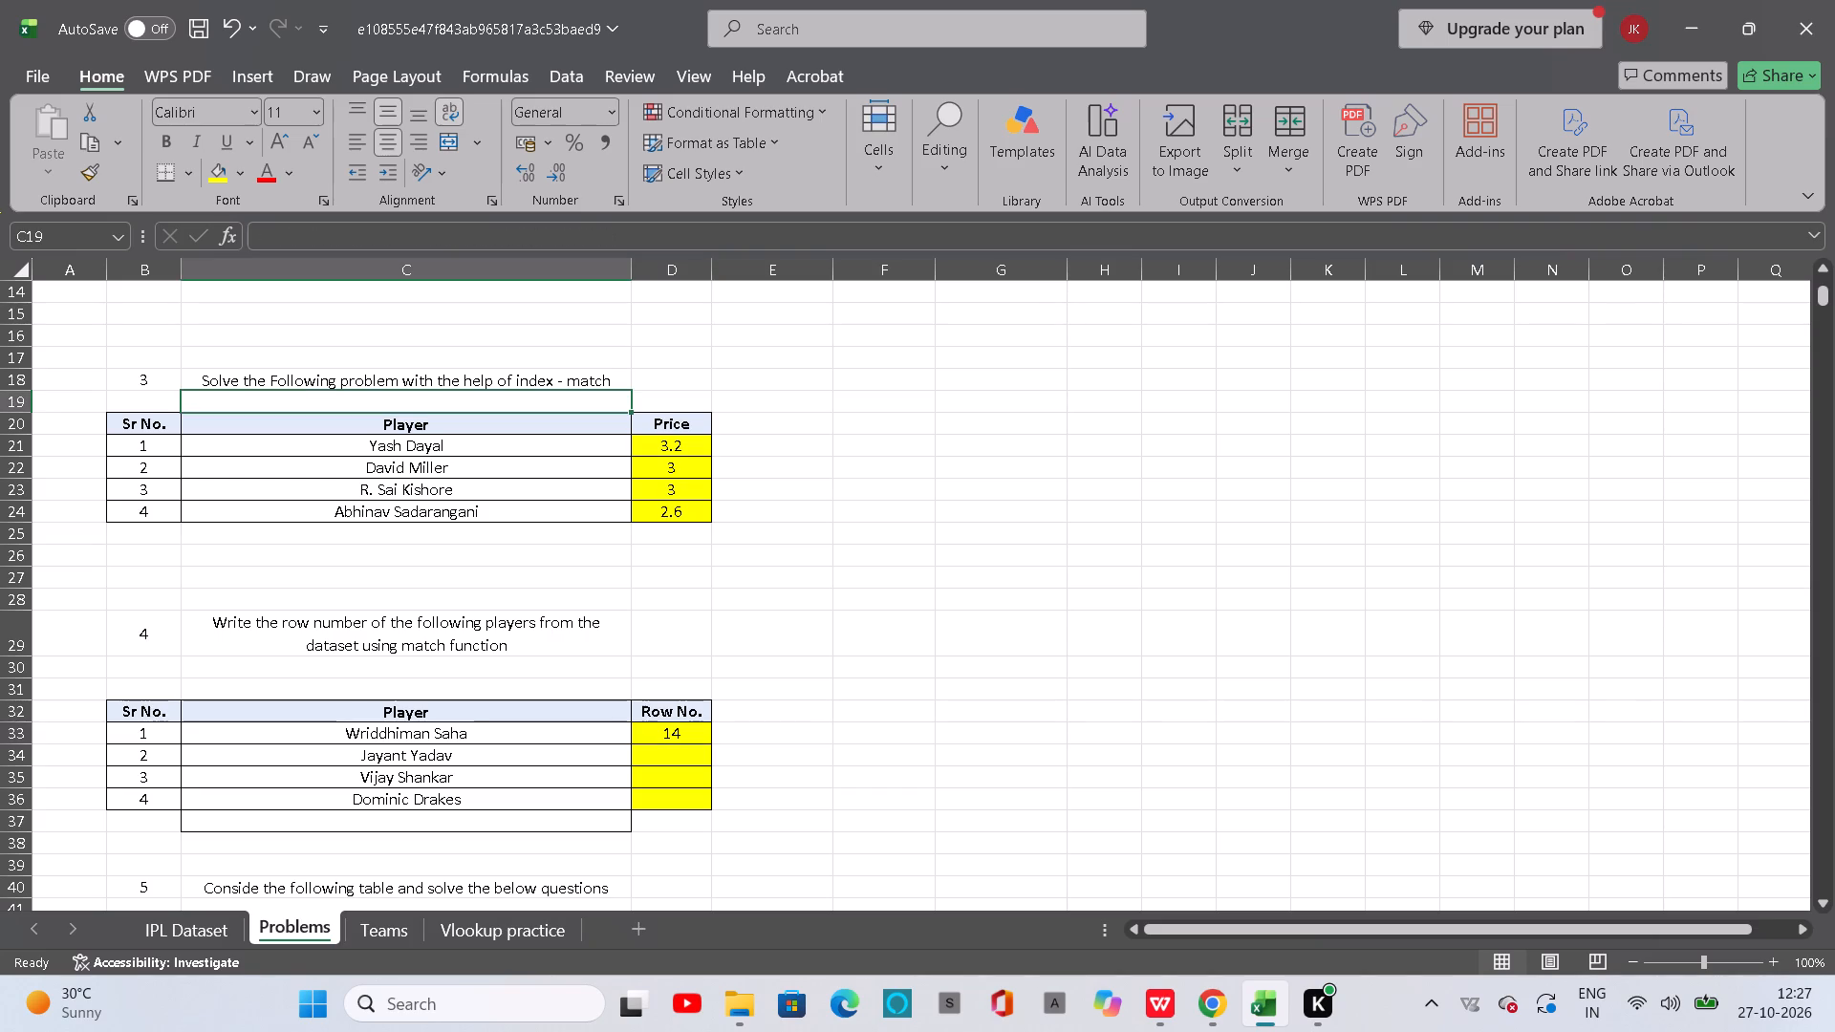
left_click(670, 731)
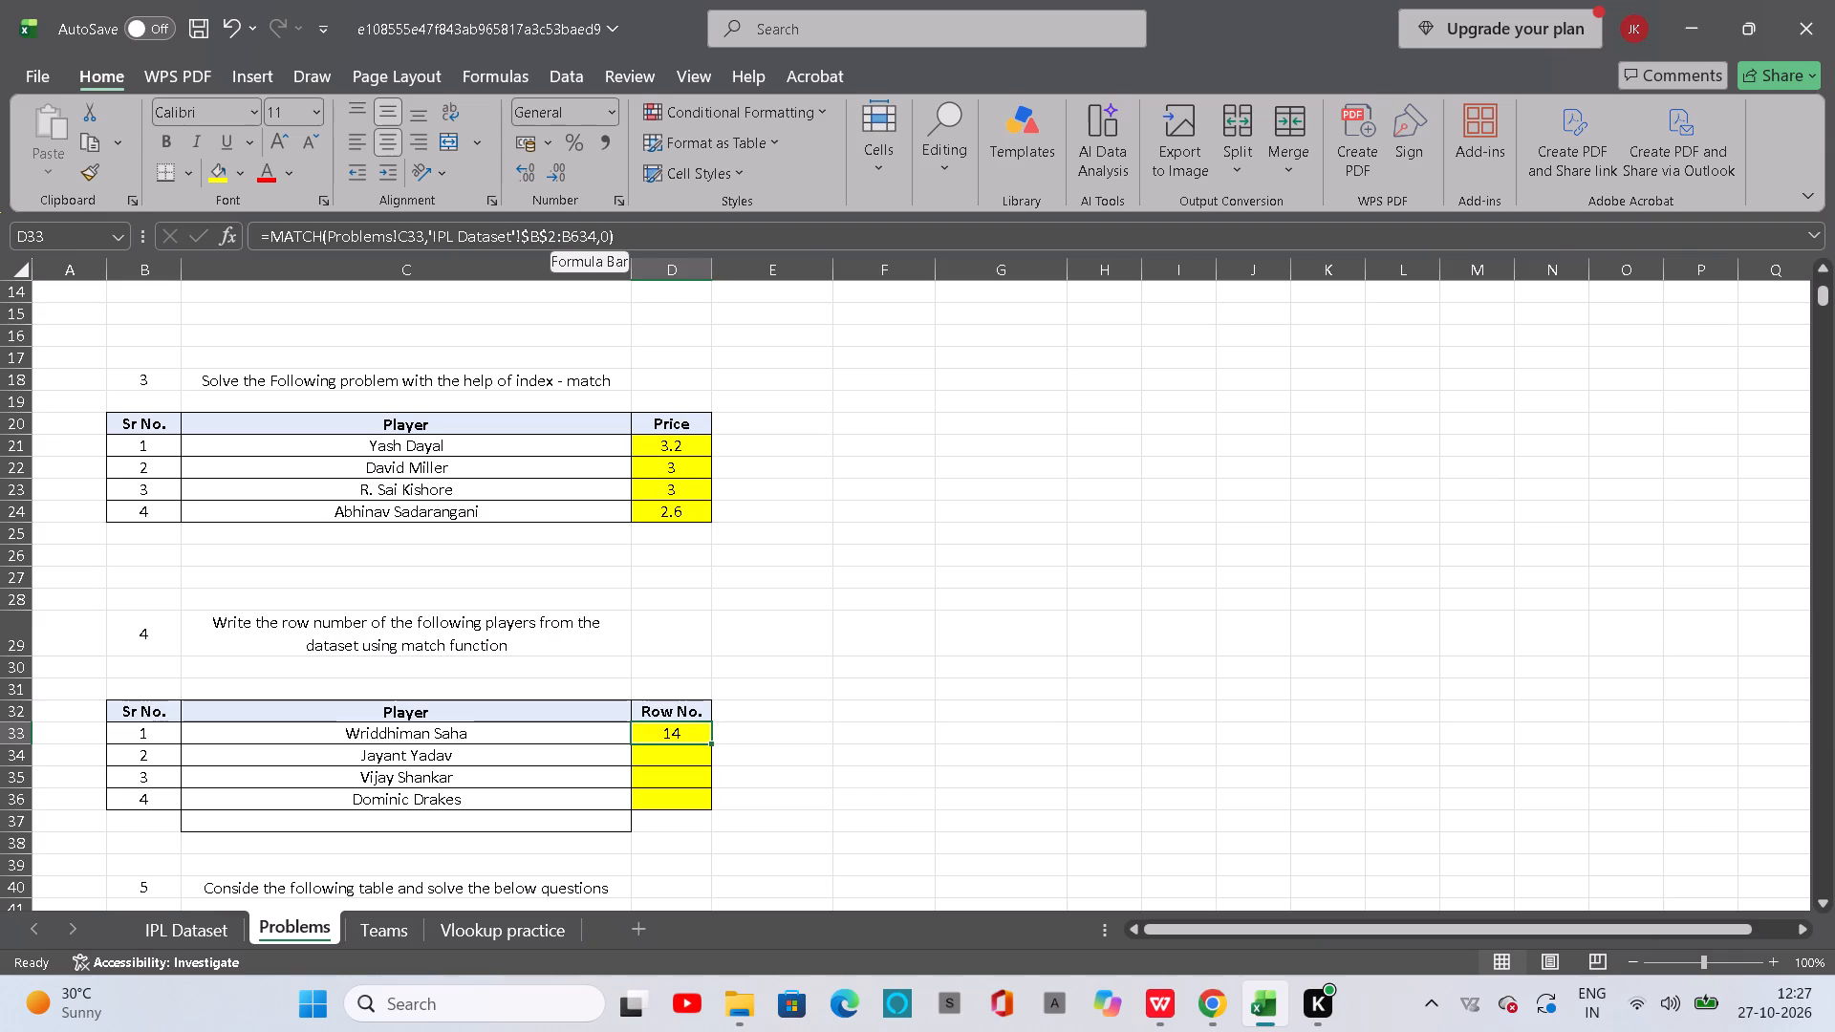
left_click(555, 243)
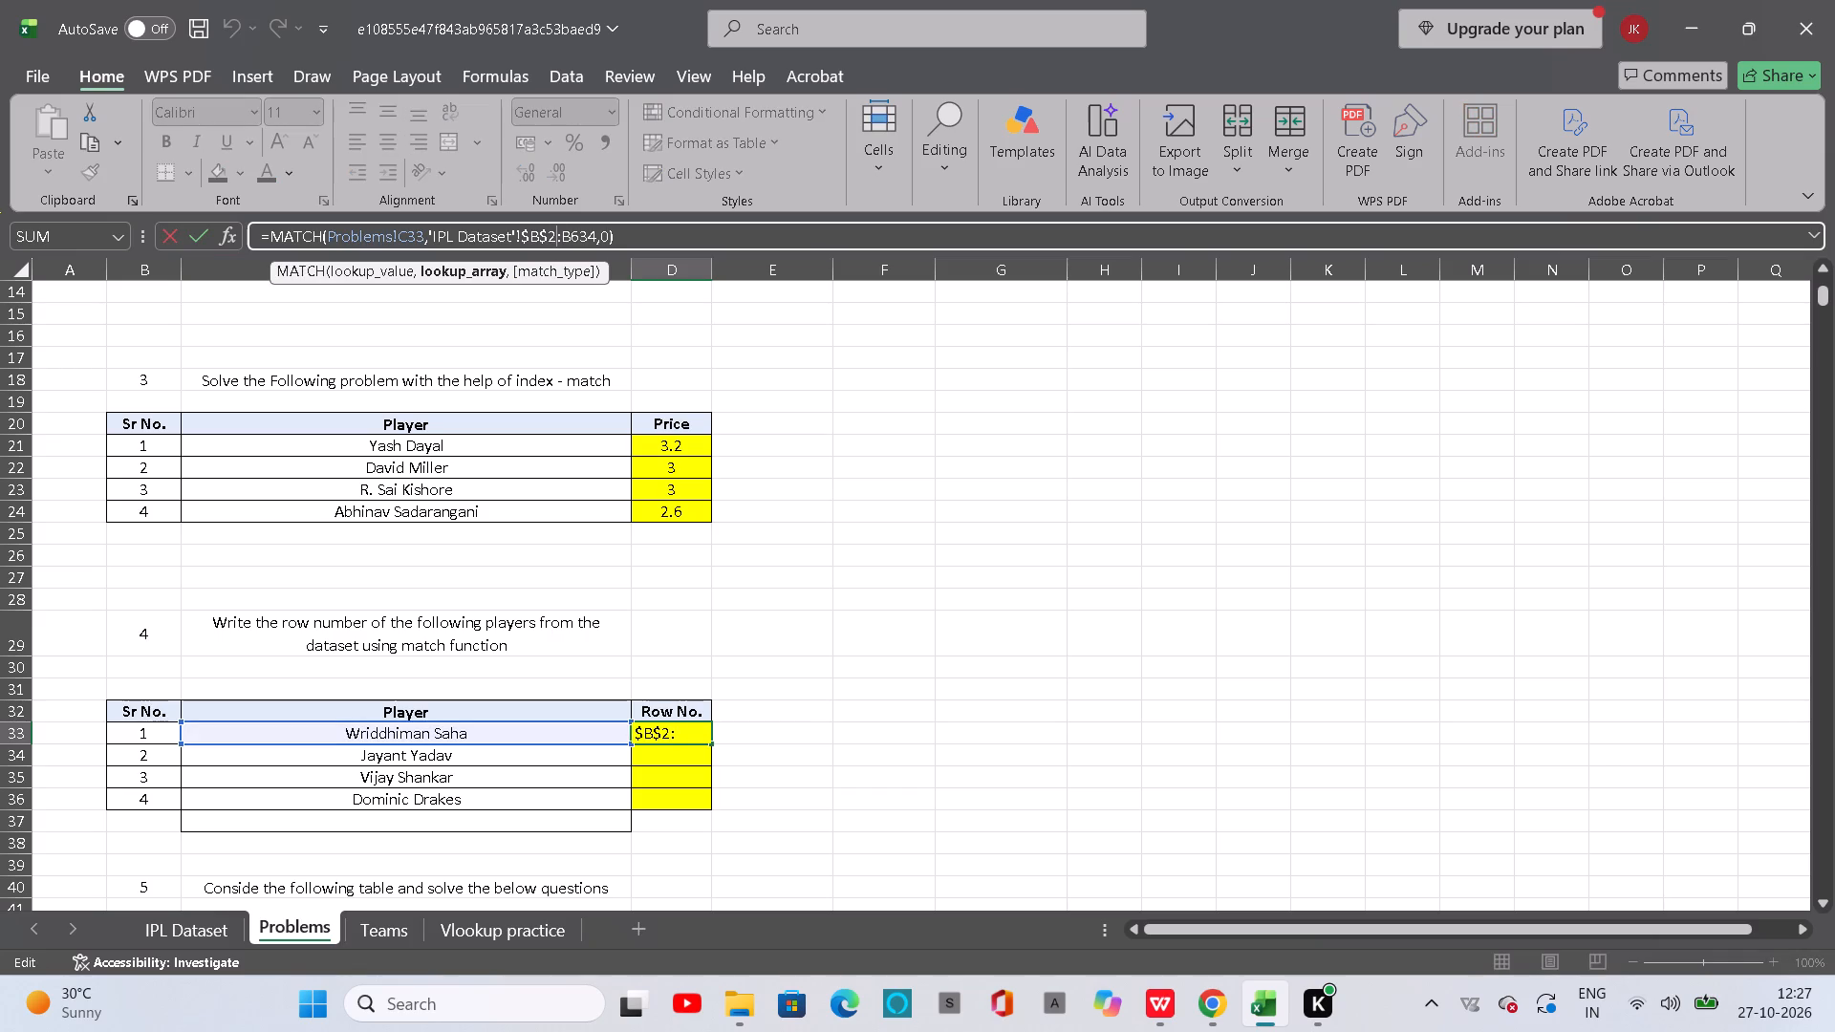
key("BackSpace")
key("1")
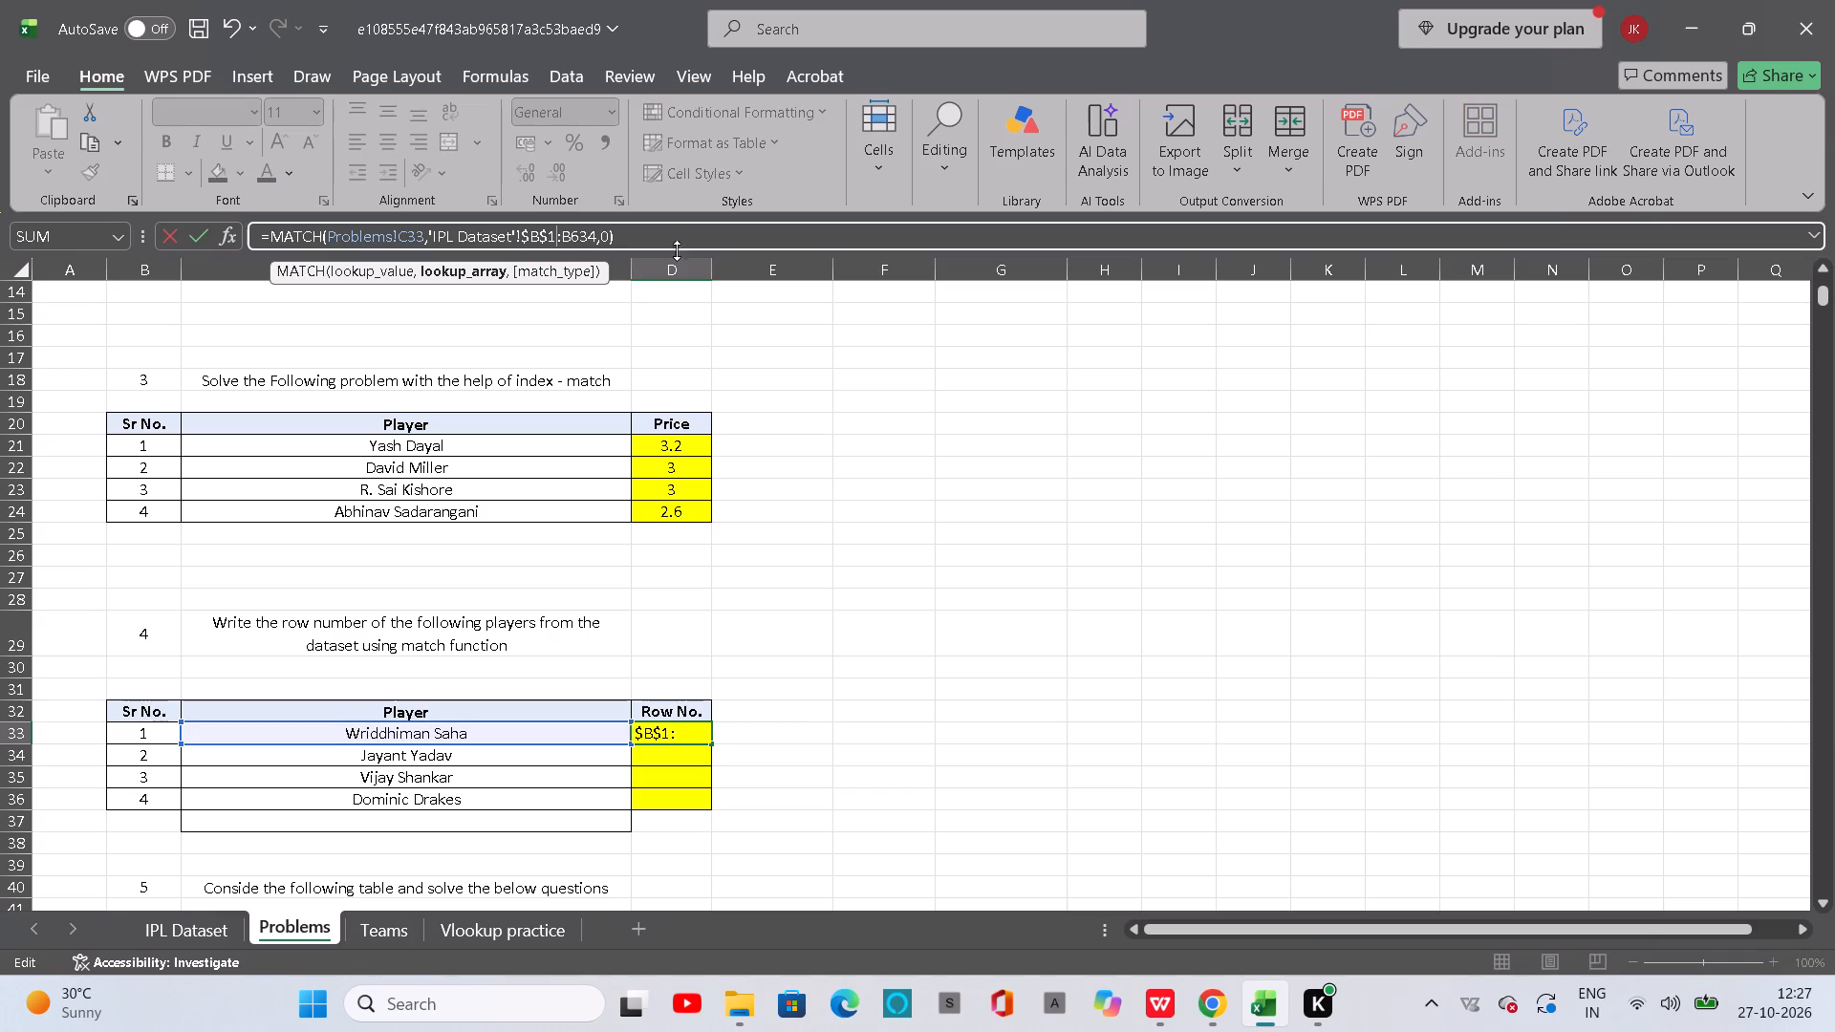
left_click(673, 246)
left_click(668, 232)
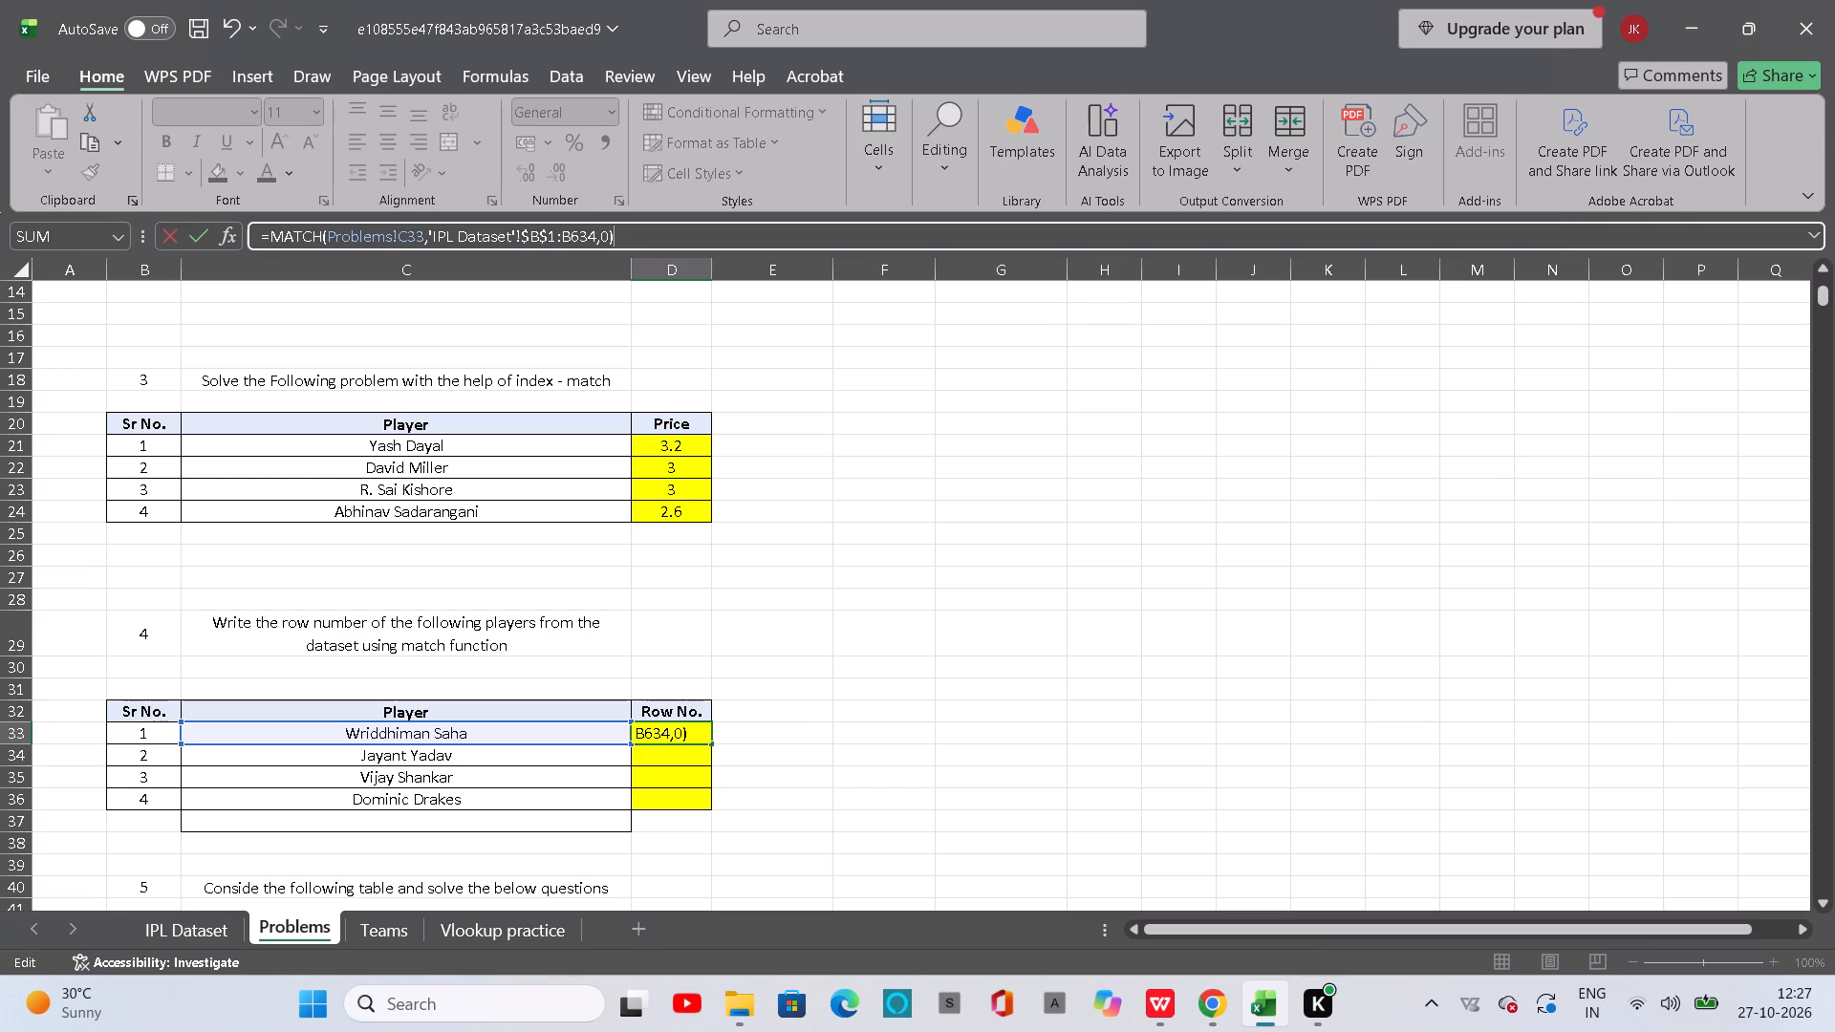
key("Return")
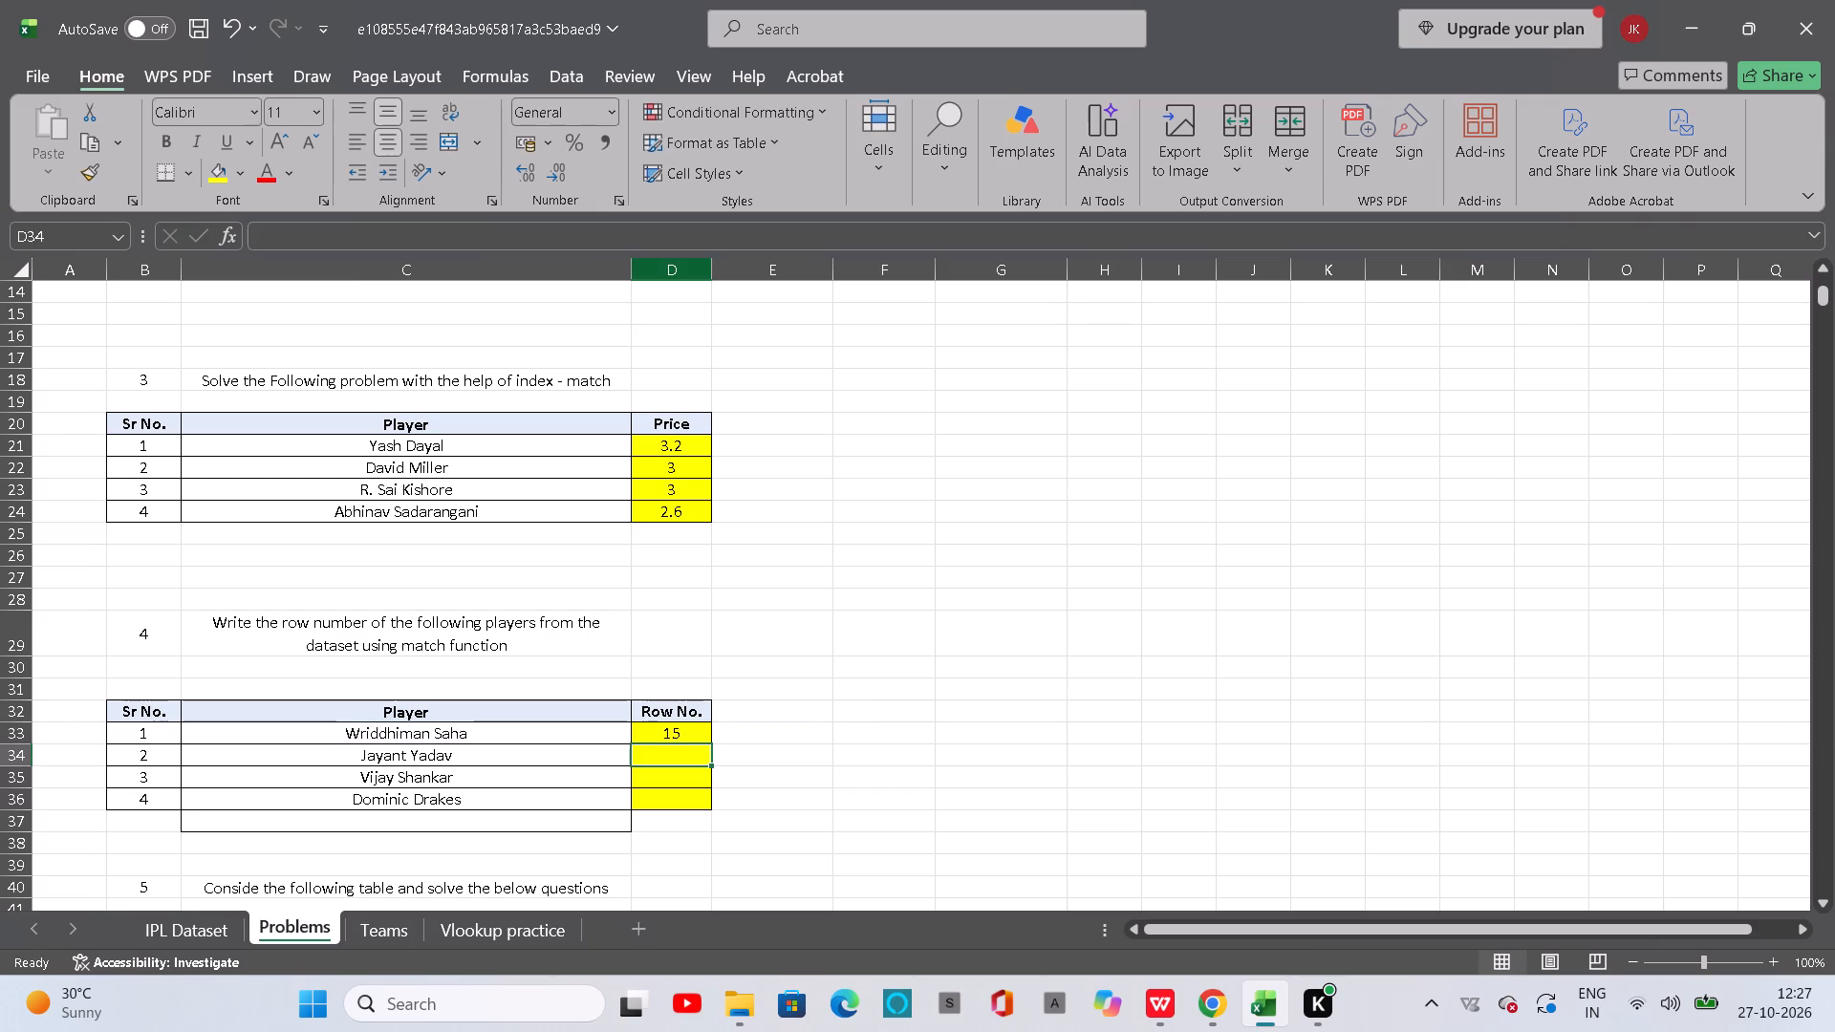
Fill the D33 row-number formula down through D36 for the remaining question 4 players.
left_click(678, 725)
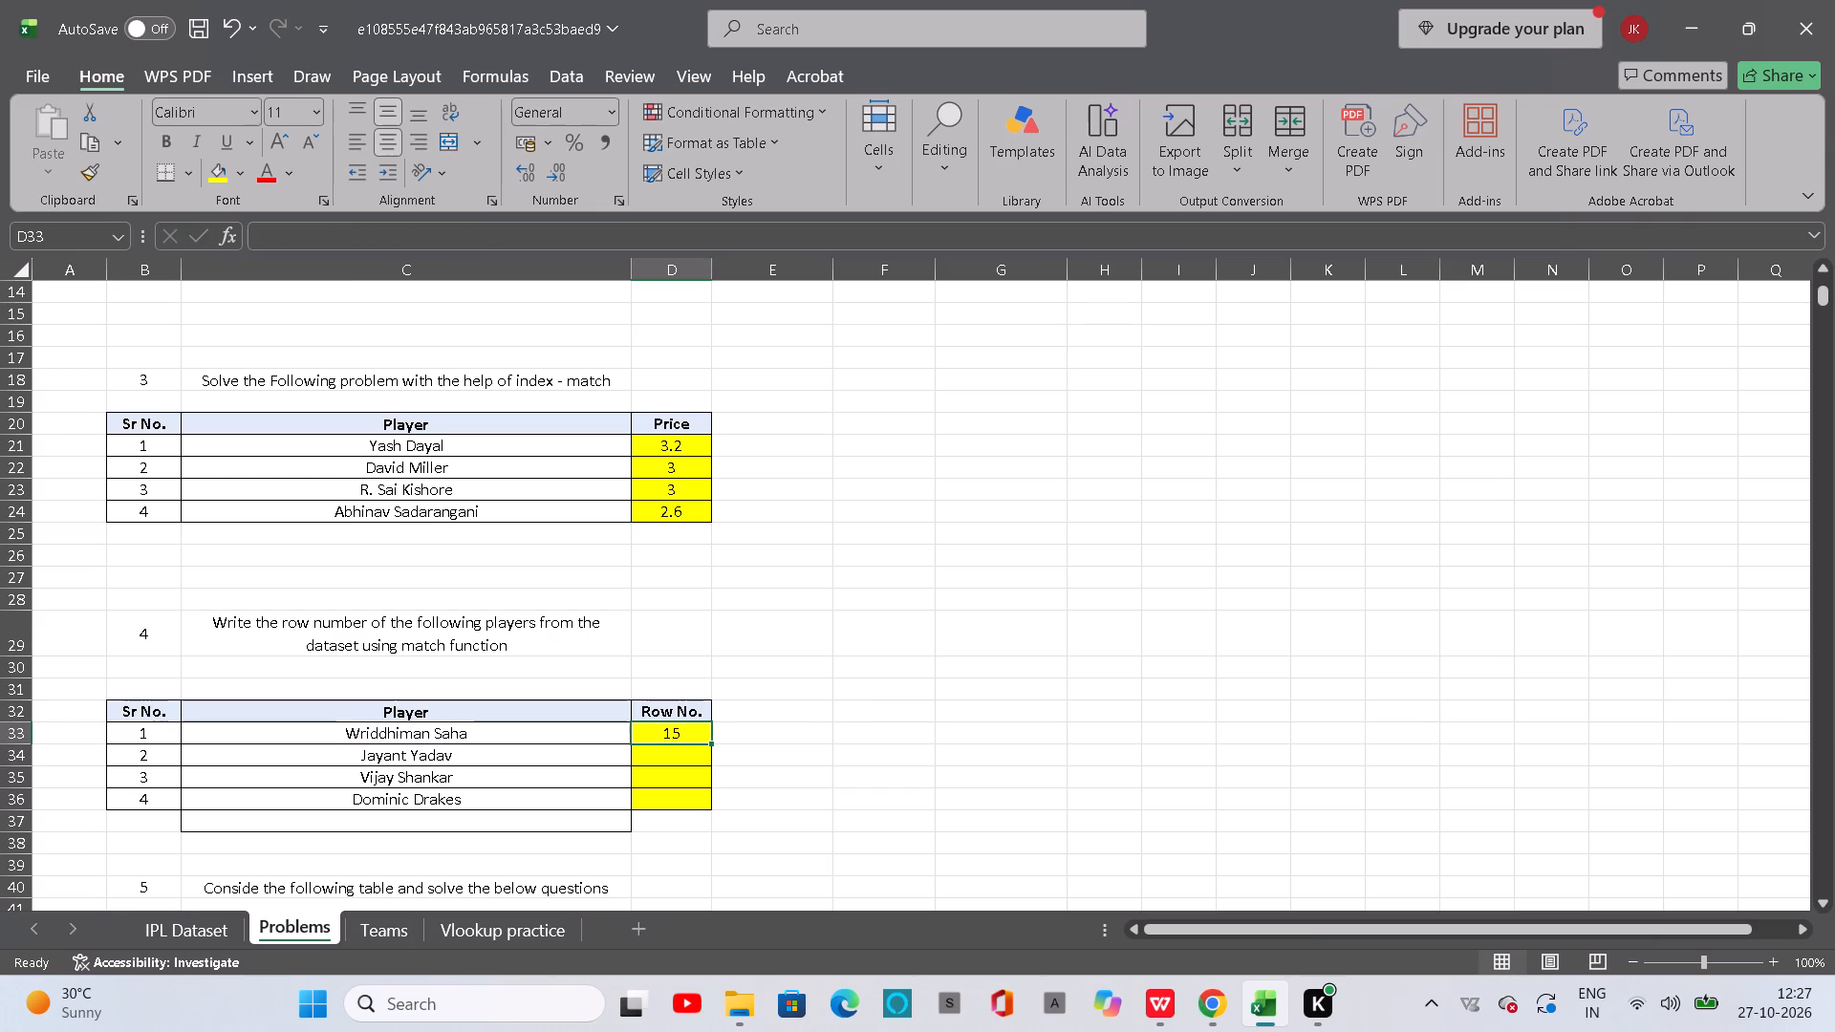
double_click(709, 742)
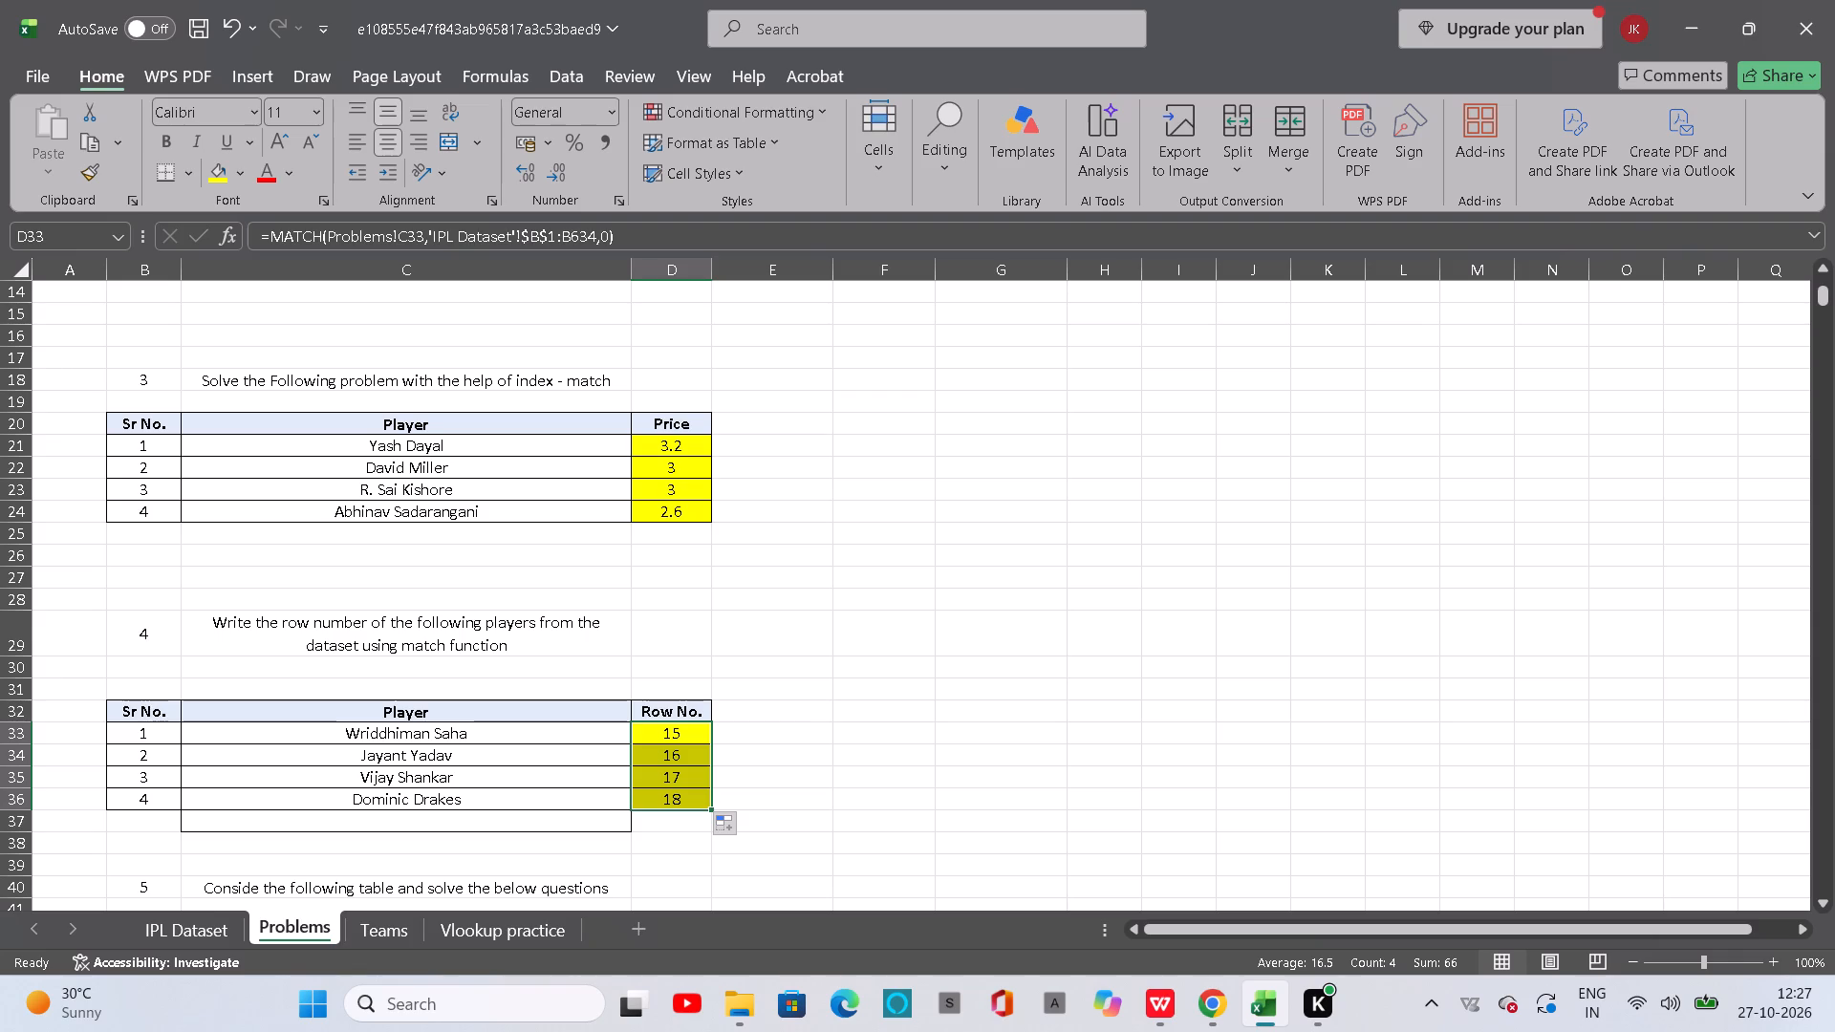
Auto-fit the heights of rows 42 and 43 so the question 5 Player and Type entries show in full.
scroll(1027, 833, "down", 3)
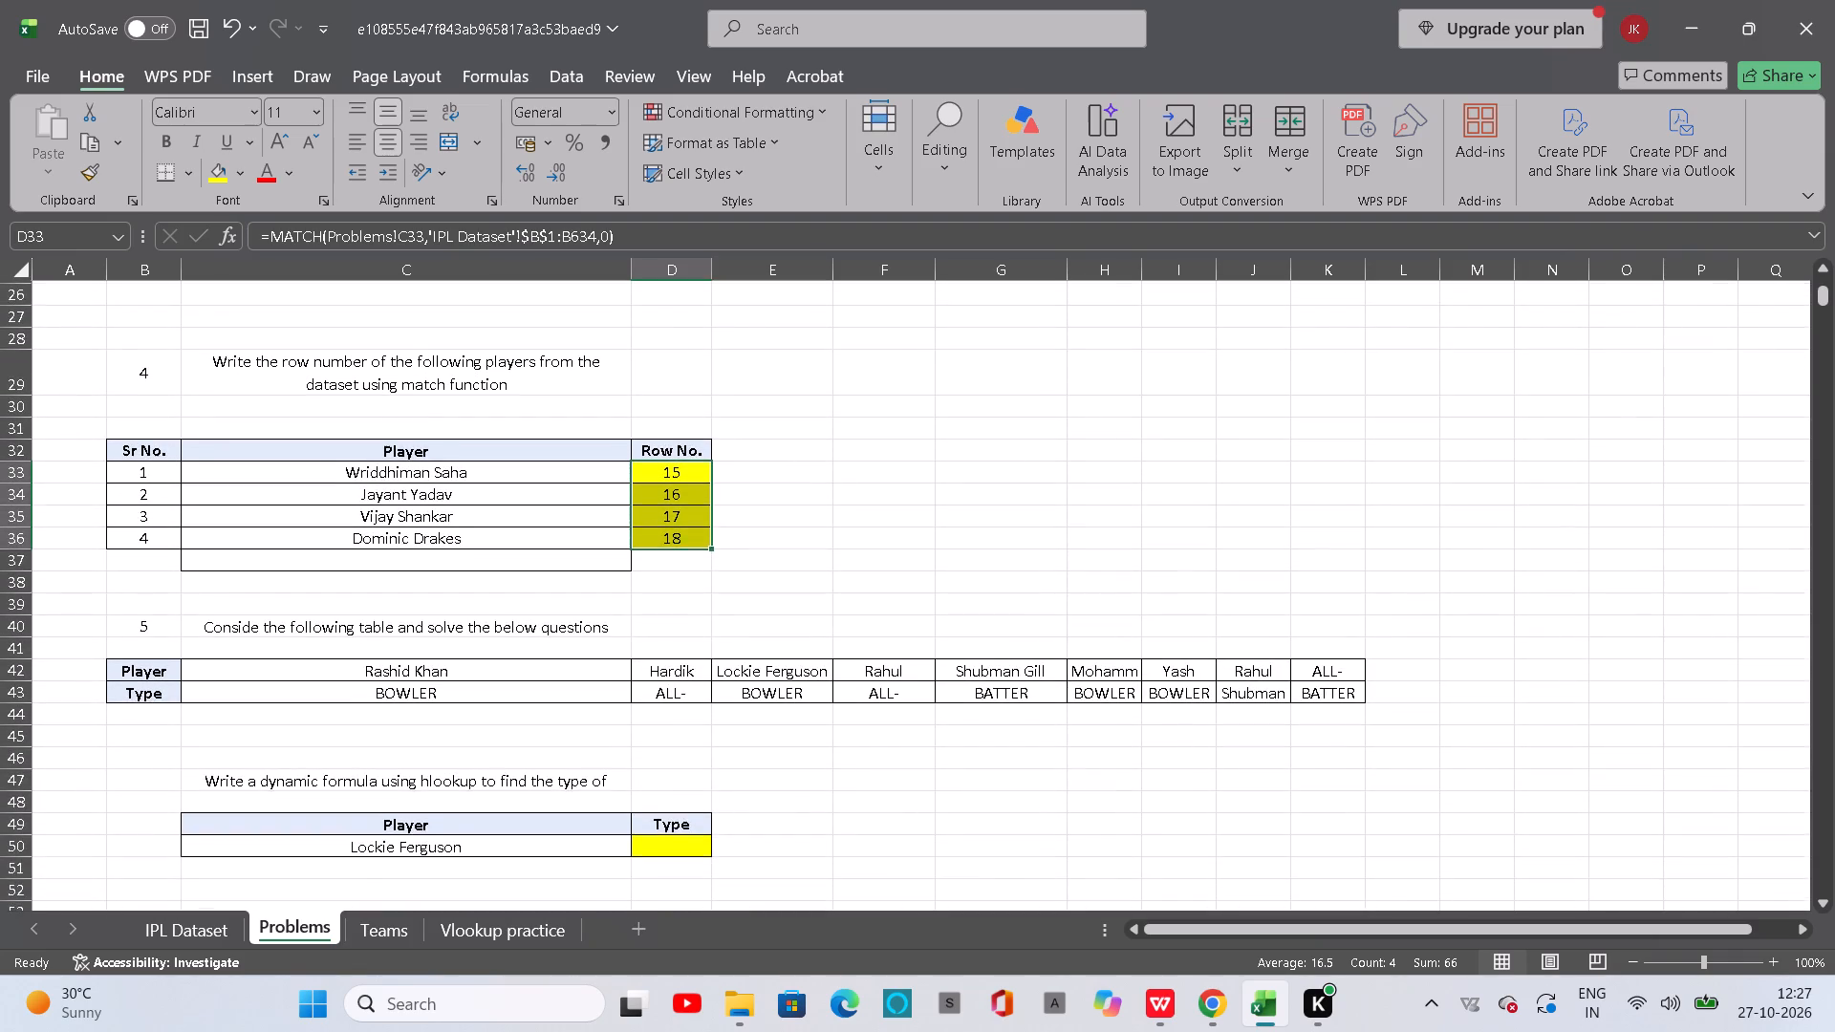
scroll(1027, 833, "down", 1)
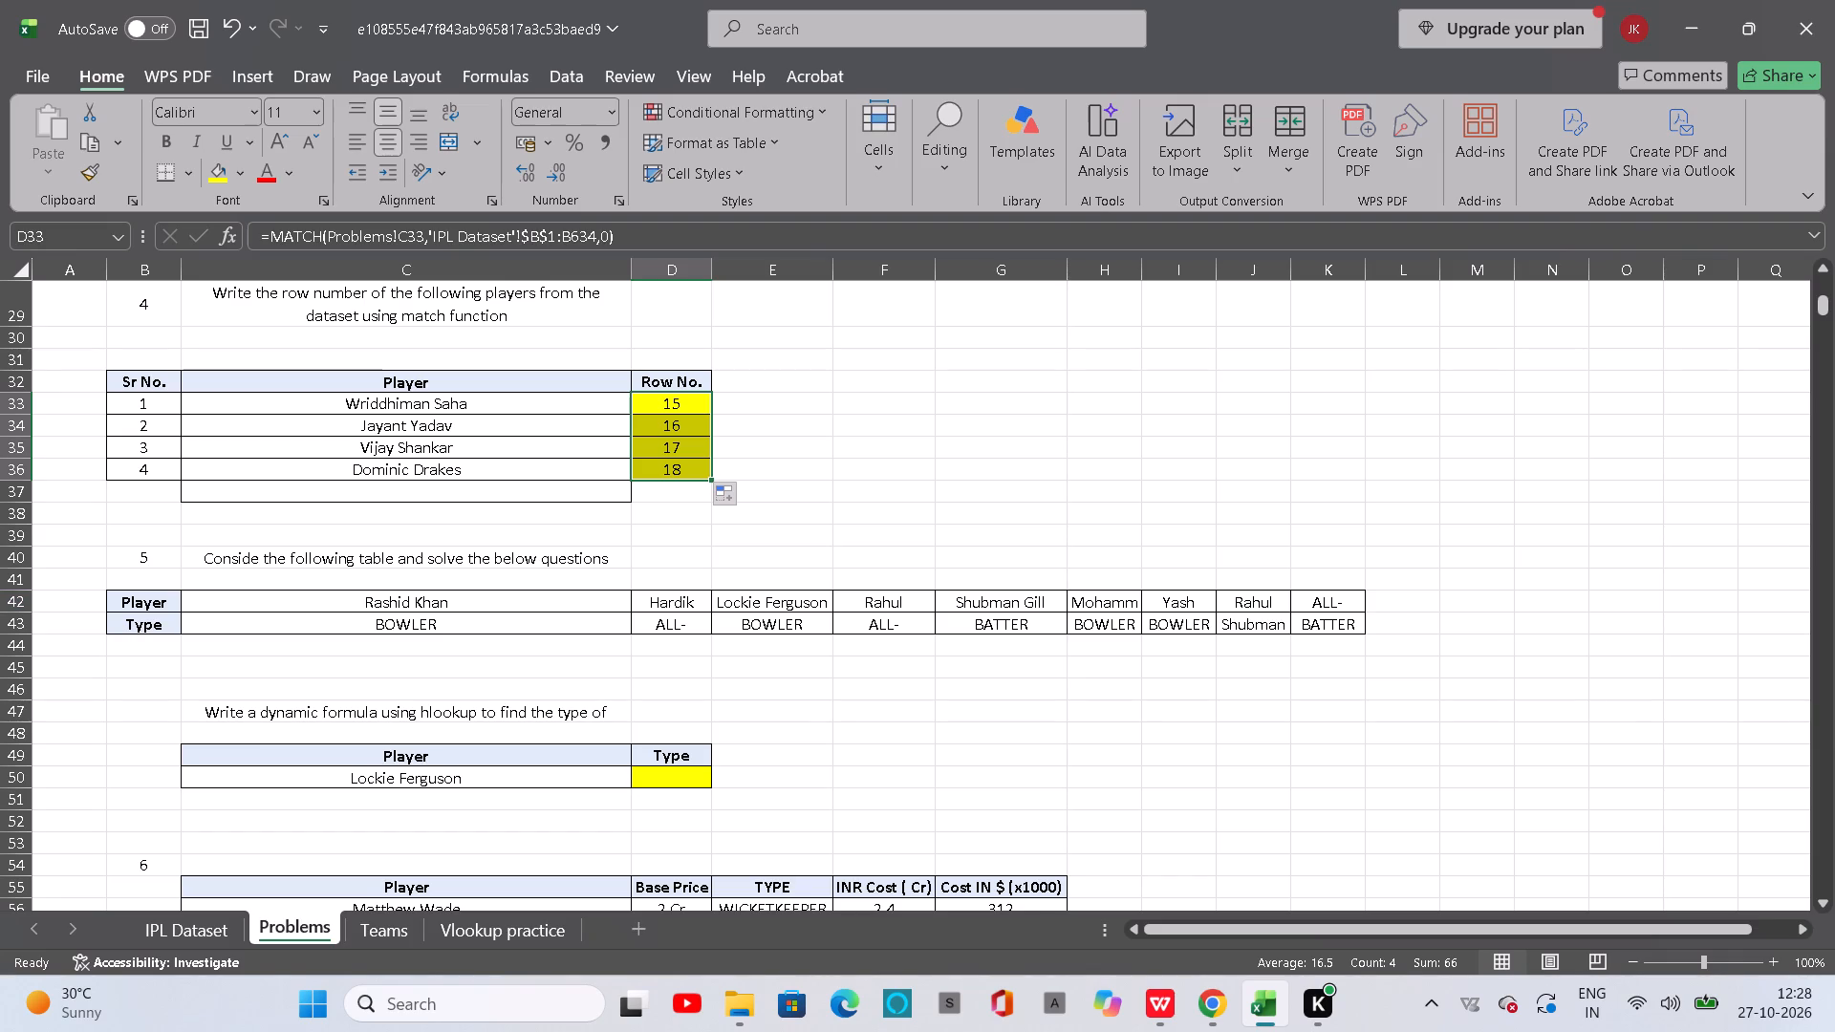
double_click(32, 601)
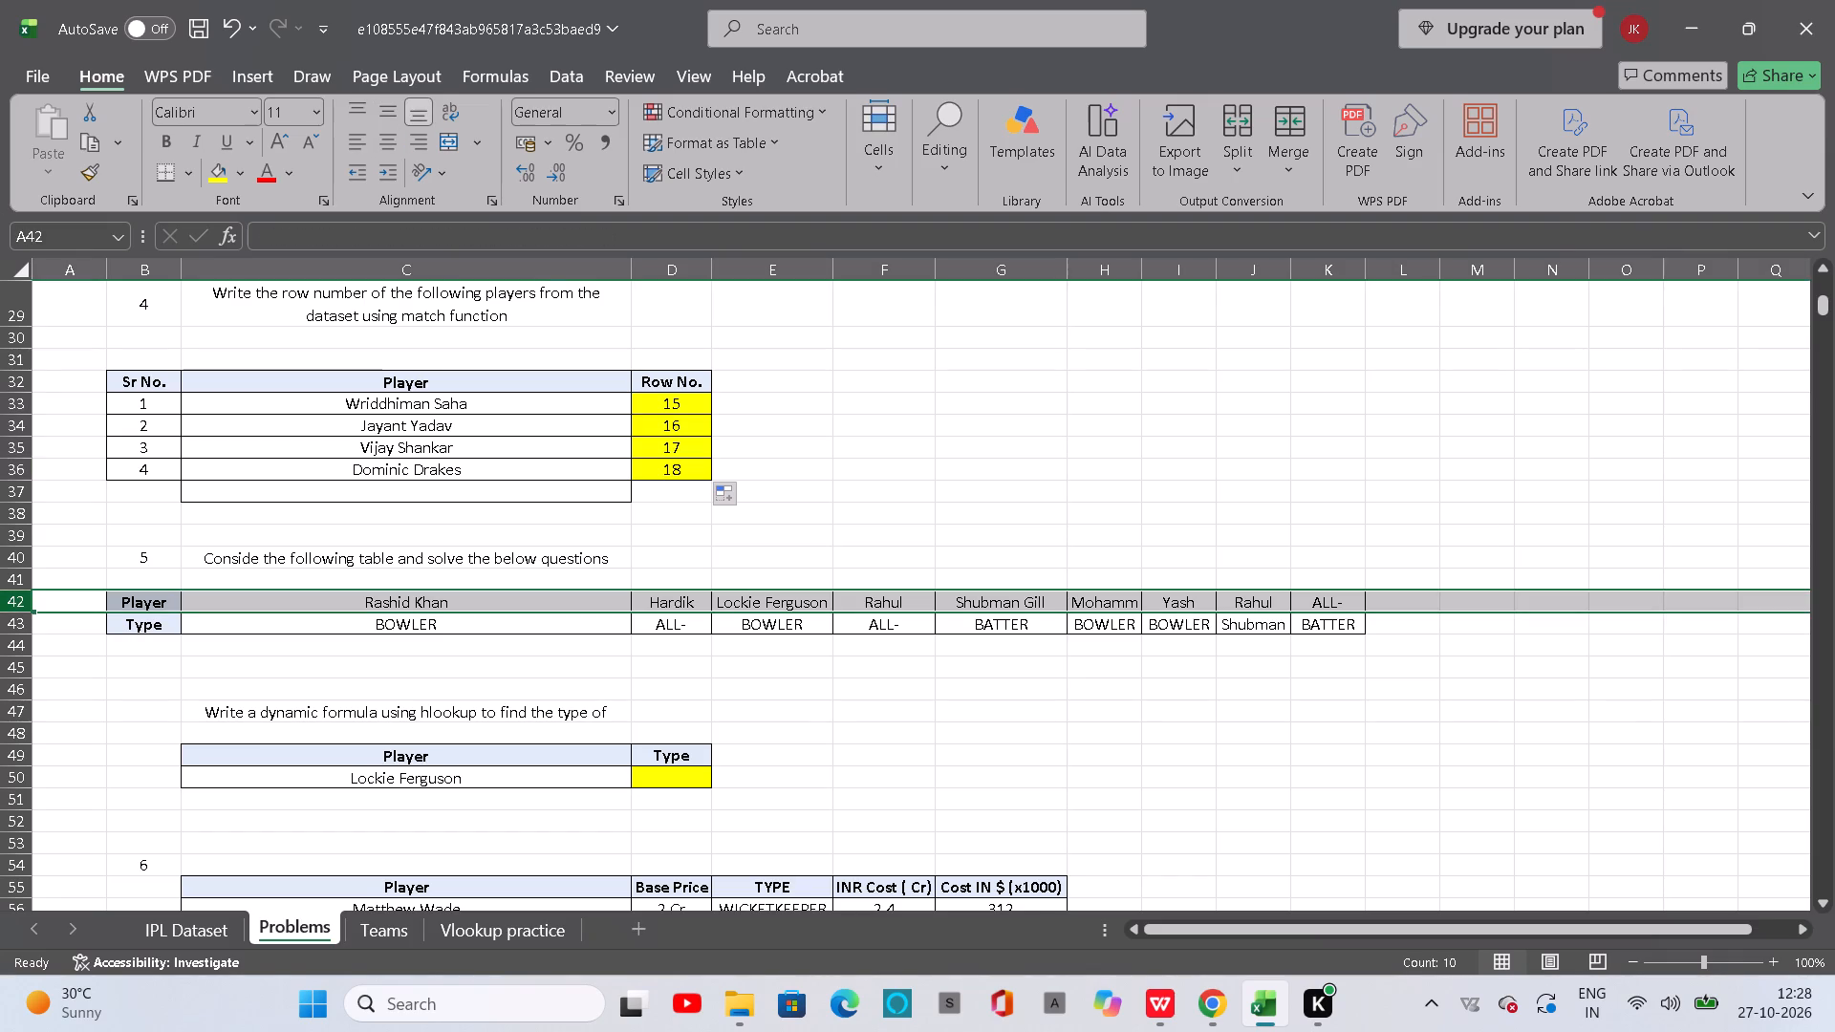
double_click(30, 601)
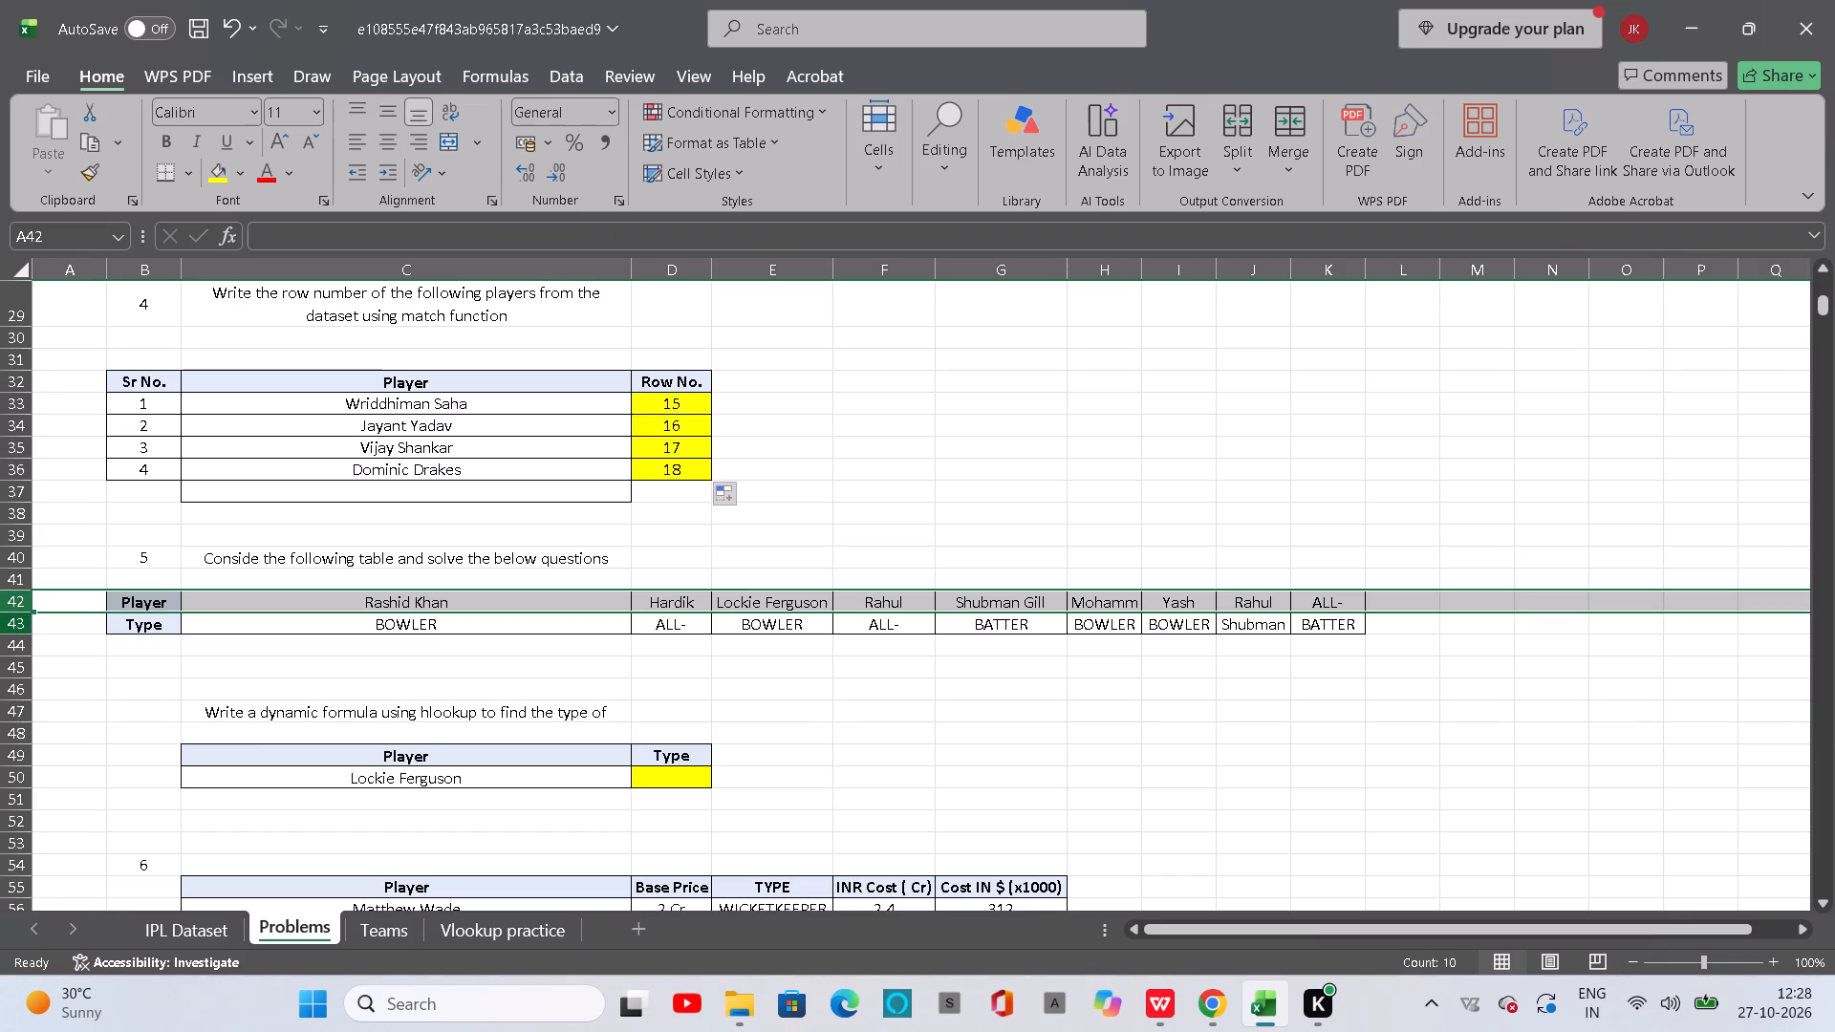
double_click(30, 625)
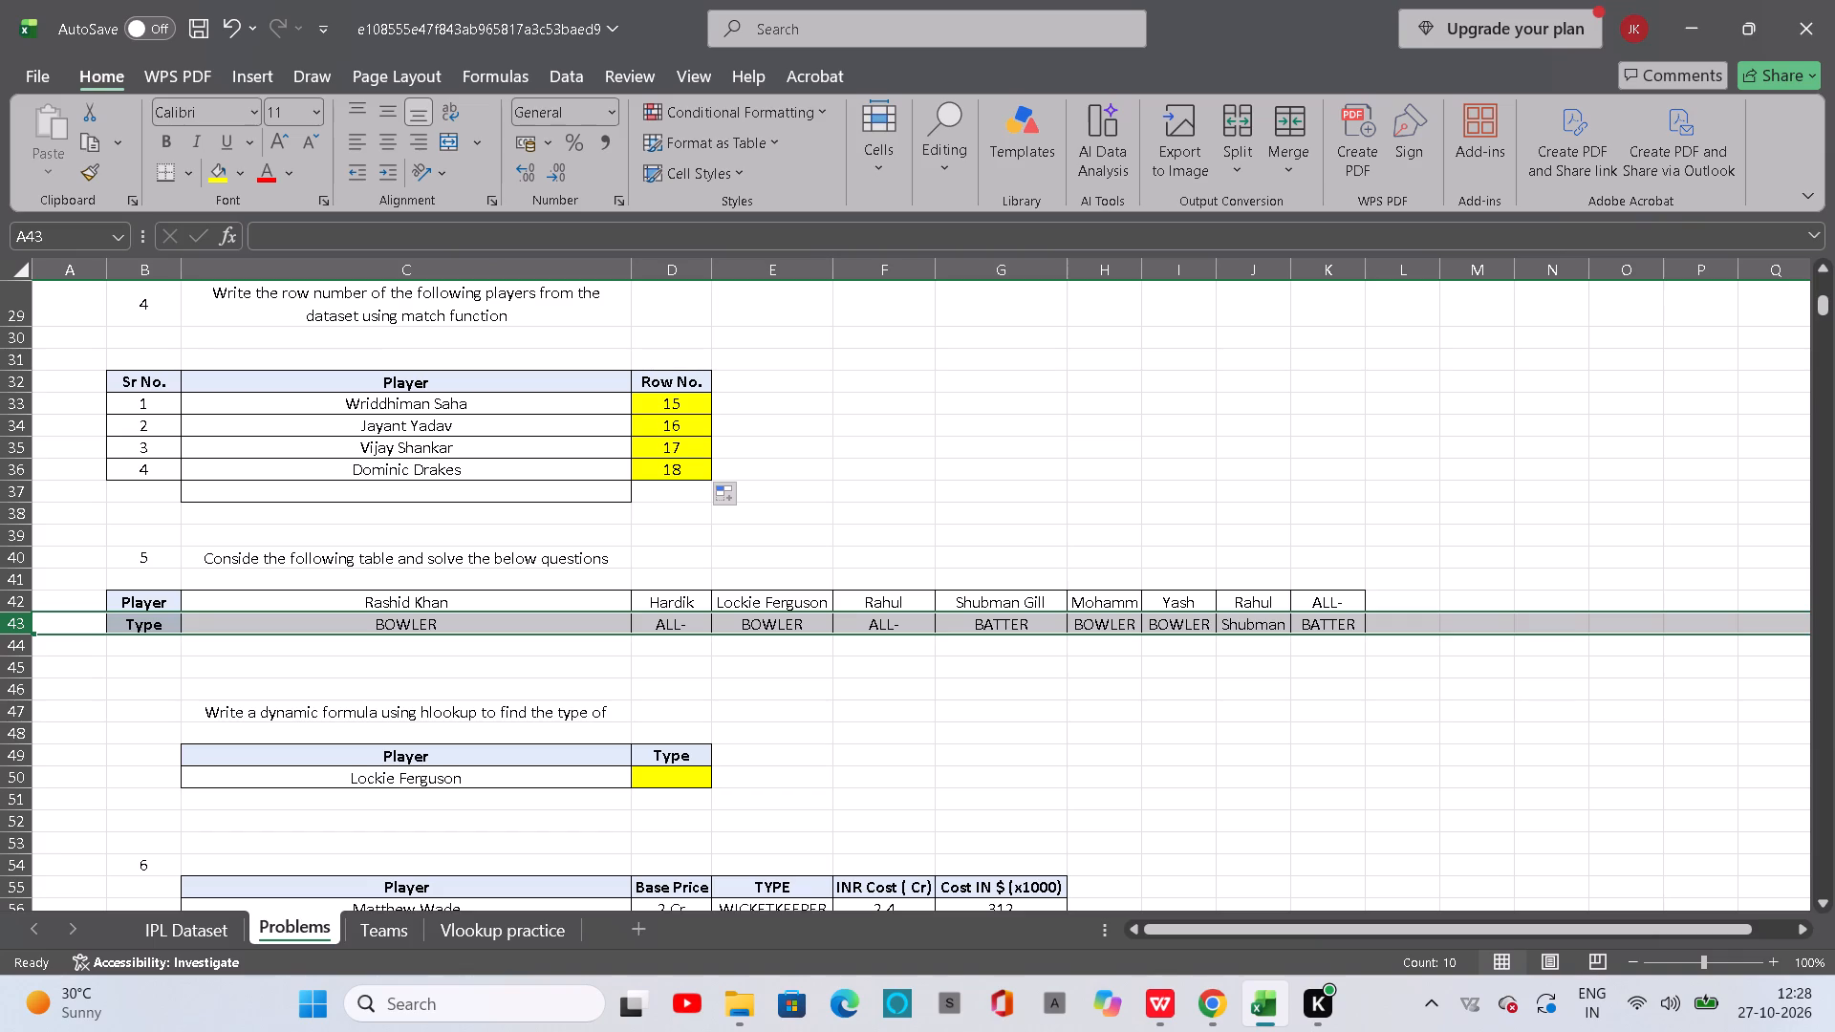
double_click(11, 610)
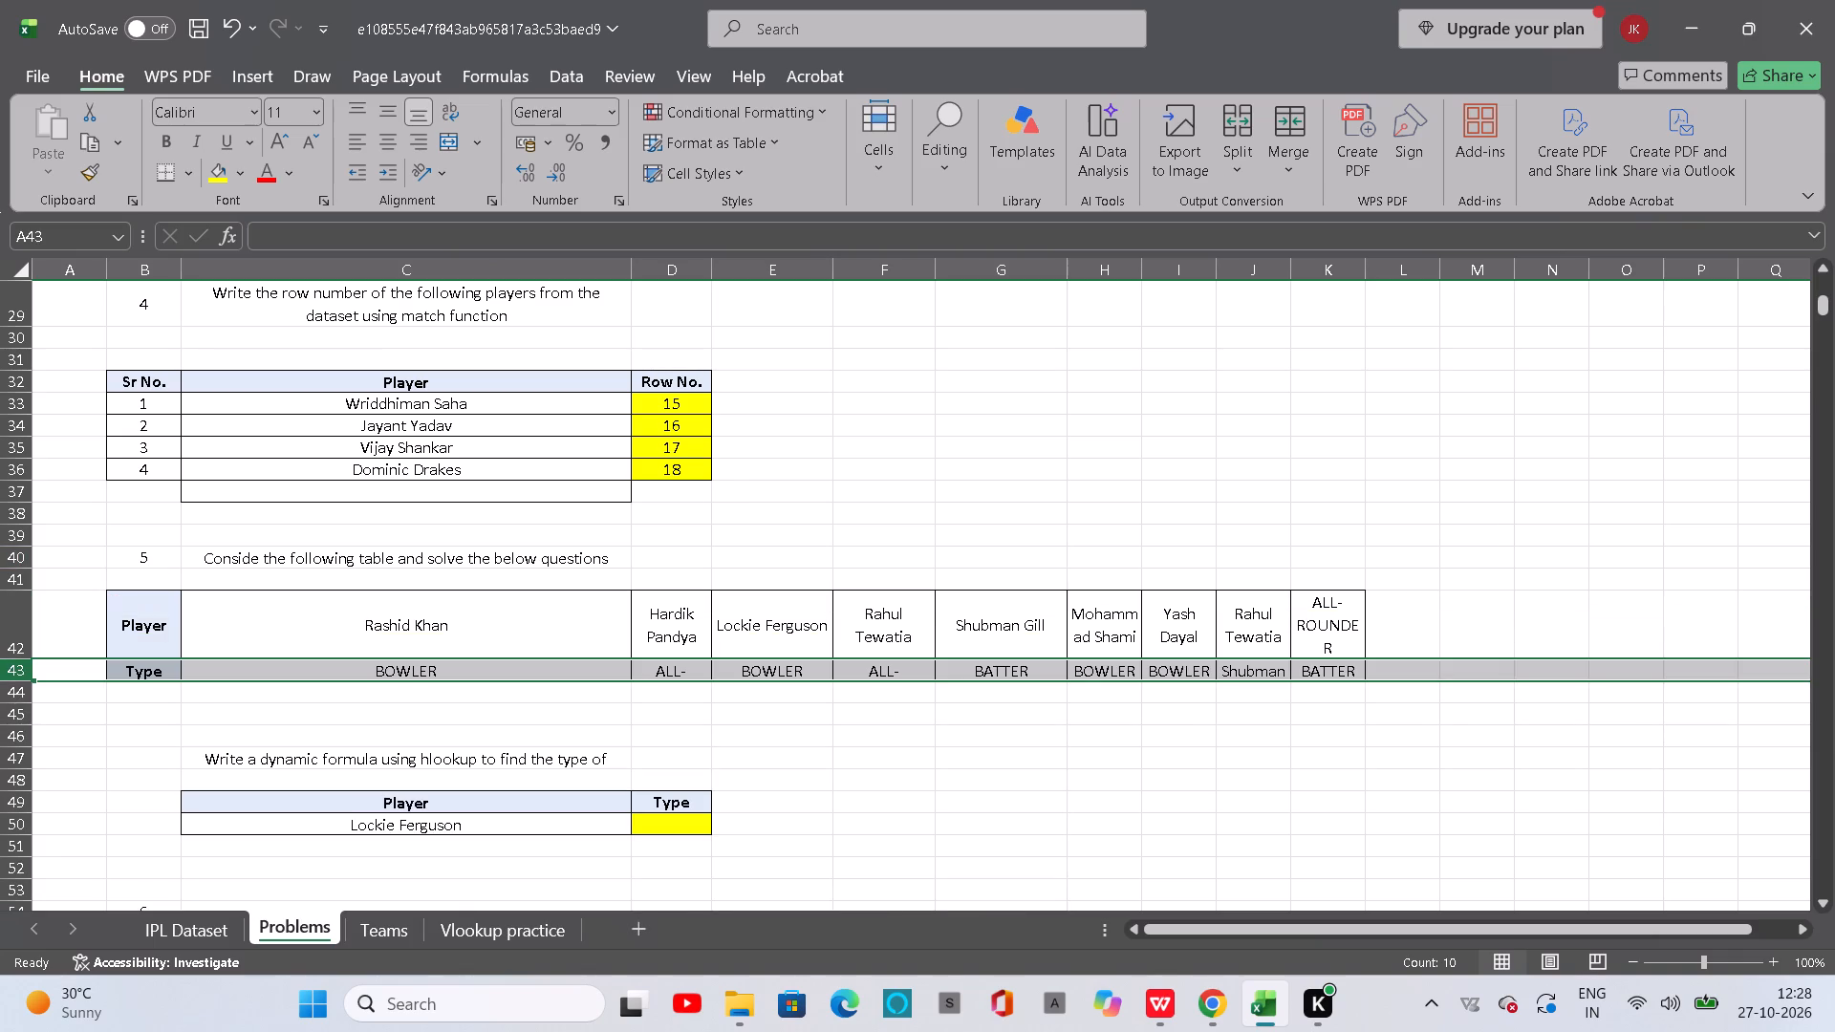
double_click(6, 679)
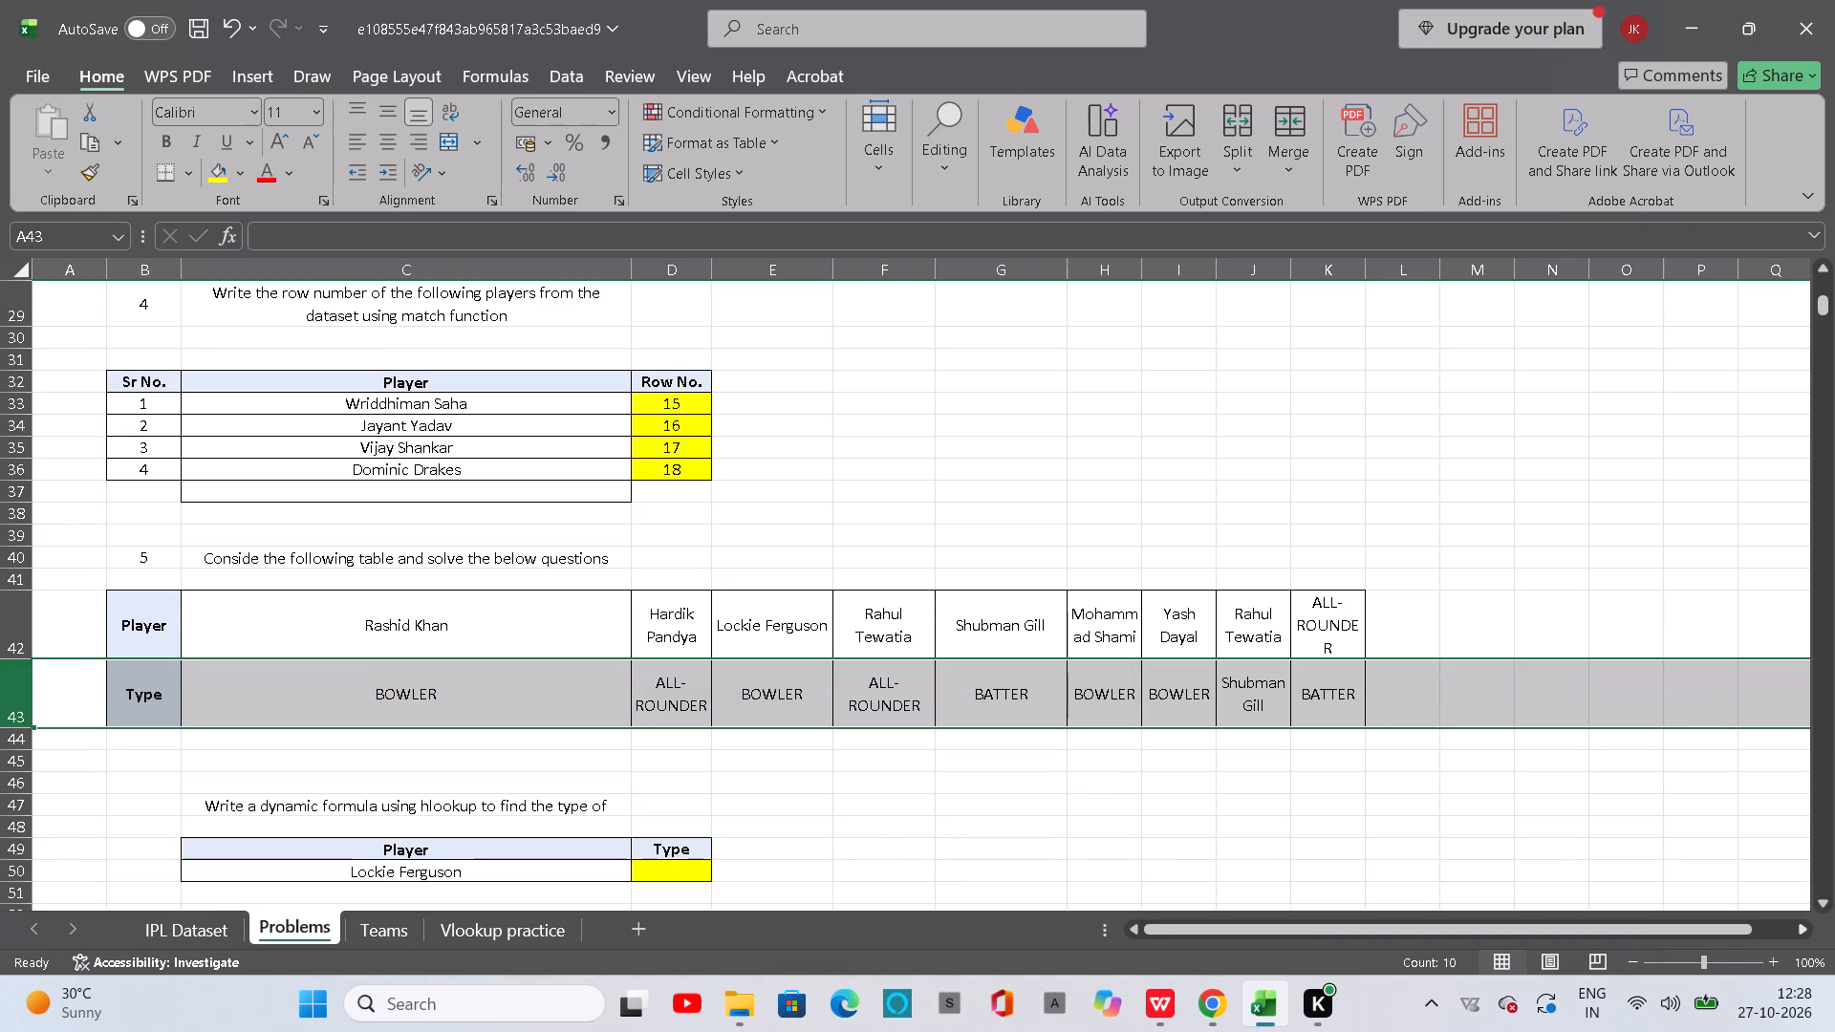
Auto-fit the height of row 67 so the full question 6 OFFSET prompt can be read.
scroll(1269, 709, "down", 2)
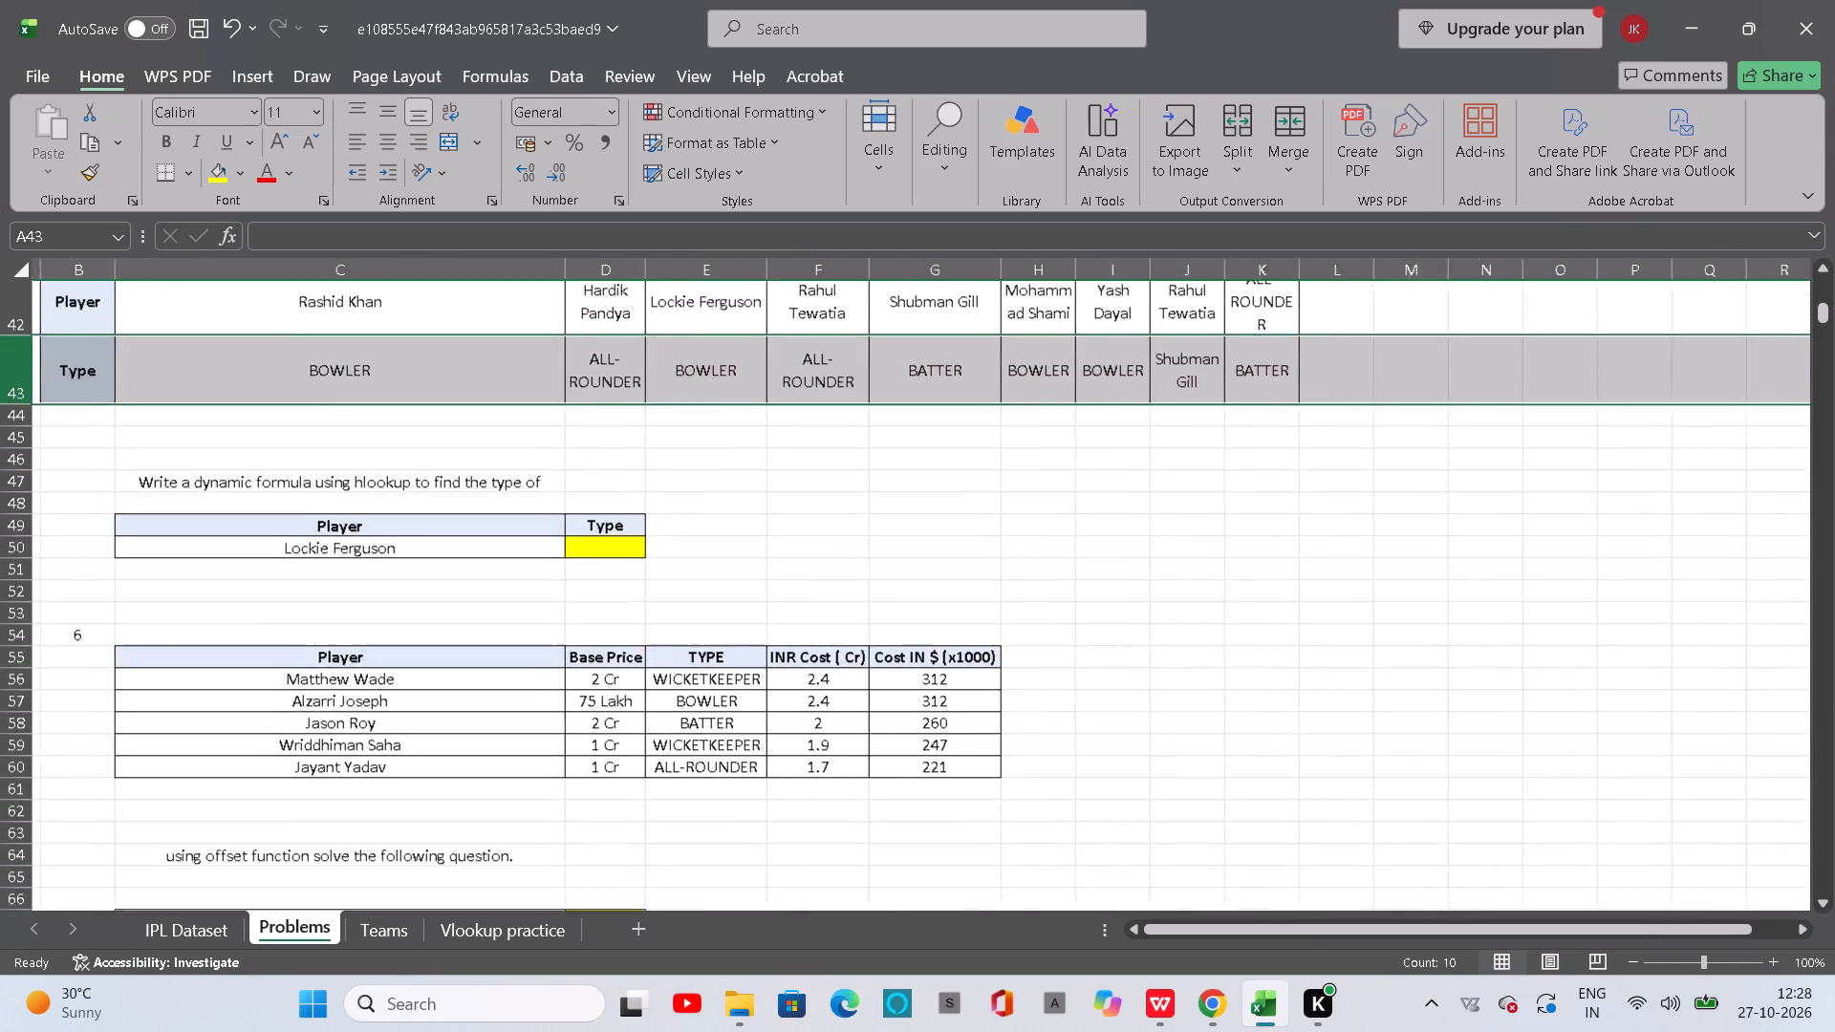
scroll(740, 456, "down", 2)
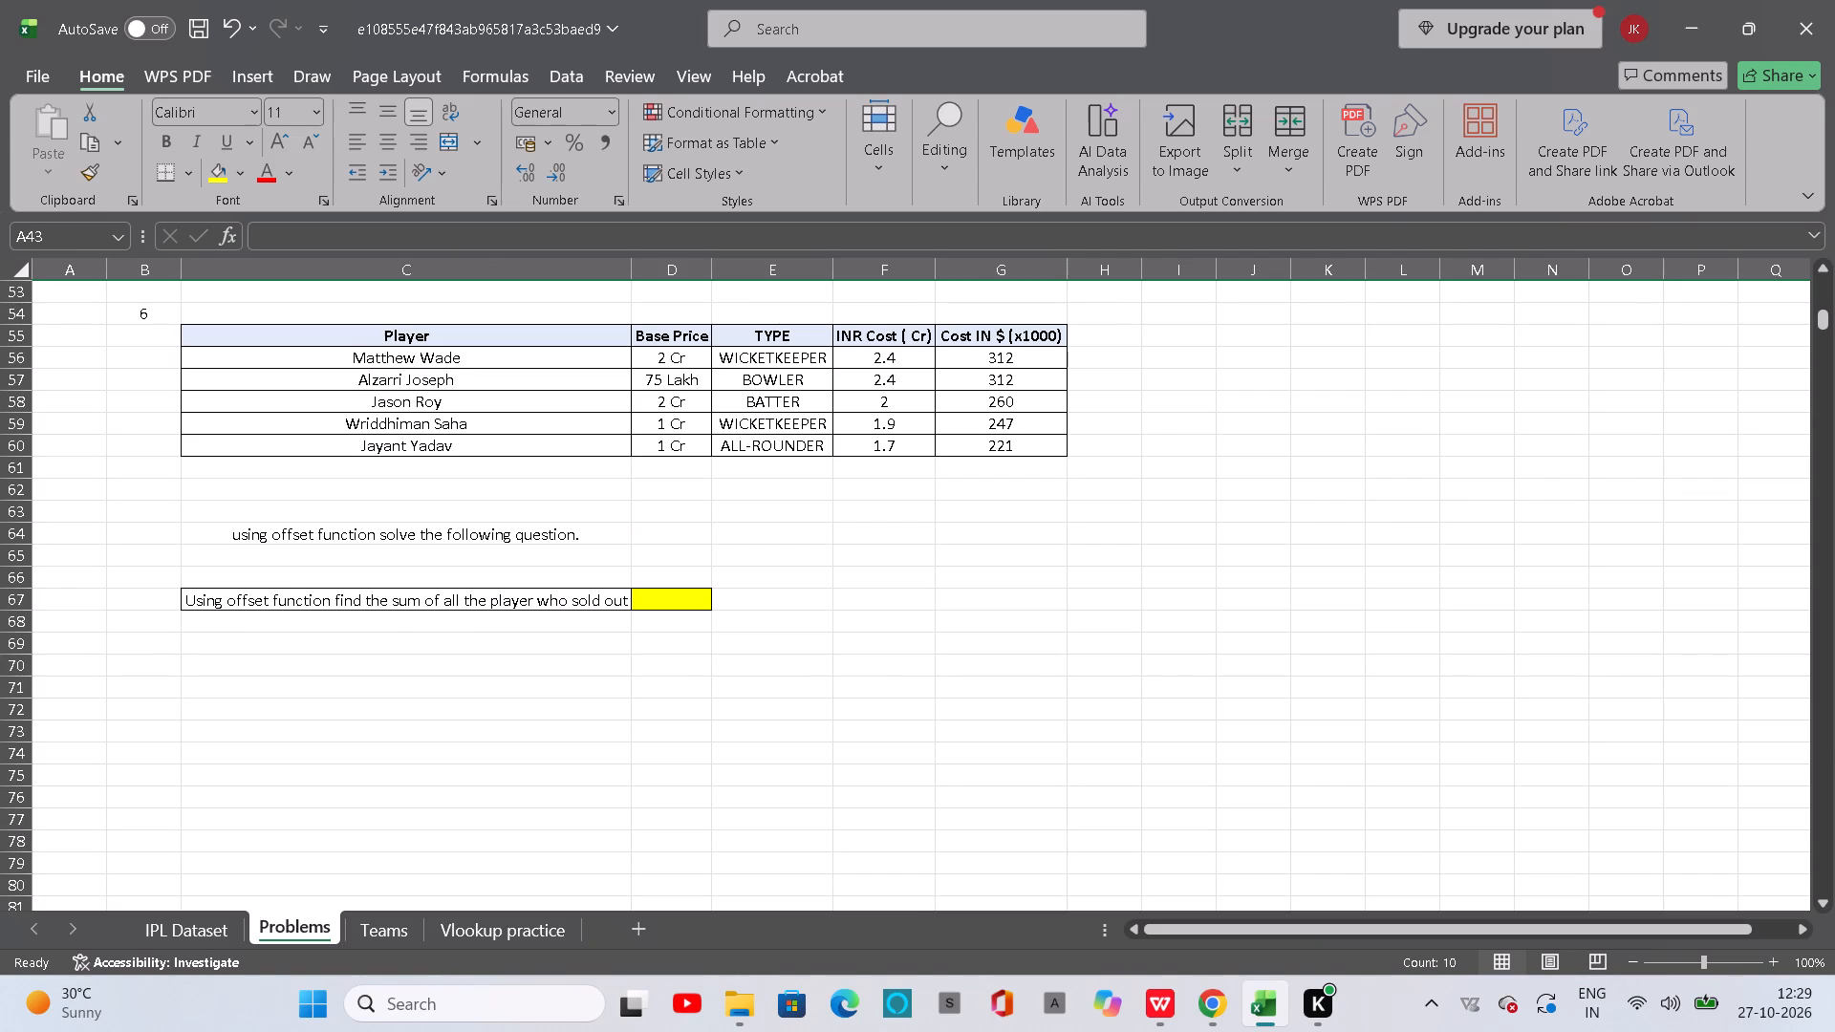
double_click(23, 609)
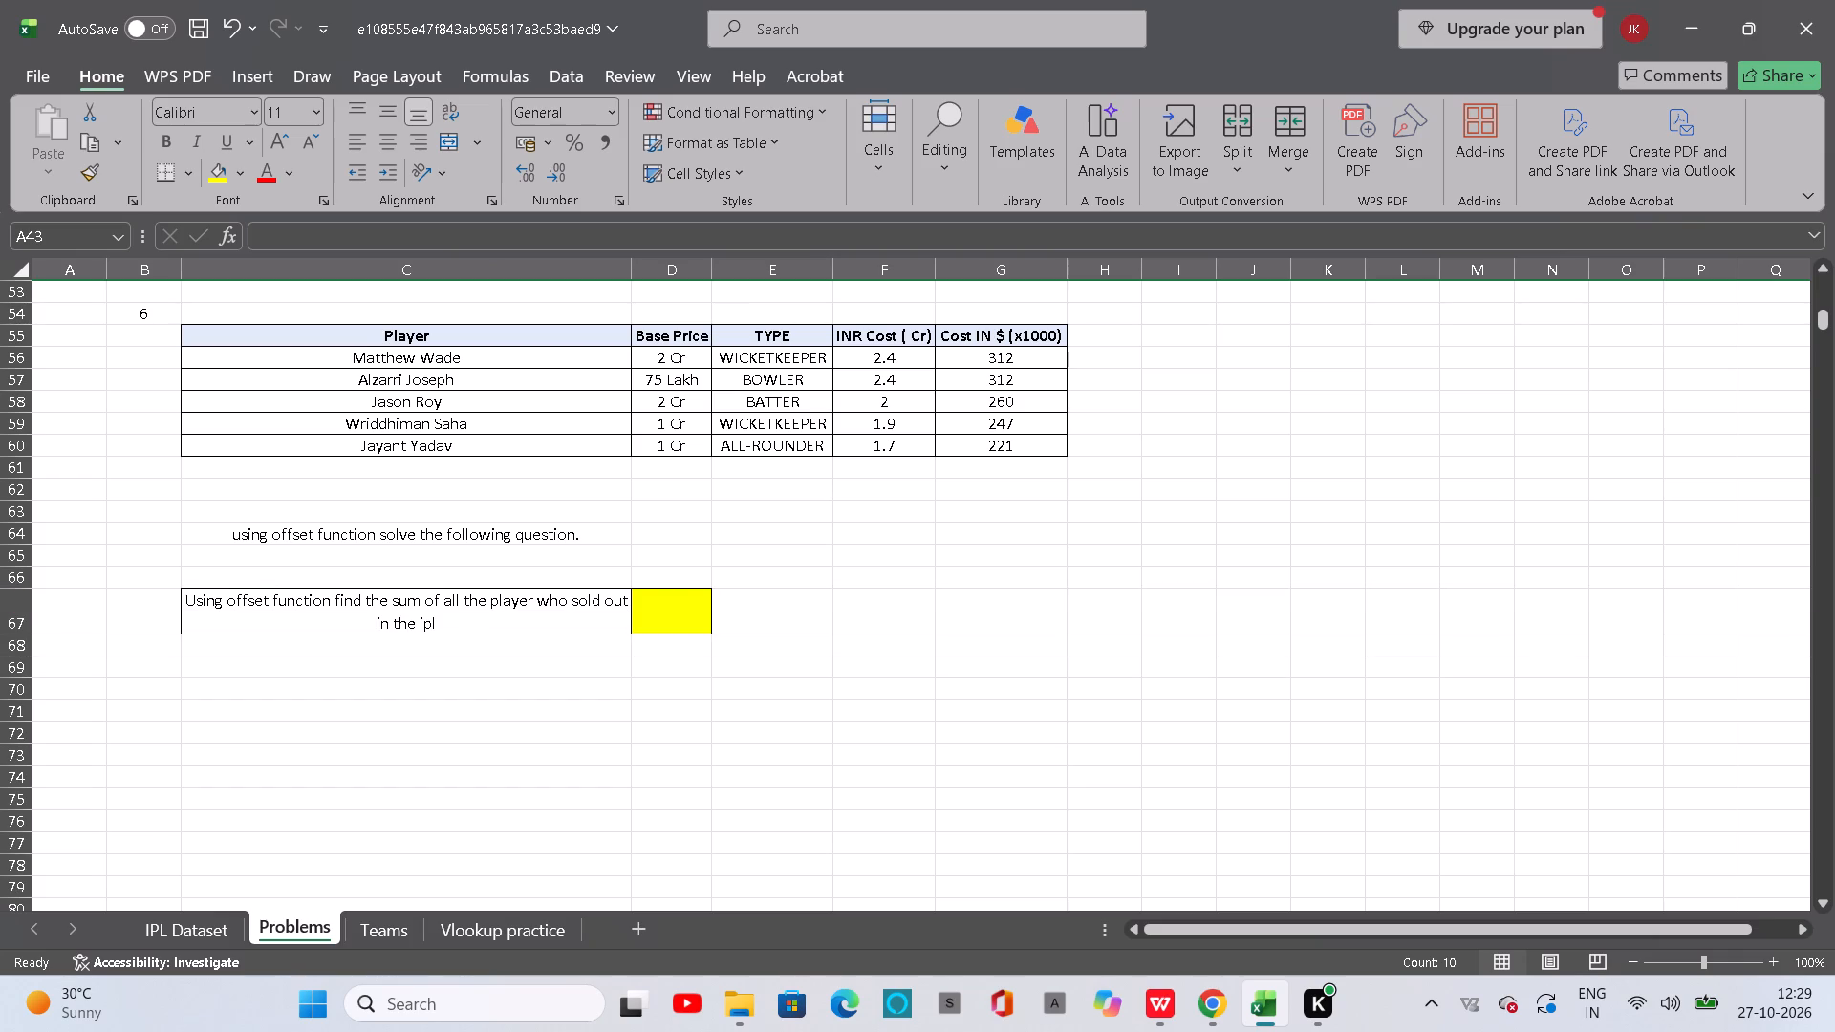
Begin a SUM formula with a nested OFFSET function in the yellow question 6 answer cell D67.
left_click(695, 611)
key("equal")
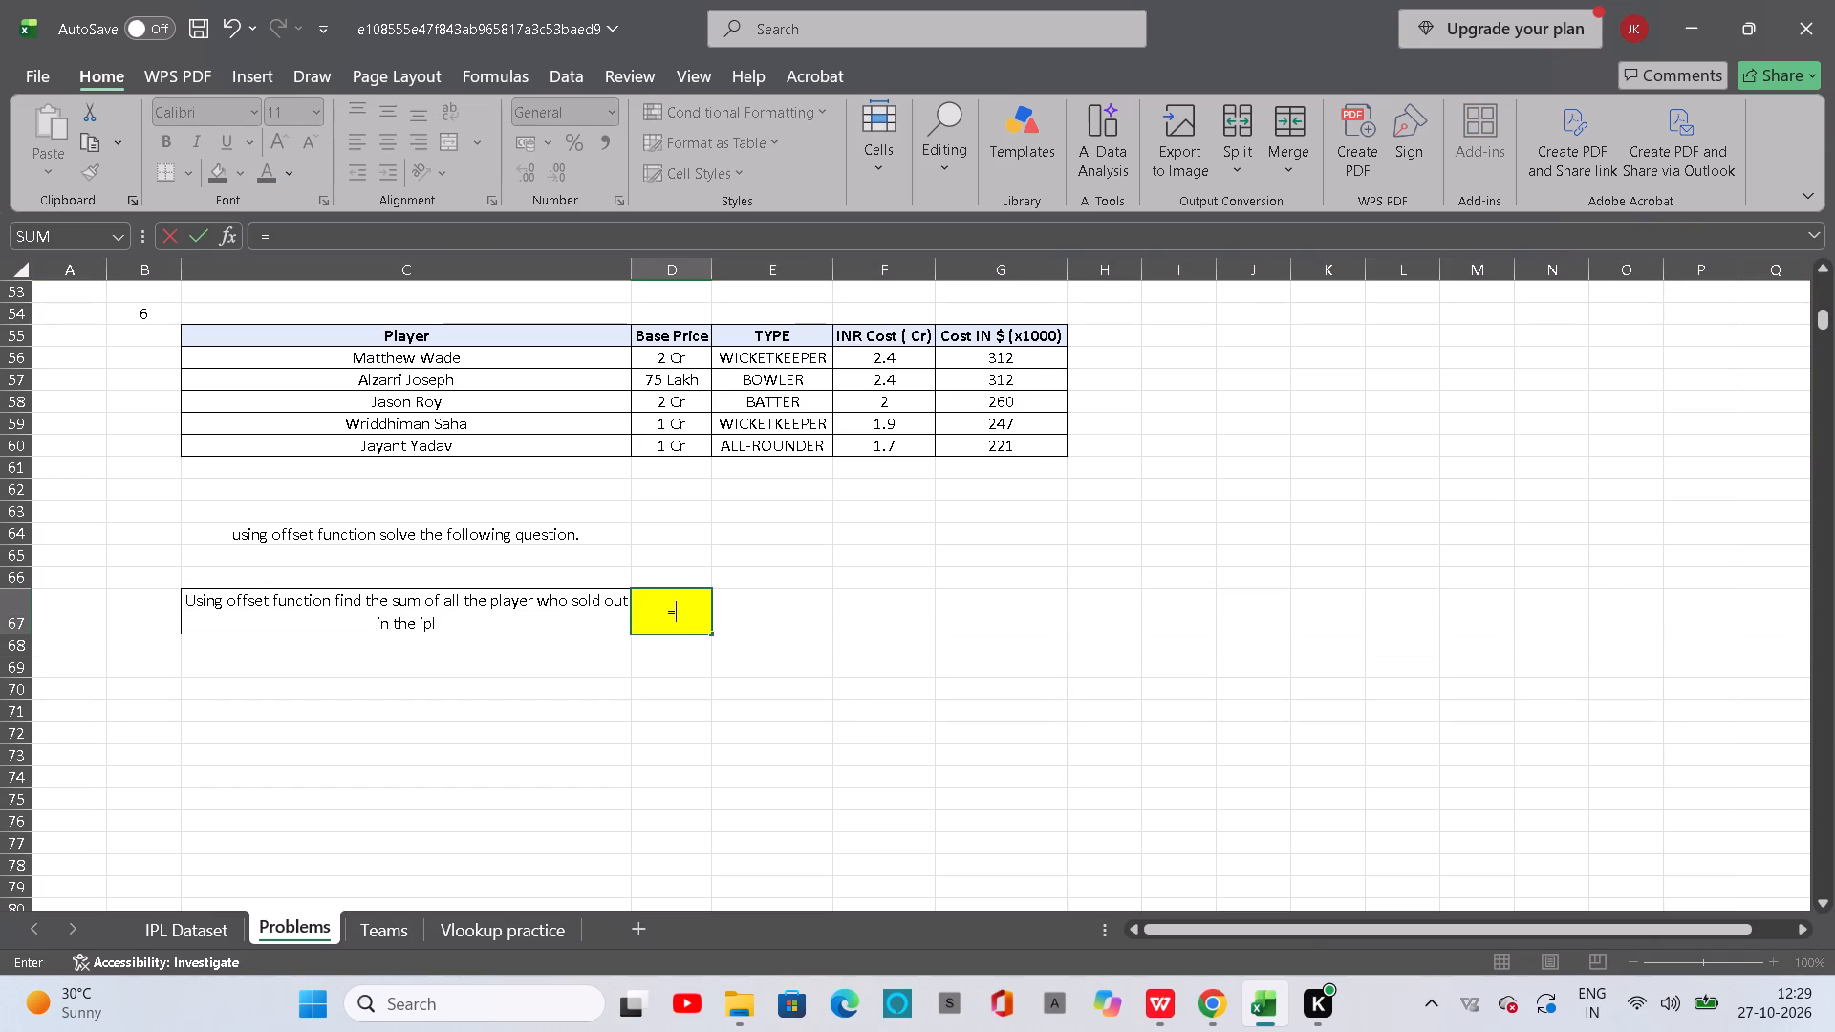
type("sum")
key("Tab")
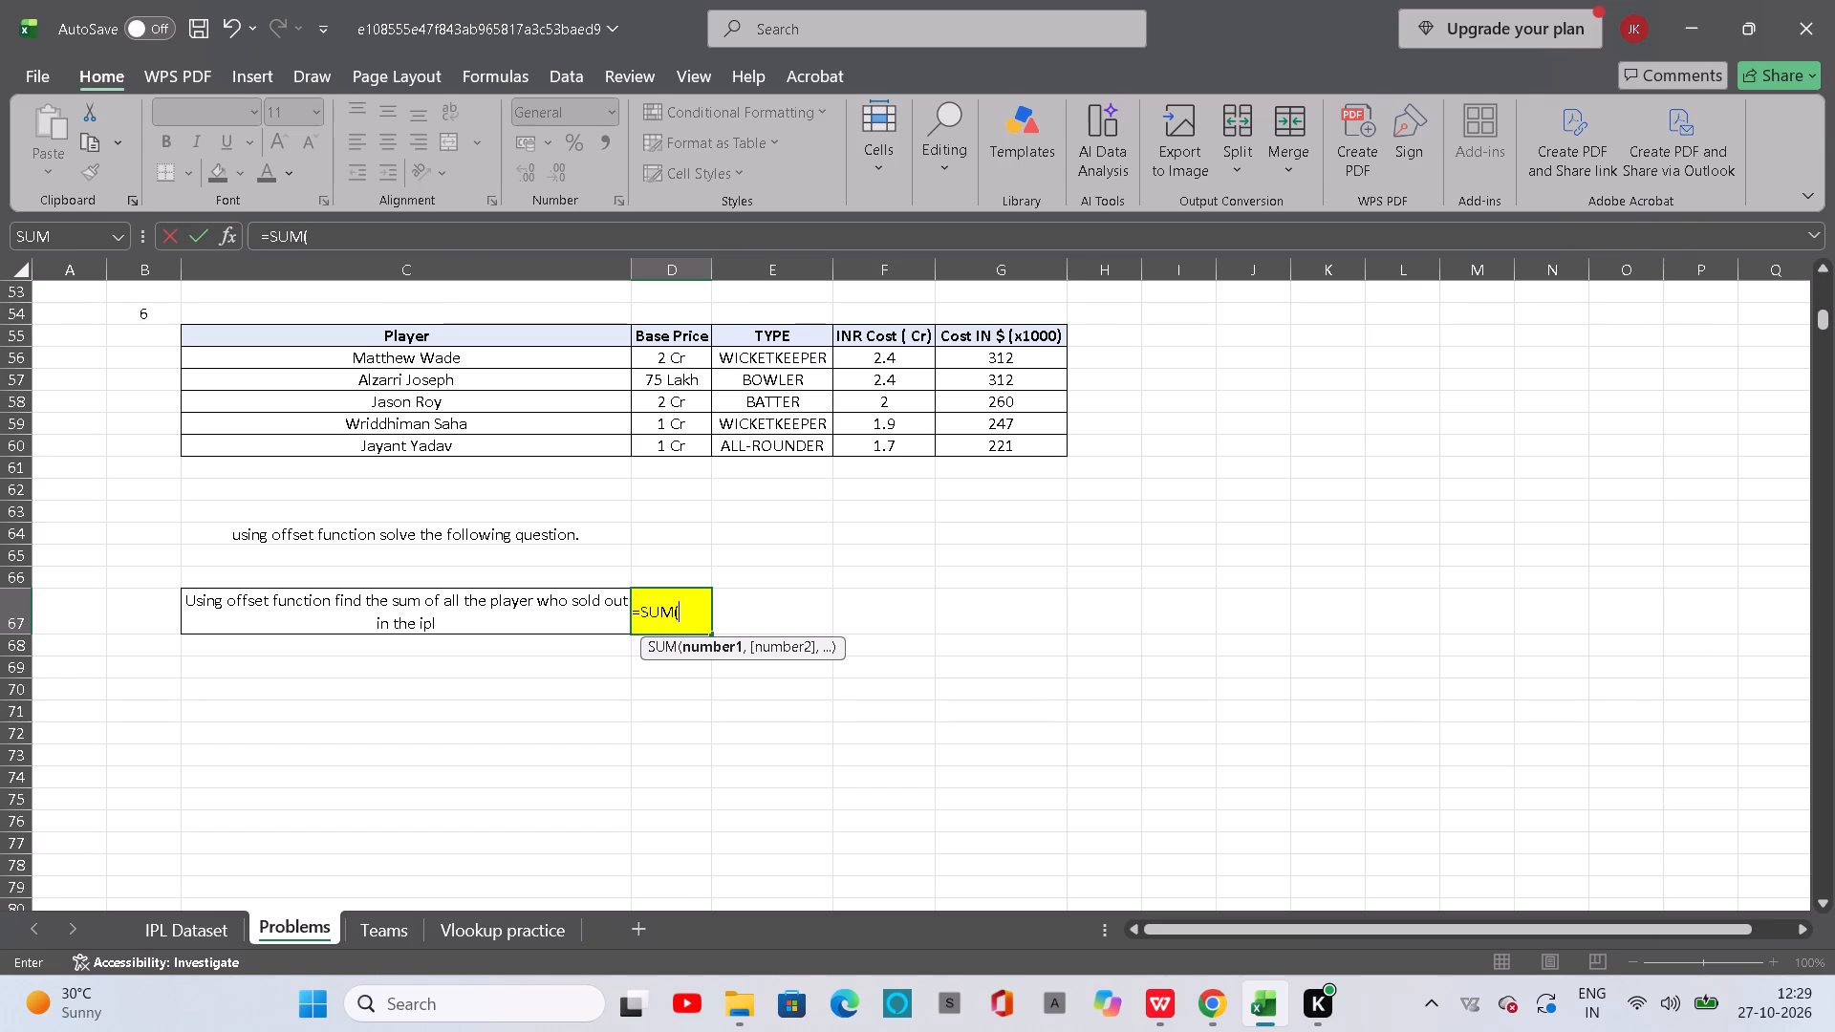
type("off")
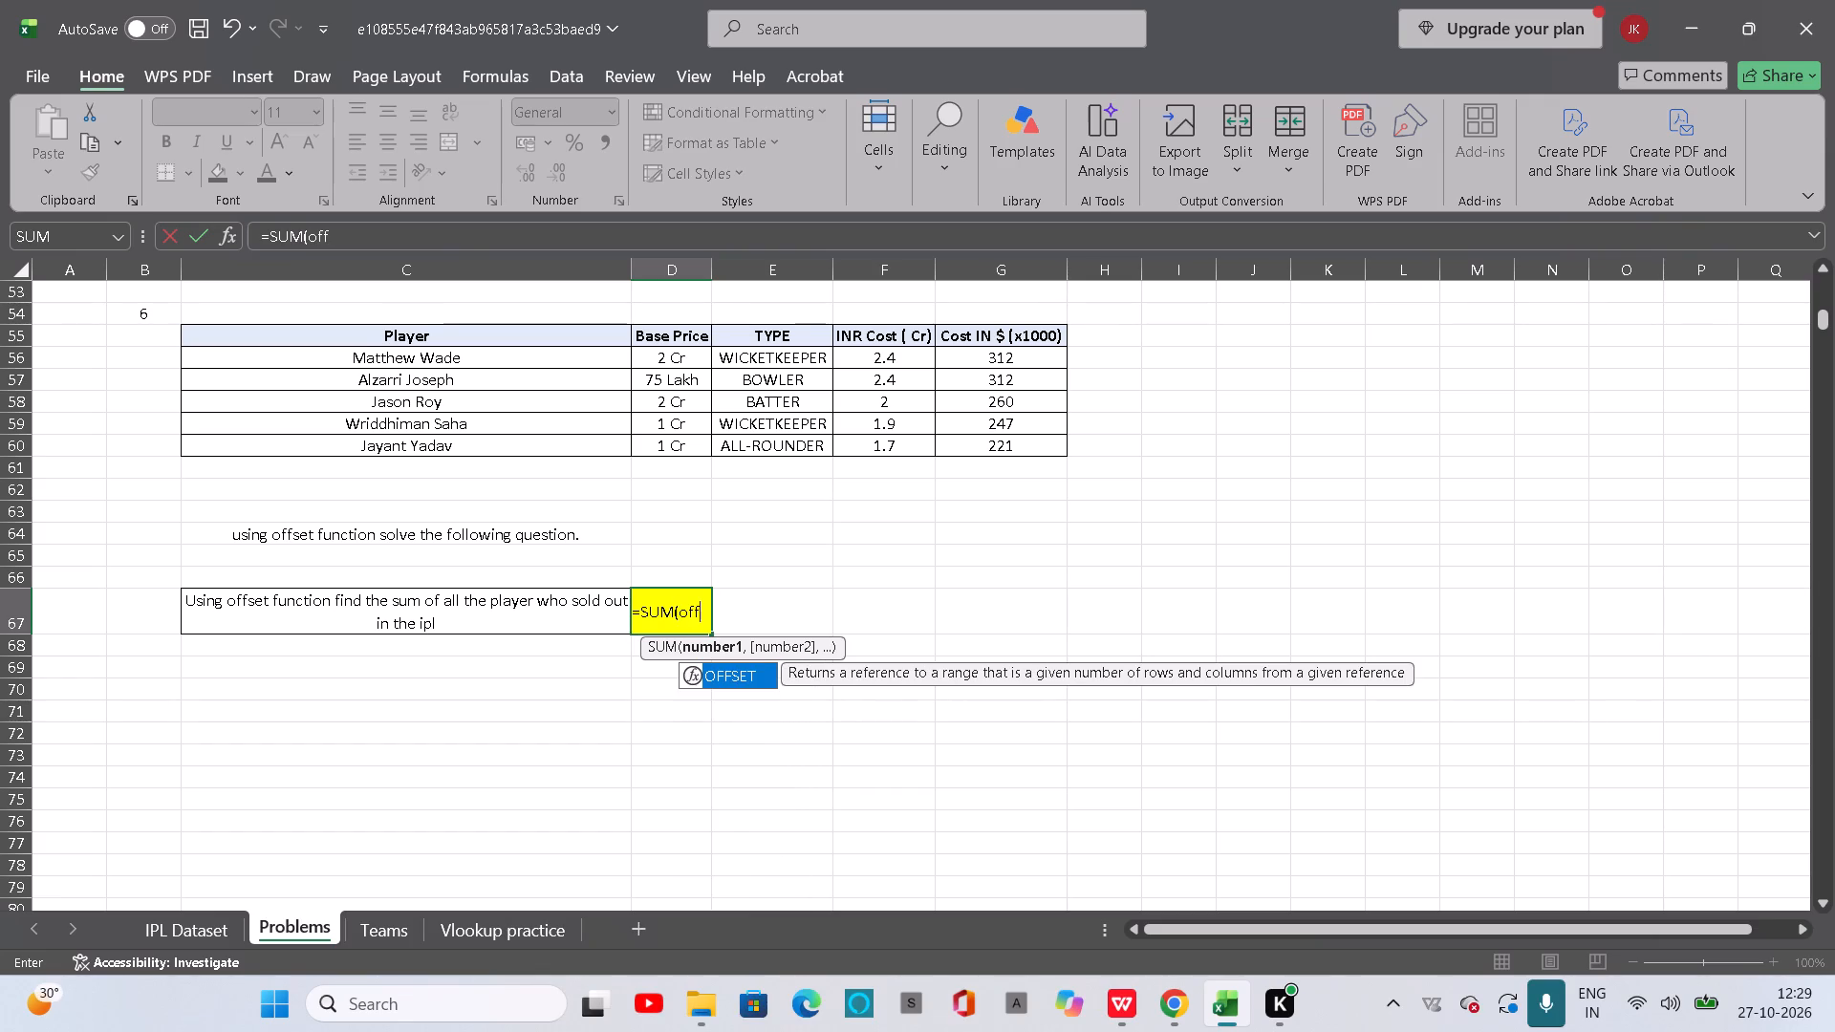
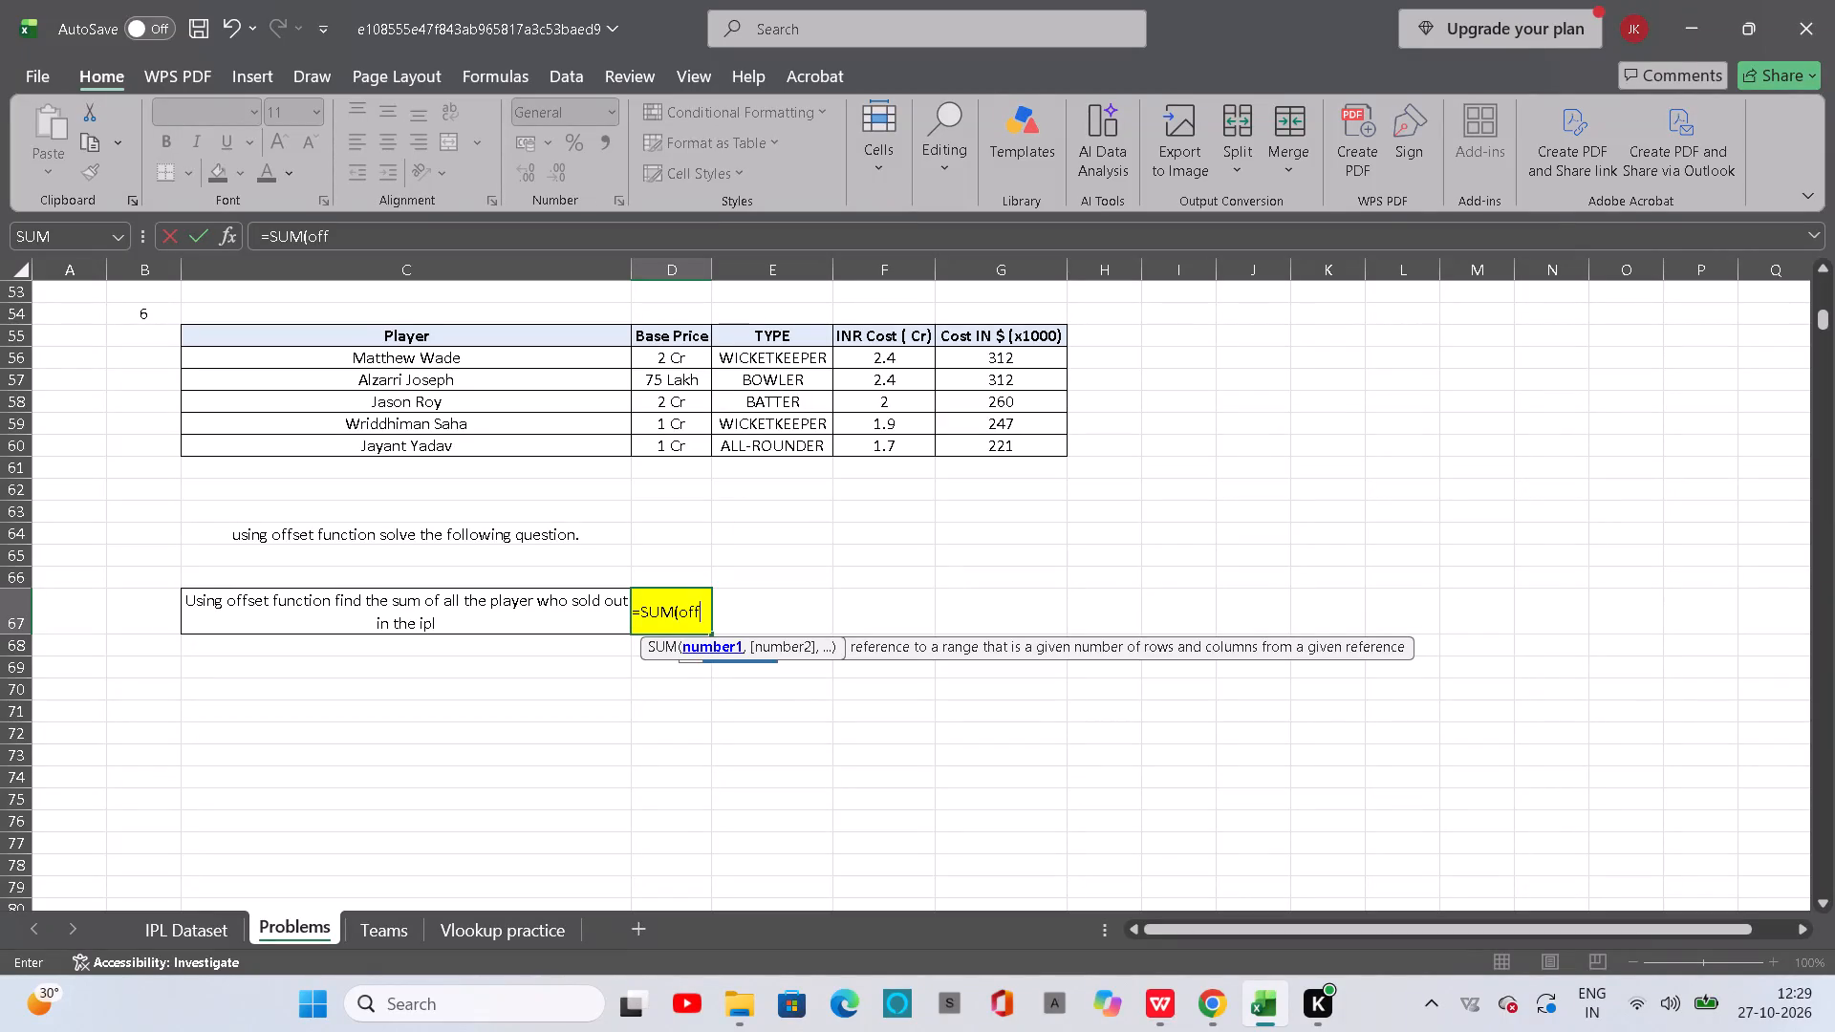
Insert the OFFSET function inside the SUM formula in D67 and locate the cell for its reference argument.
type("set")
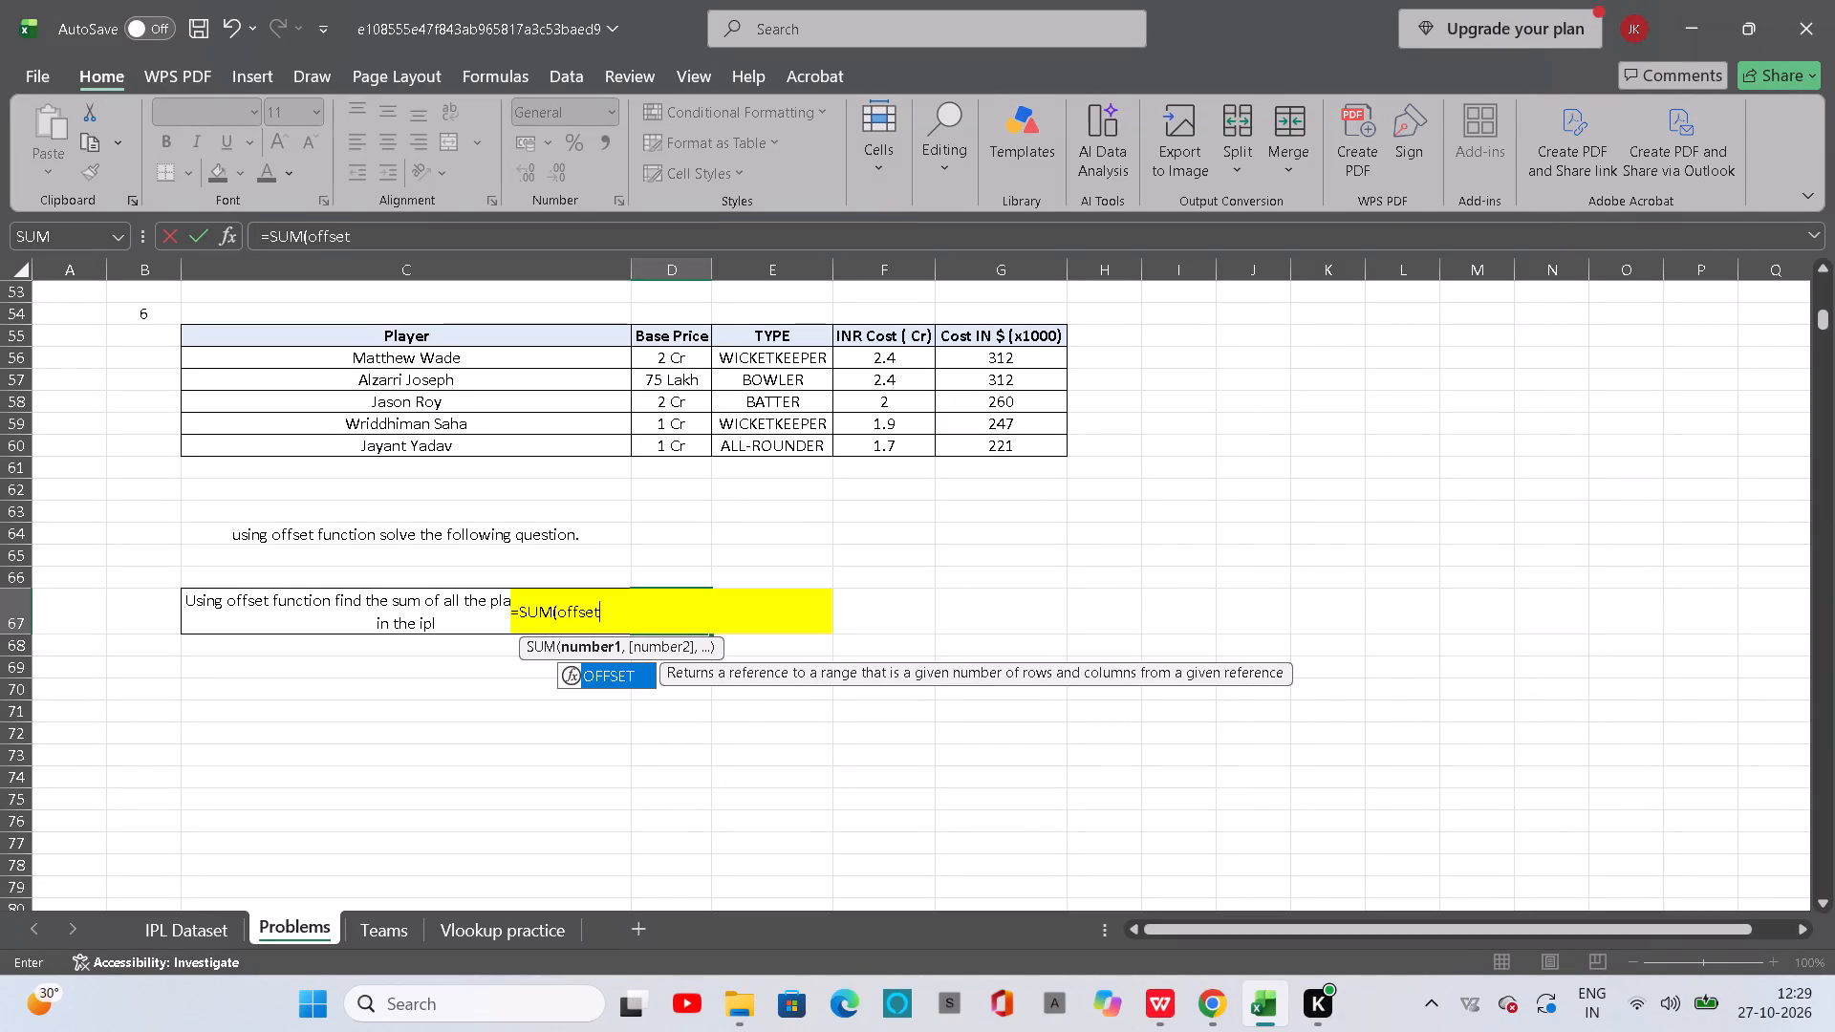
key("Tab")
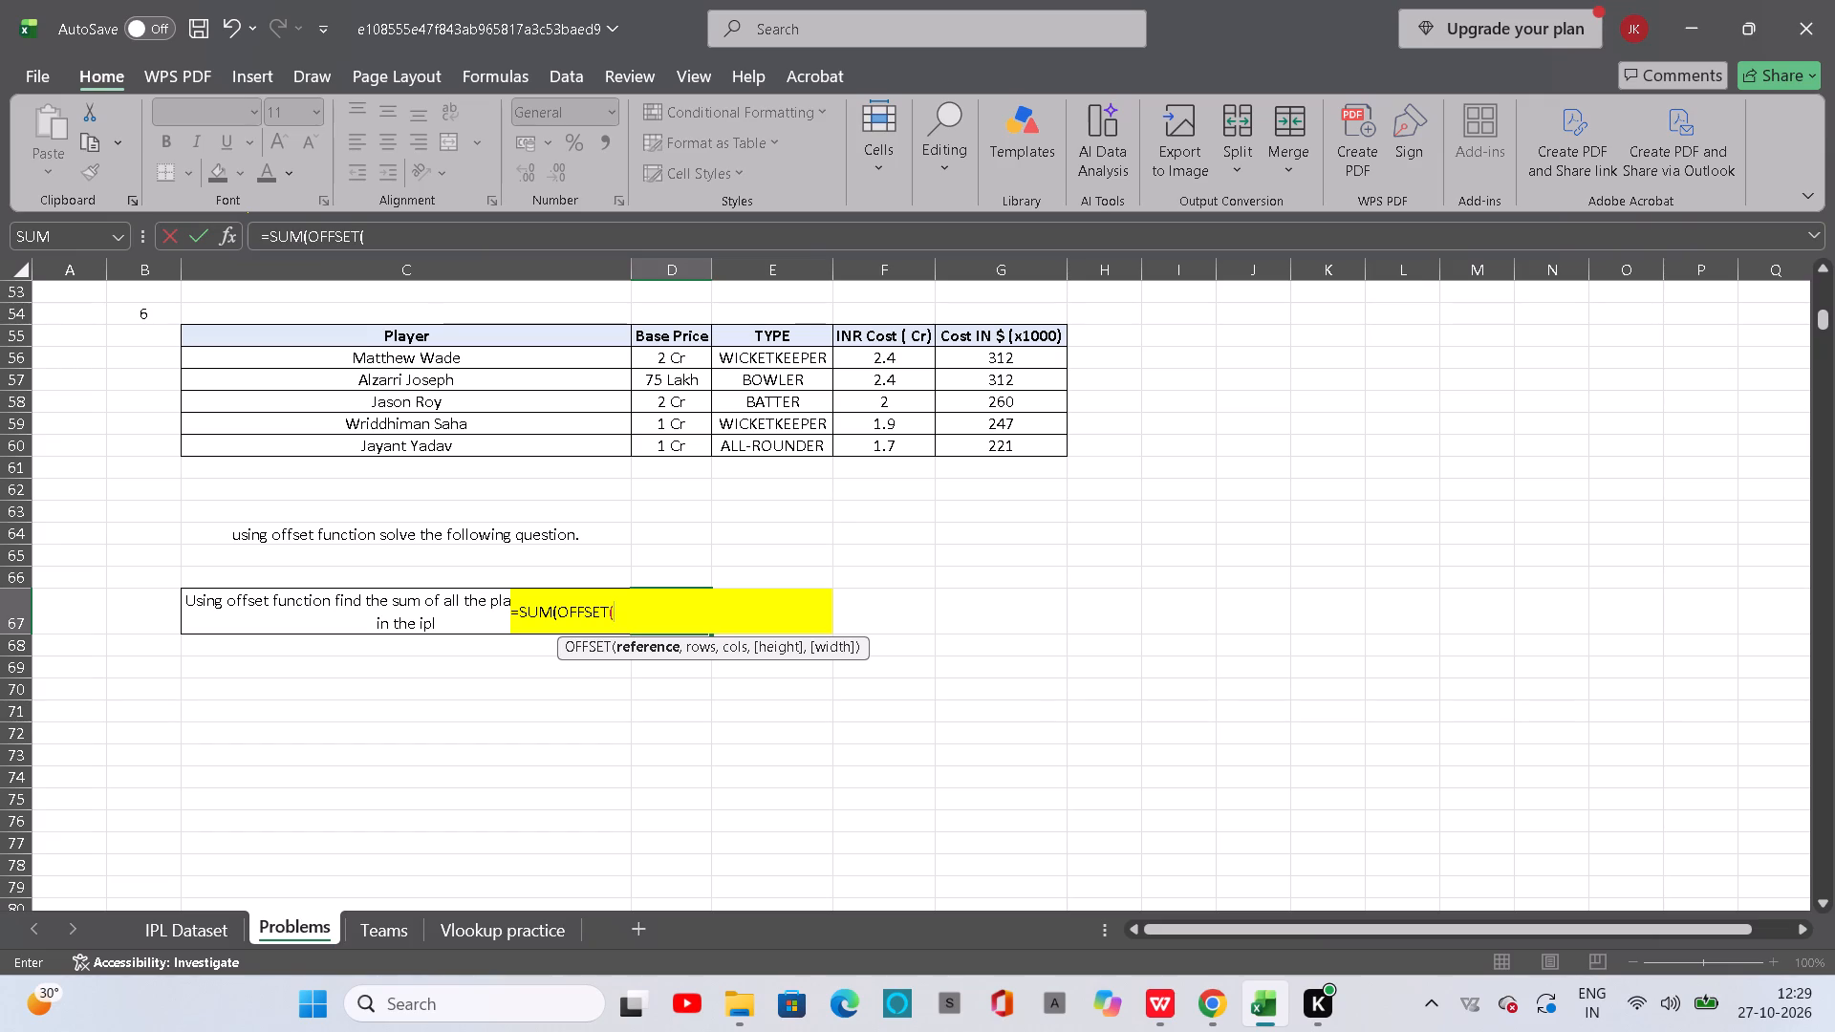
scroll(680, 805, "up", 1)
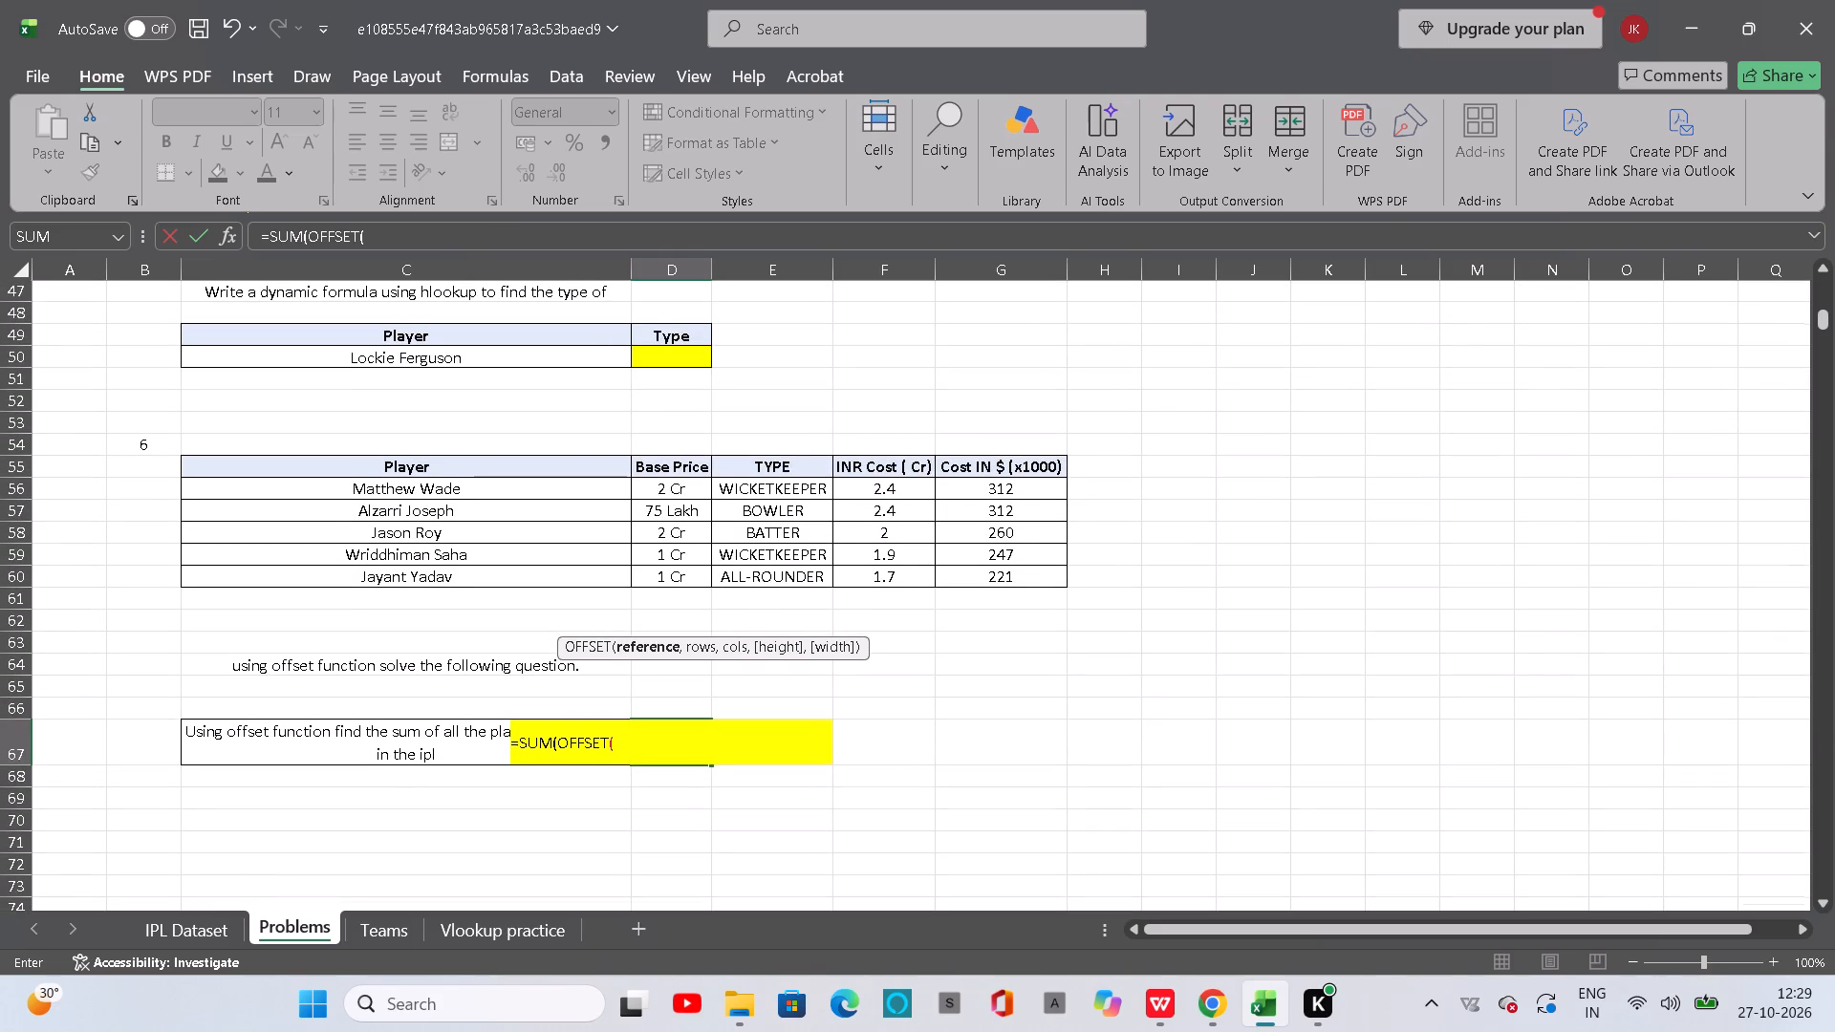
scroll(680, 805, "up", 4)
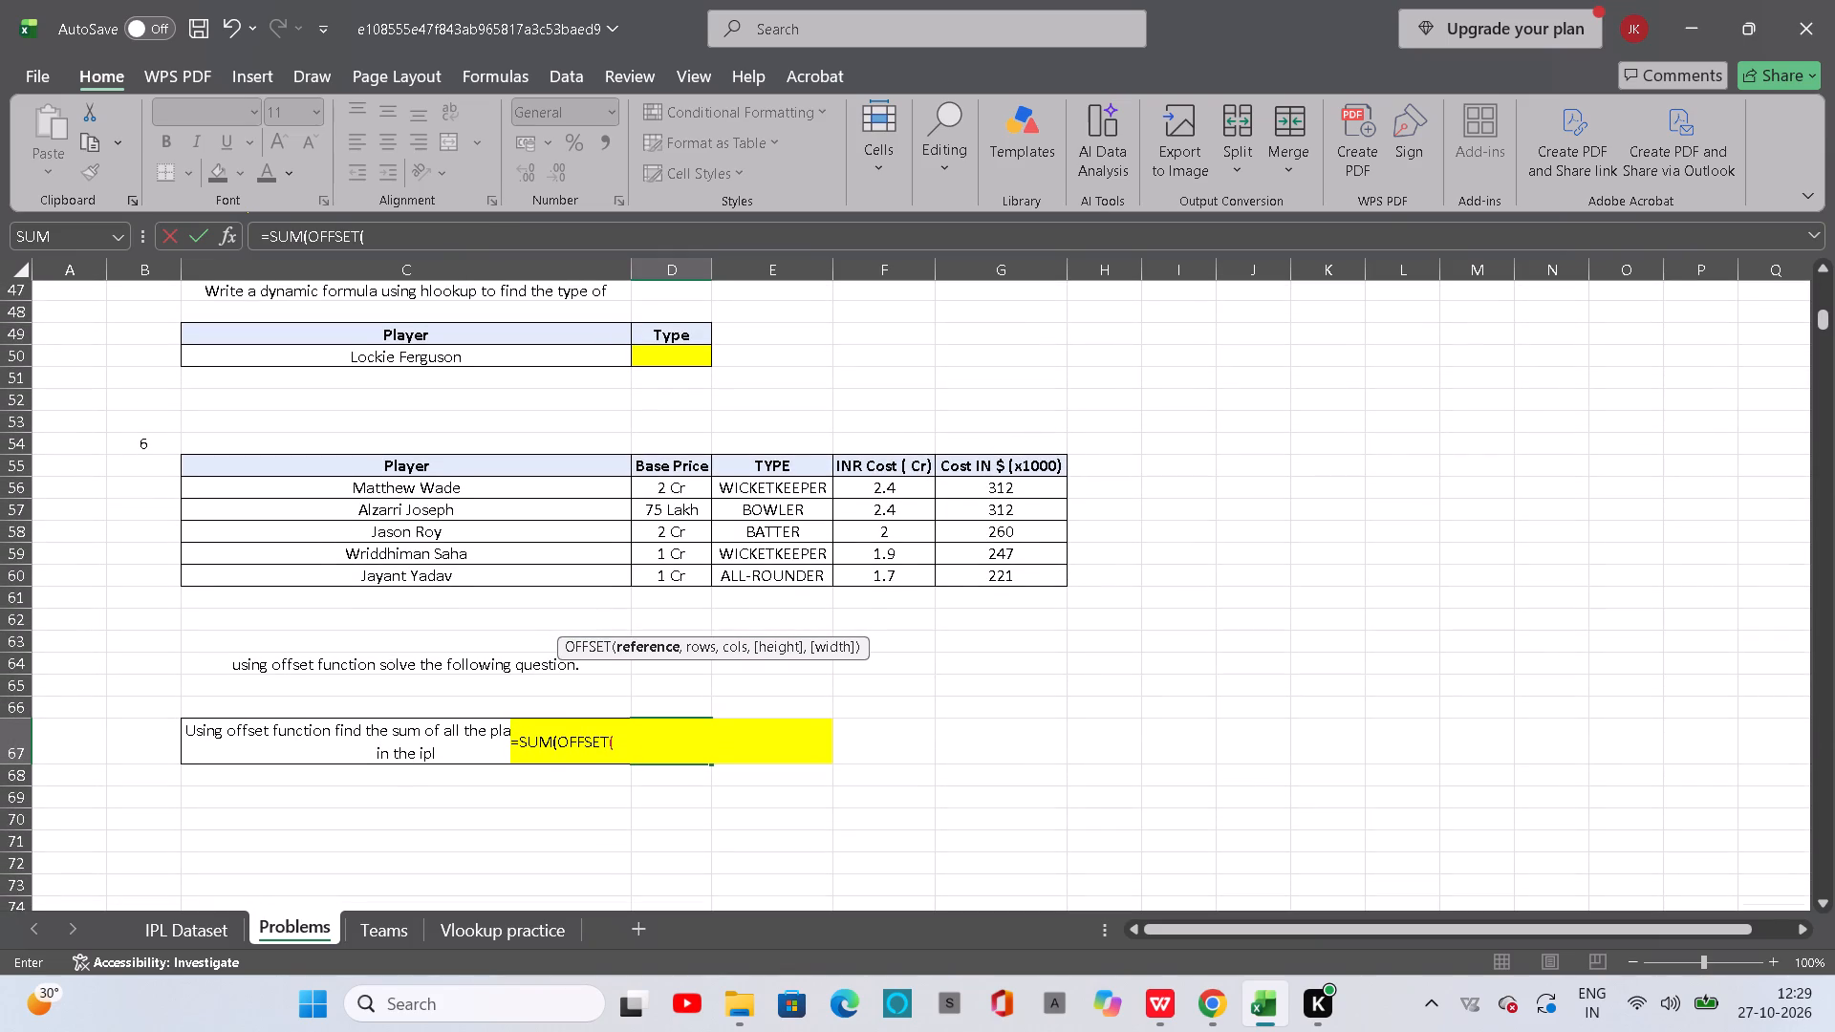
scroll(680, 805, "up", 2)
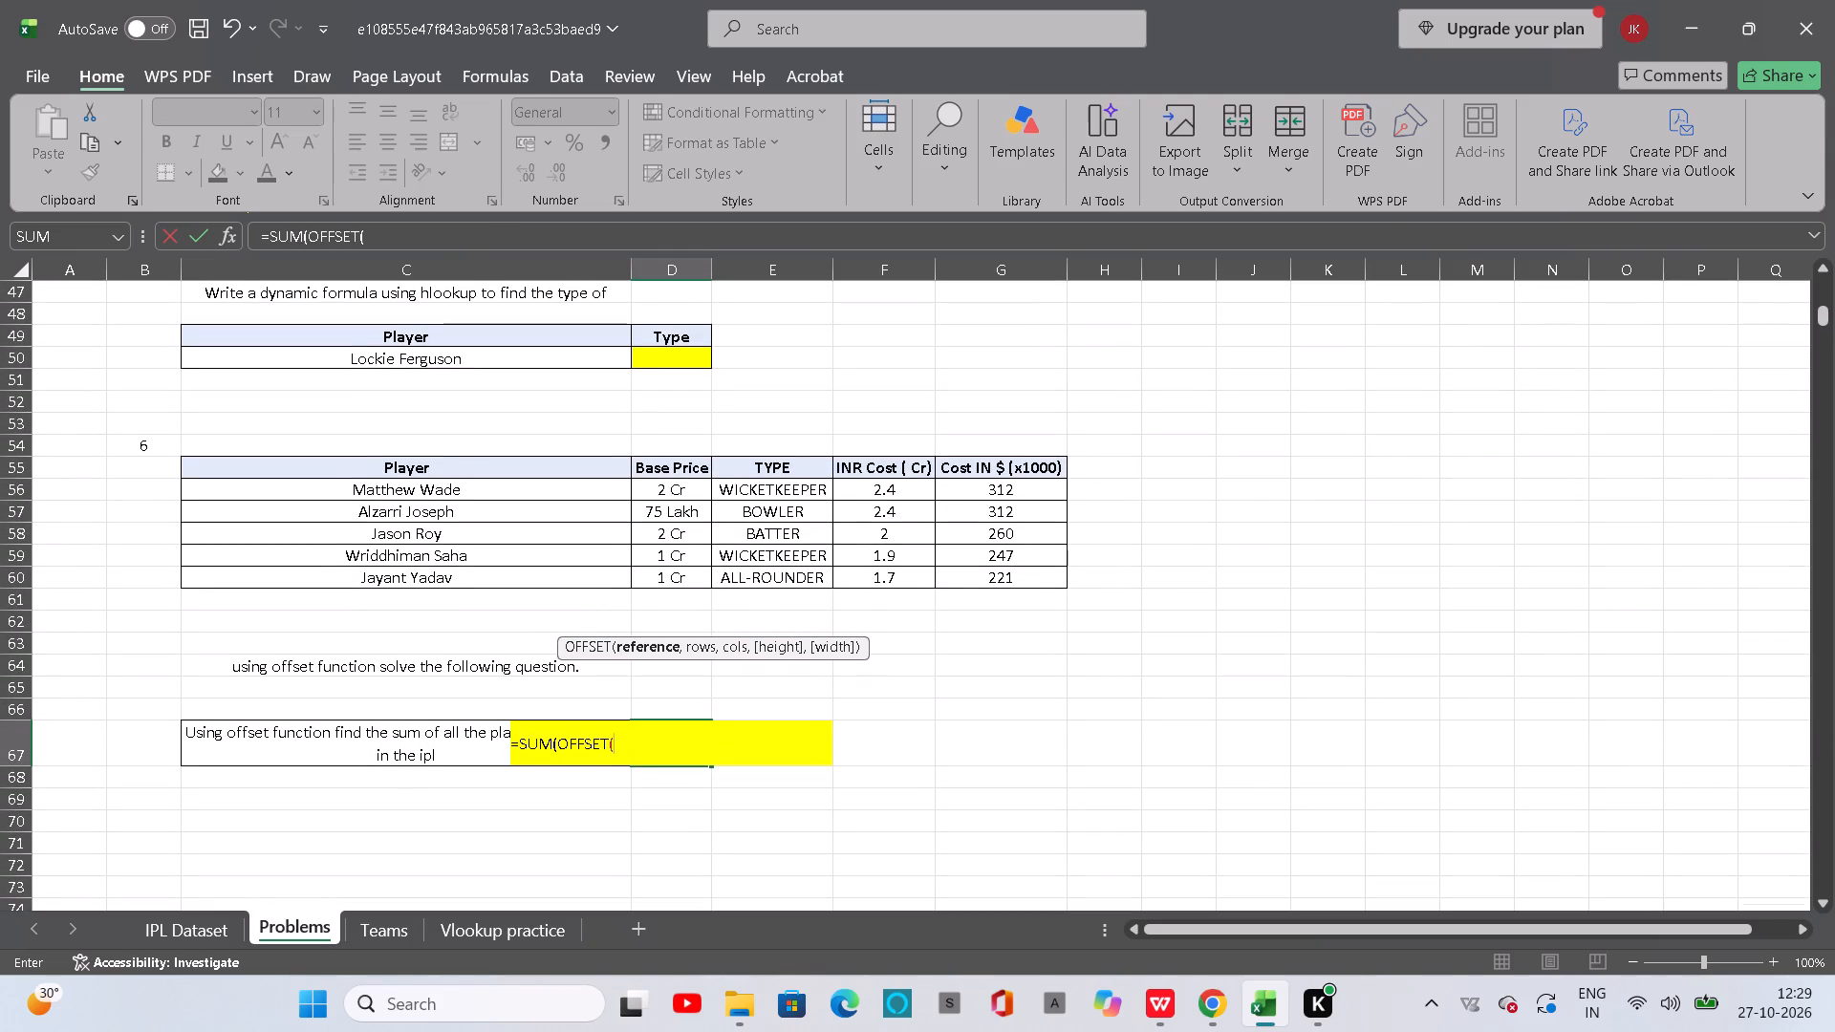
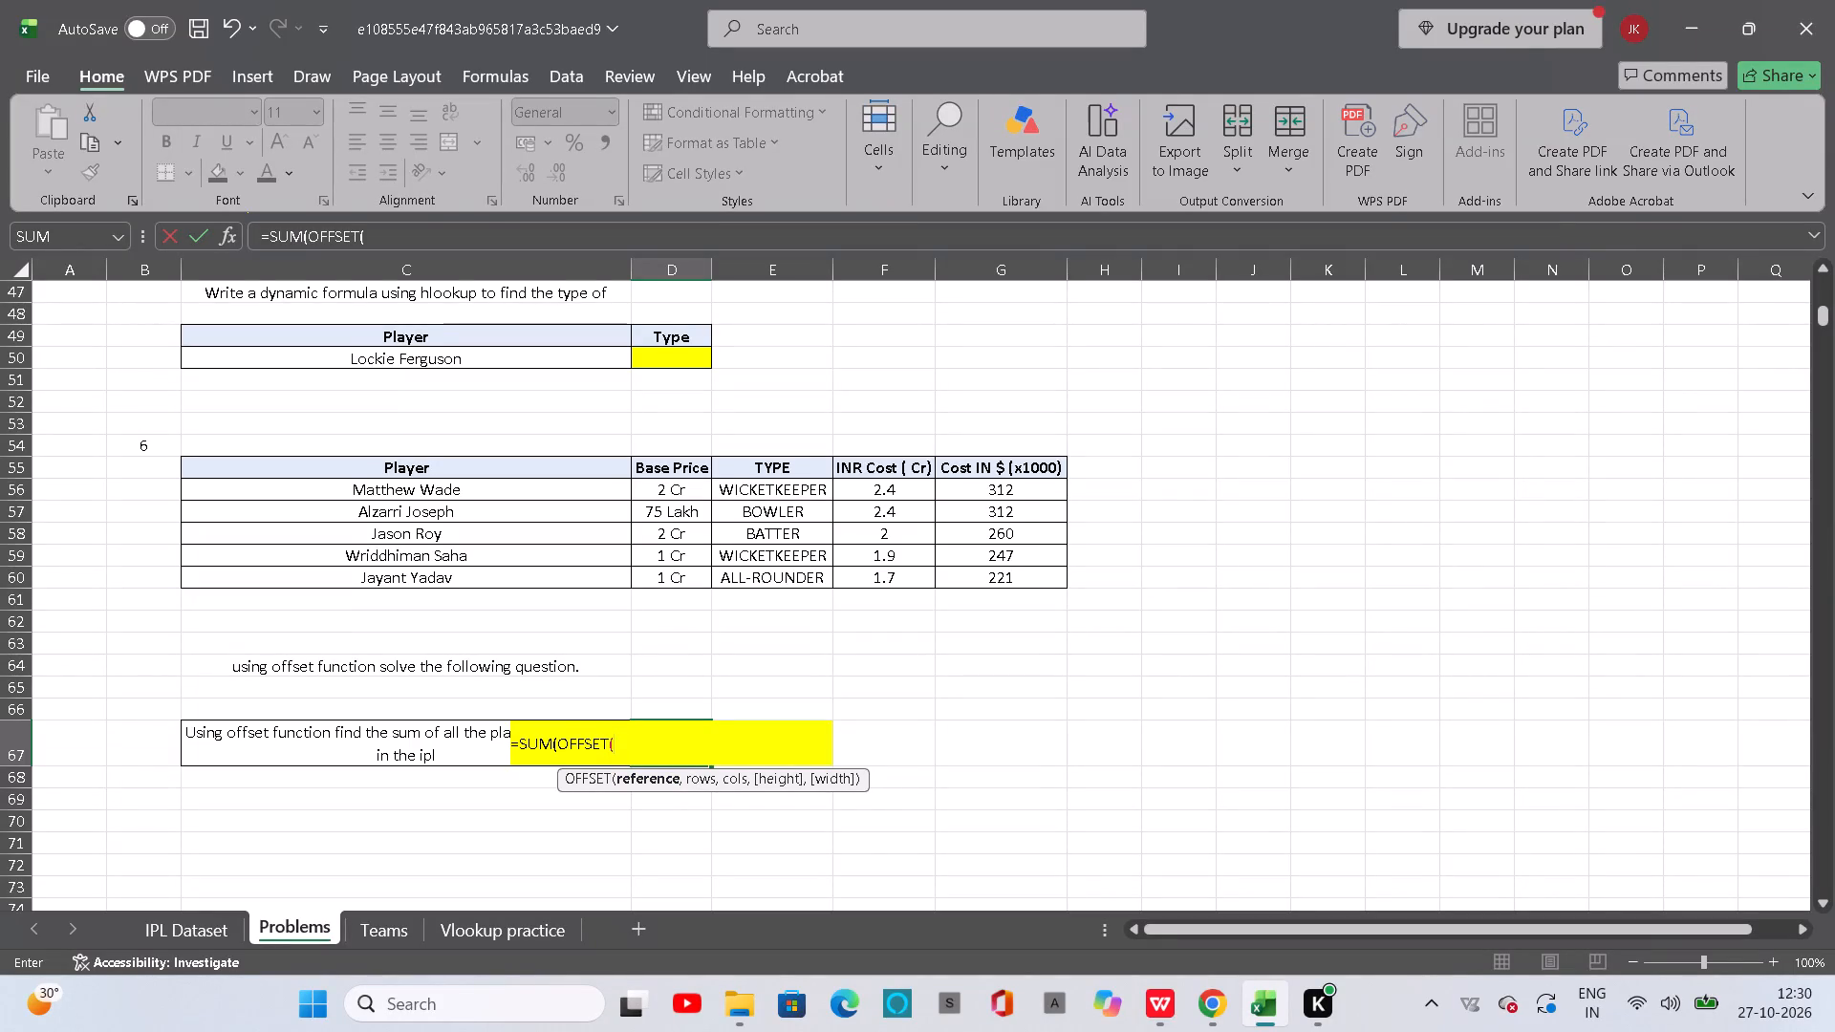
Complete the SUM and OFFSET formula in D67 with reference F56, 0 rows, 0 columns, height 5 and width 1.
left_click(879, 490)
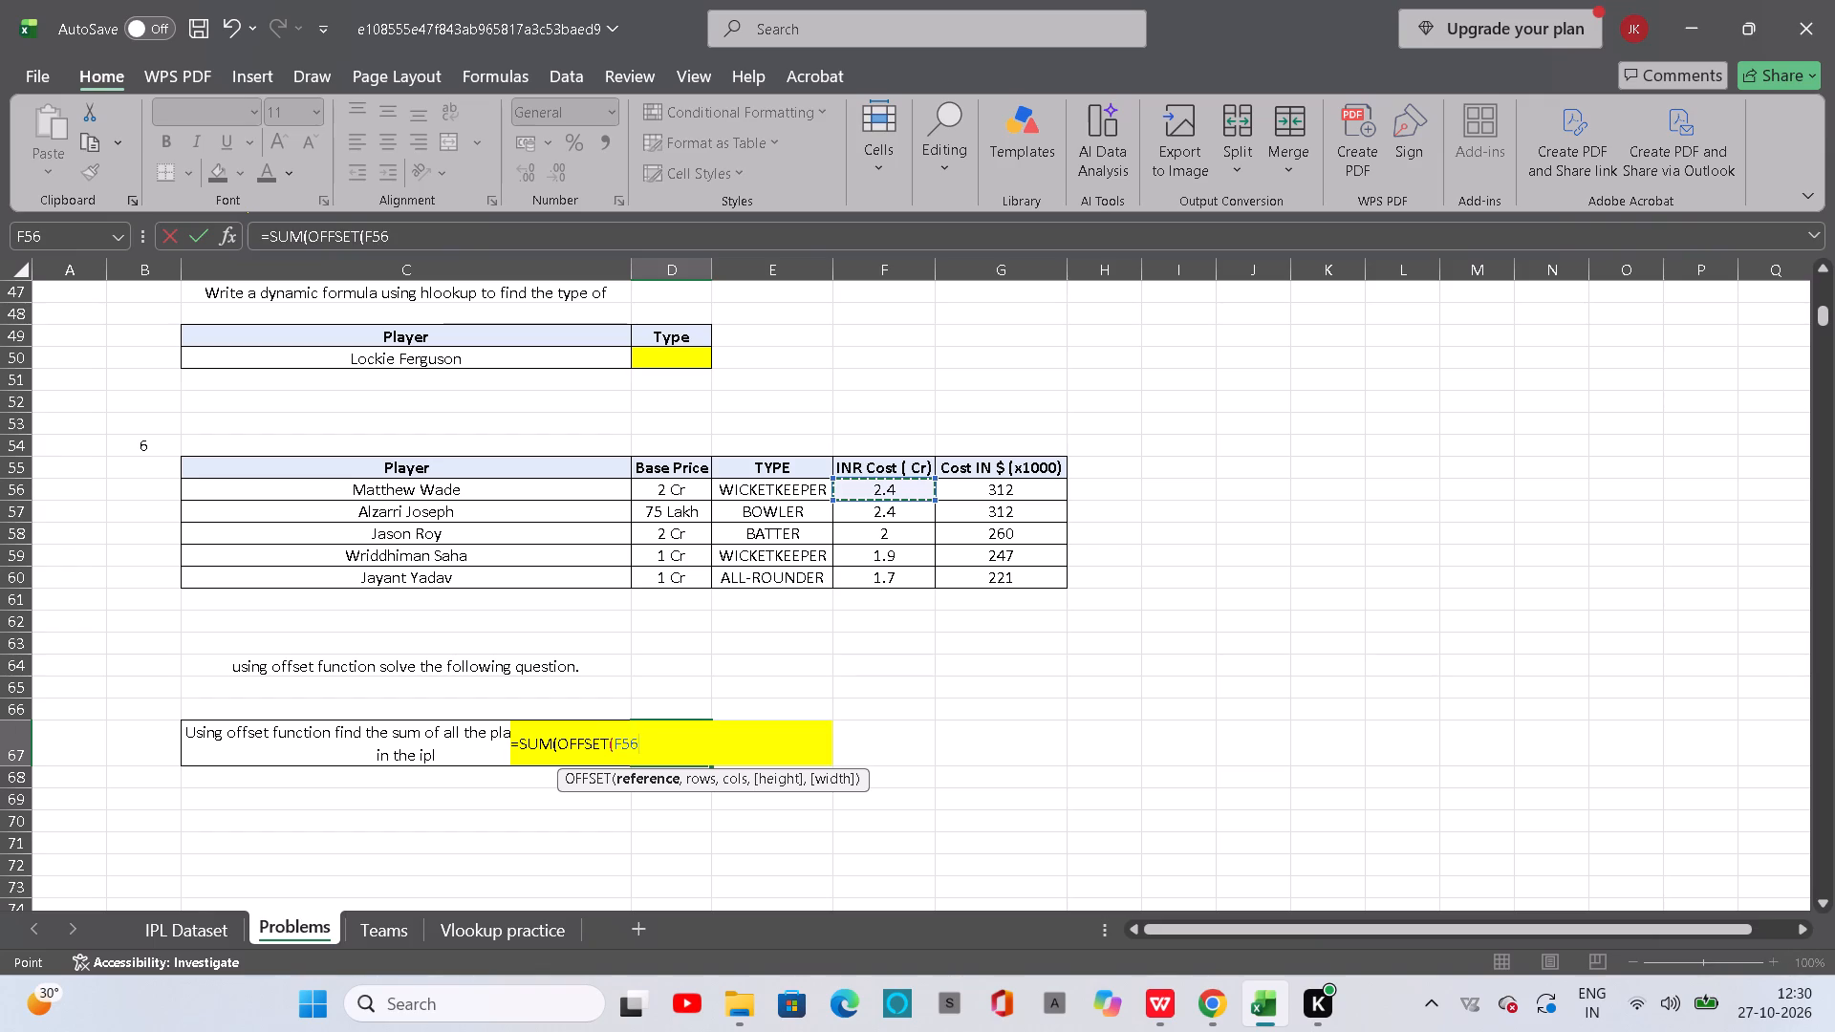
key("comma")
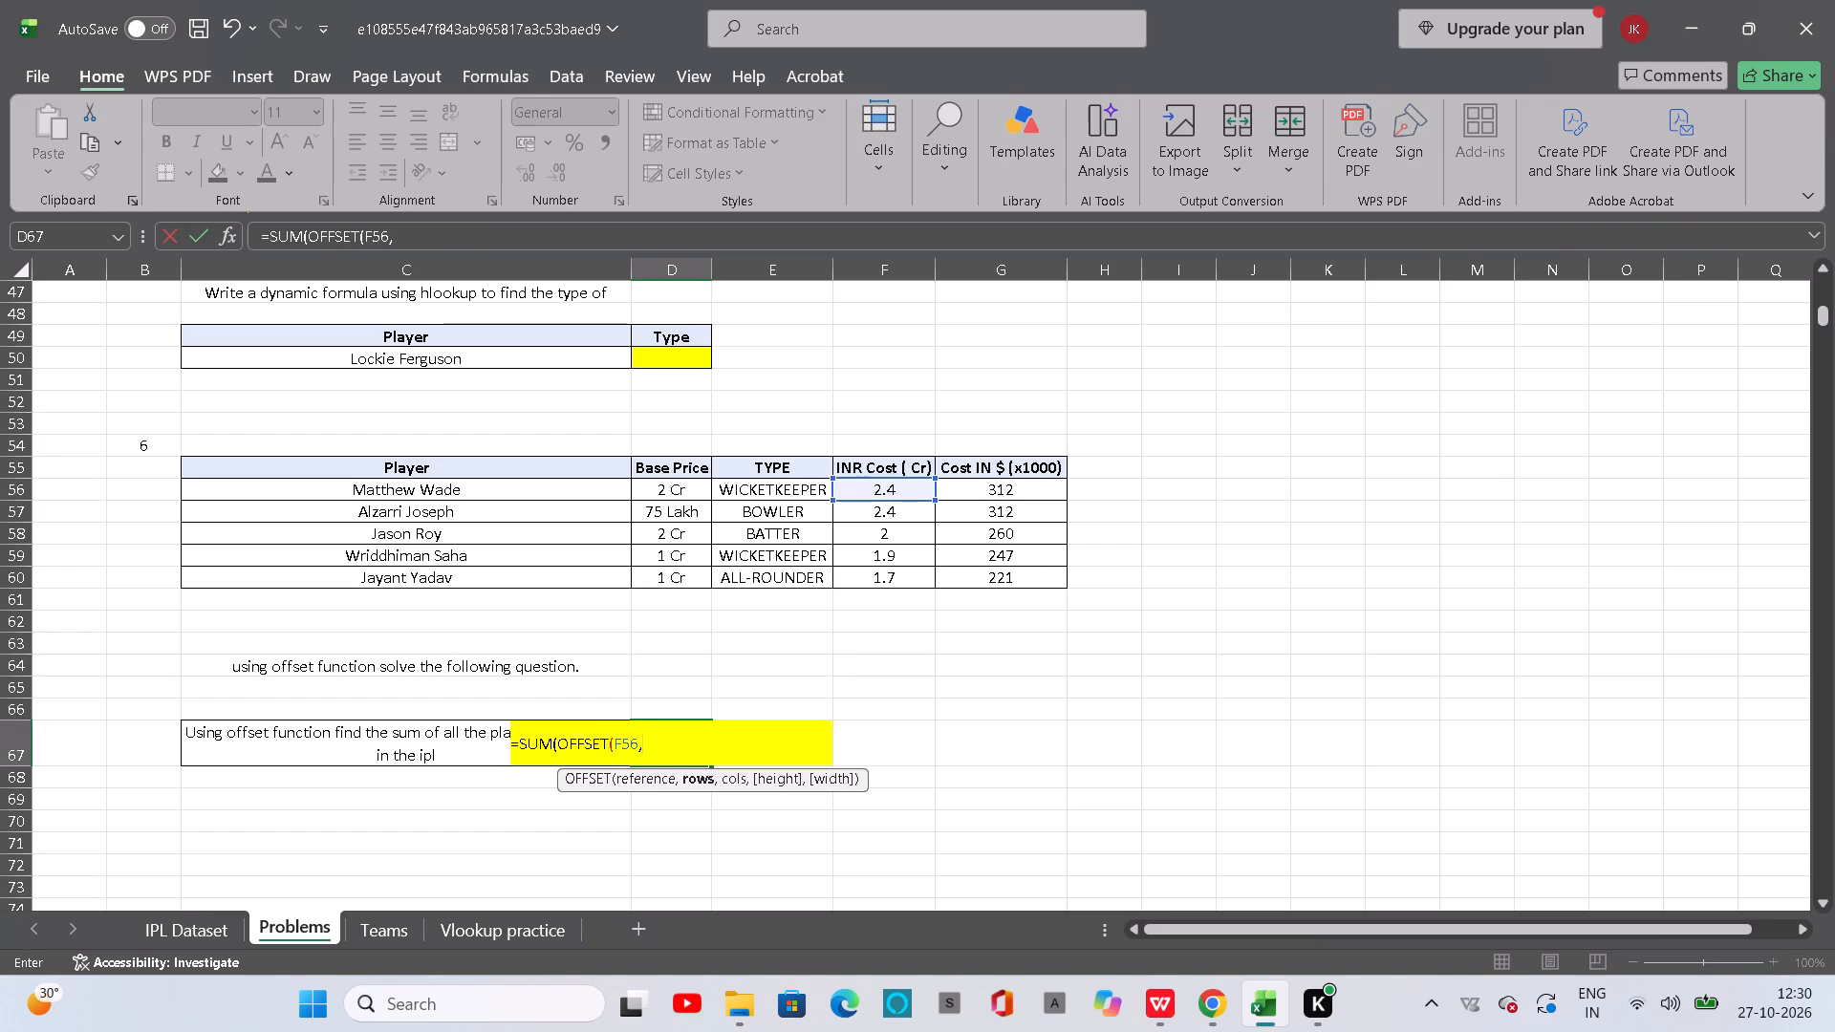
key("0")
type(",0,")
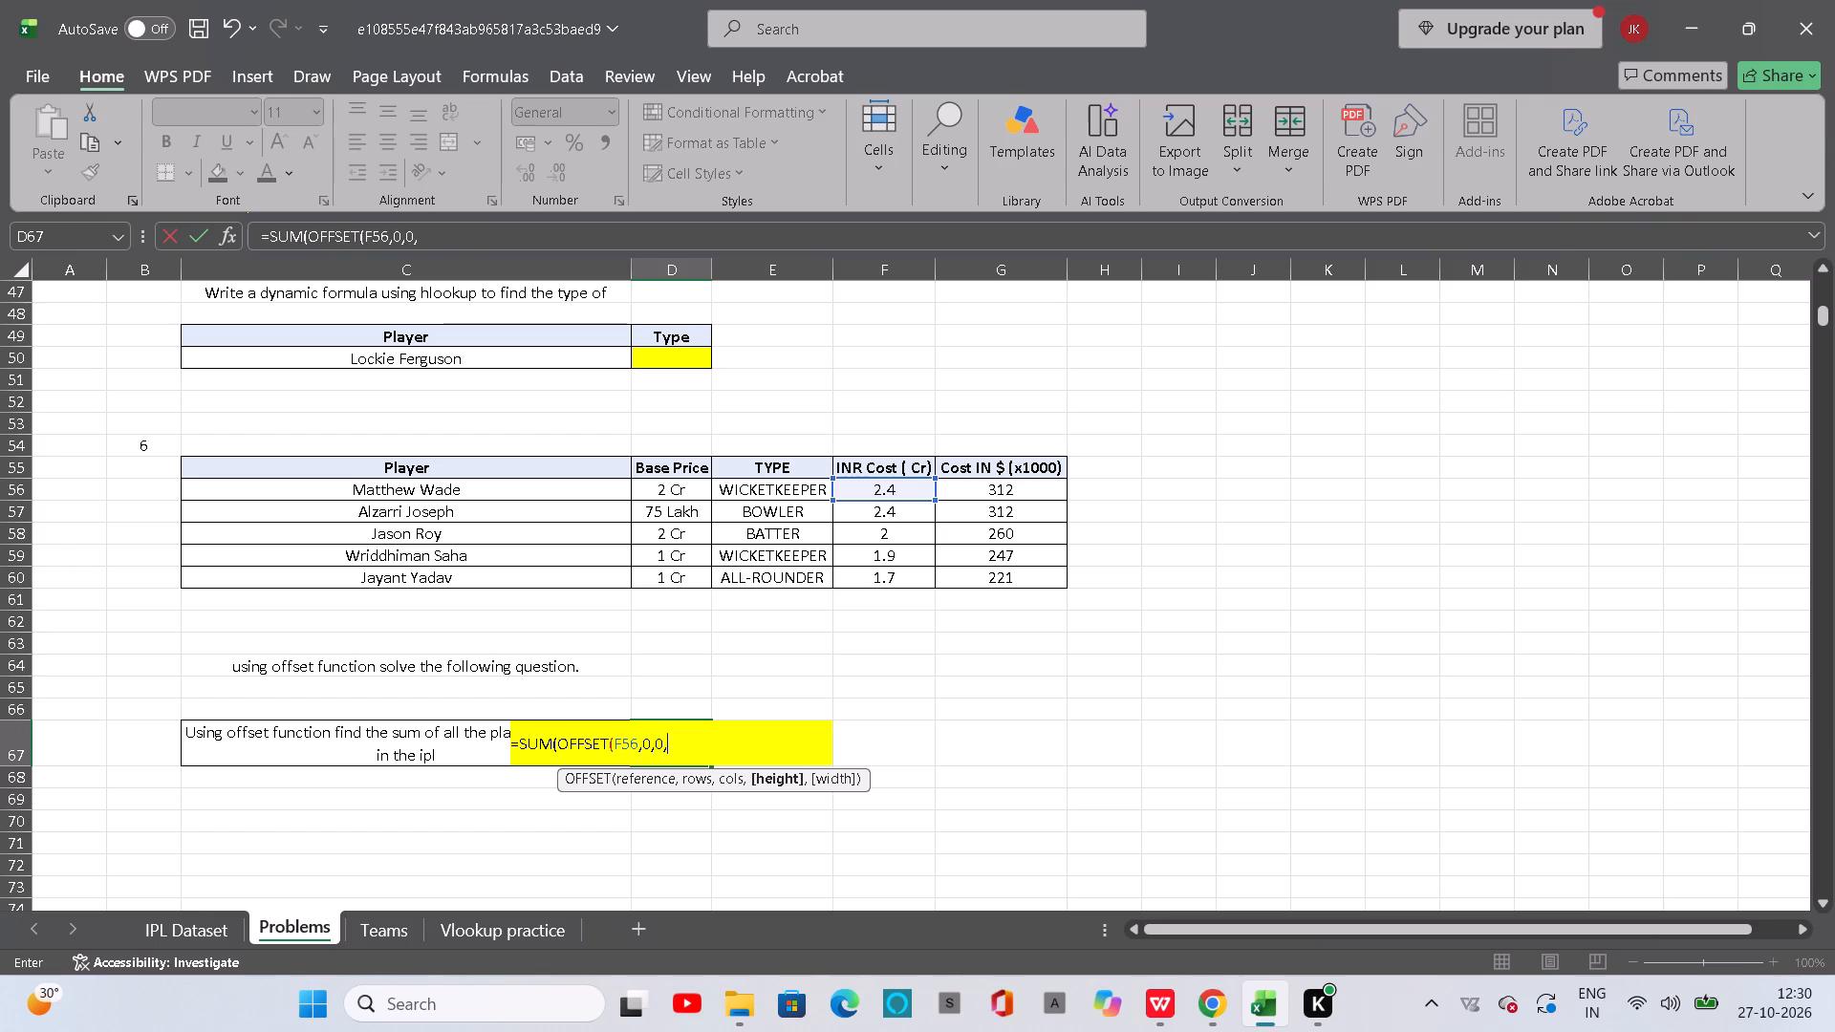
type("5,")
key("1")
type("))")
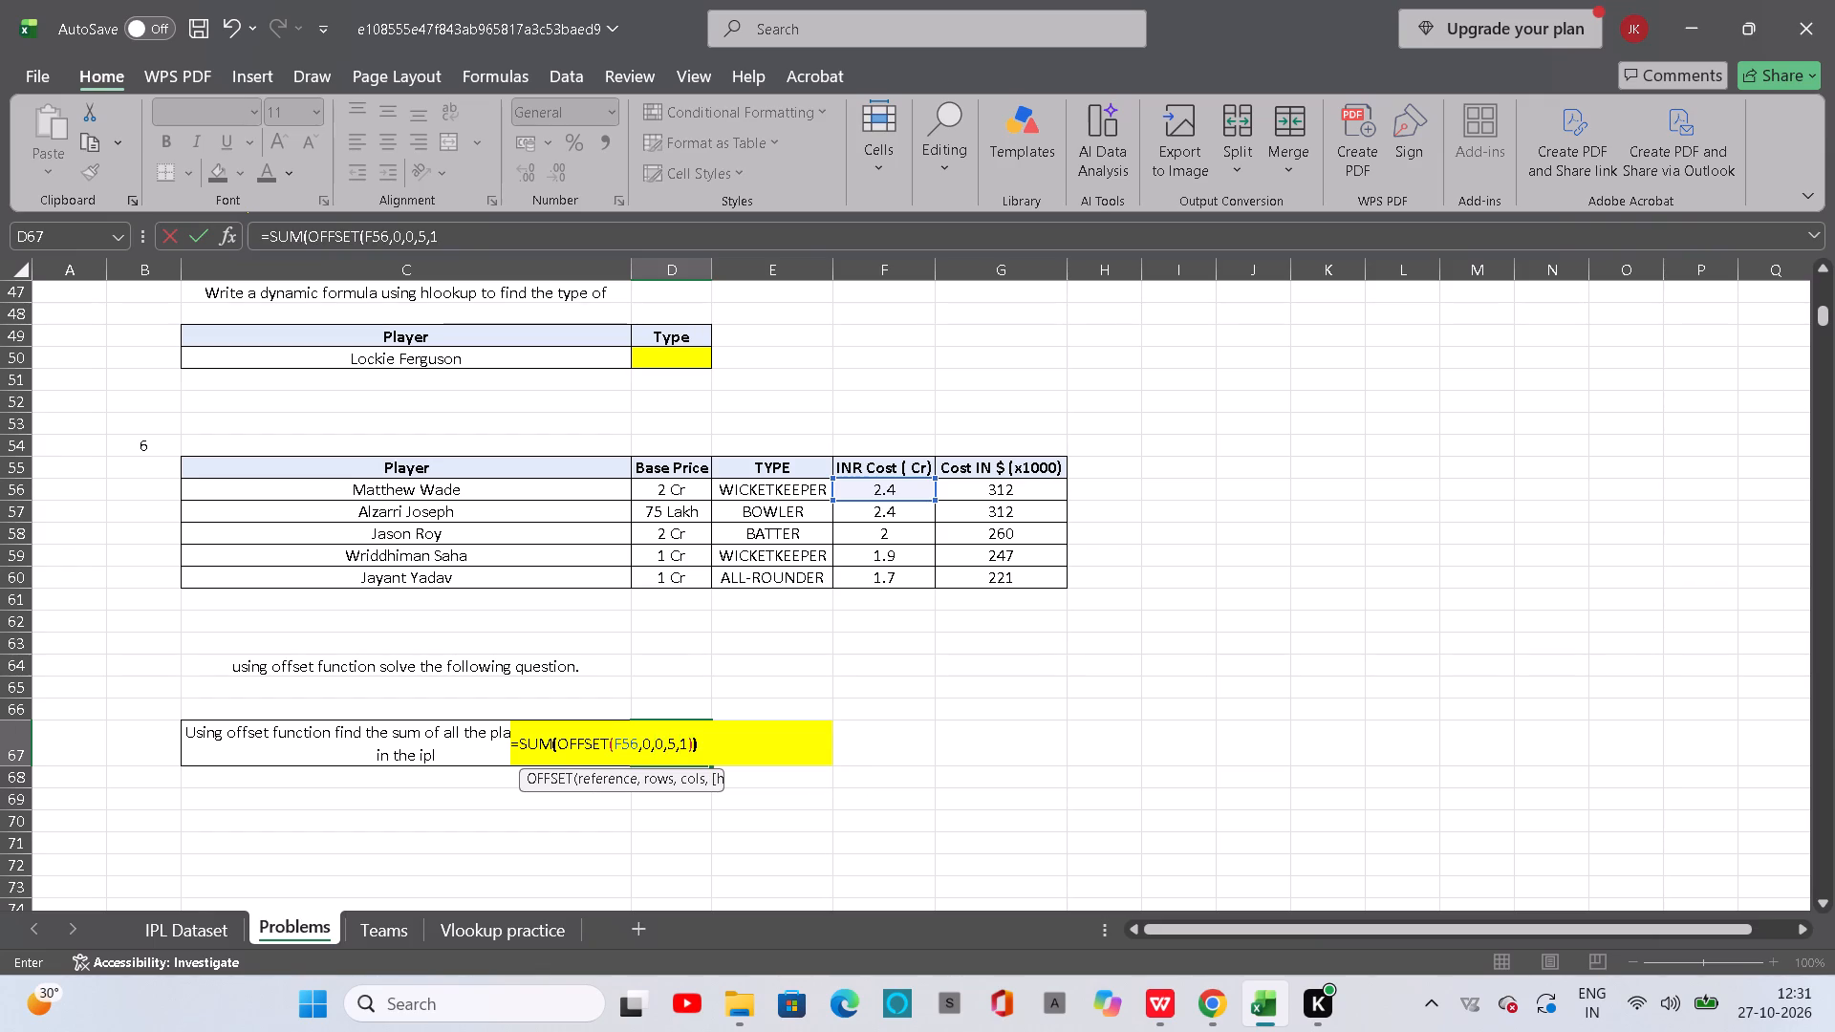
key("Return")
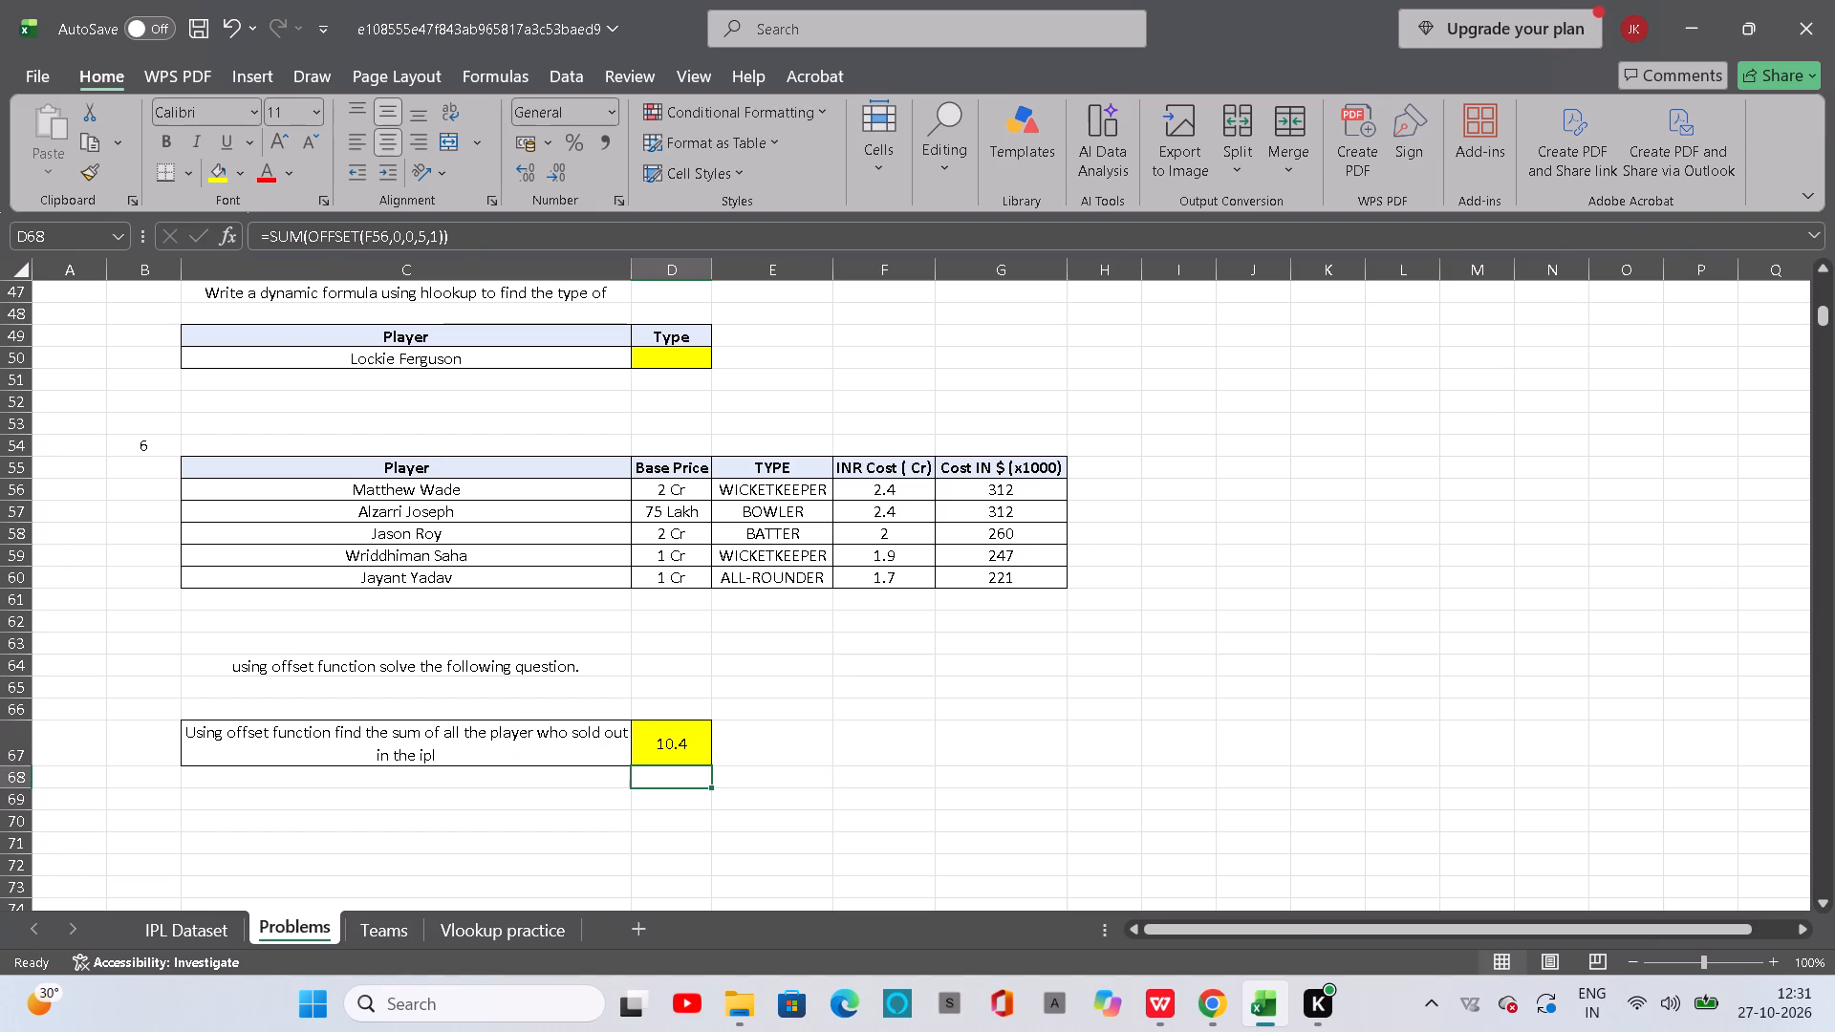
Go back to question 5's HLOOKUP exercise and select its yellow Type answer cell D50.
scroll(849, 431, "up", 2)
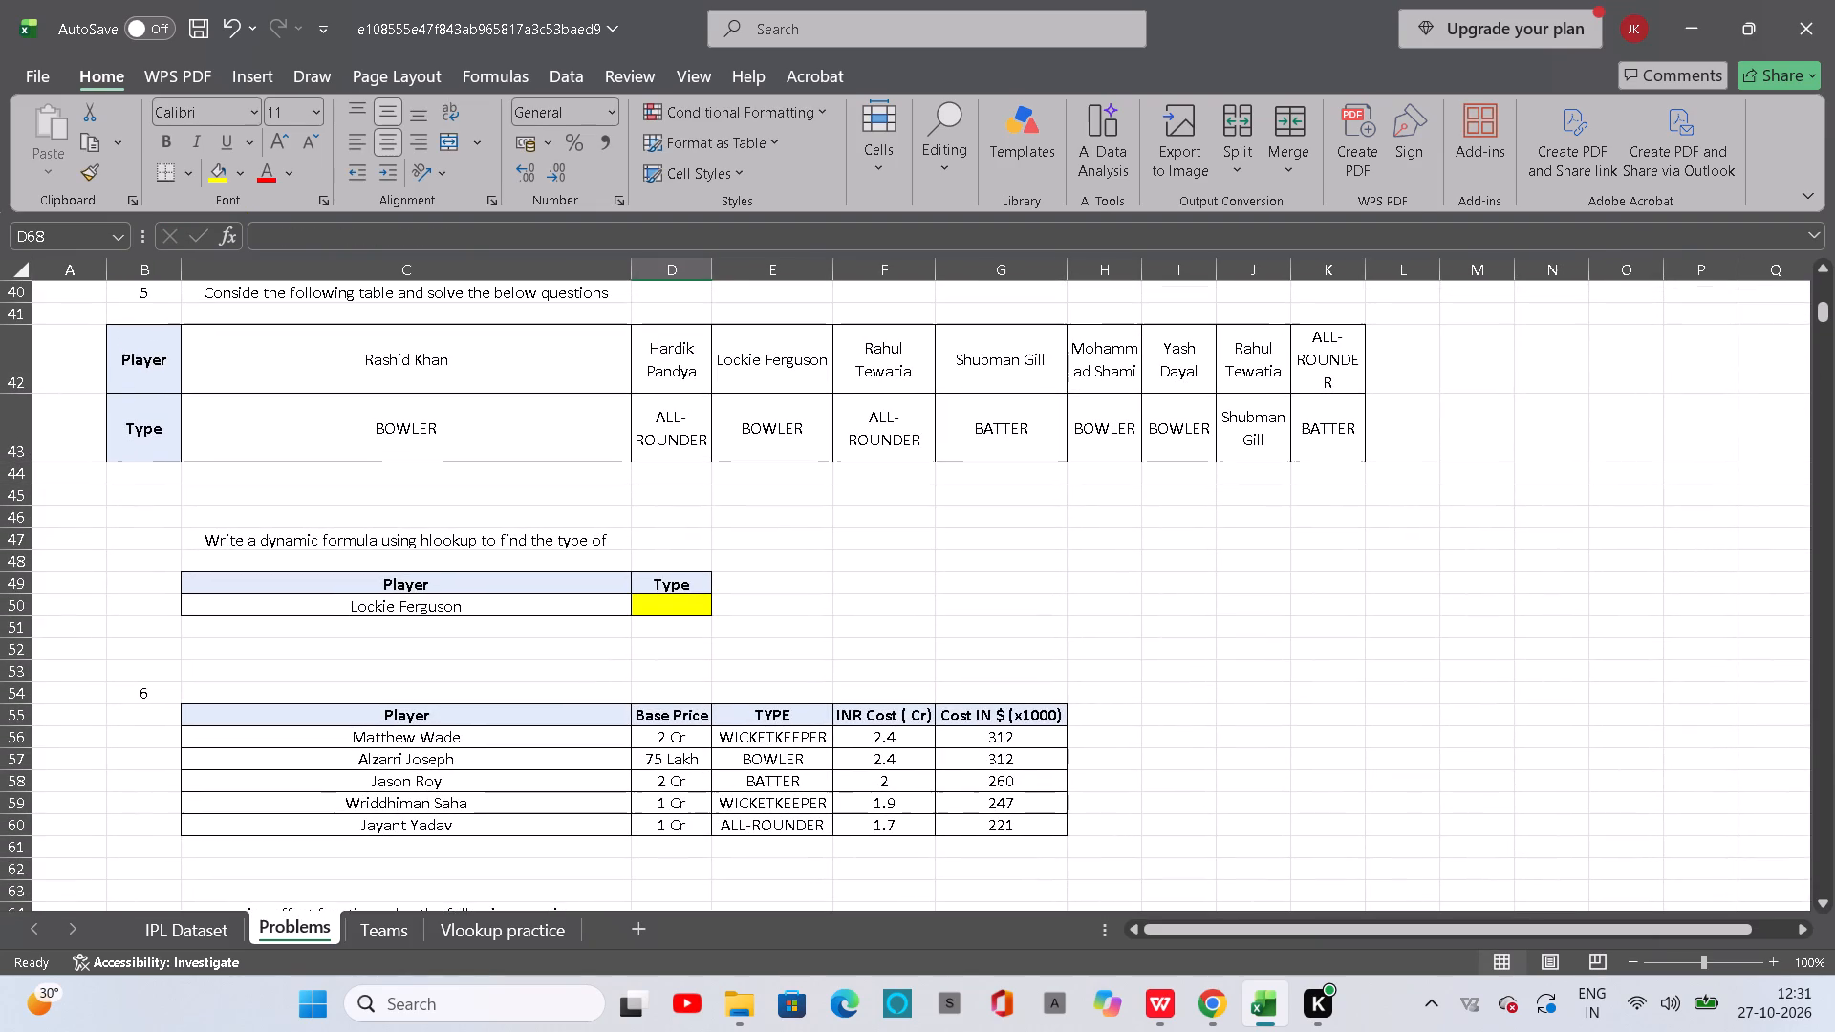
scroll(870, 493, "up", 1)
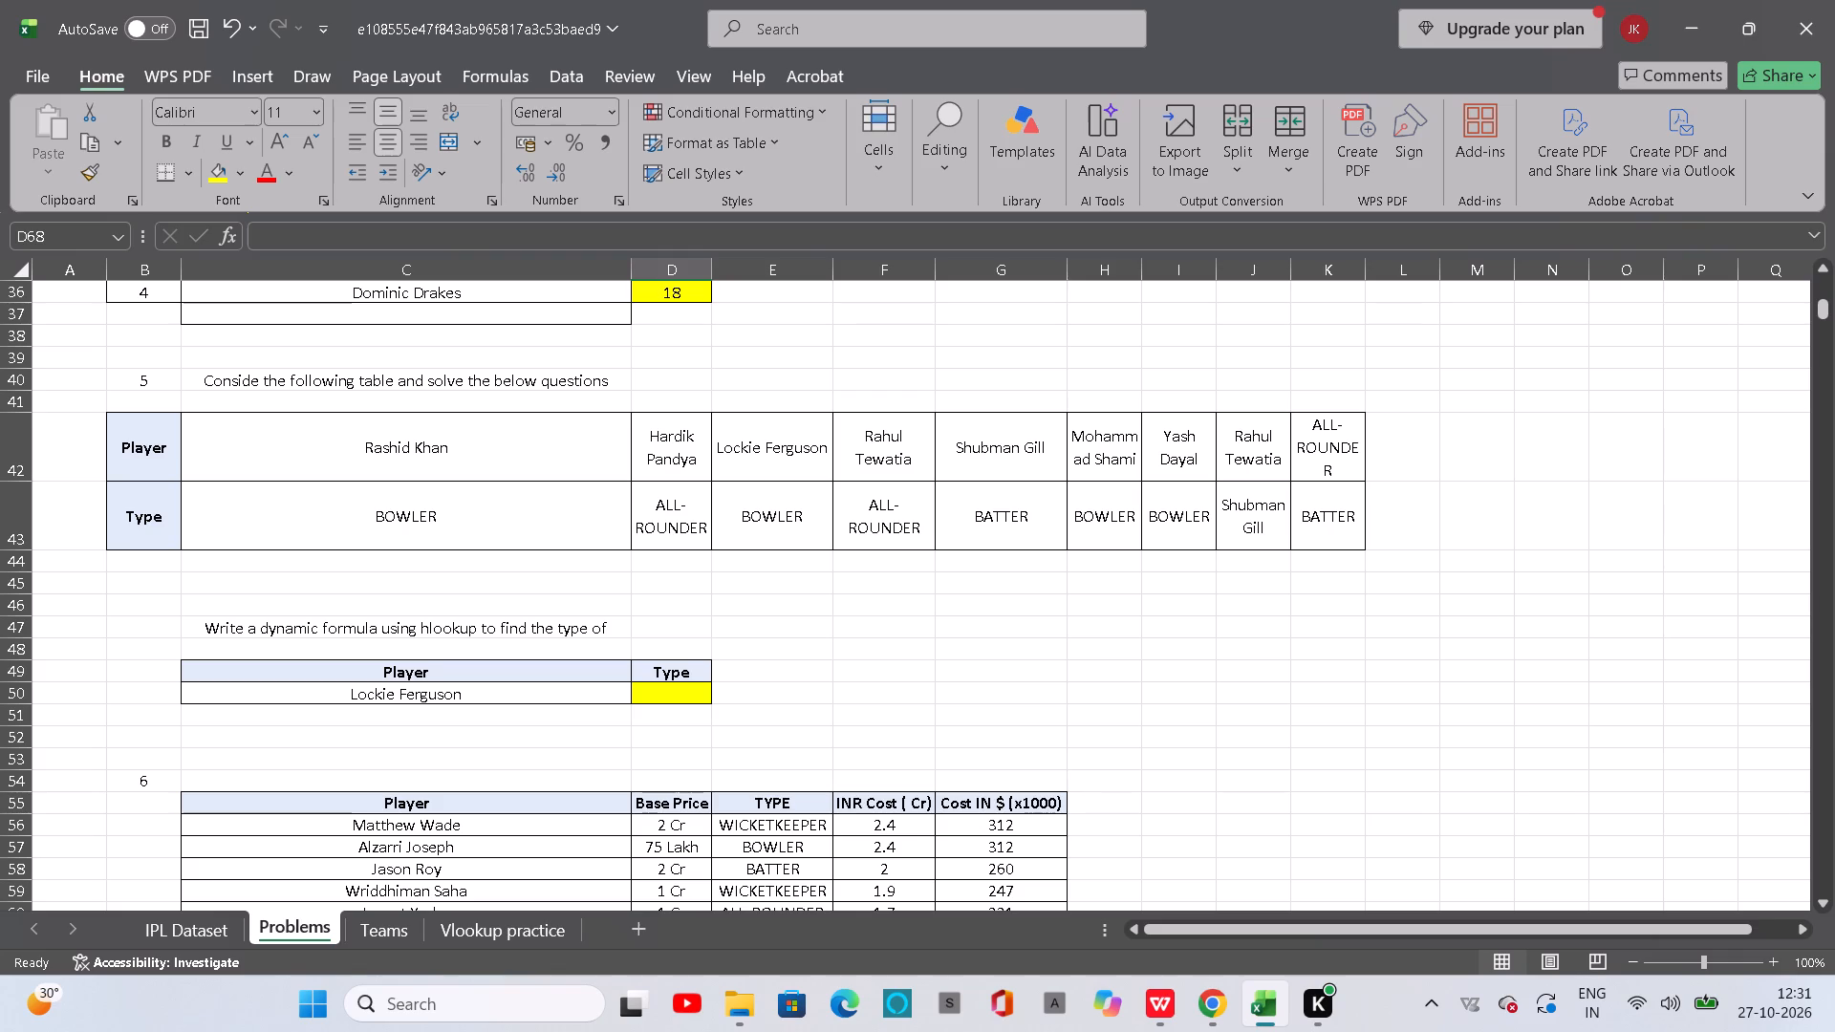
scroll(802, 494, "up", 2)
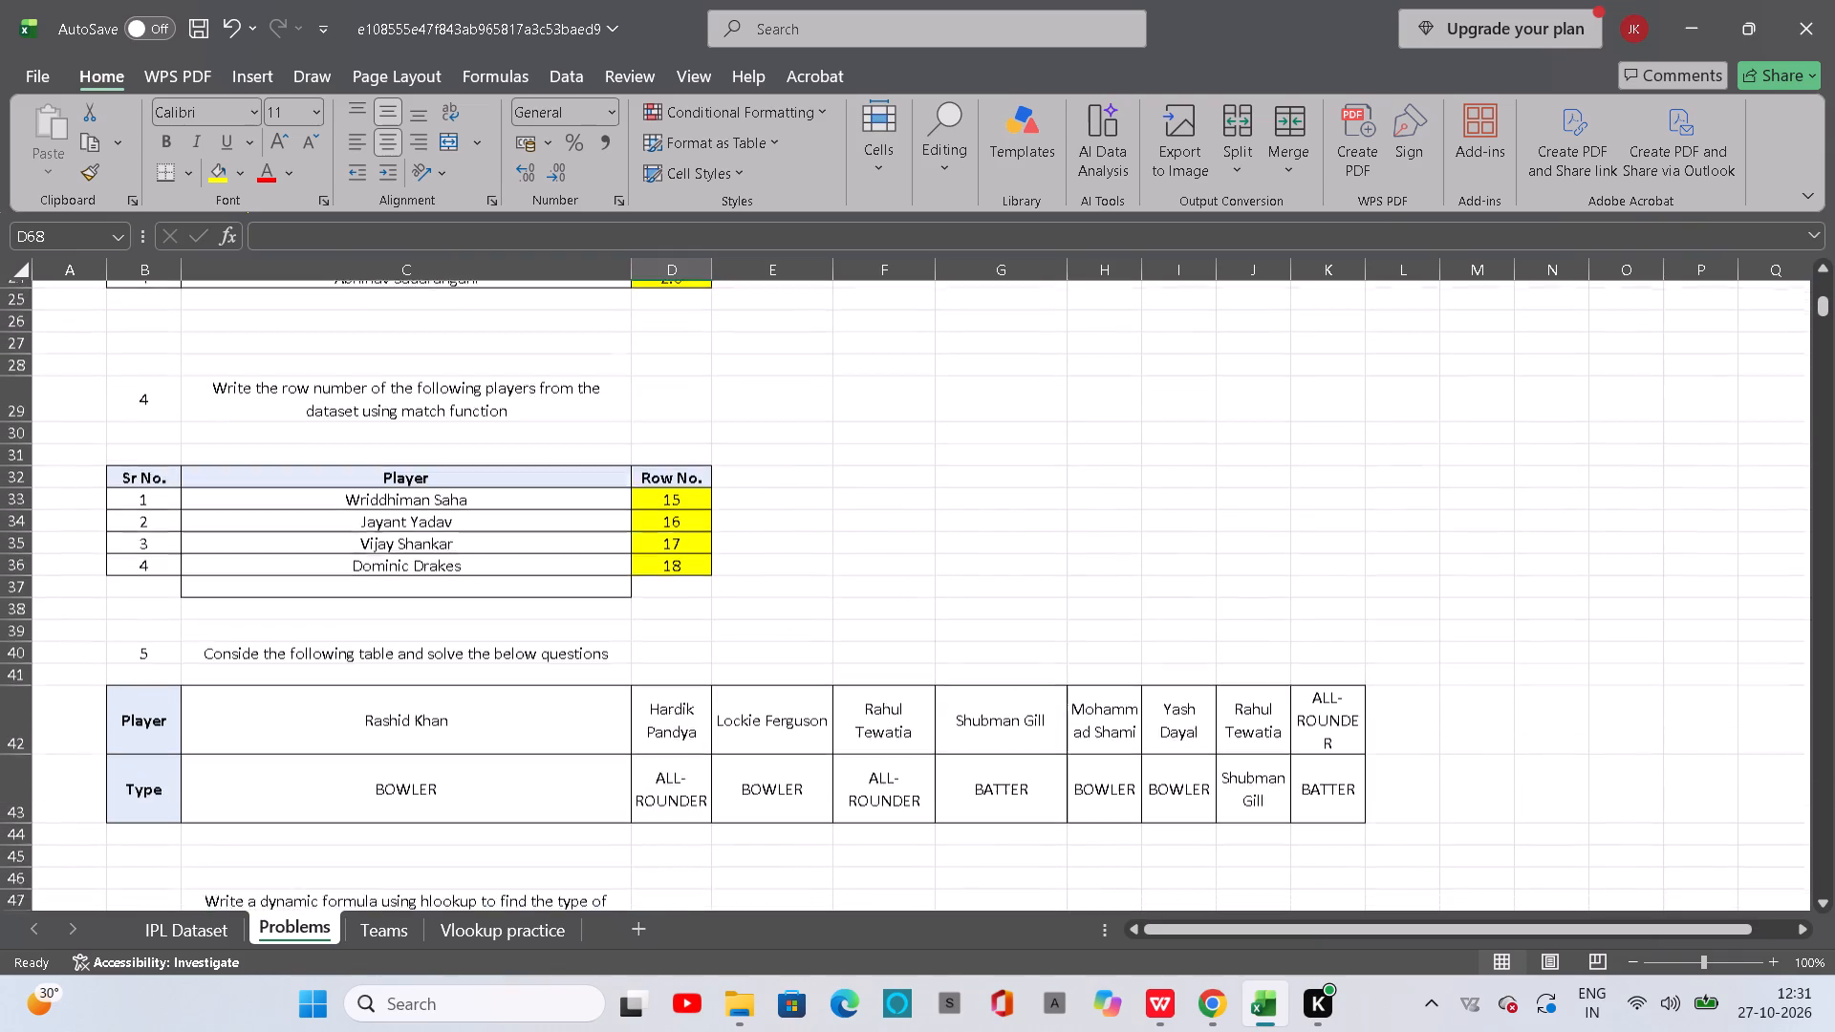
scroll(802, 494, "up", 1)
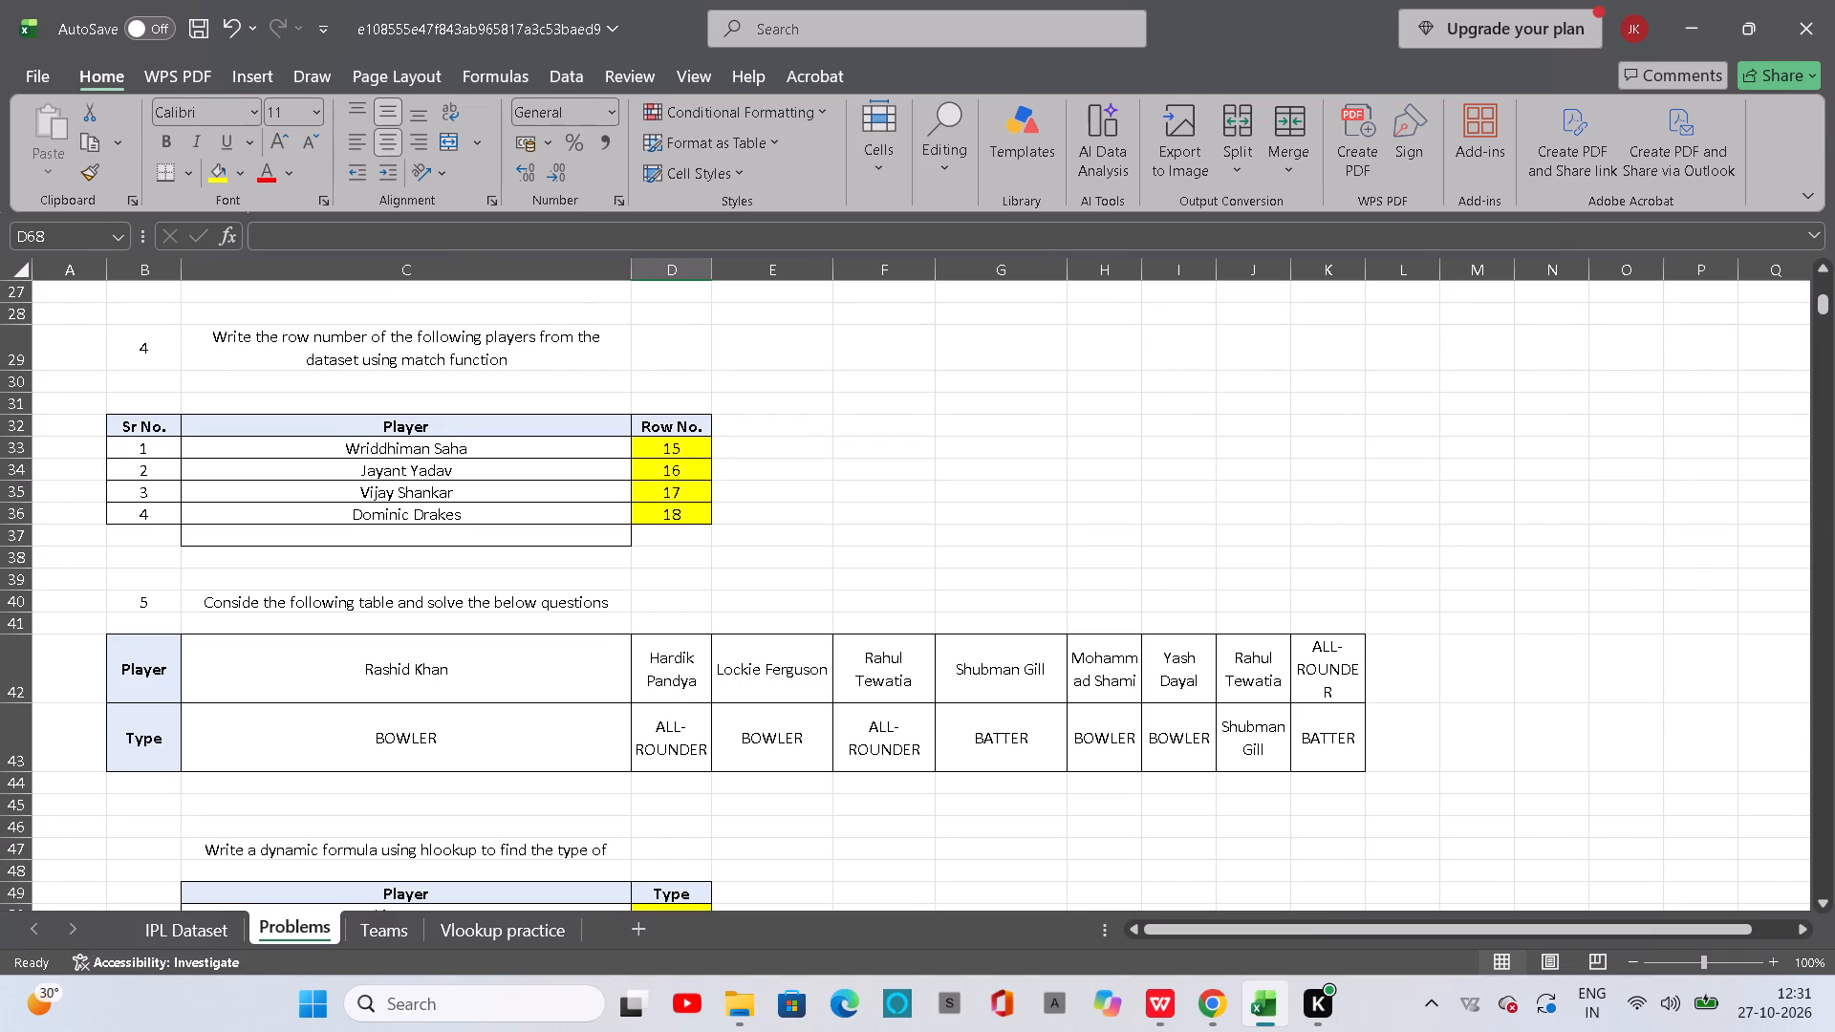
scroll(981, 768, "down", 1)
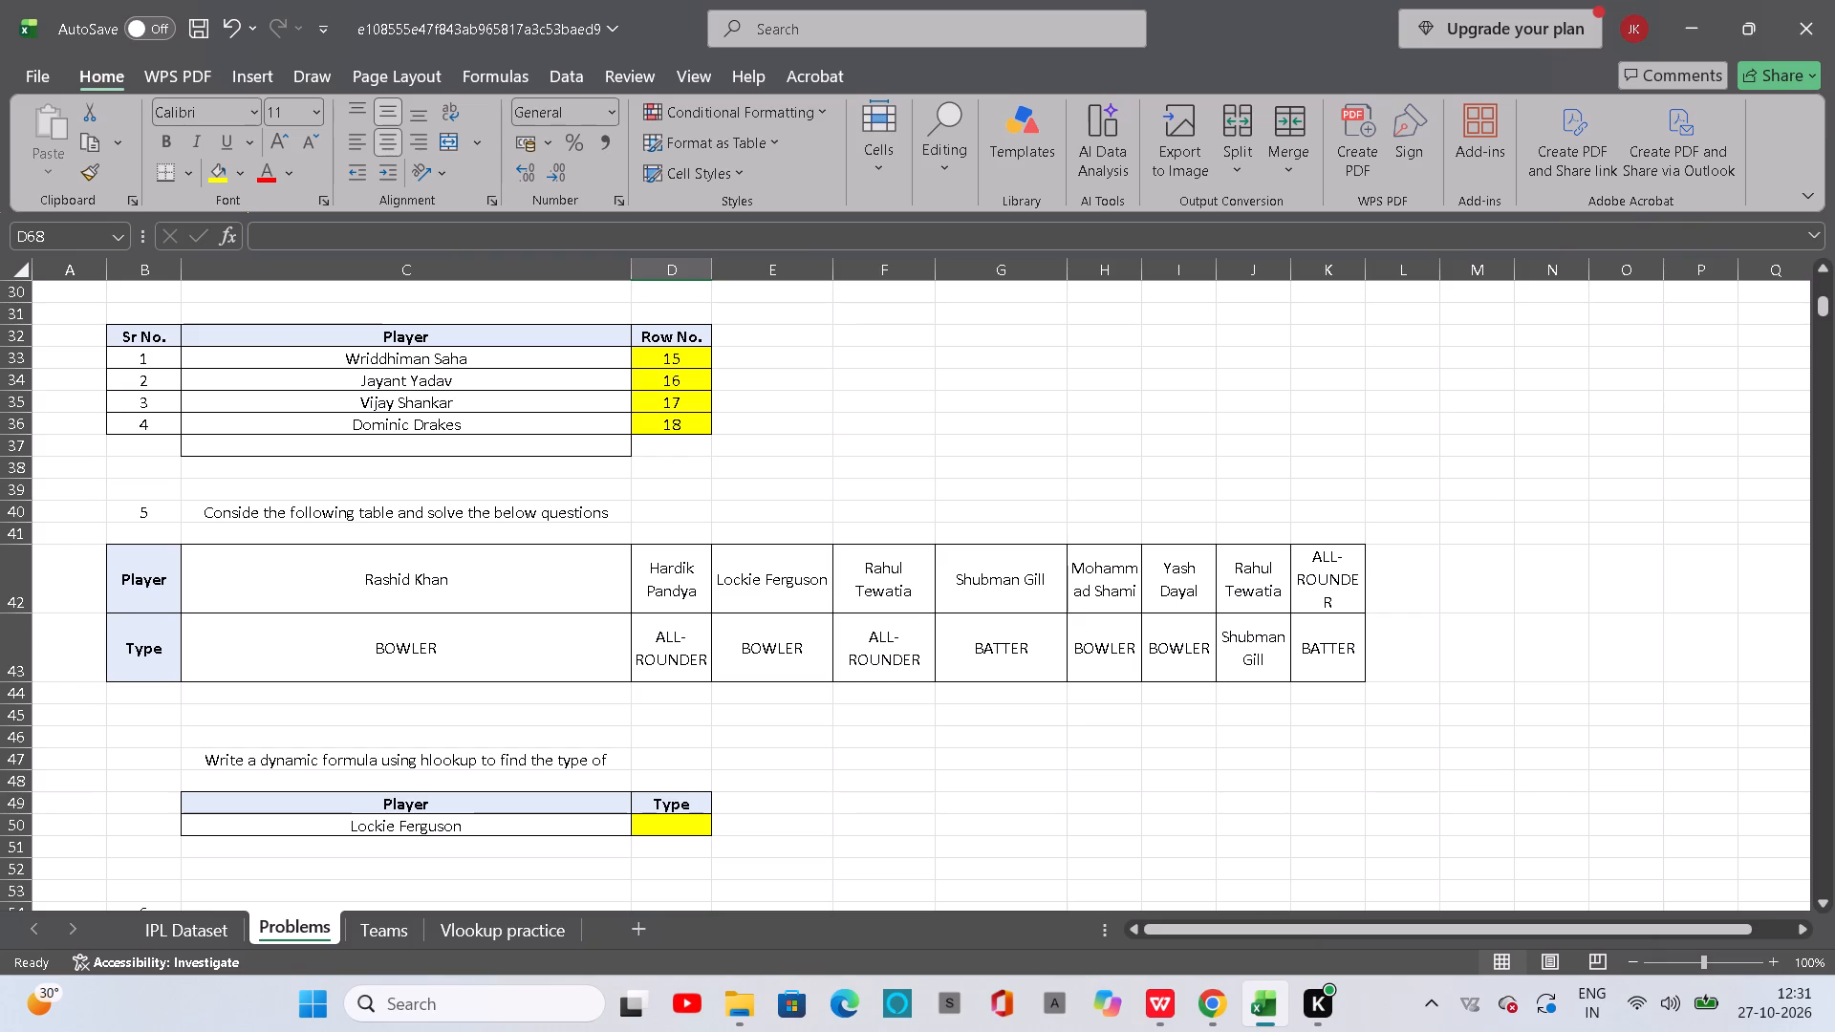
left_click(676, 822)
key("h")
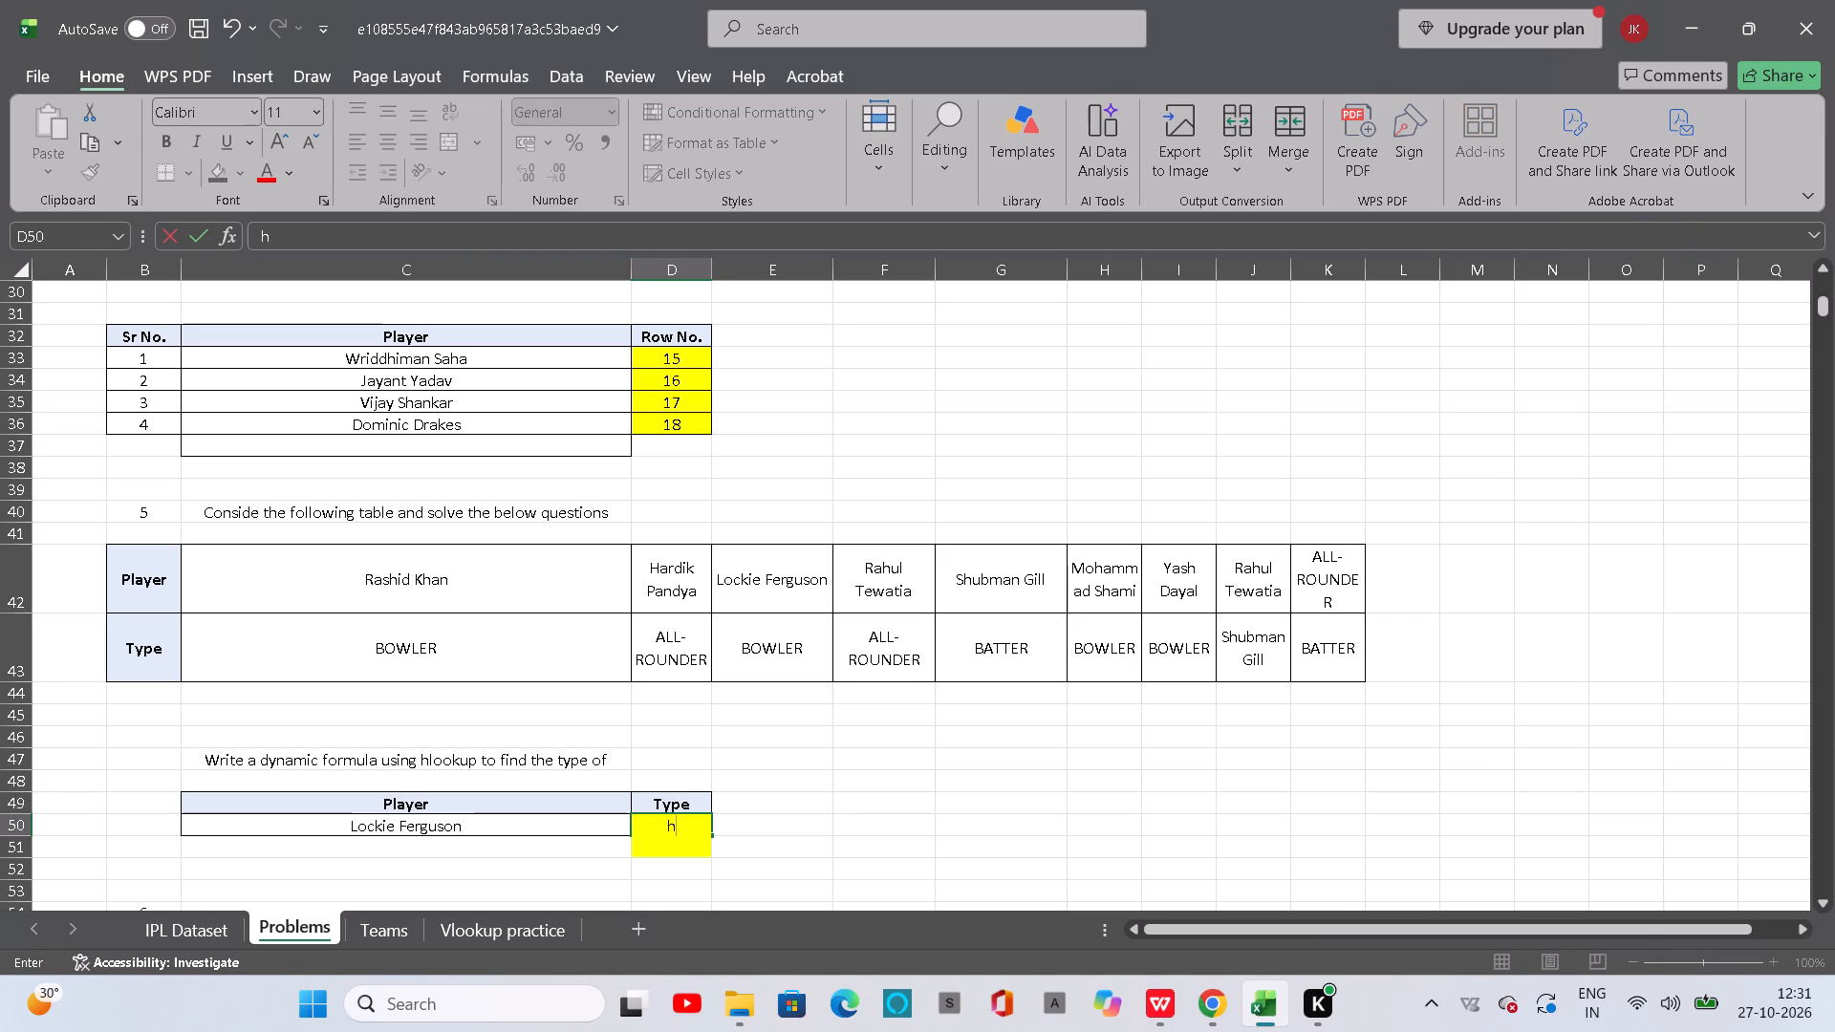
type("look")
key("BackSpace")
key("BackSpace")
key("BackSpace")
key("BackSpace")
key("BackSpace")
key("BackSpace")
Begin an HLOOKUP formula in D50 with the player name in C50 as the lookup value.
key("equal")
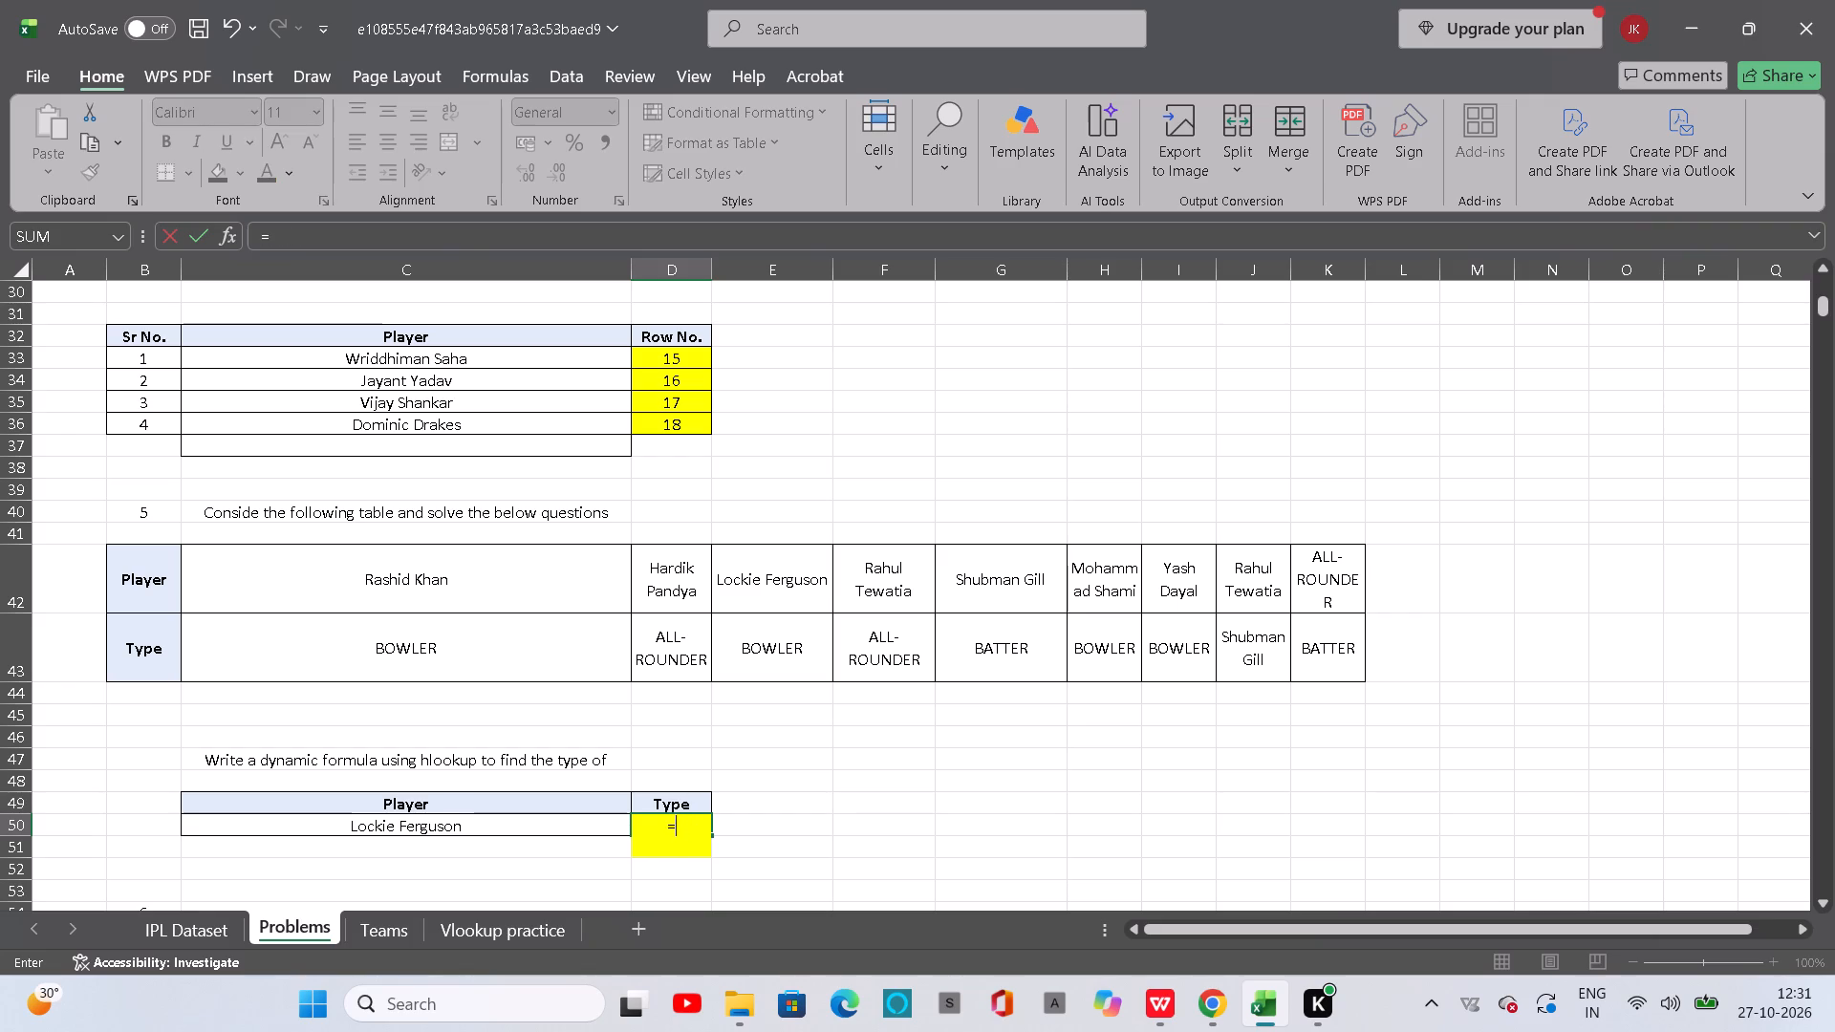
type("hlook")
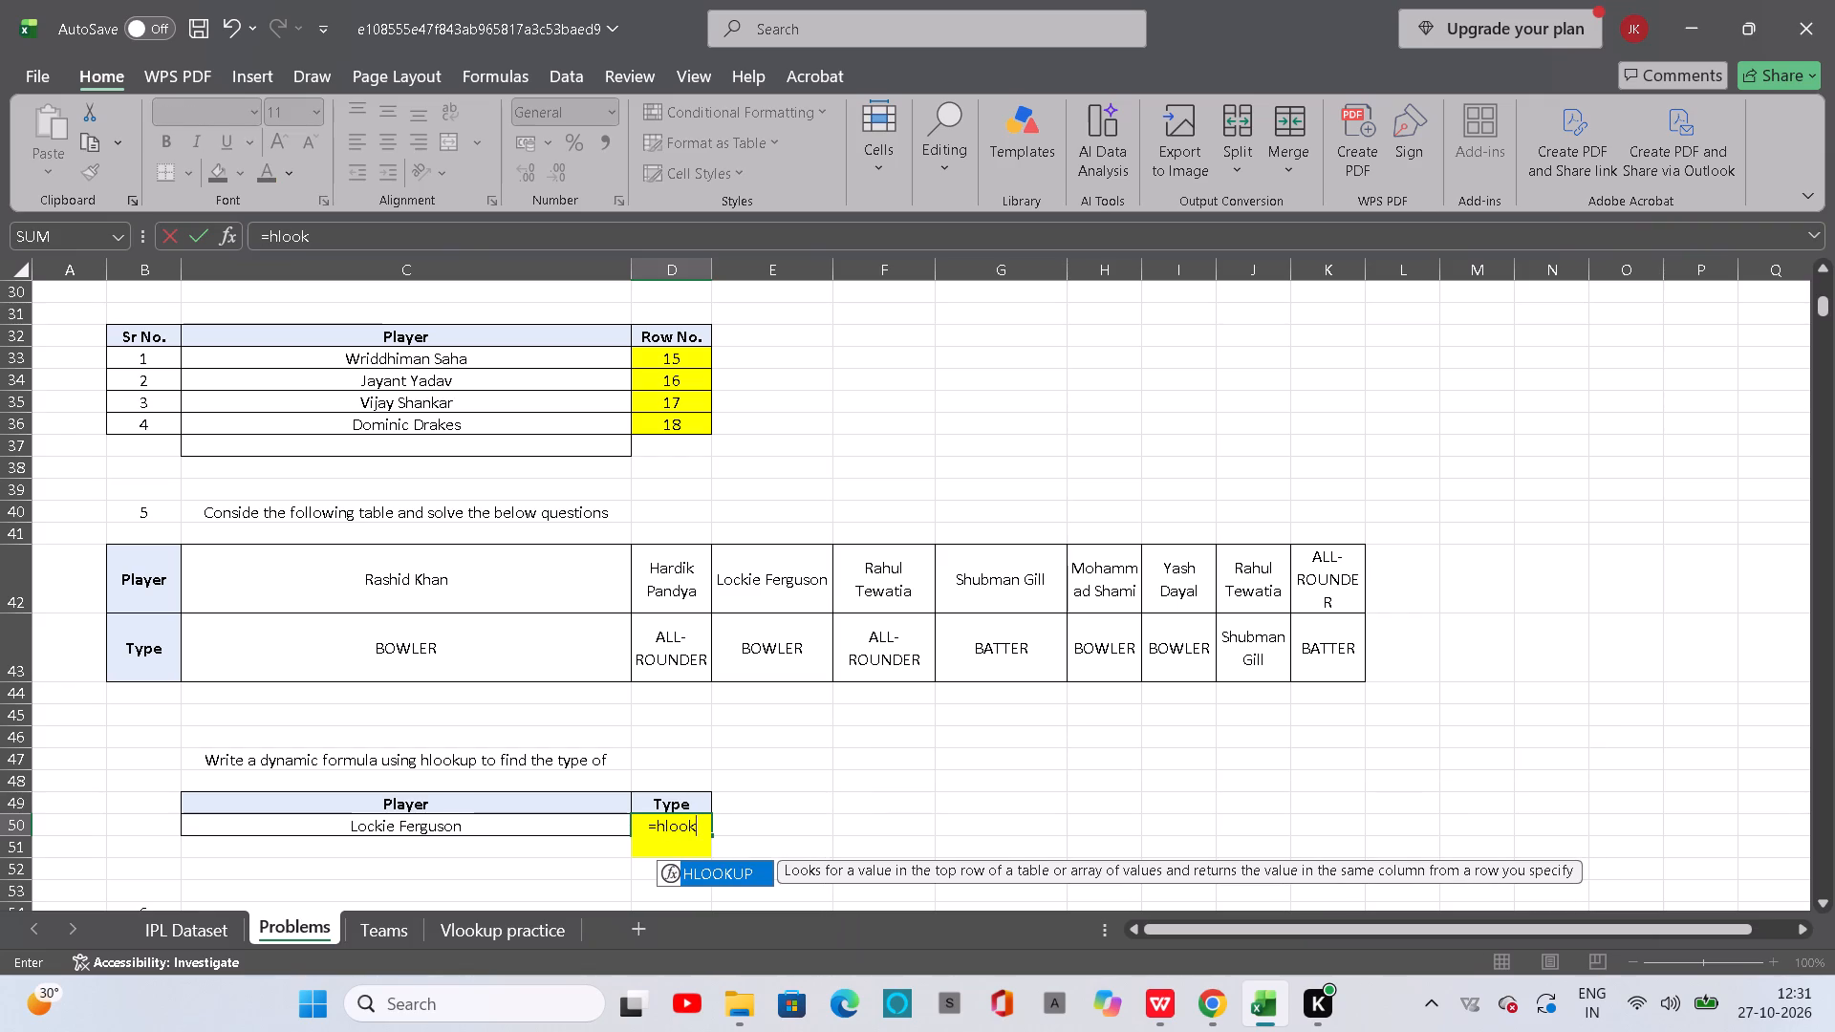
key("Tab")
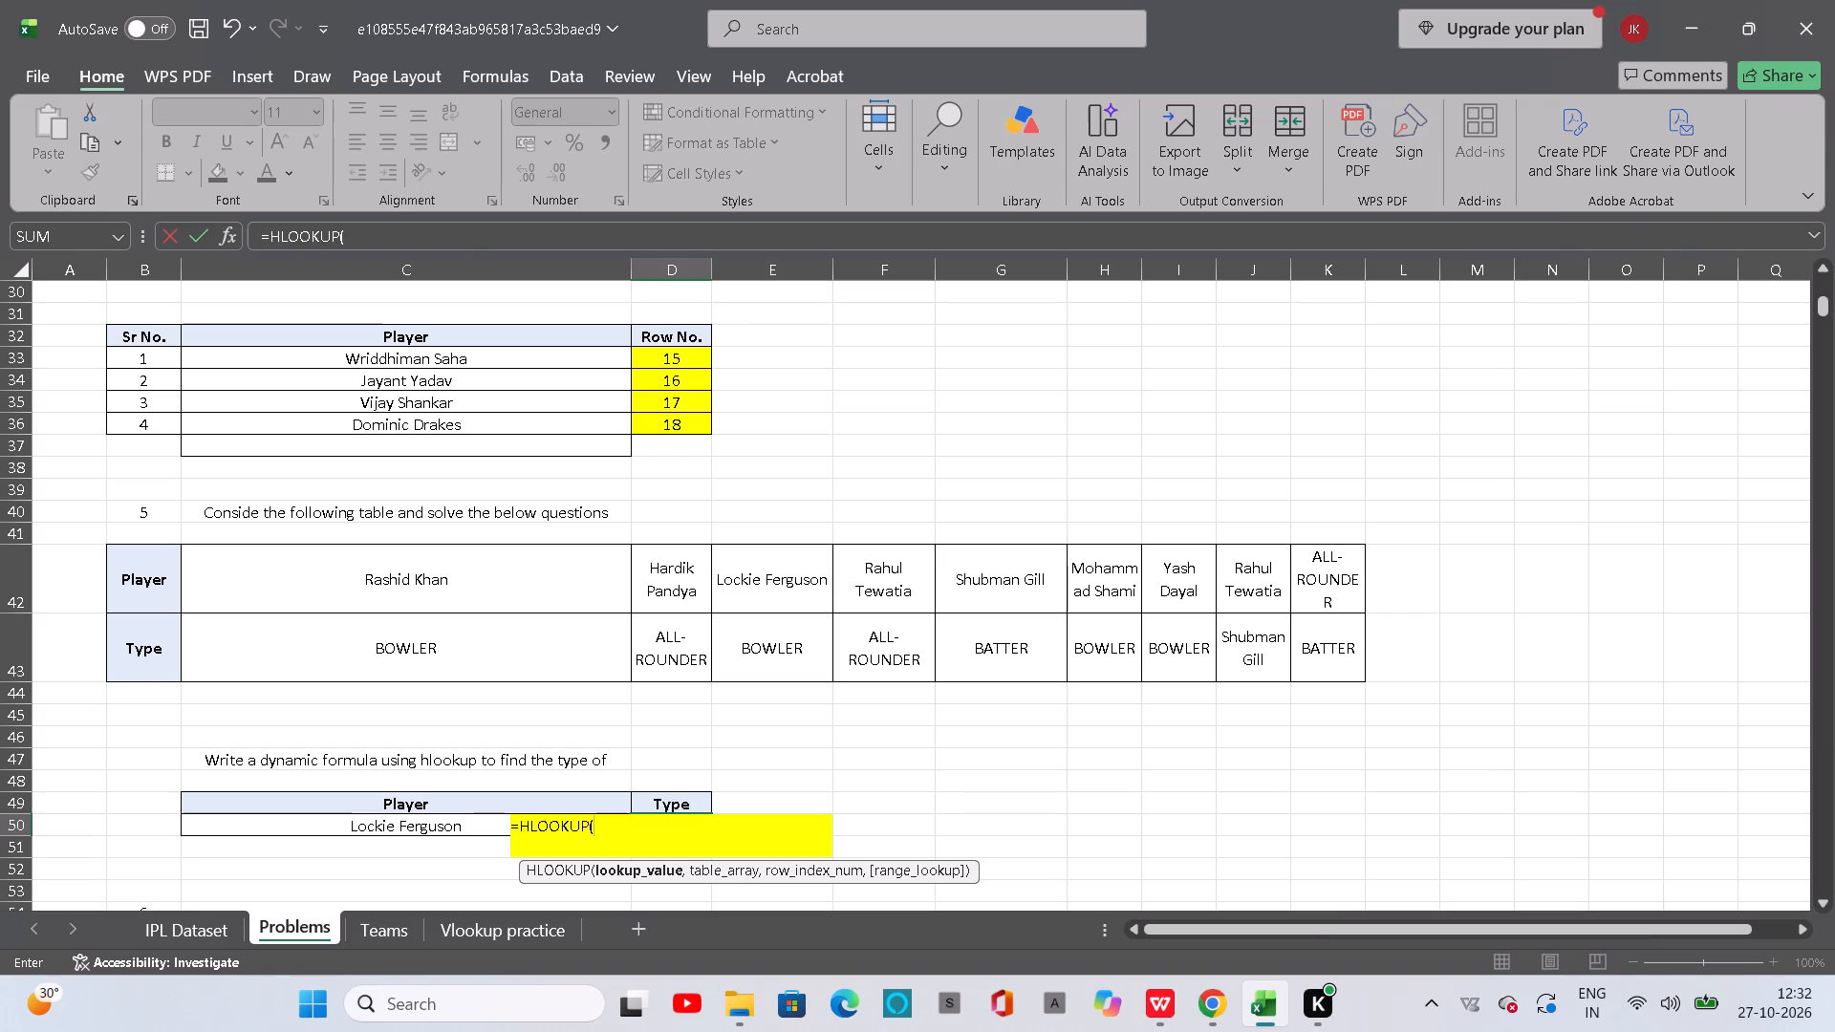
scroll(851, 656, "down", 1)
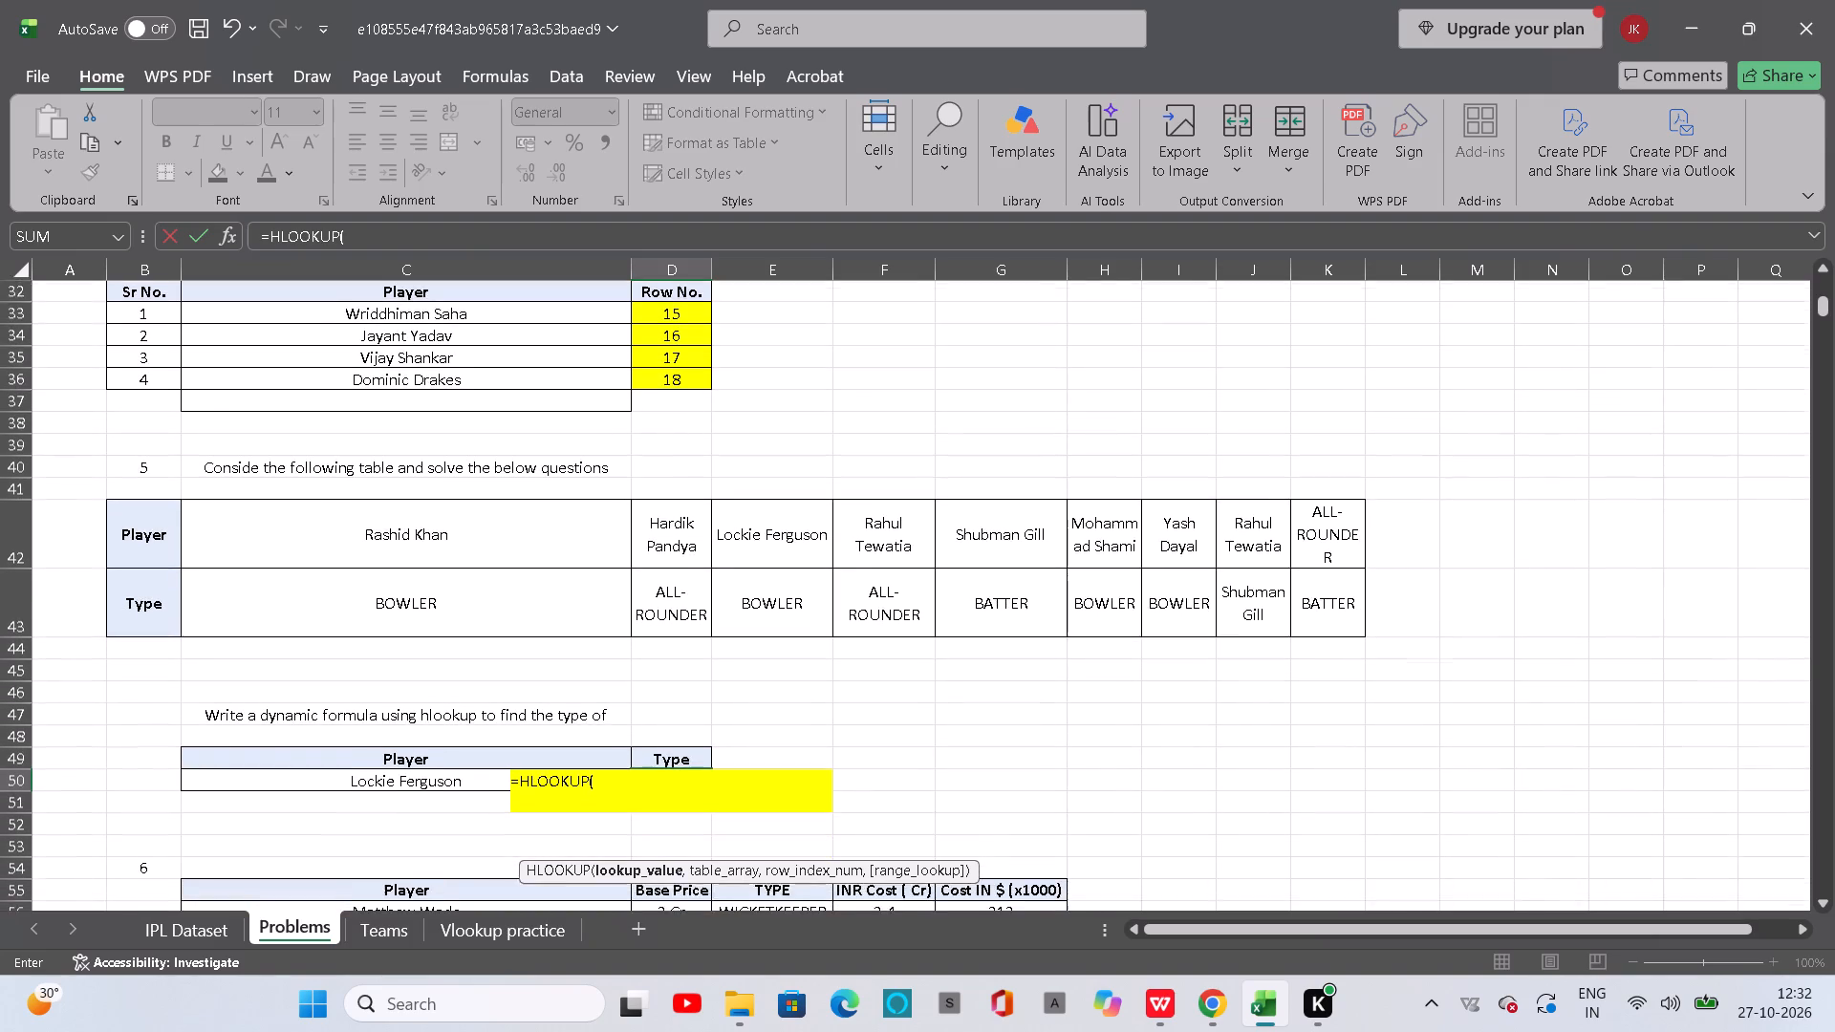
scroll(851, 656, "down", 1)
left_click(455, 759)
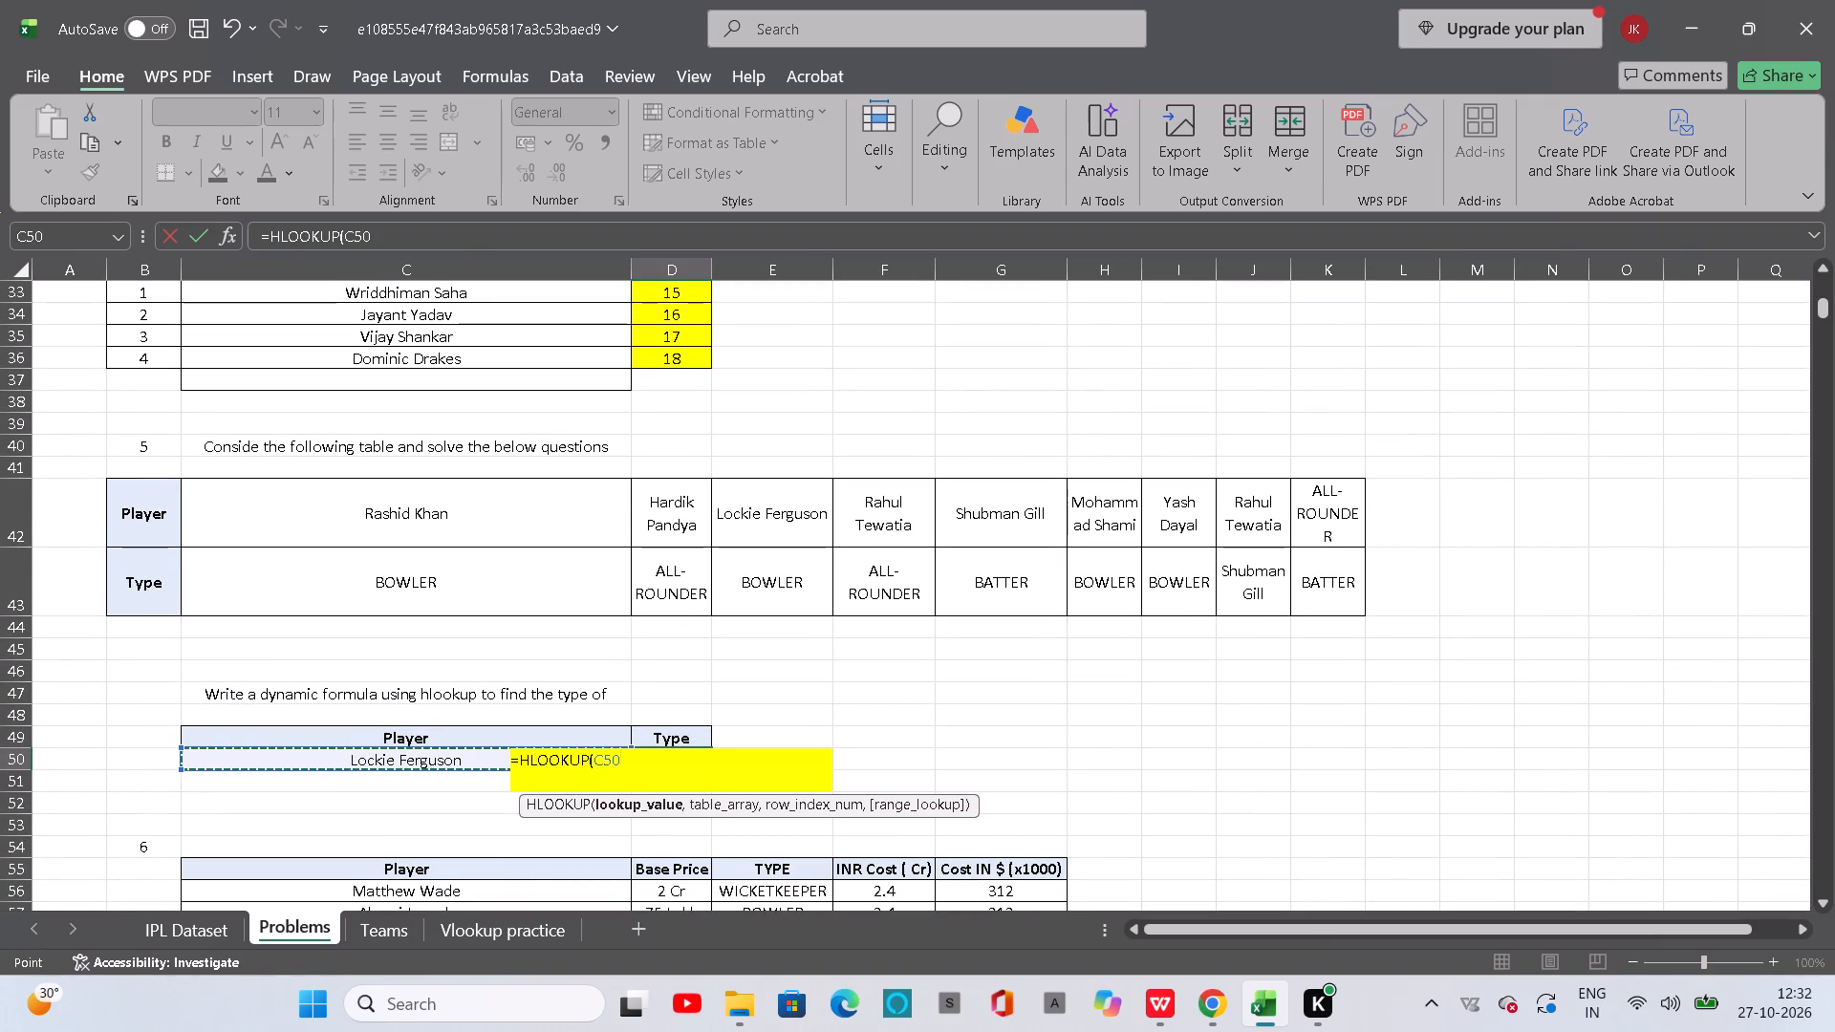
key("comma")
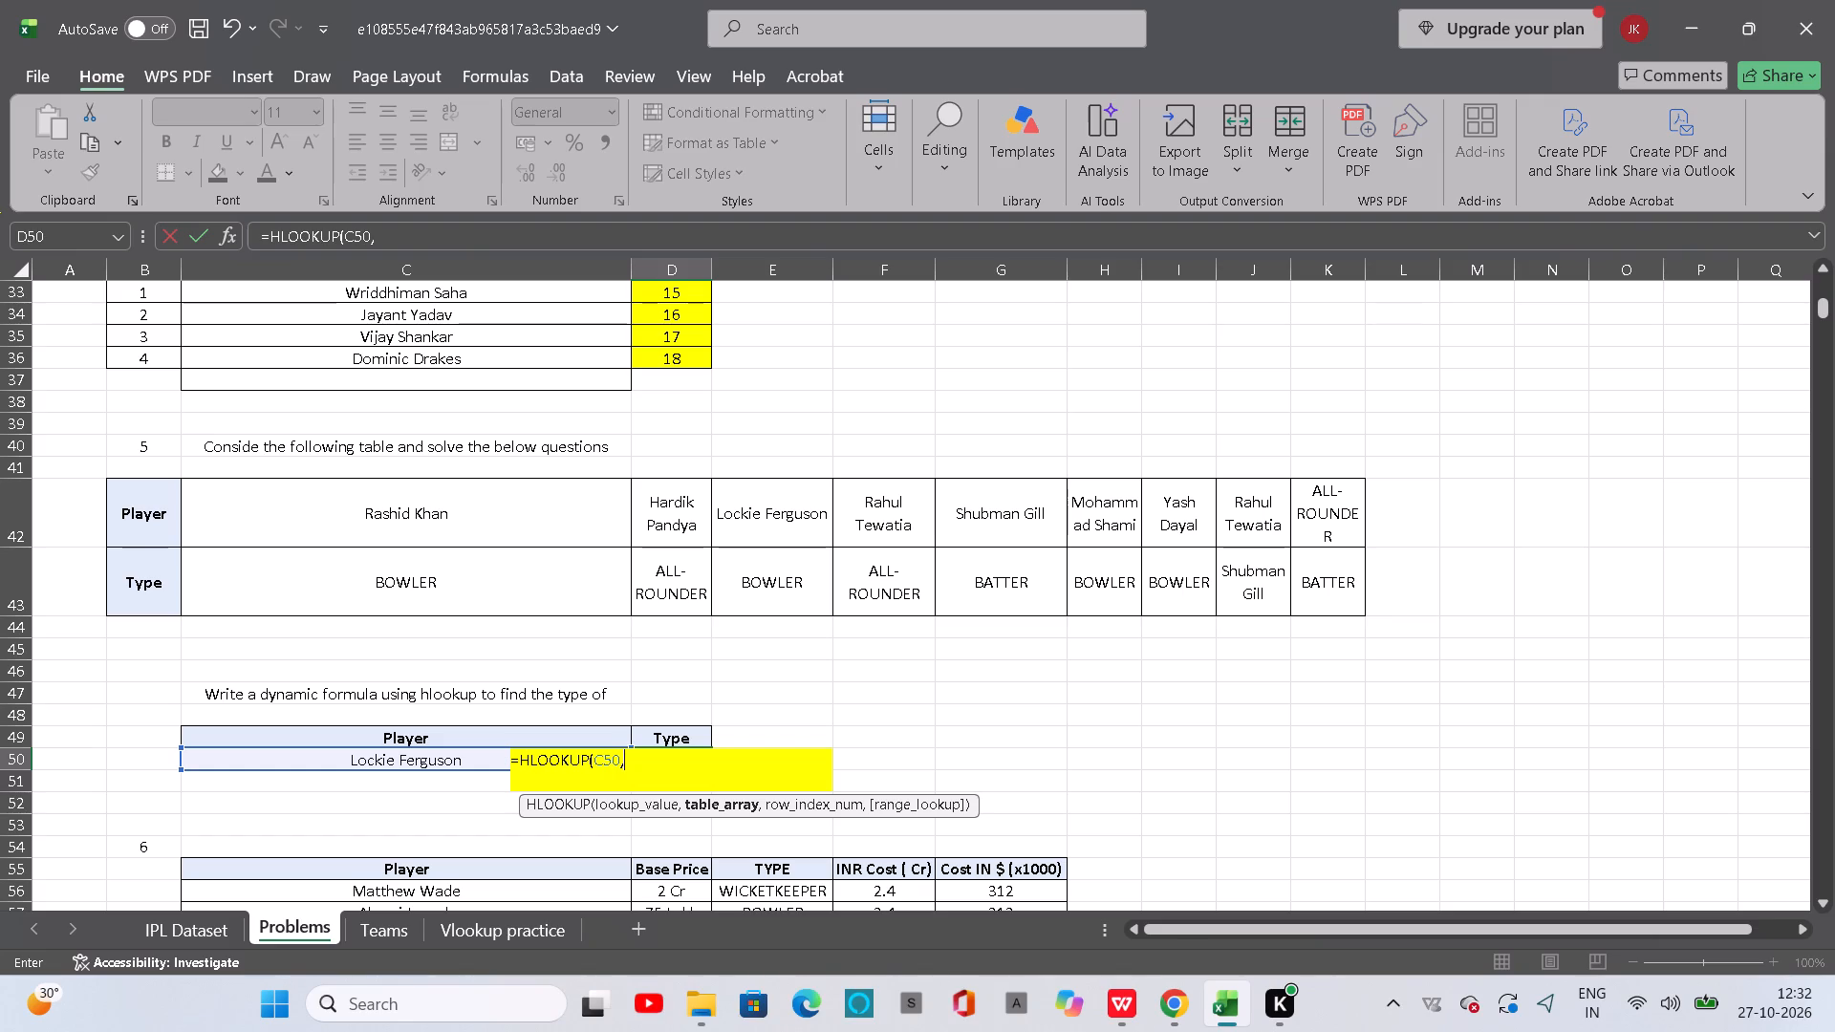
Complete the HLOOKUP in D50 with the absolute table range $B$42:$K$43, row index 2 and FALSE for an exact match.
left_click_drag(149, 515, 452, 594)
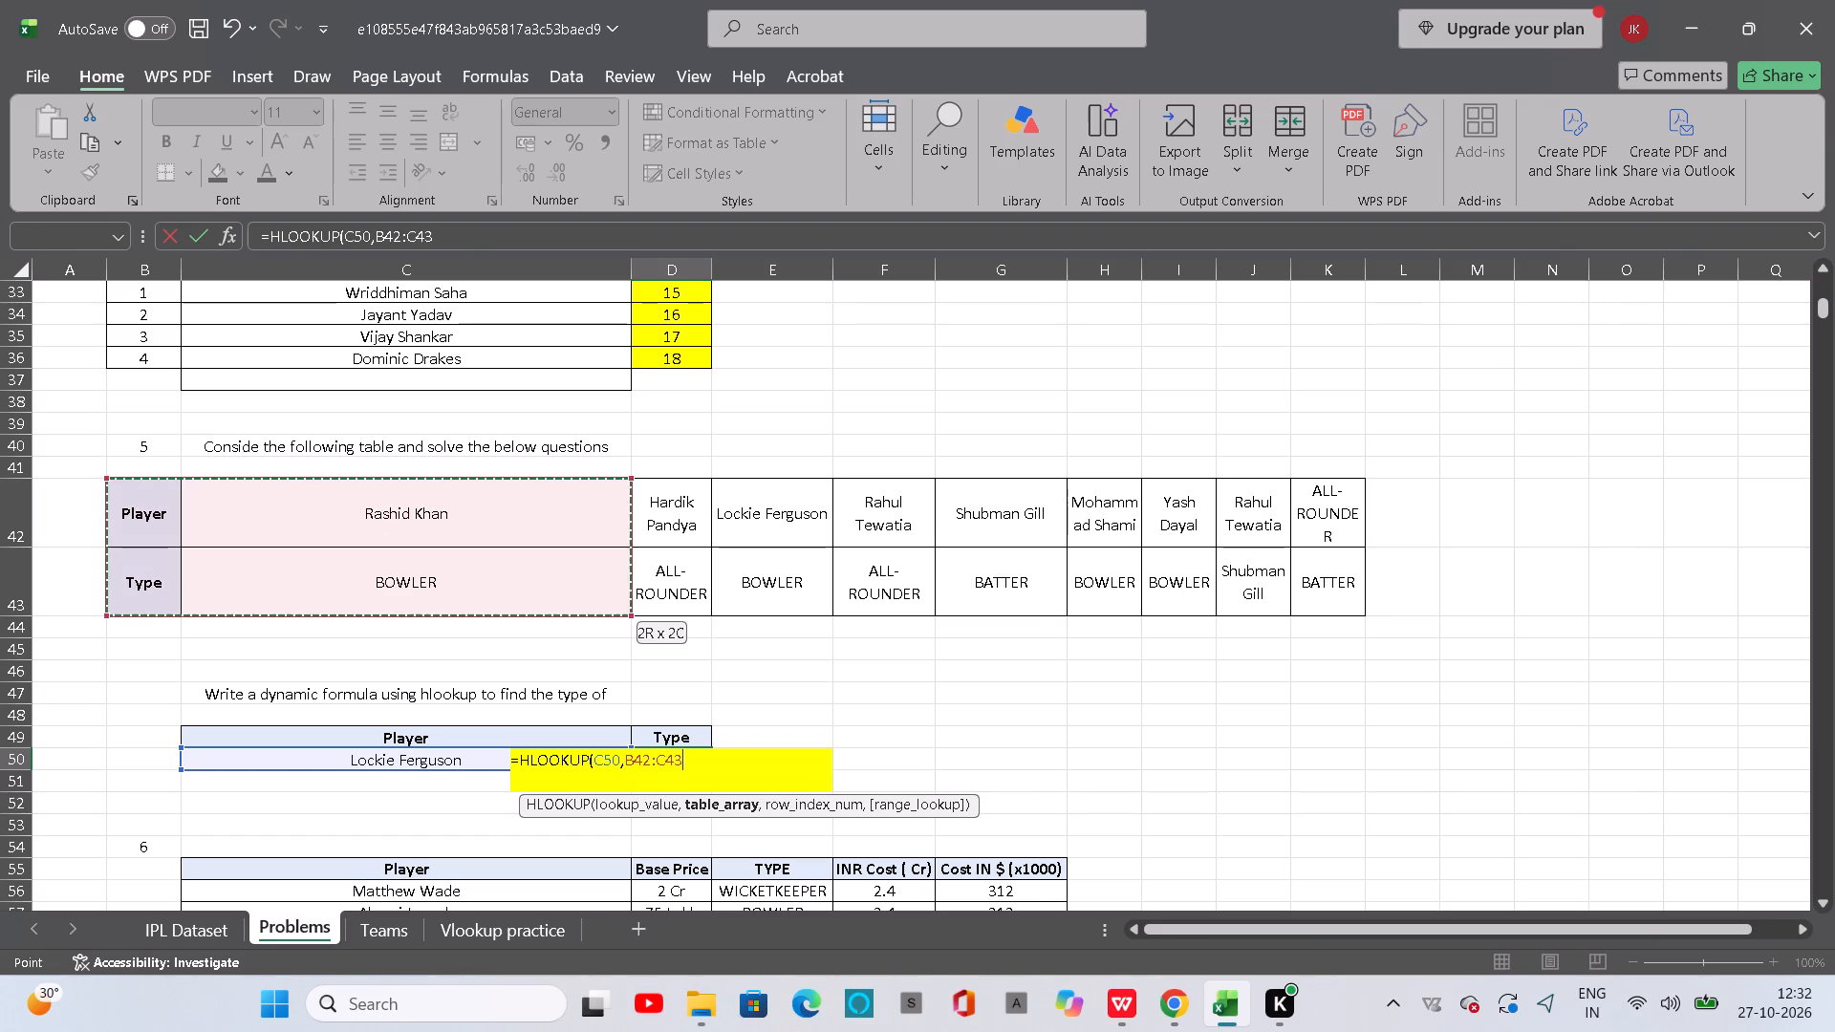
left_click_drag(452, 594, 1019, 595)
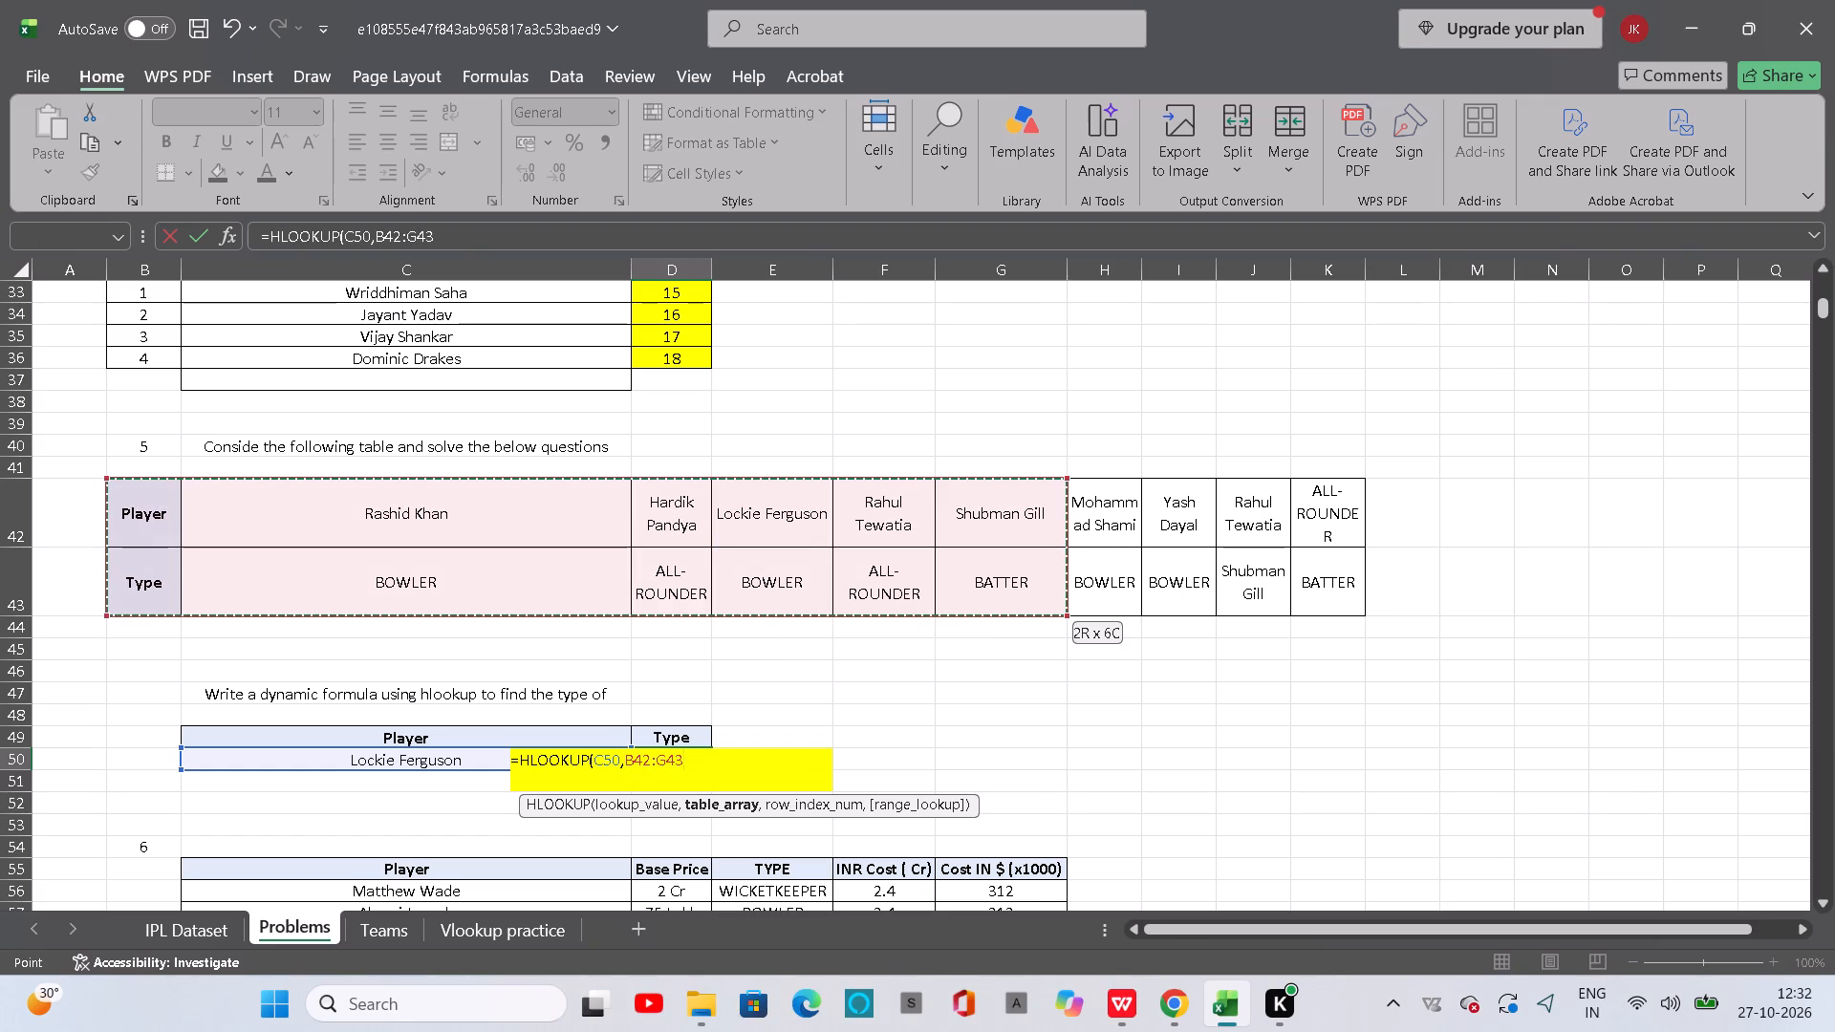
left_click_drag(1019, 595, 1272, 589)
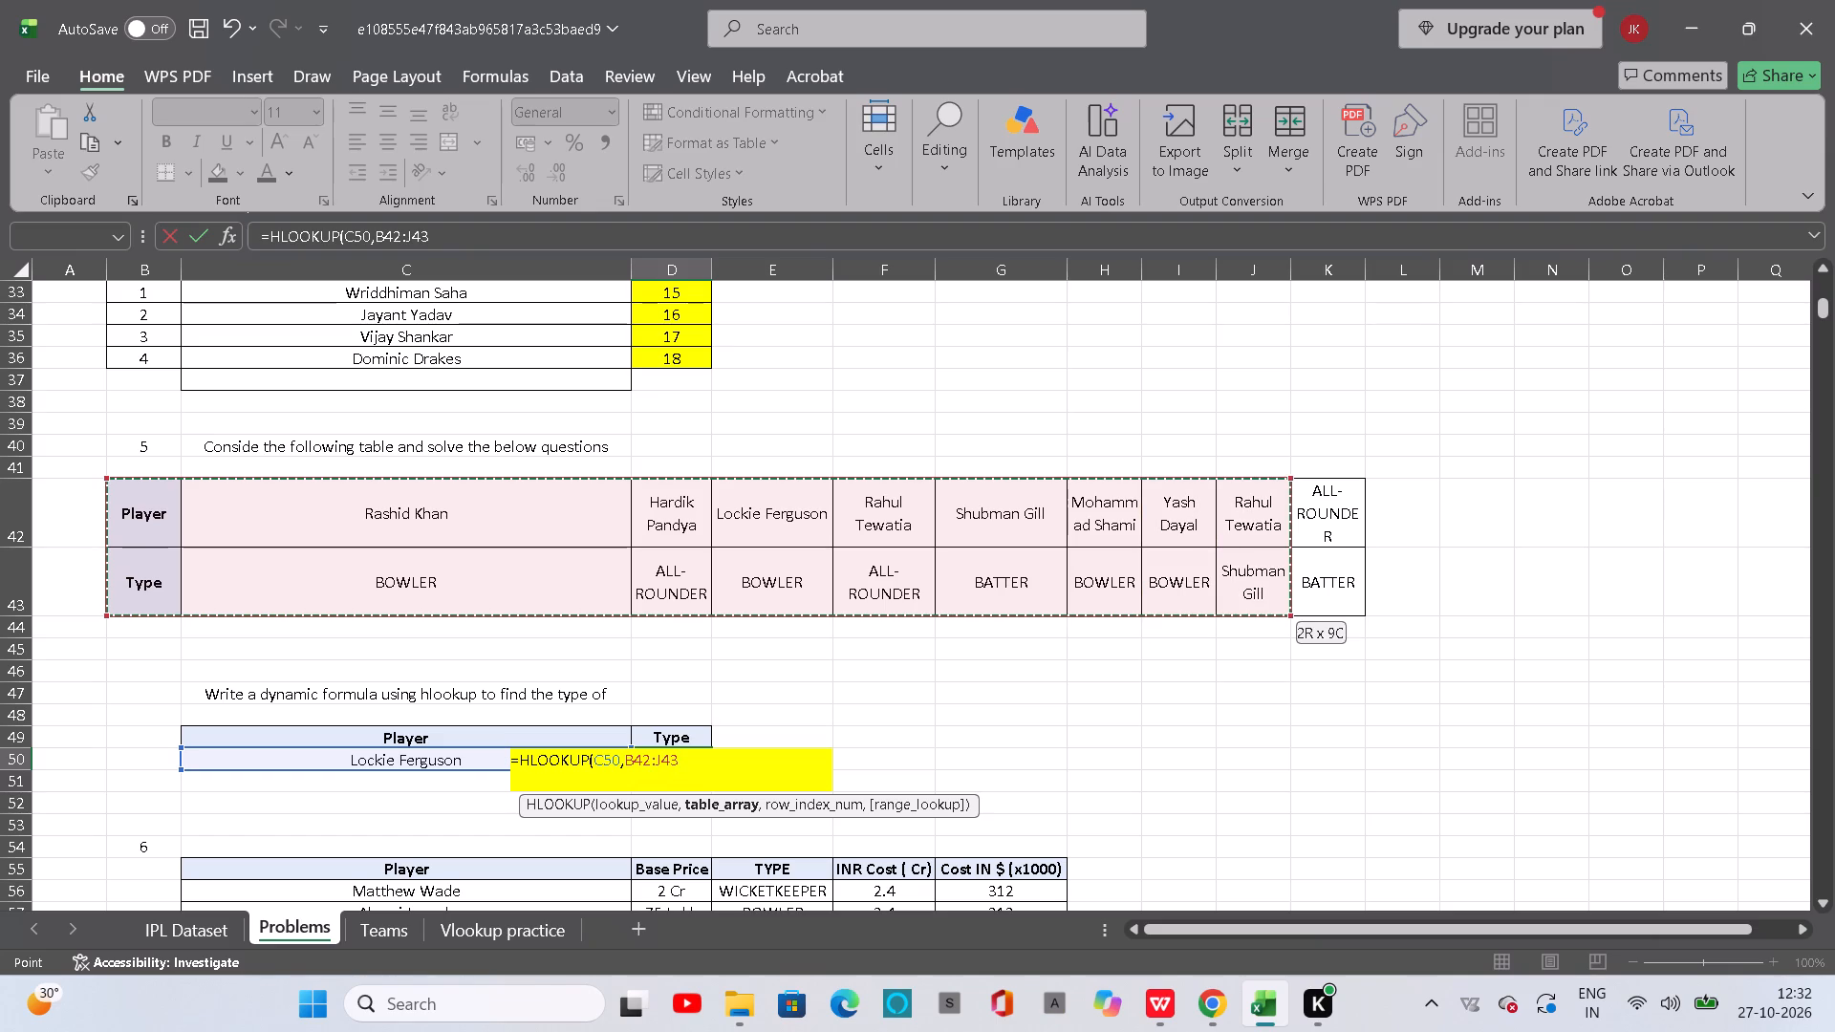
left_click_drag(1272, 589, 1317, 584)
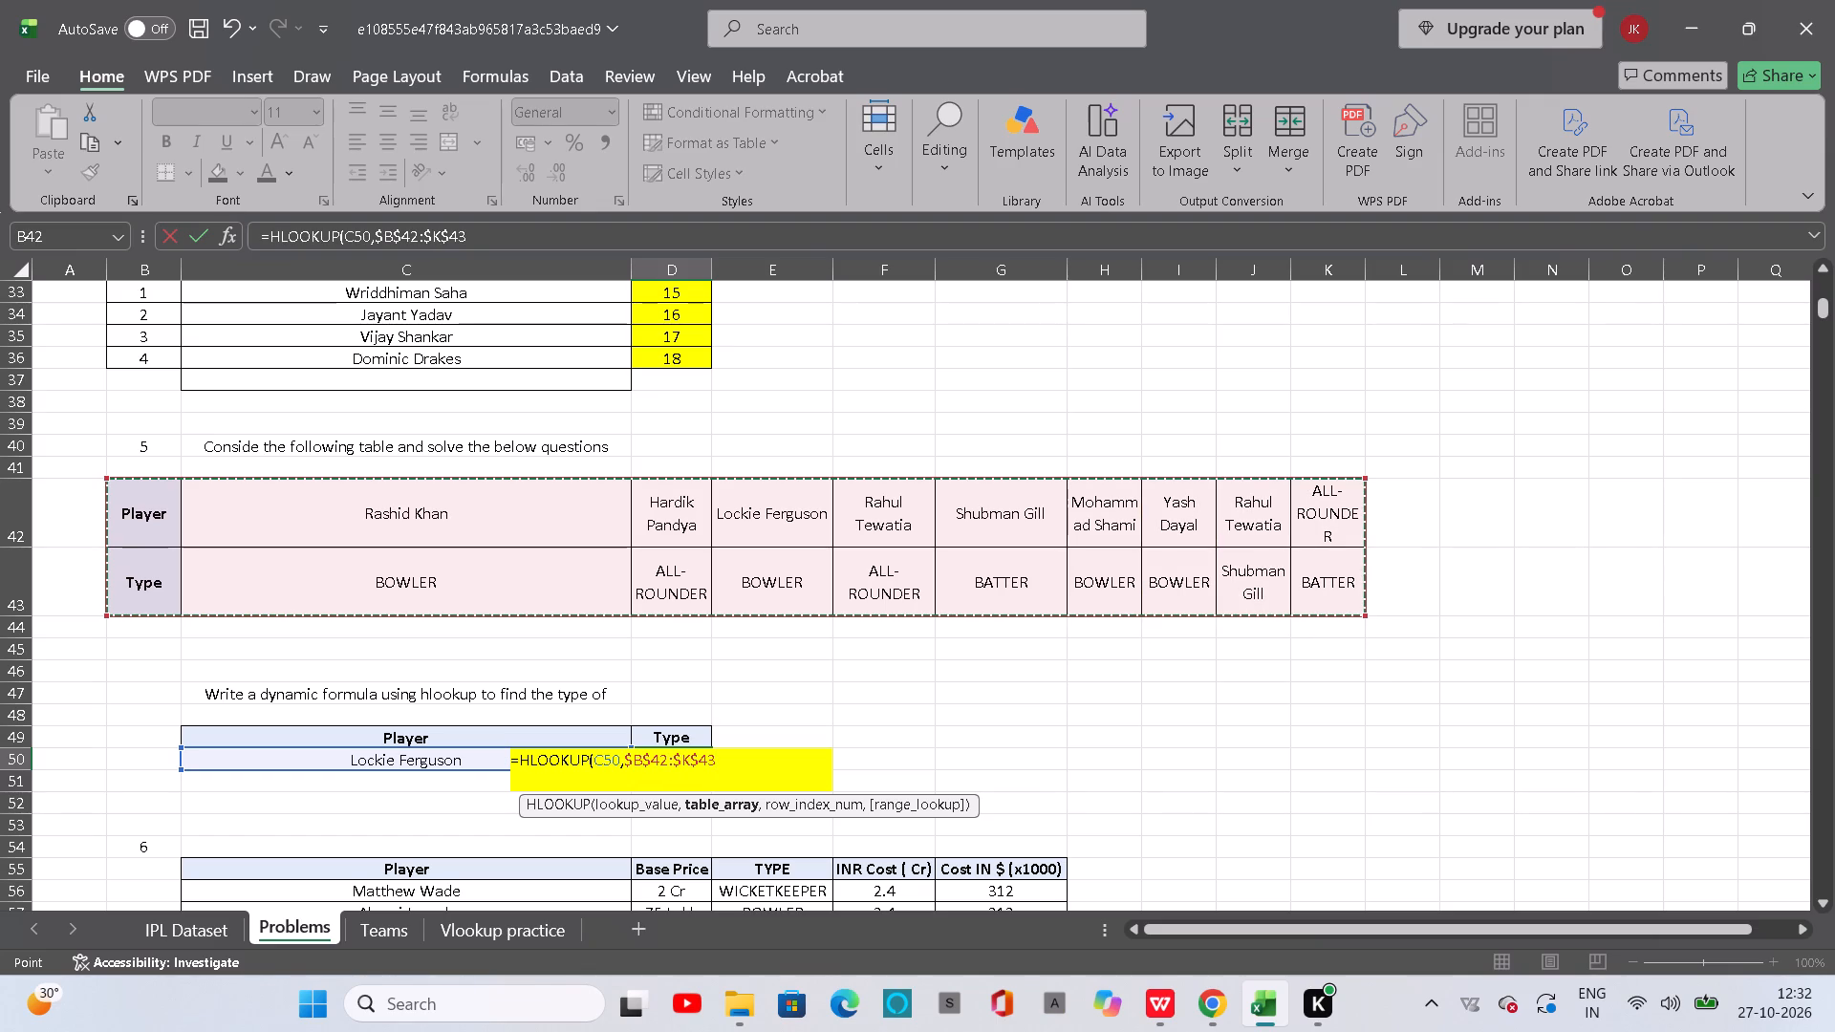
key("comma")
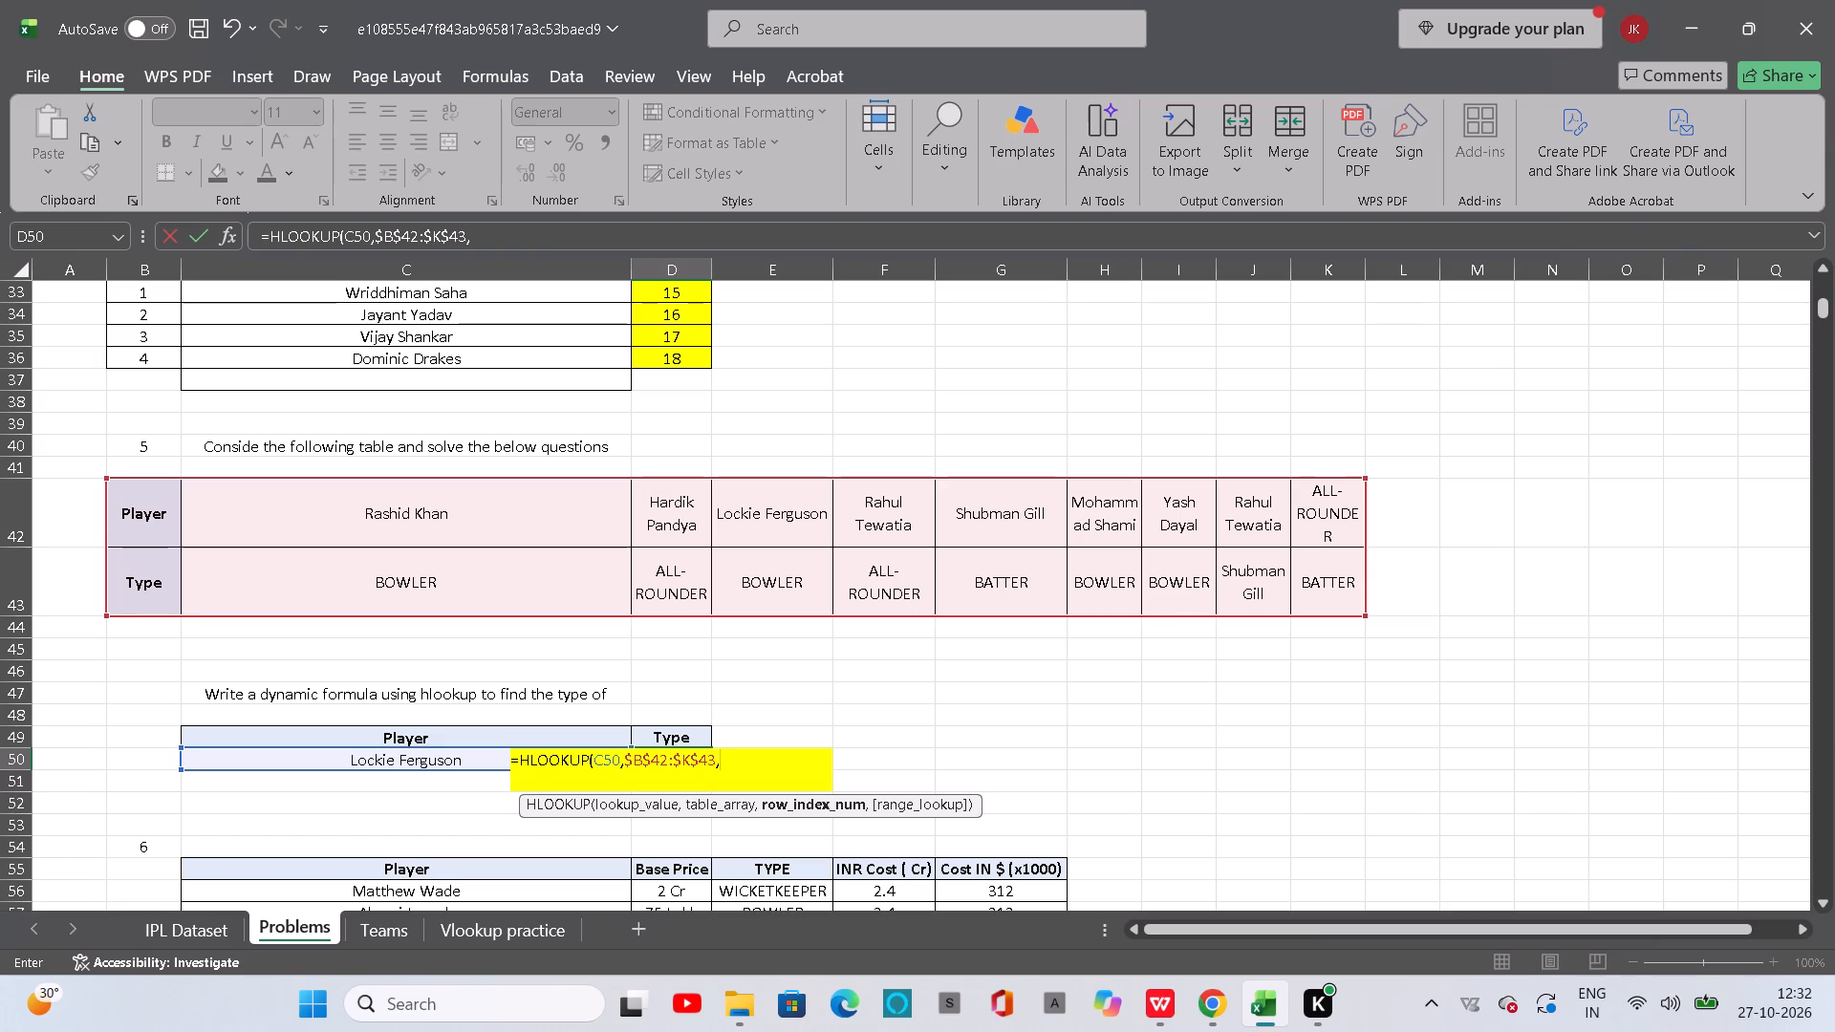
key("2")
key("comma")
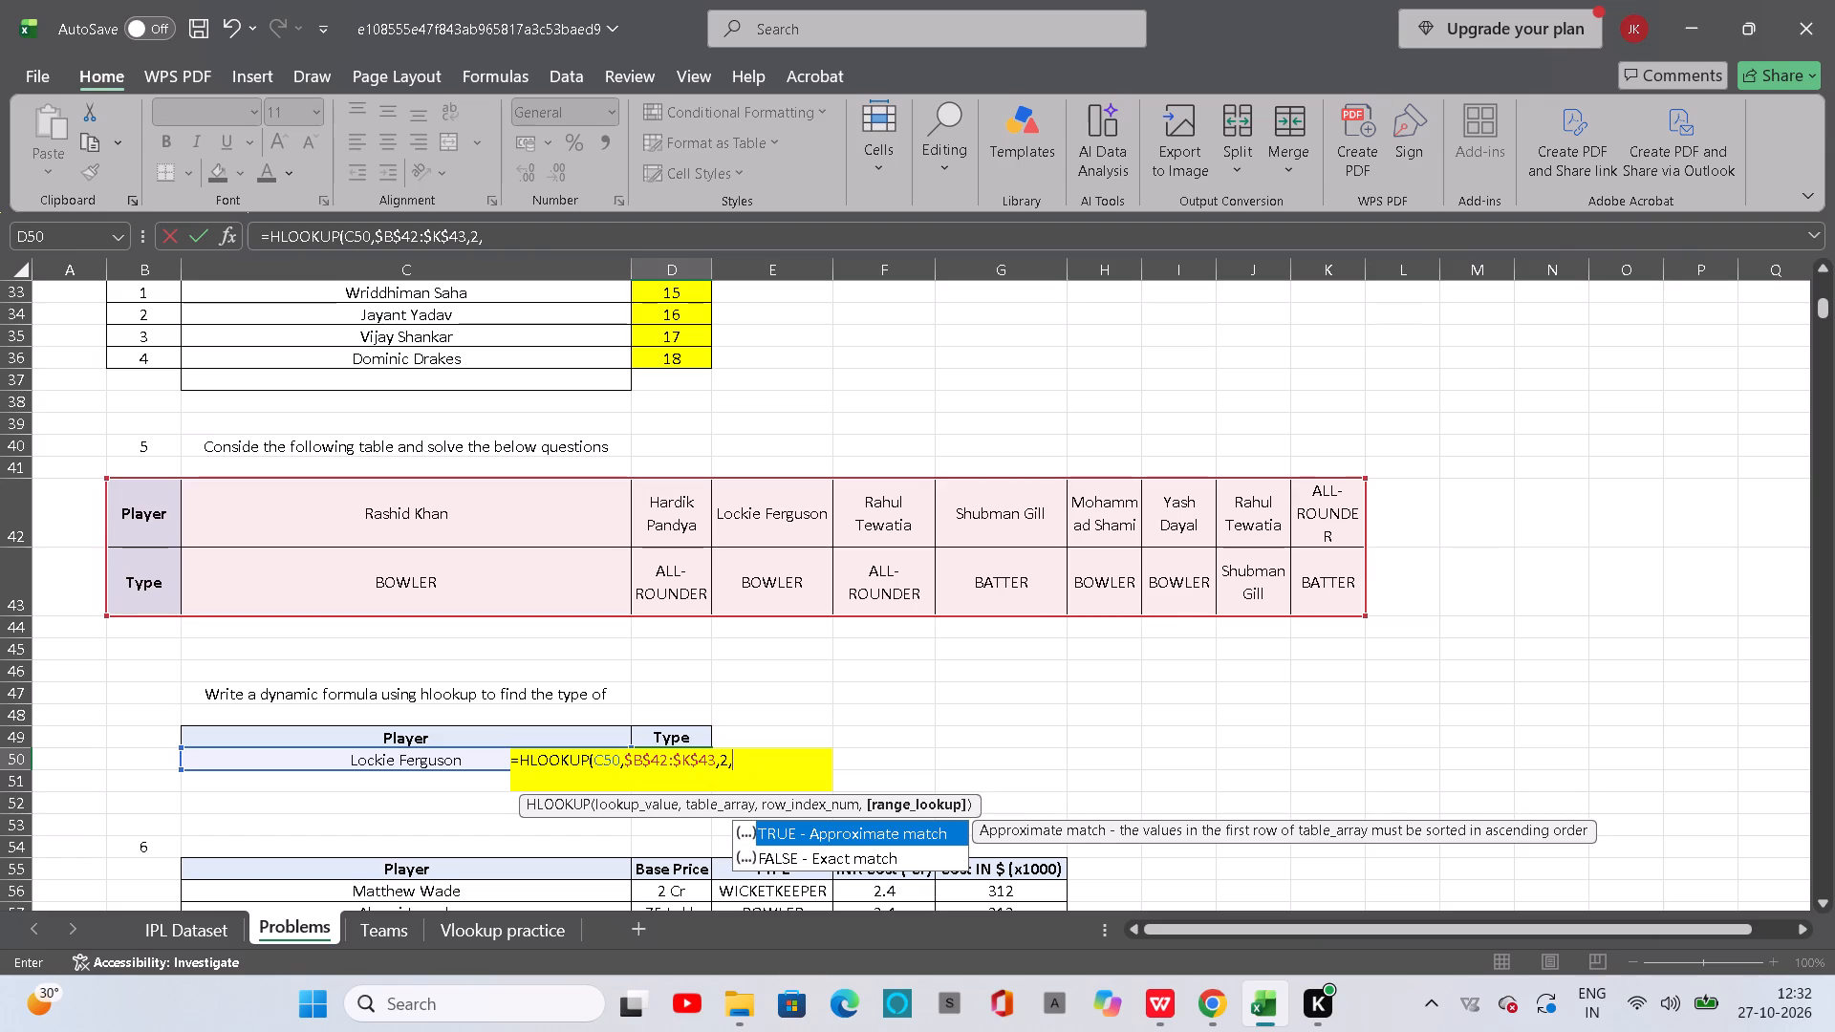
key("Down")
key("Tab")
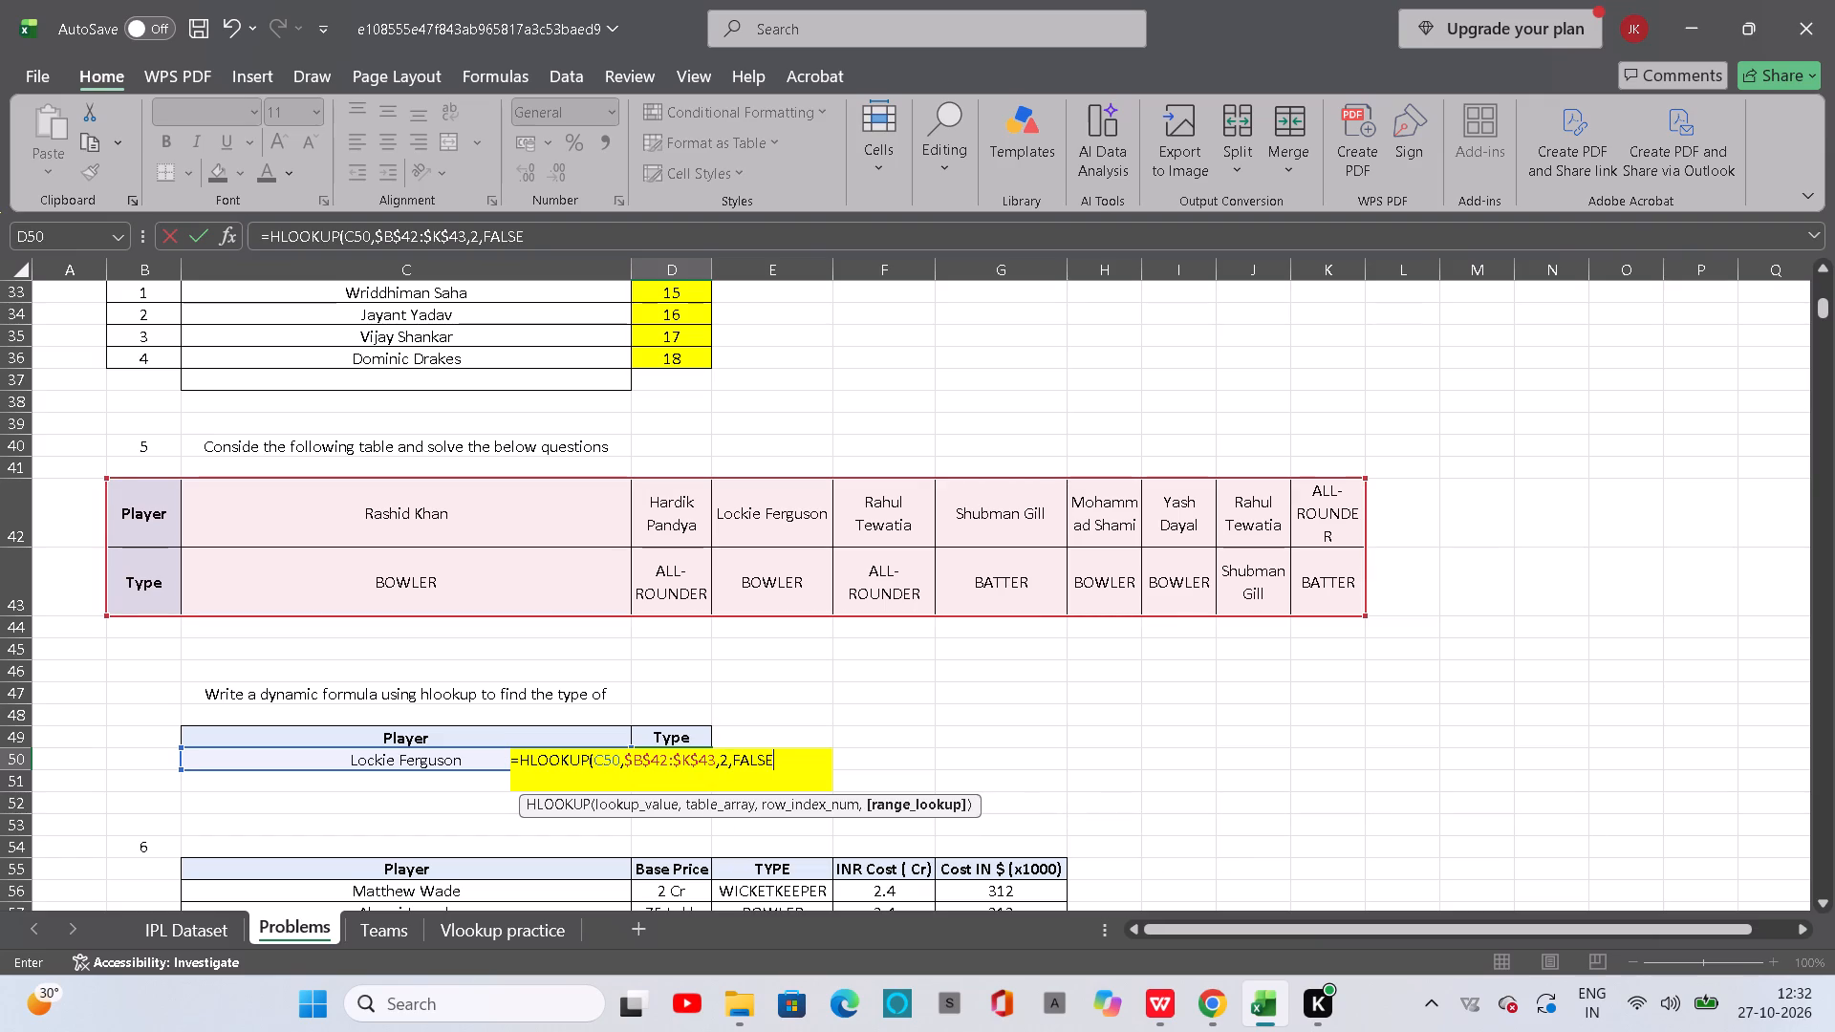
key("Return")
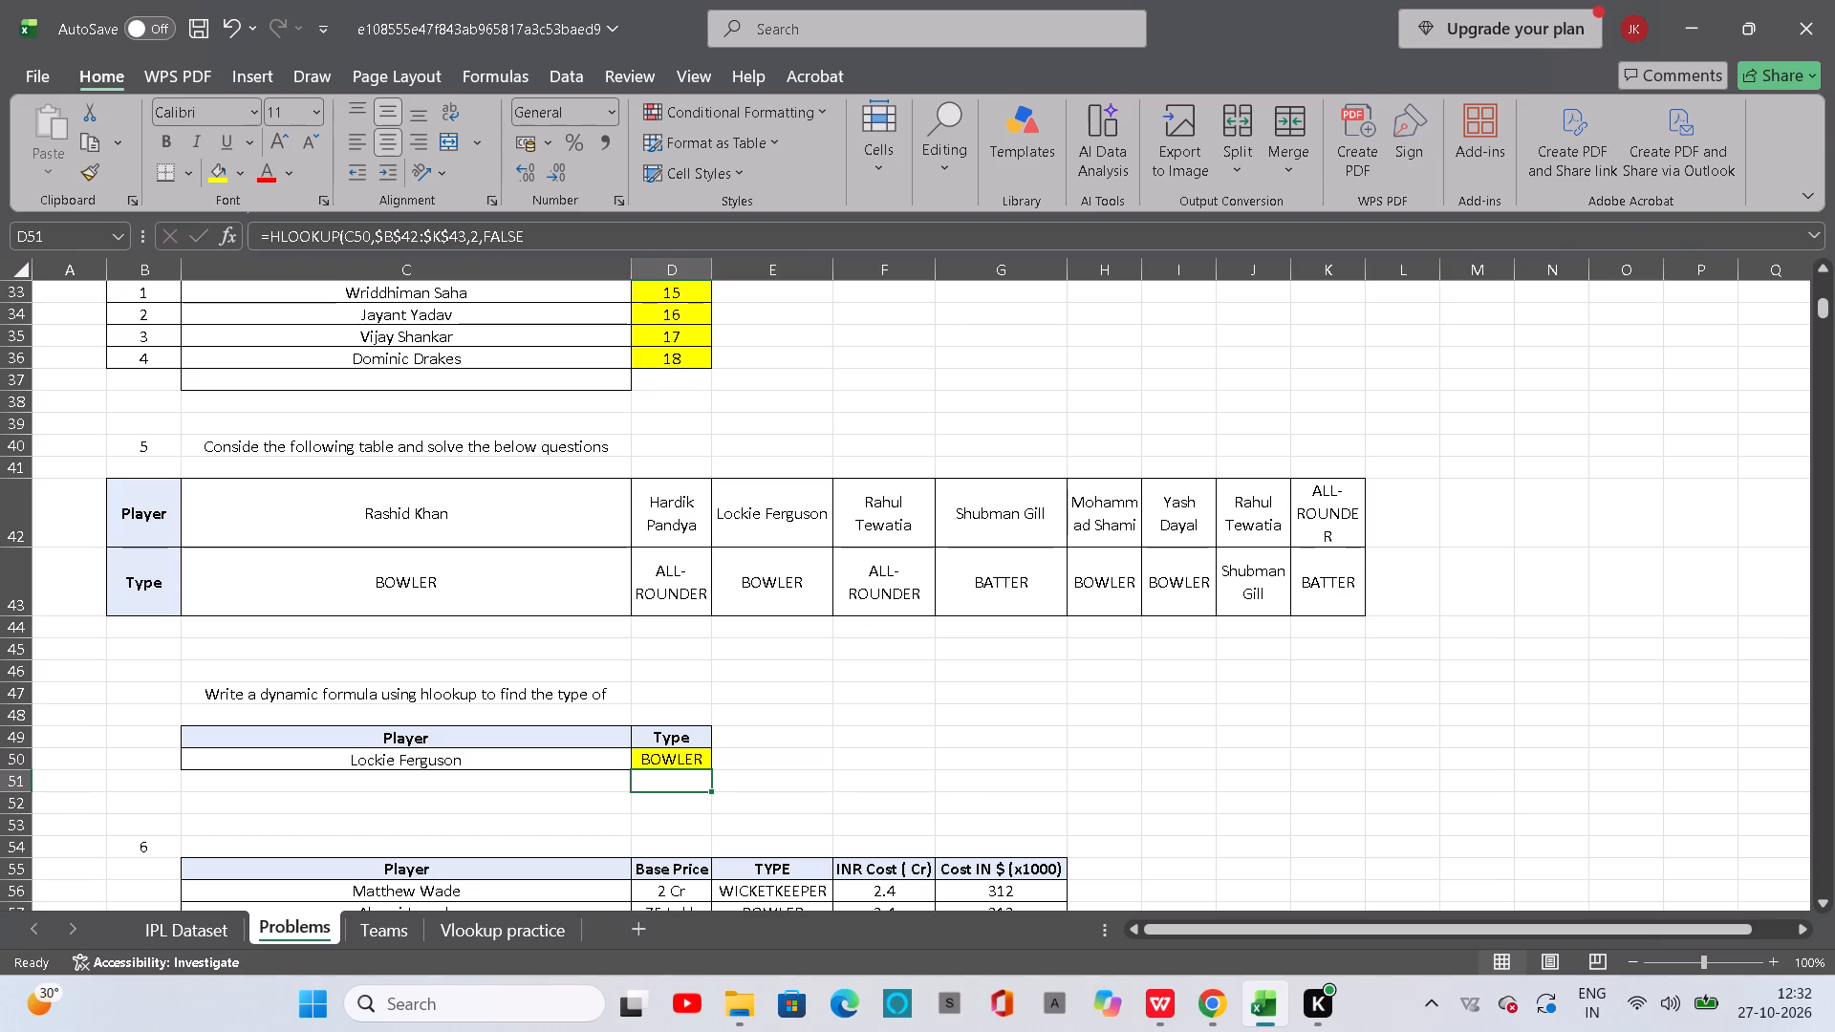
On the Vlookup practice sheet, start a VLOOKUP formula in the Problem 1 Salary cell C14.
scroll(911, 742, "down", 6)
scroll(911, 742, "up", 1)
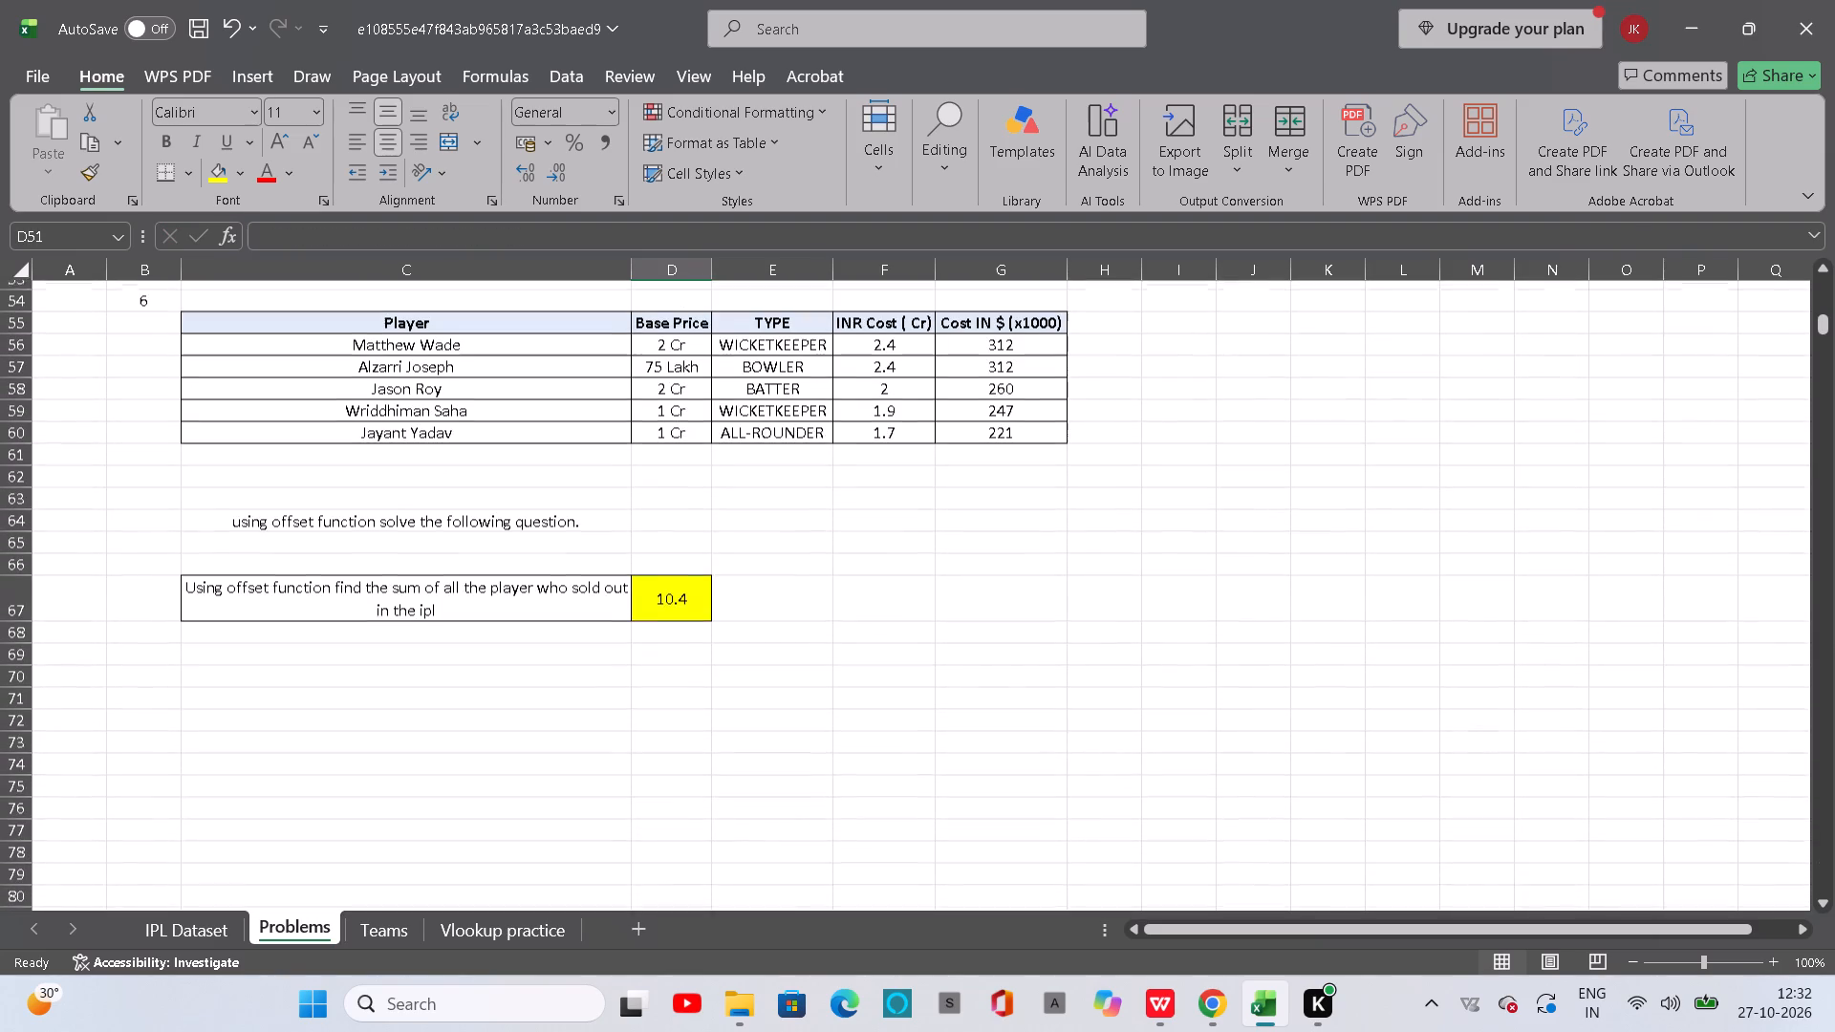
scroll(911, 742, "up", 1)
left_click(486, 932)
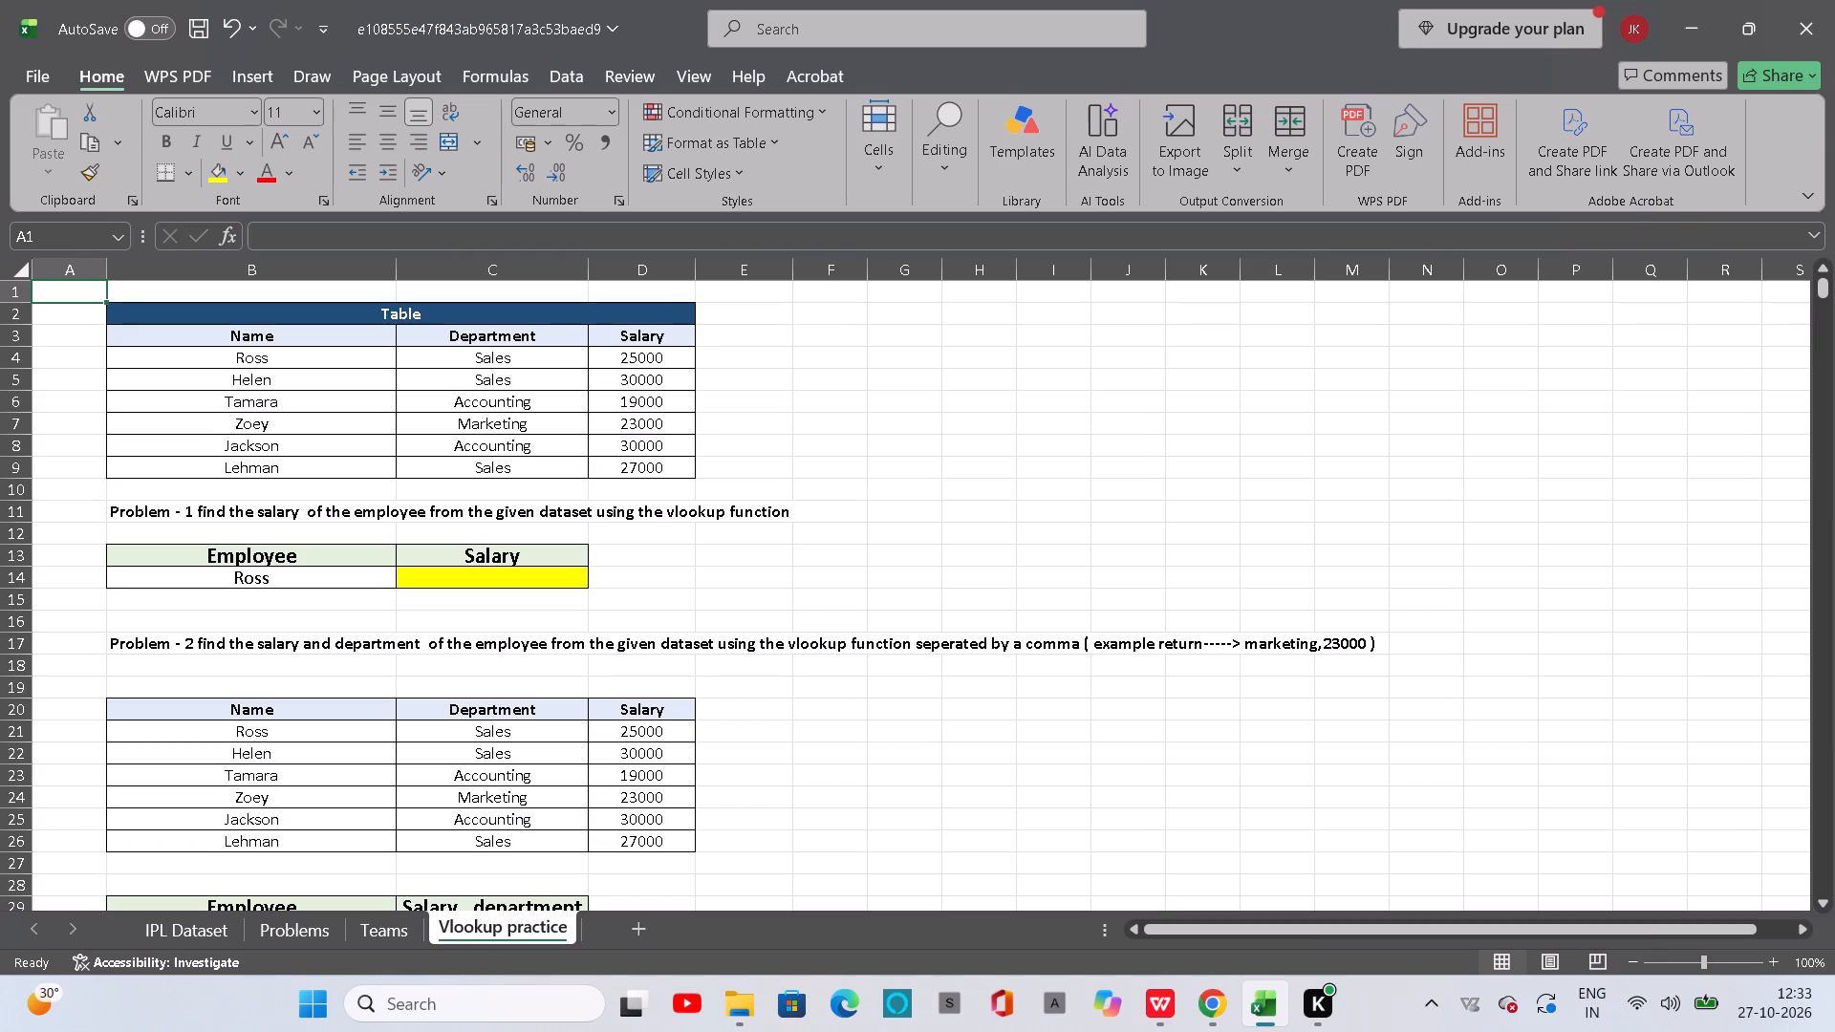
left_click(501, 585)
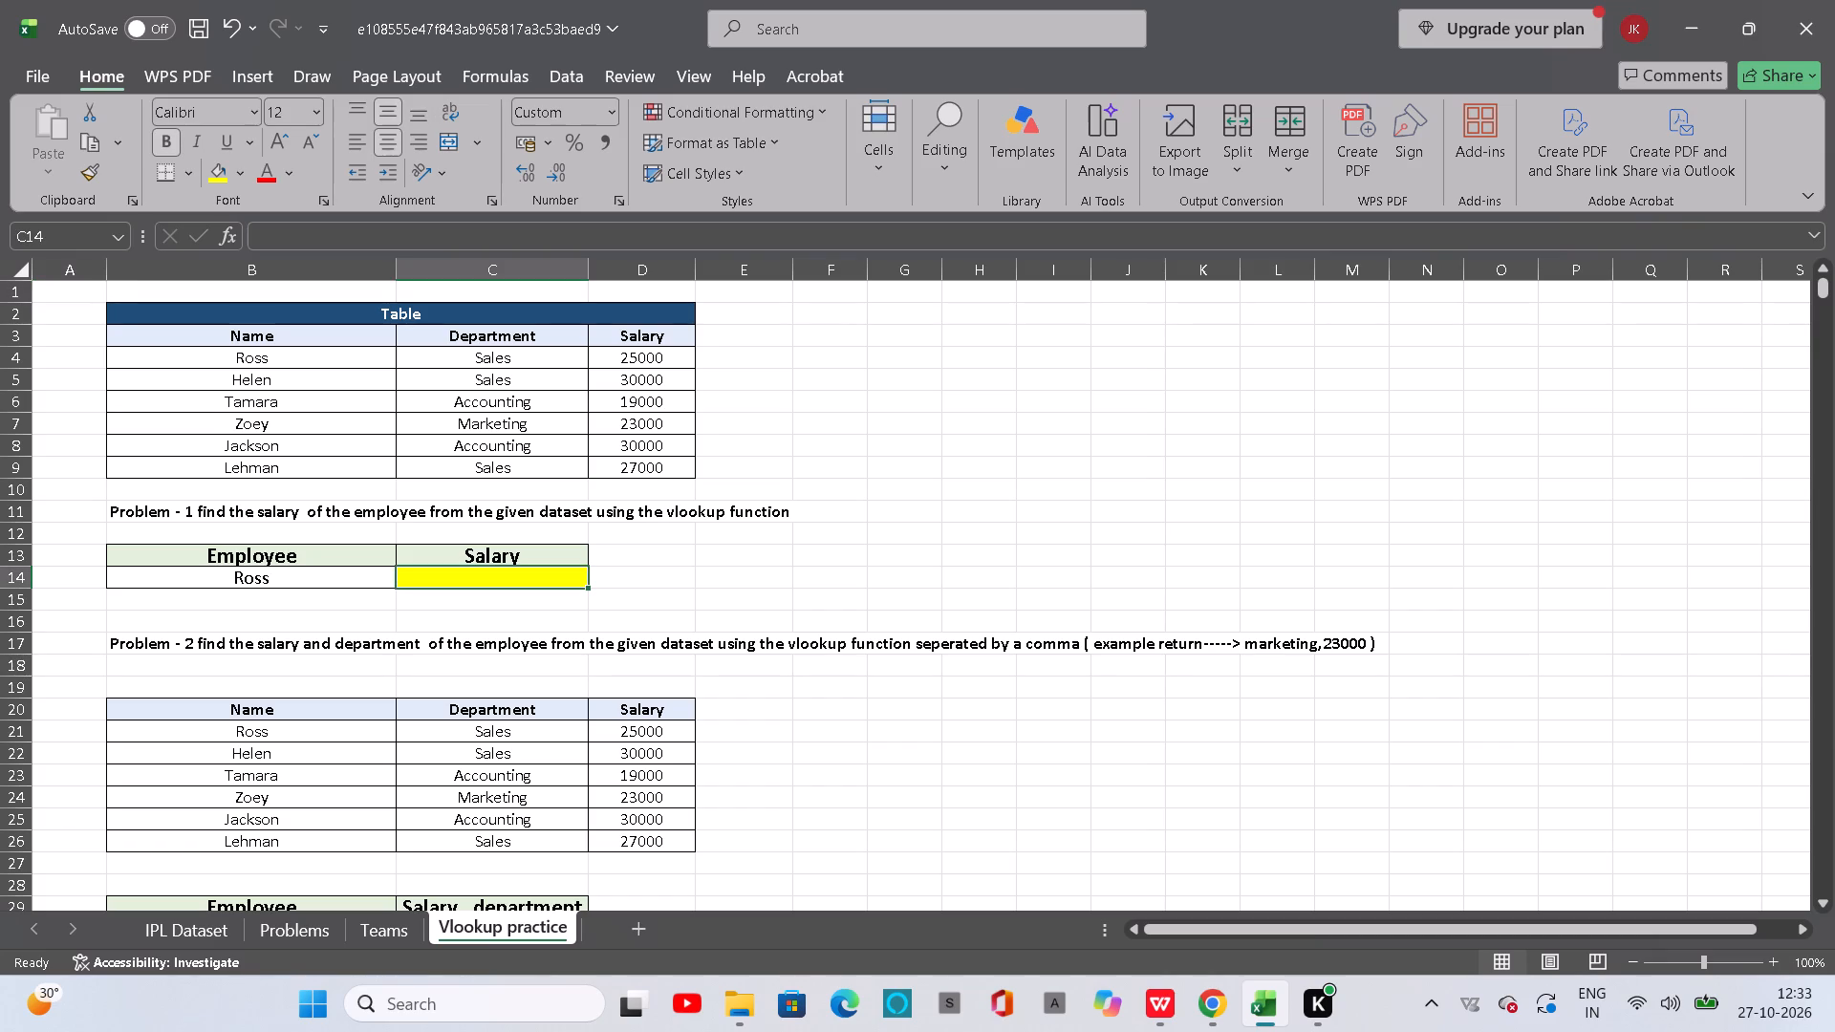
type("=vlook")
key("Tab")
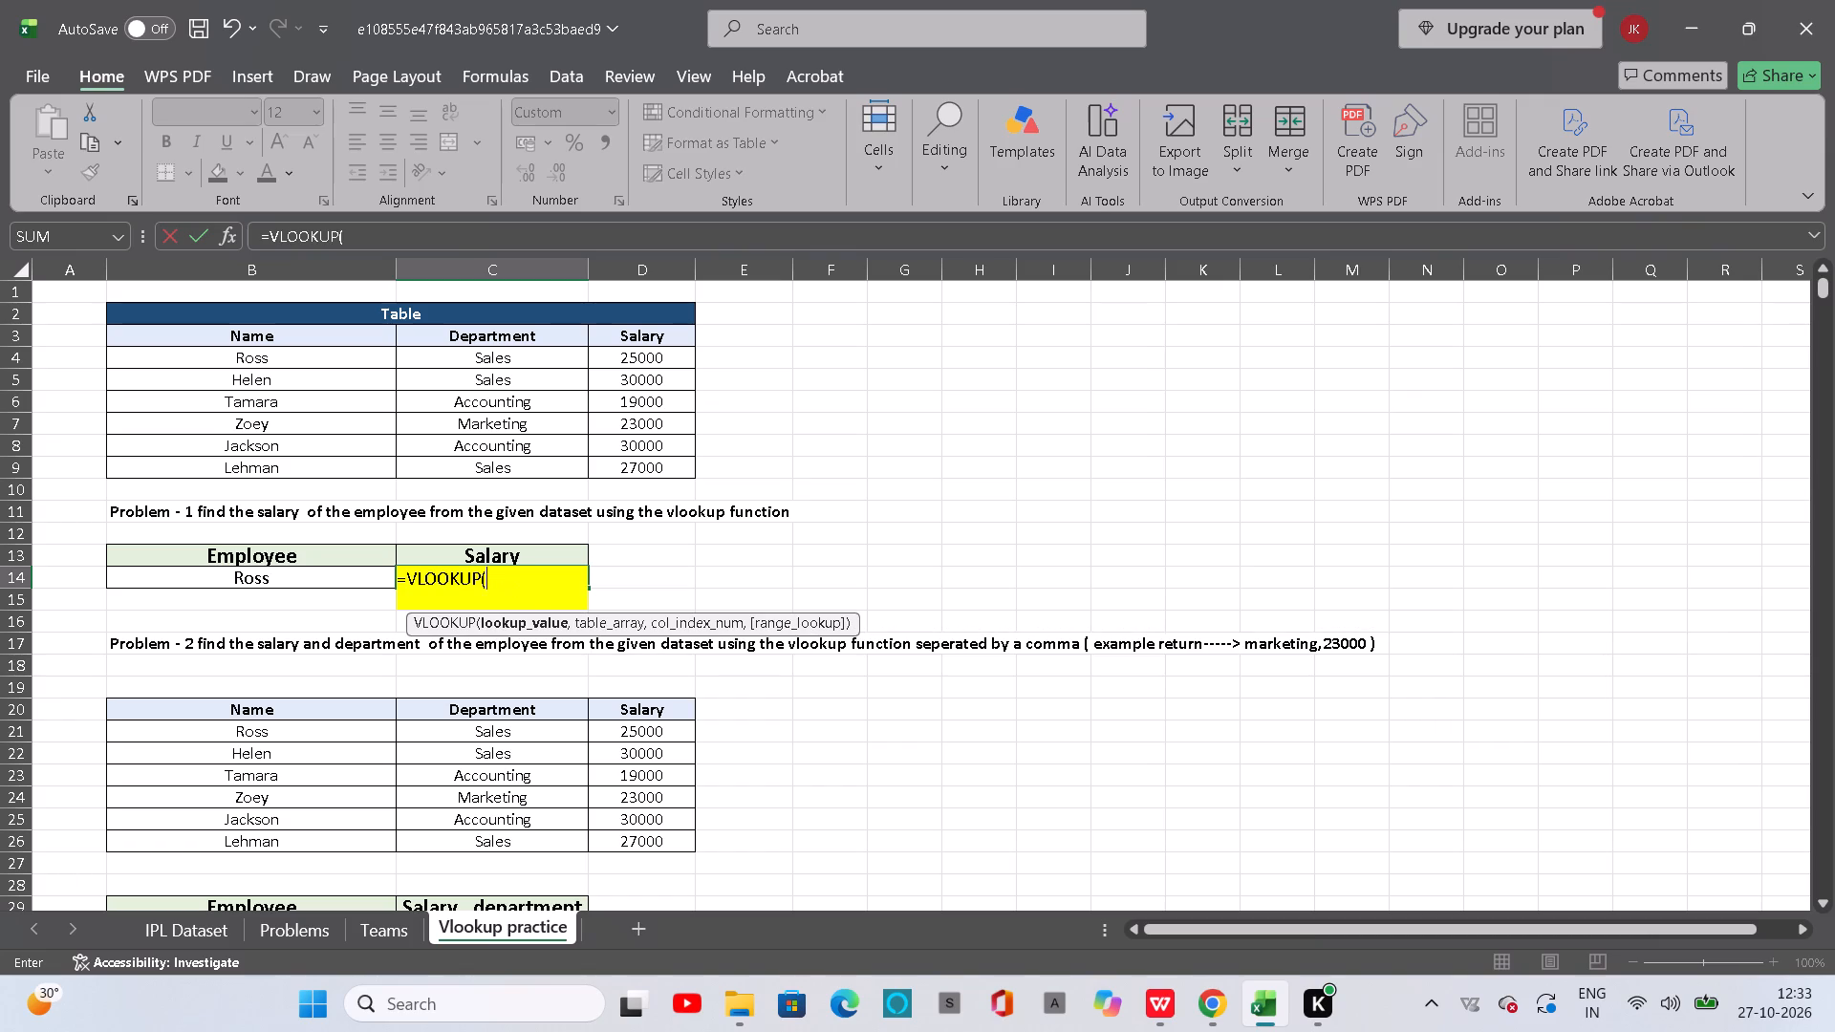
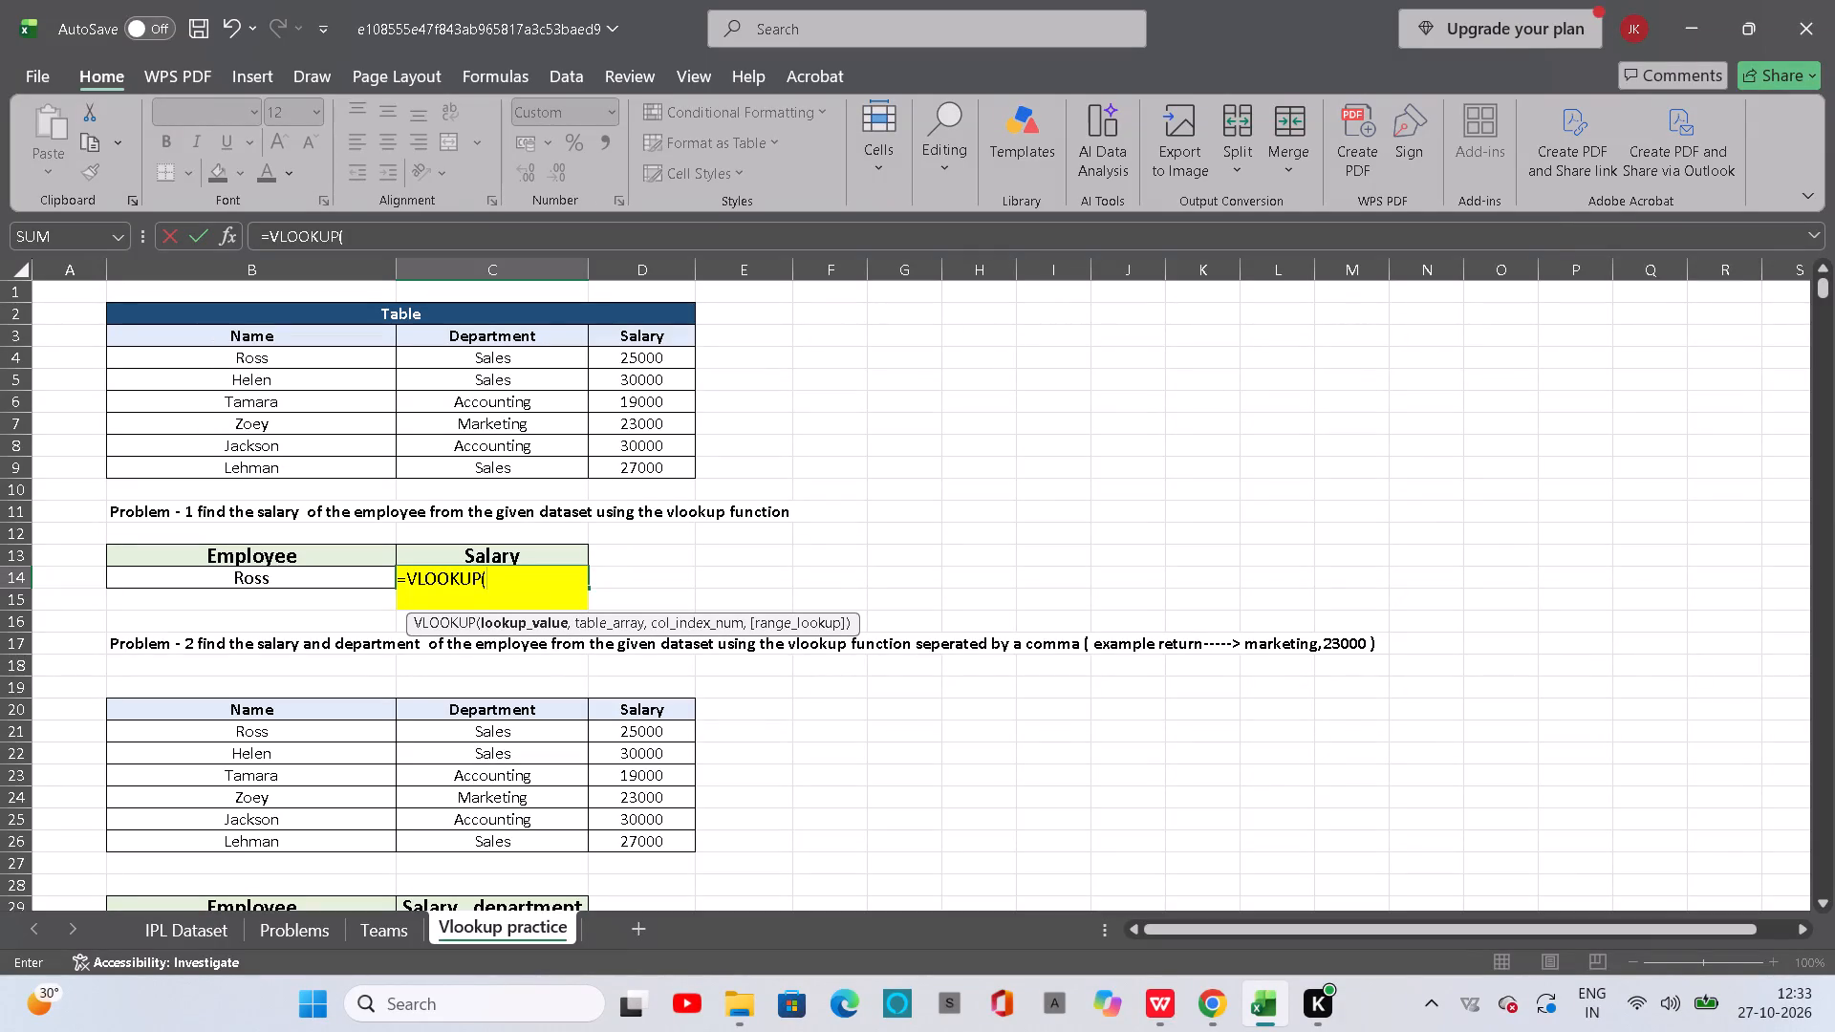
Complete the VLOOKUP in C14 with lookup value B14, absolute table range $B$3:$D$9, column index 3 and TRUE for approximate match.
left_click(356, 580)
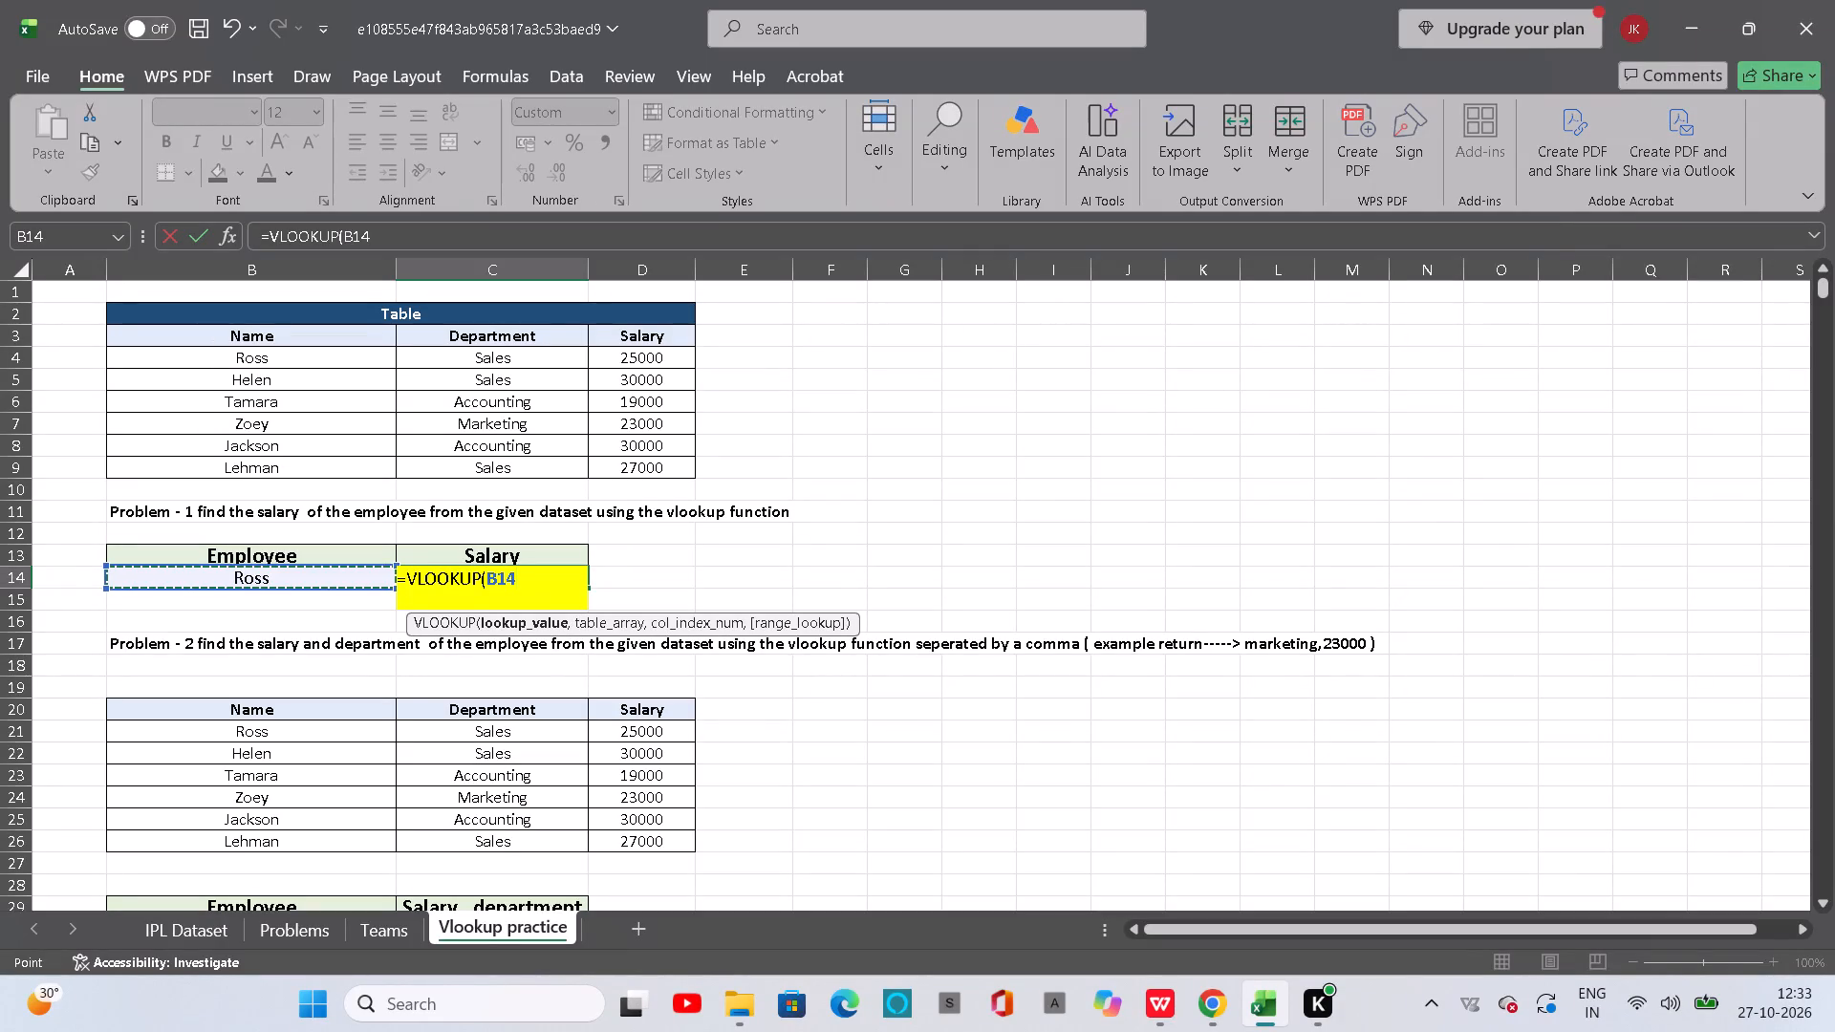
key("comma")
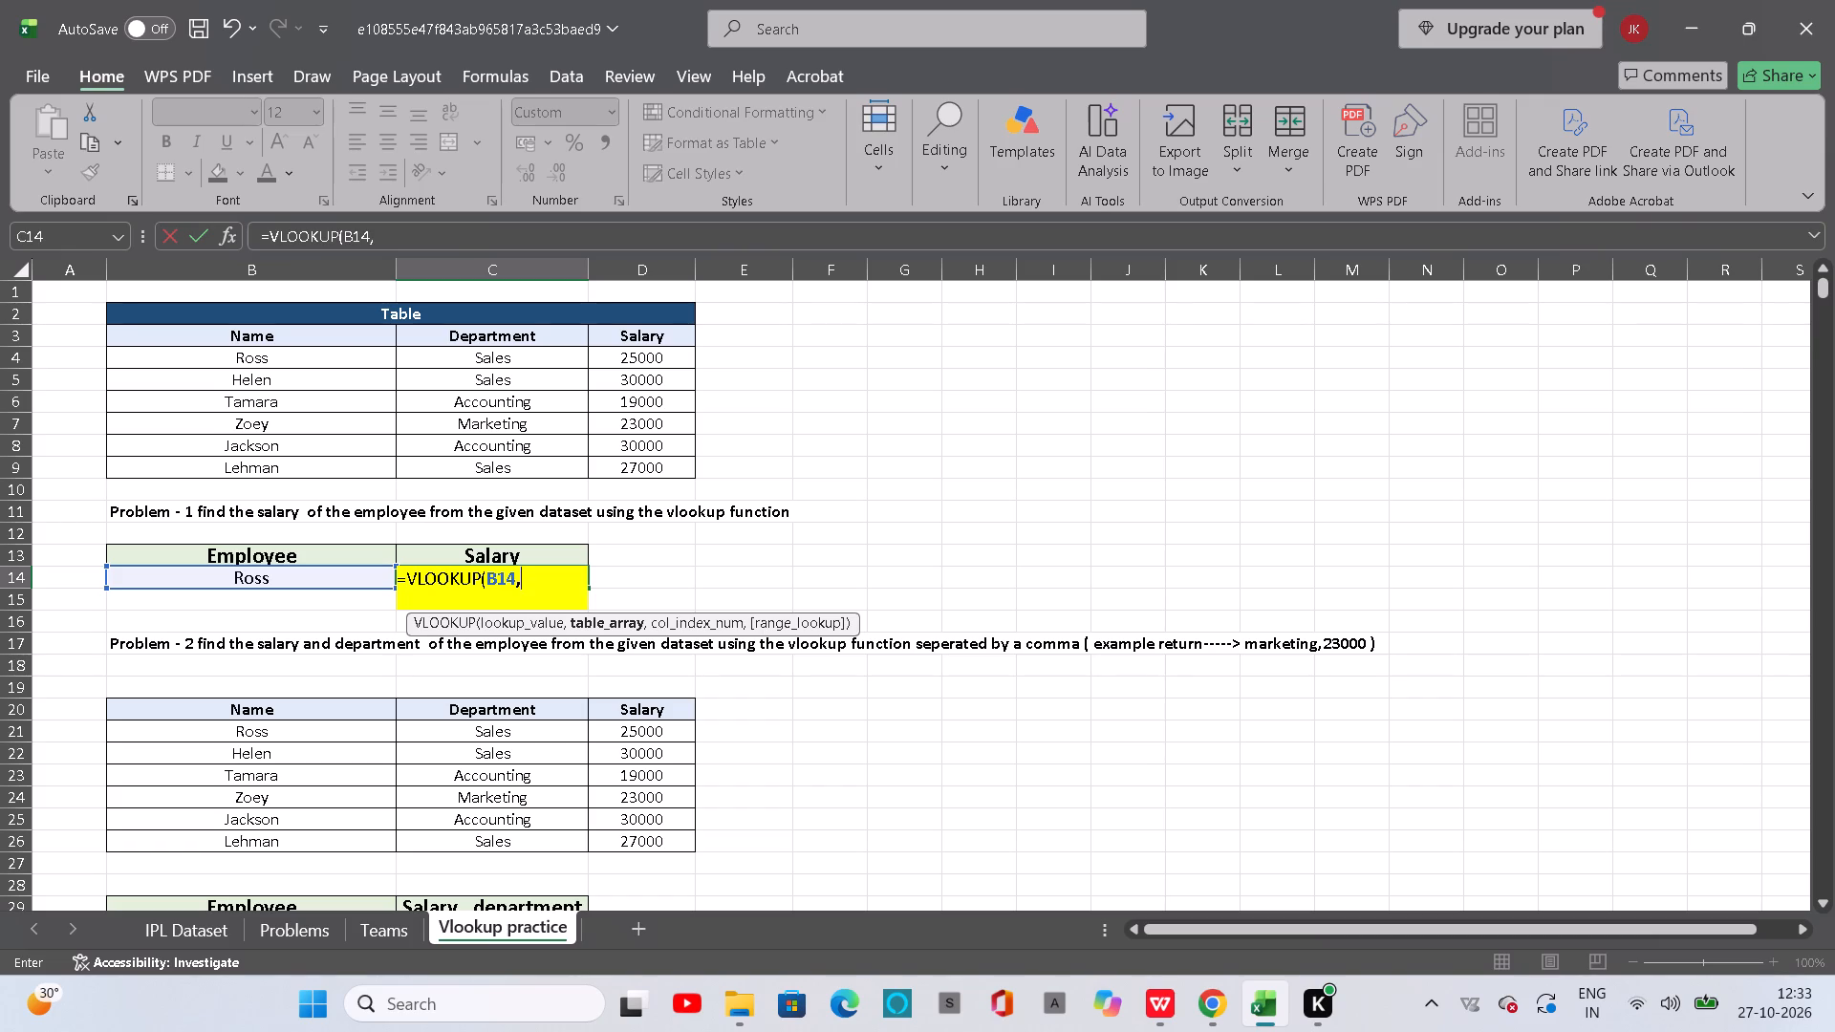
left_click_drag(227, 338, 498, 441)
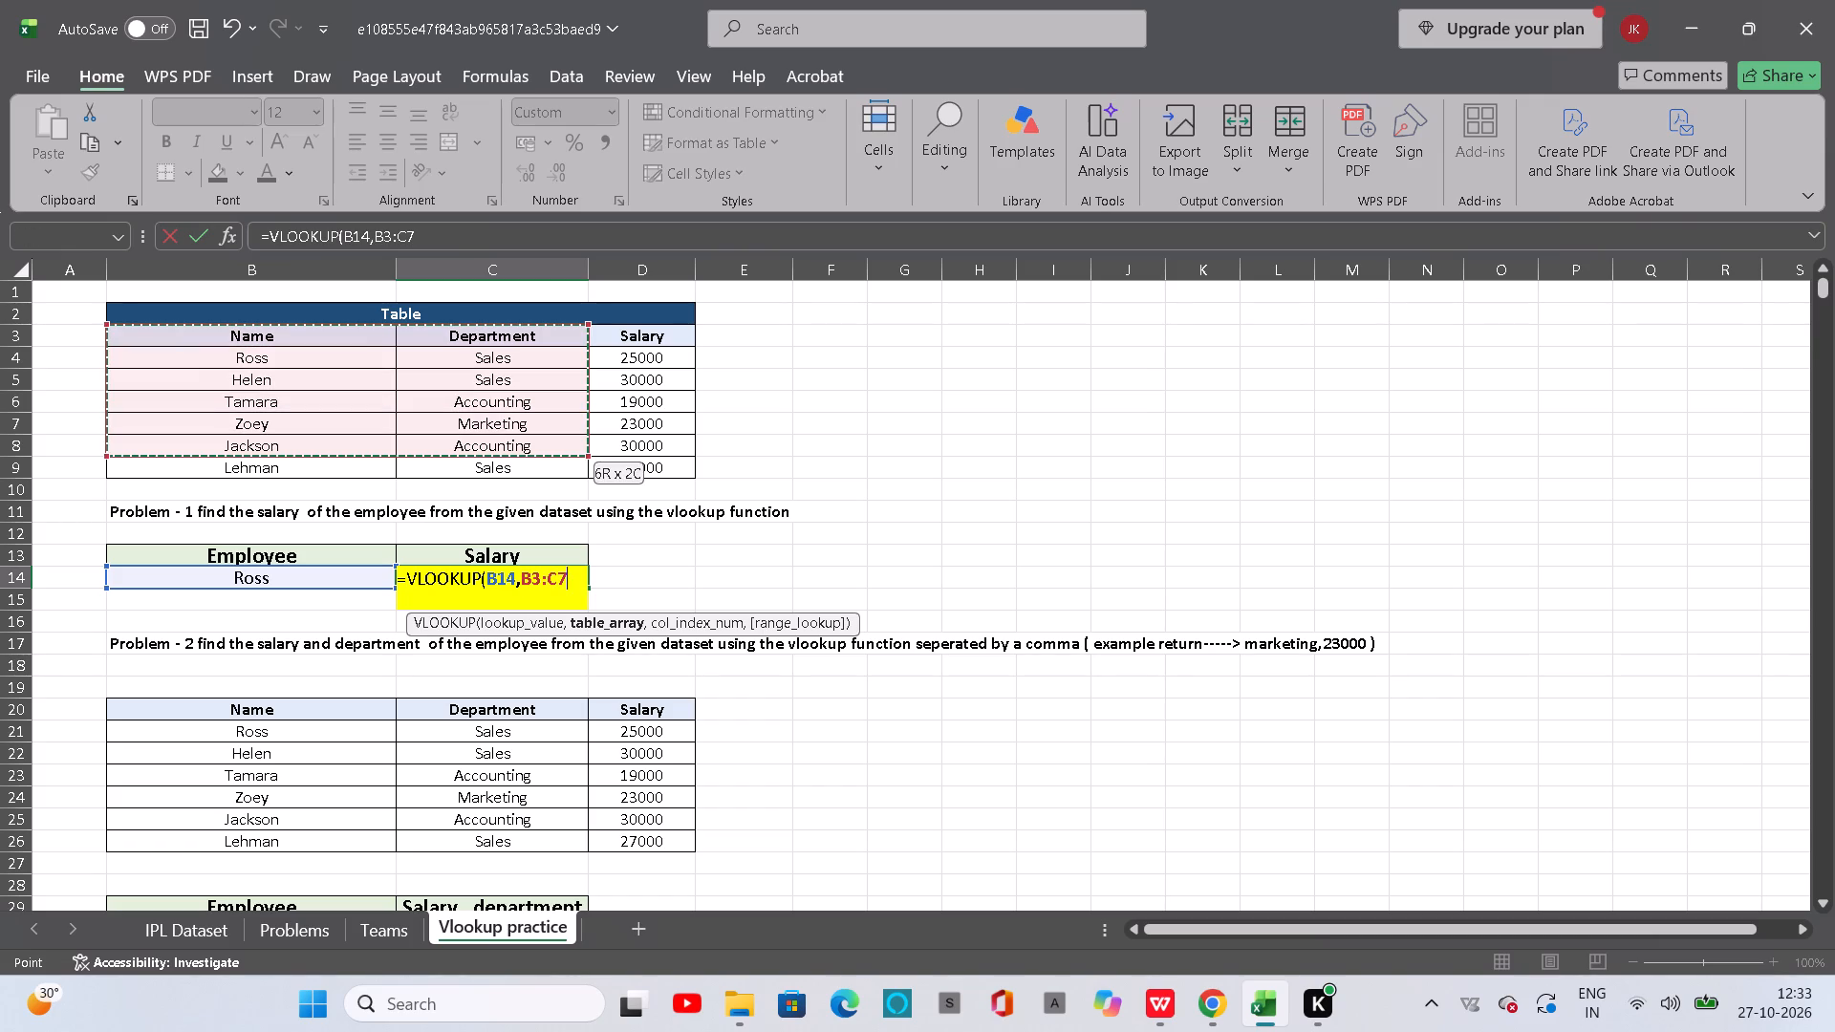
left_click_drag(498, 441, 653, 466)
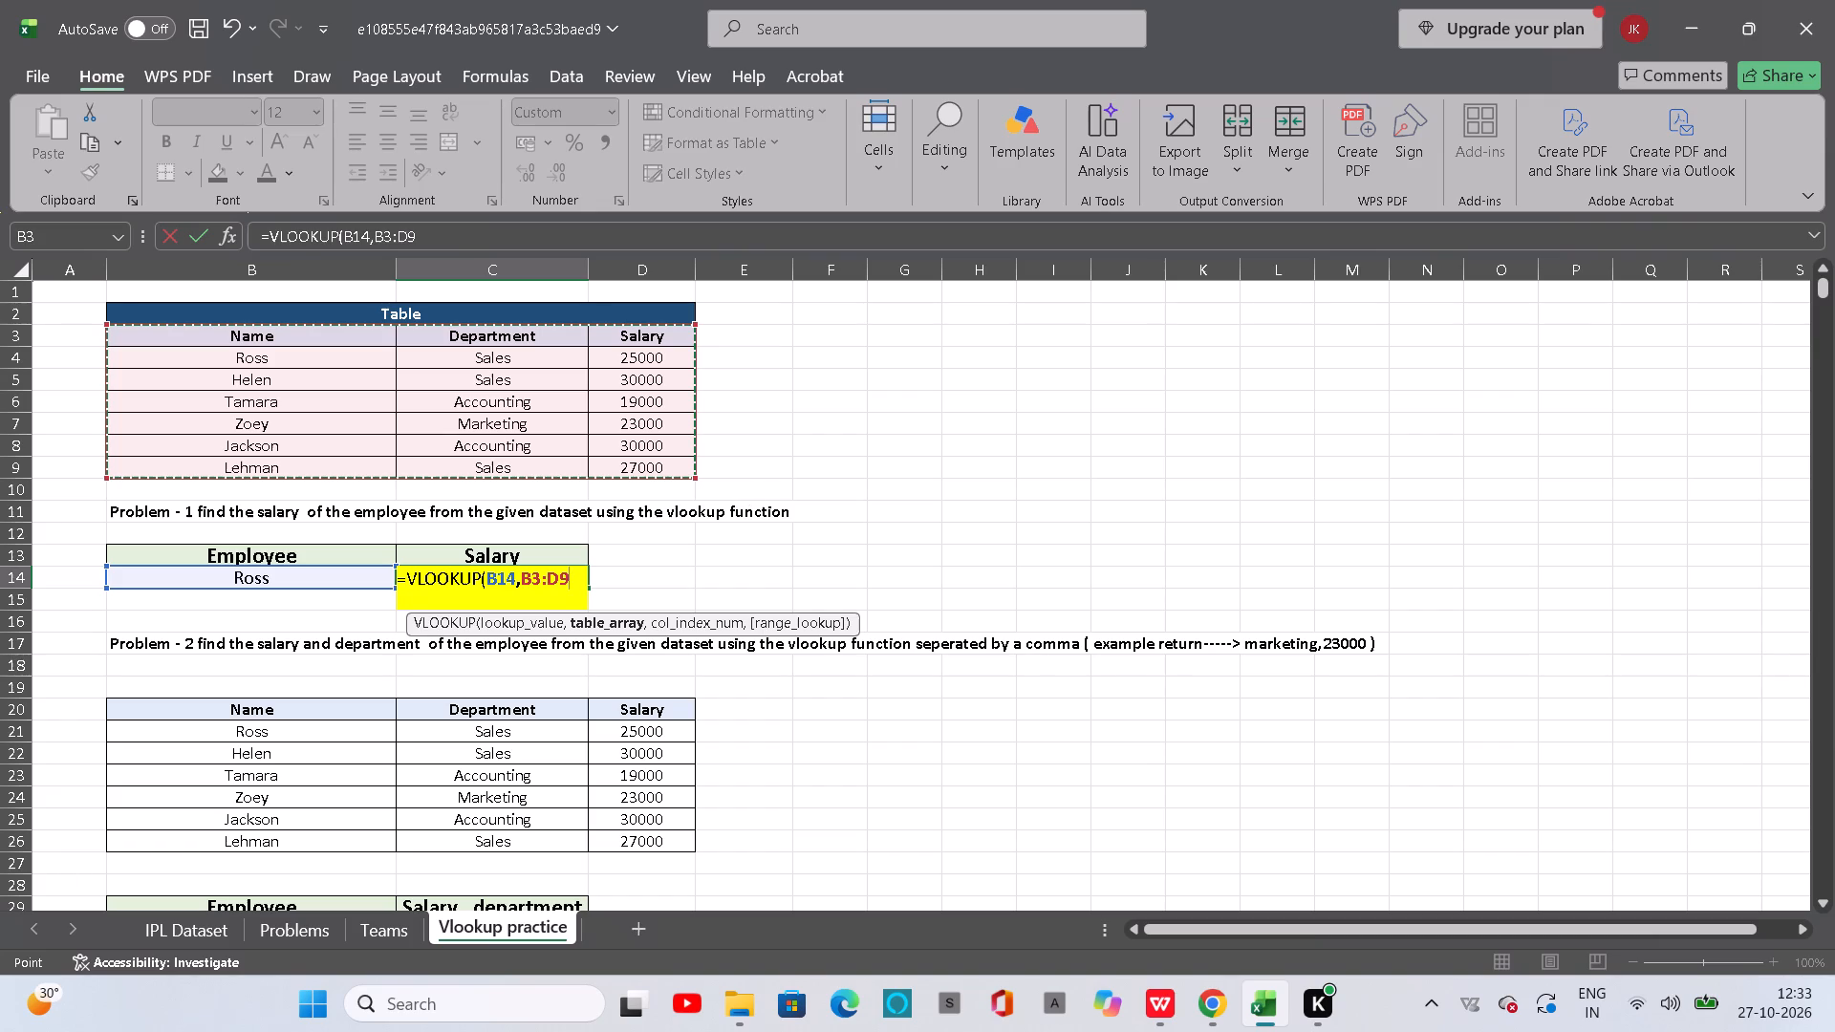
key("comma")
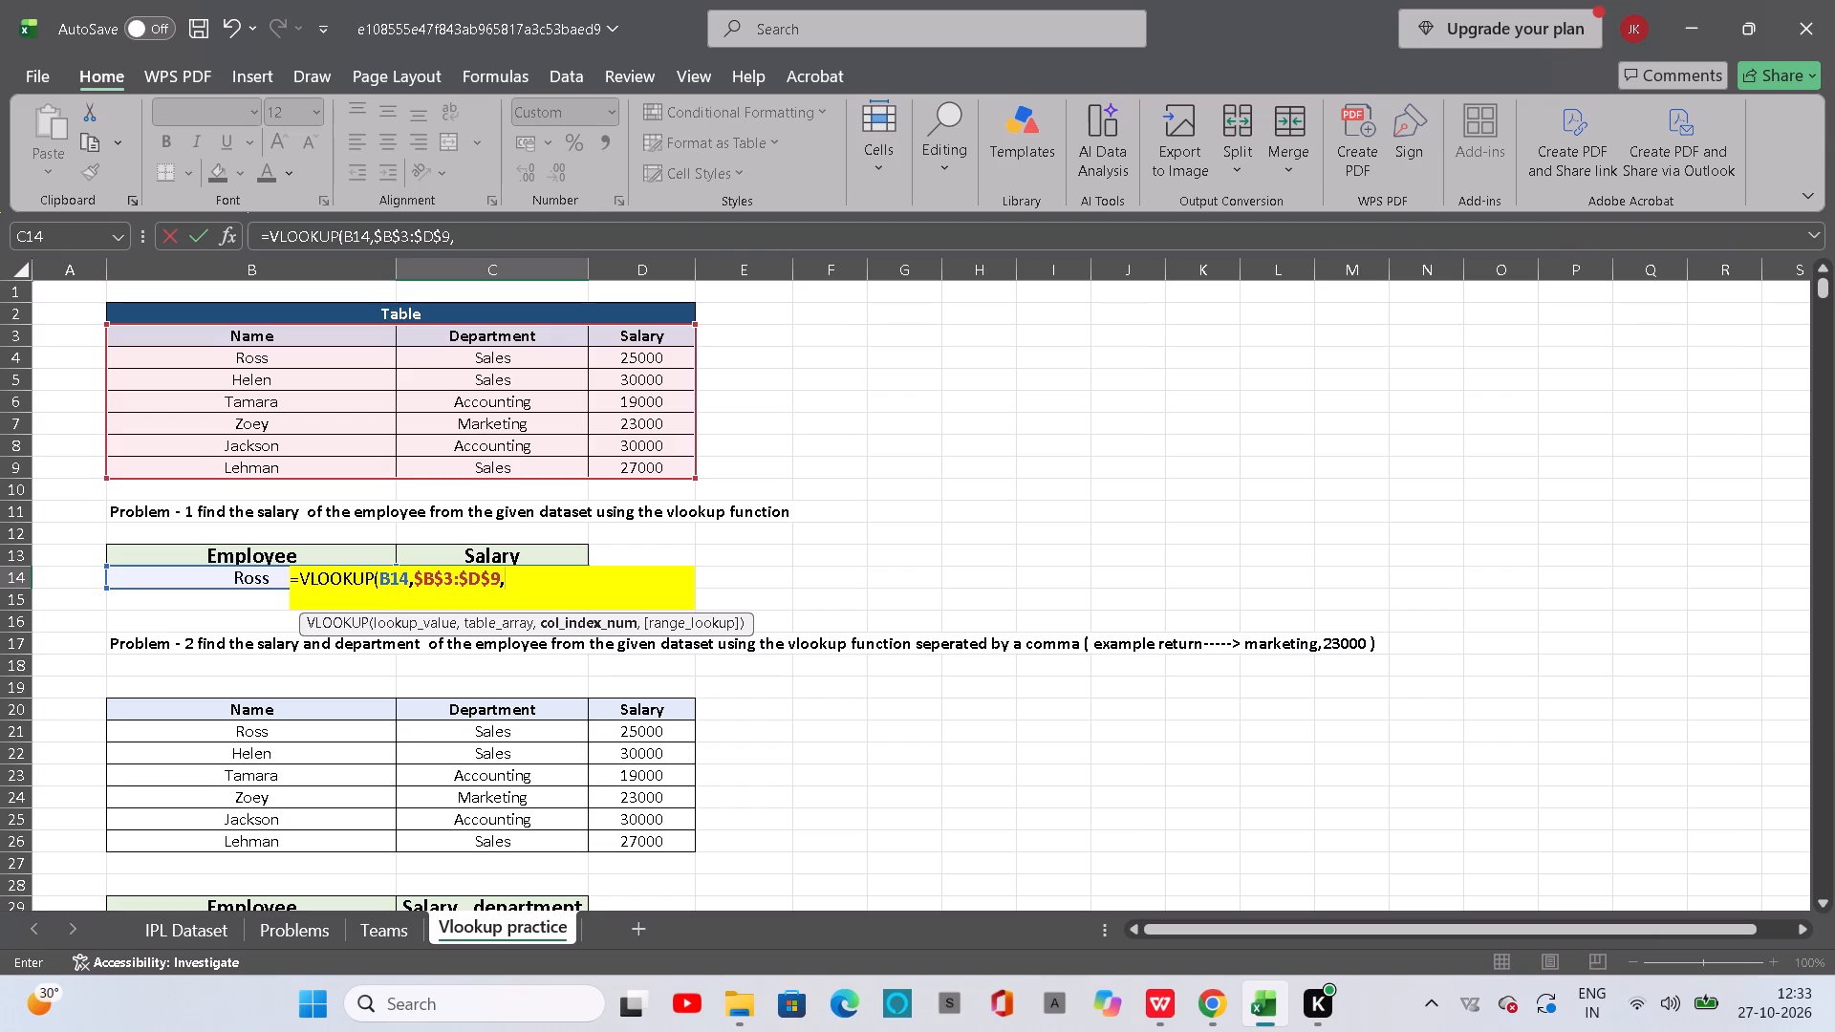
key("3")
key("comma")
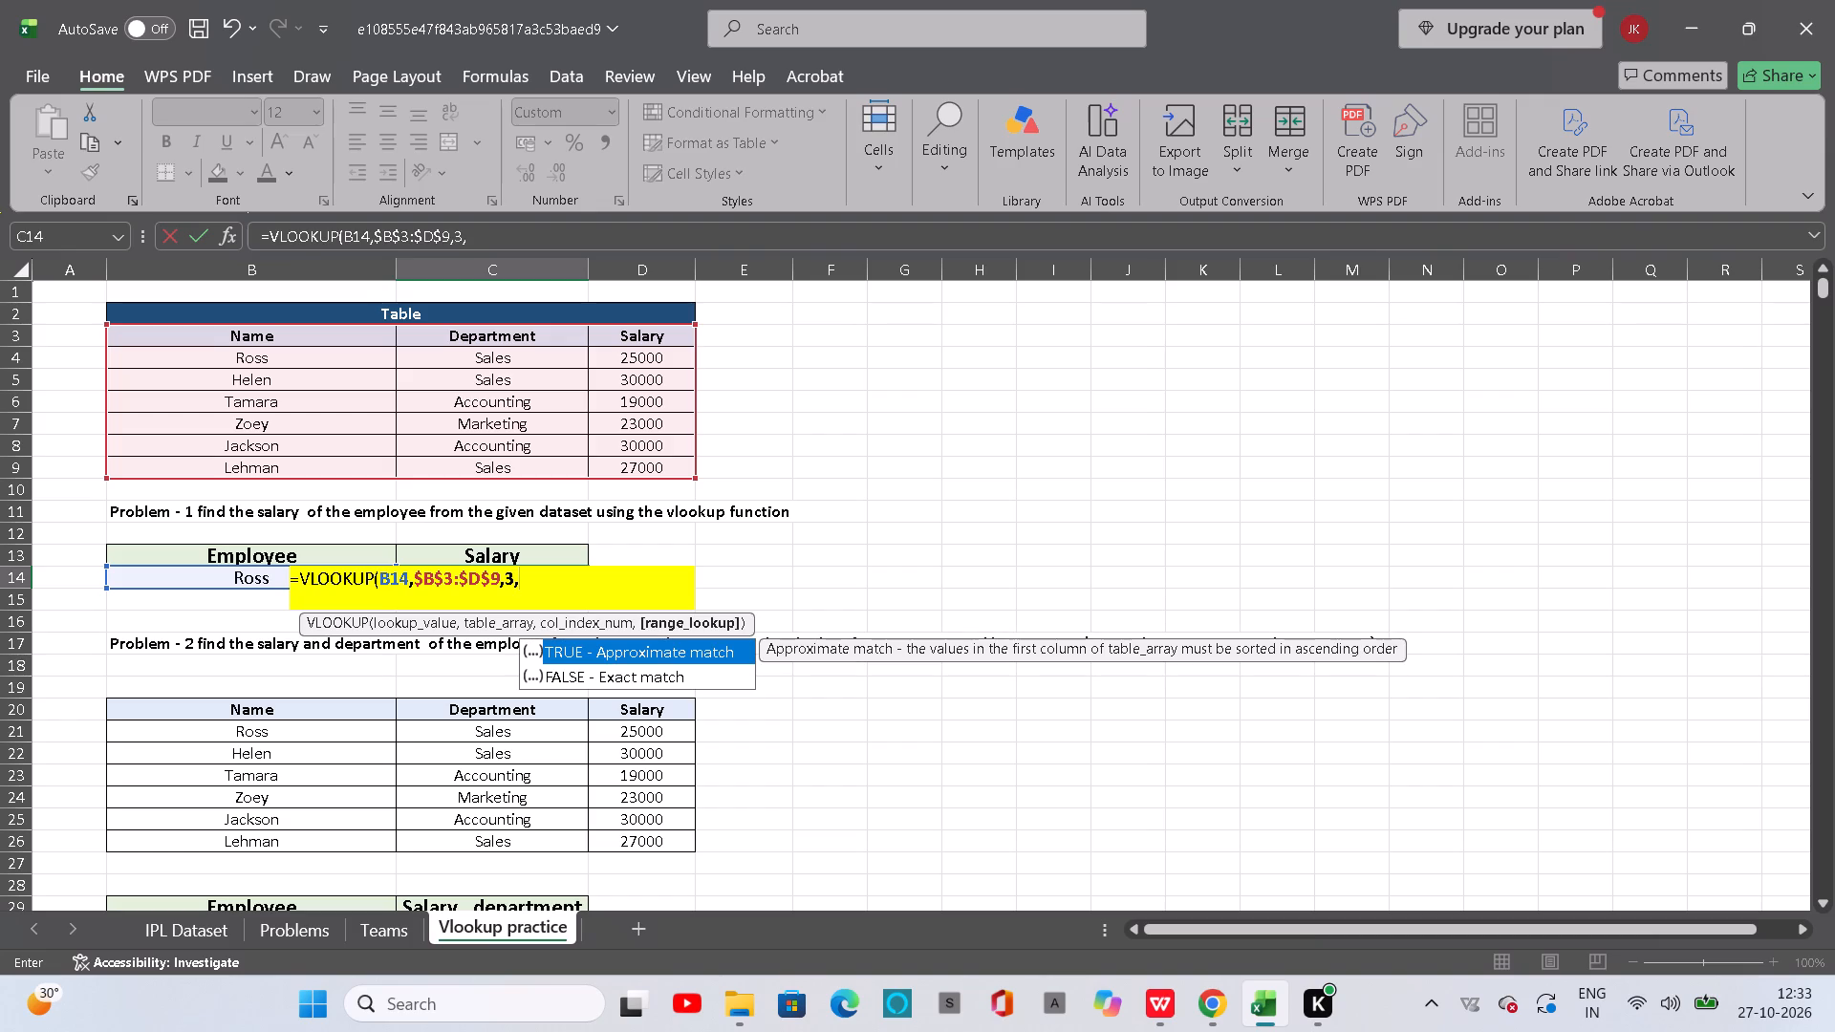
key("Tab")
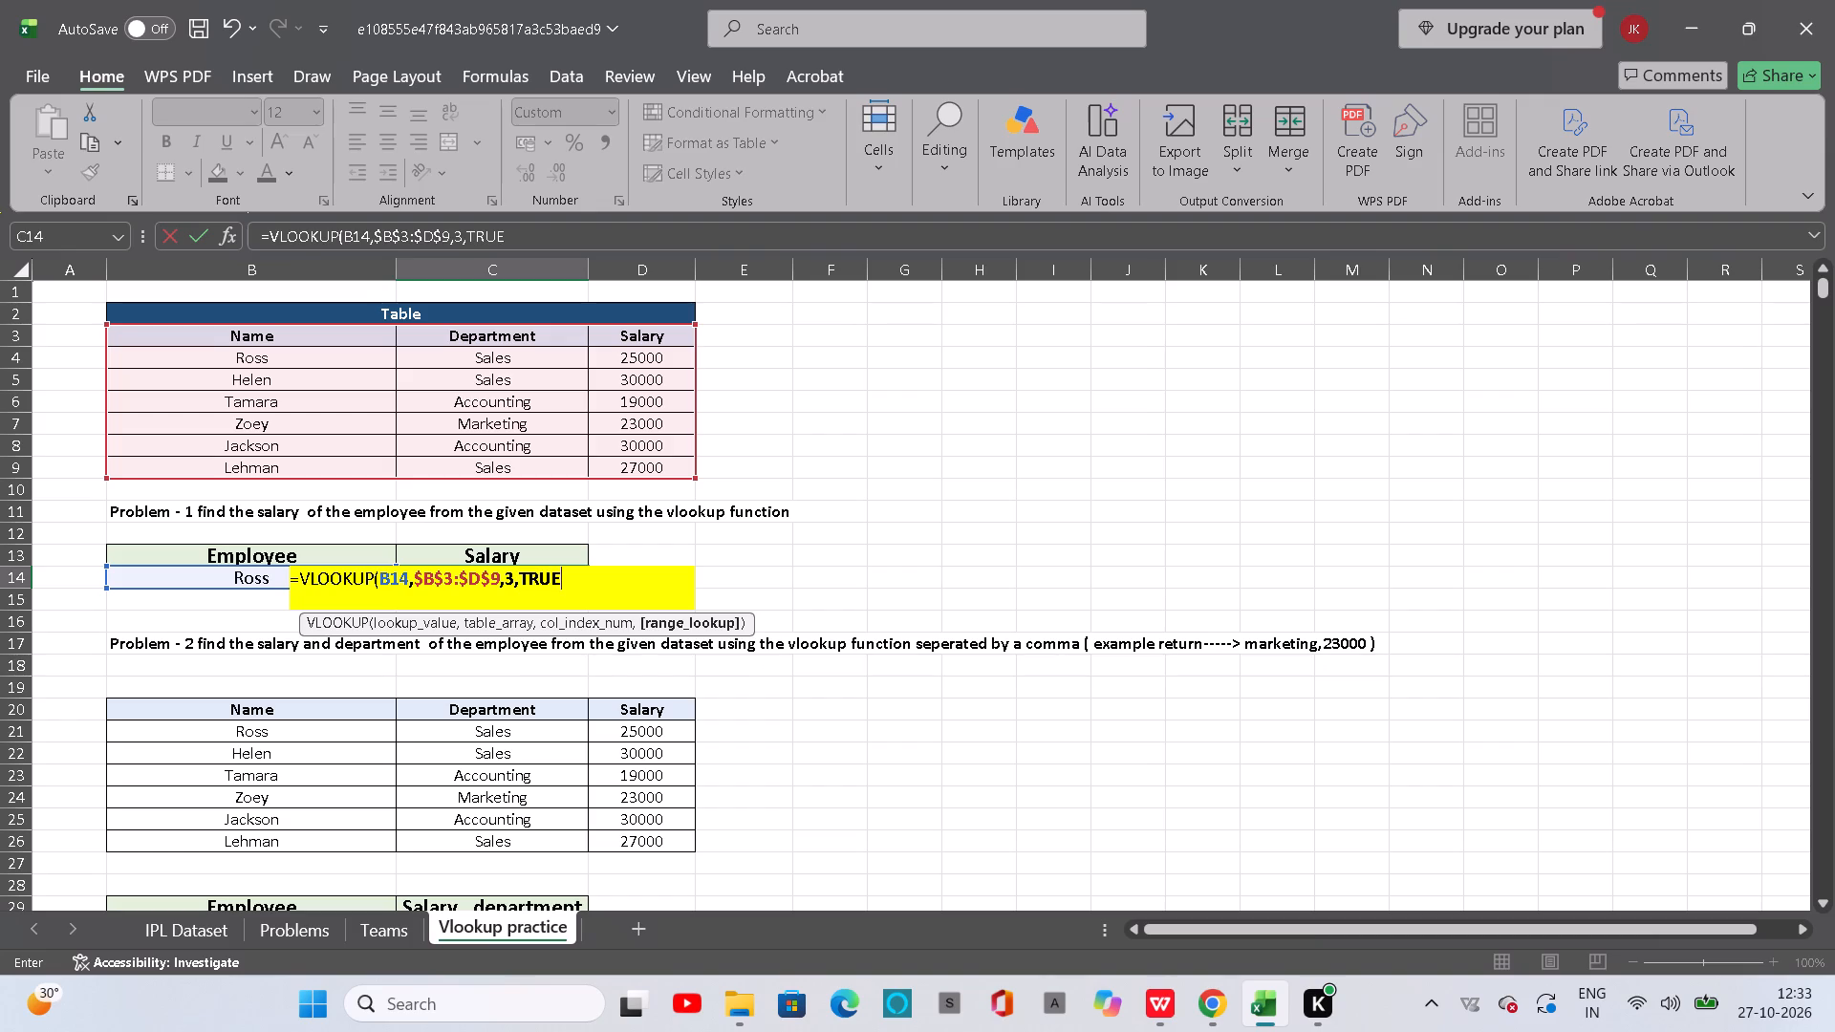
key("Return")
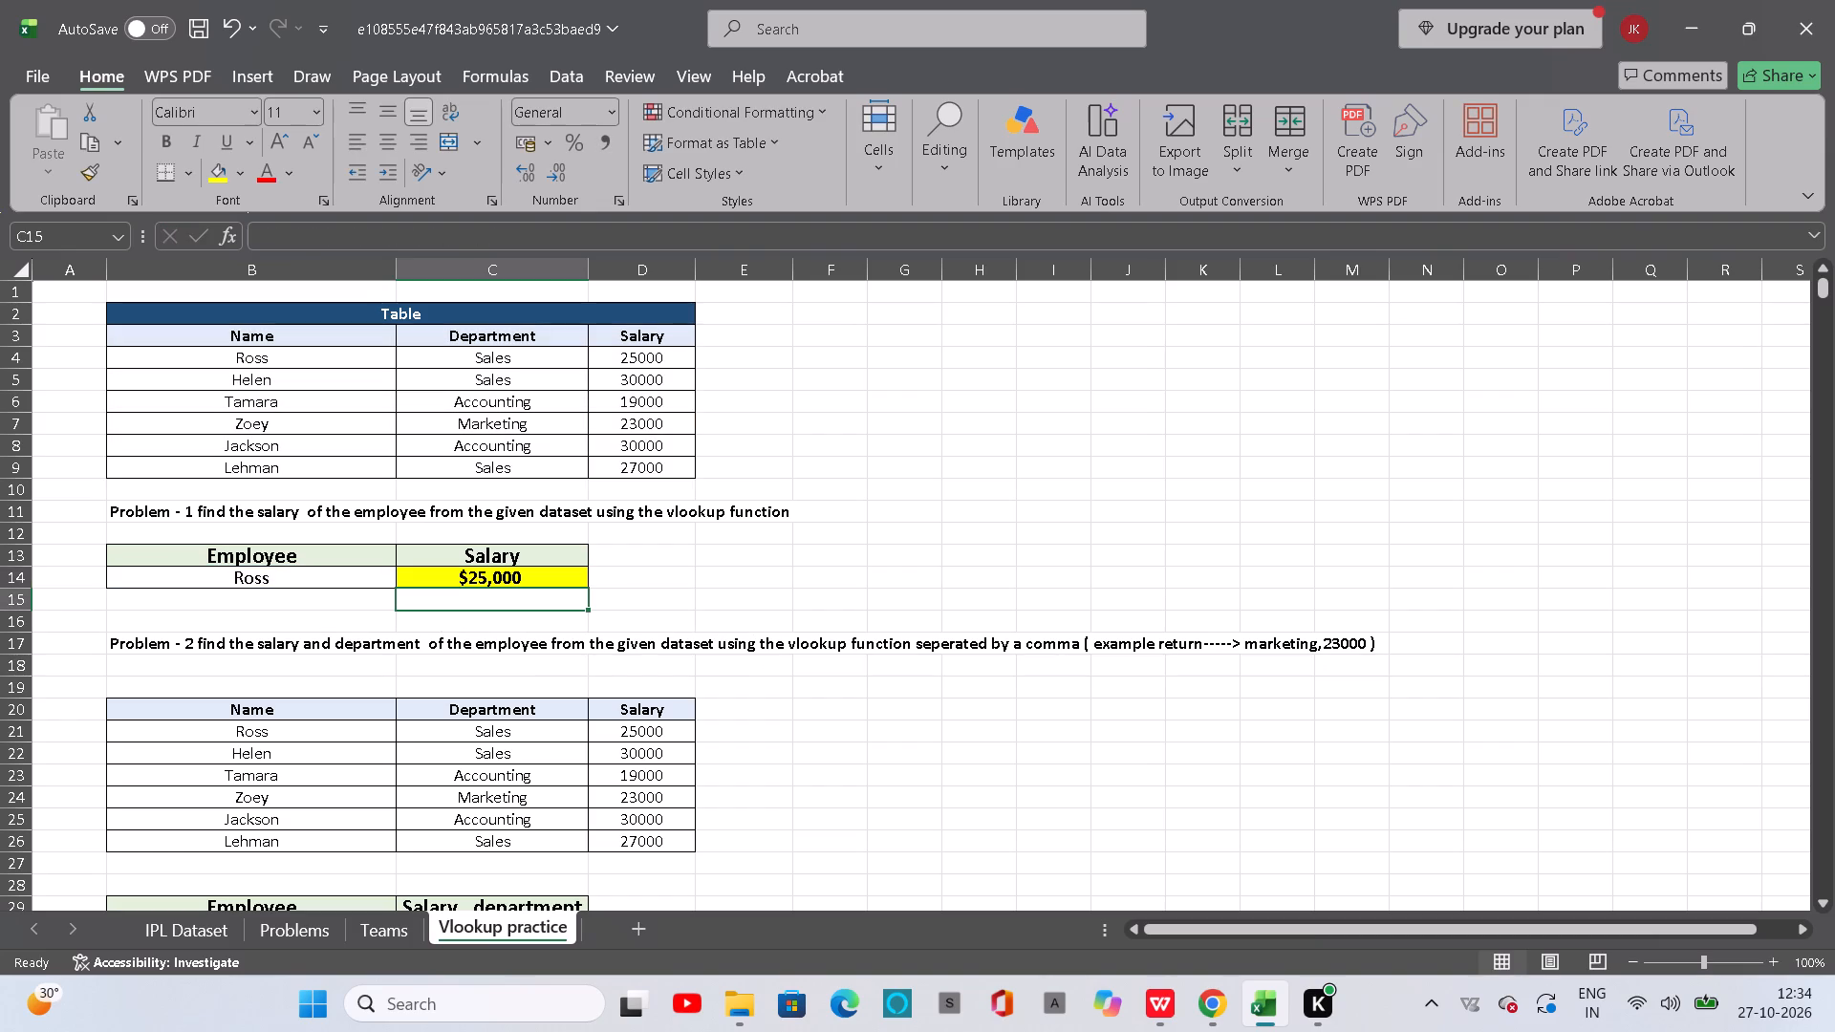
left_click(551, 574)
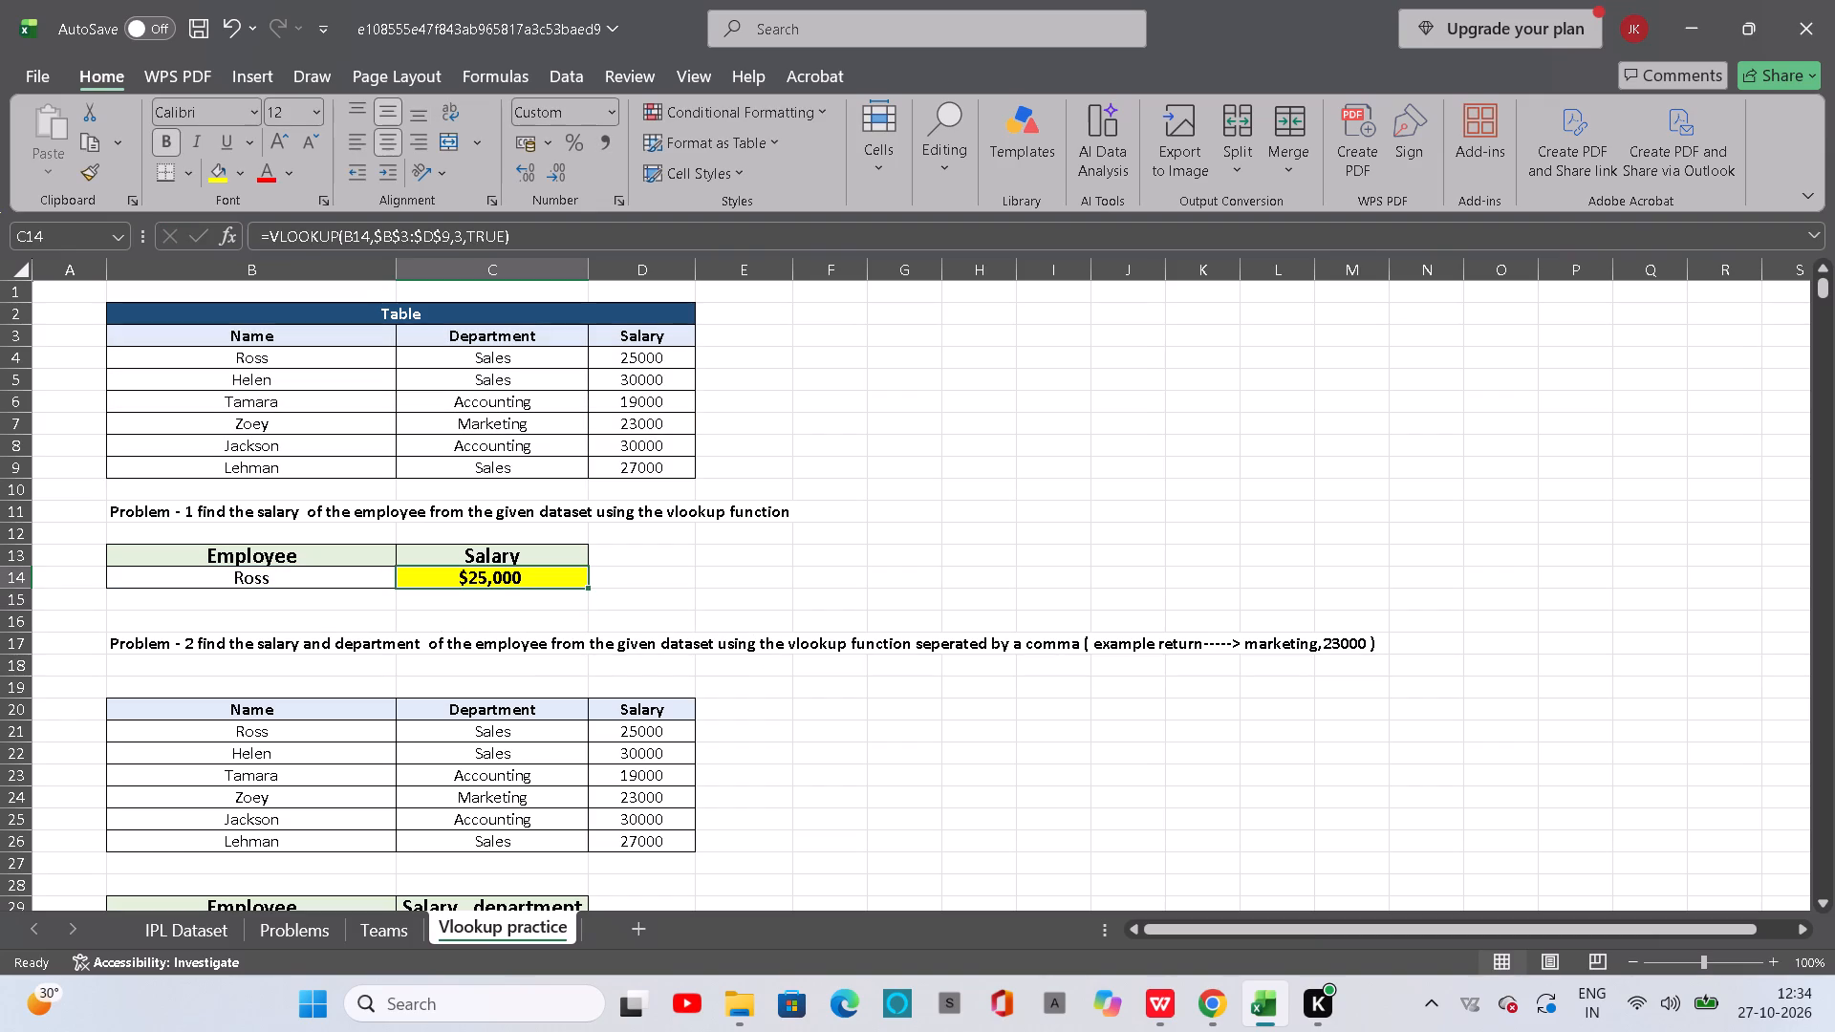
Read through Problems 2 to 4 on the Vlookup practice sheet, including their tables and yellow answer cells.
scroll(551, 574, "down", 2)
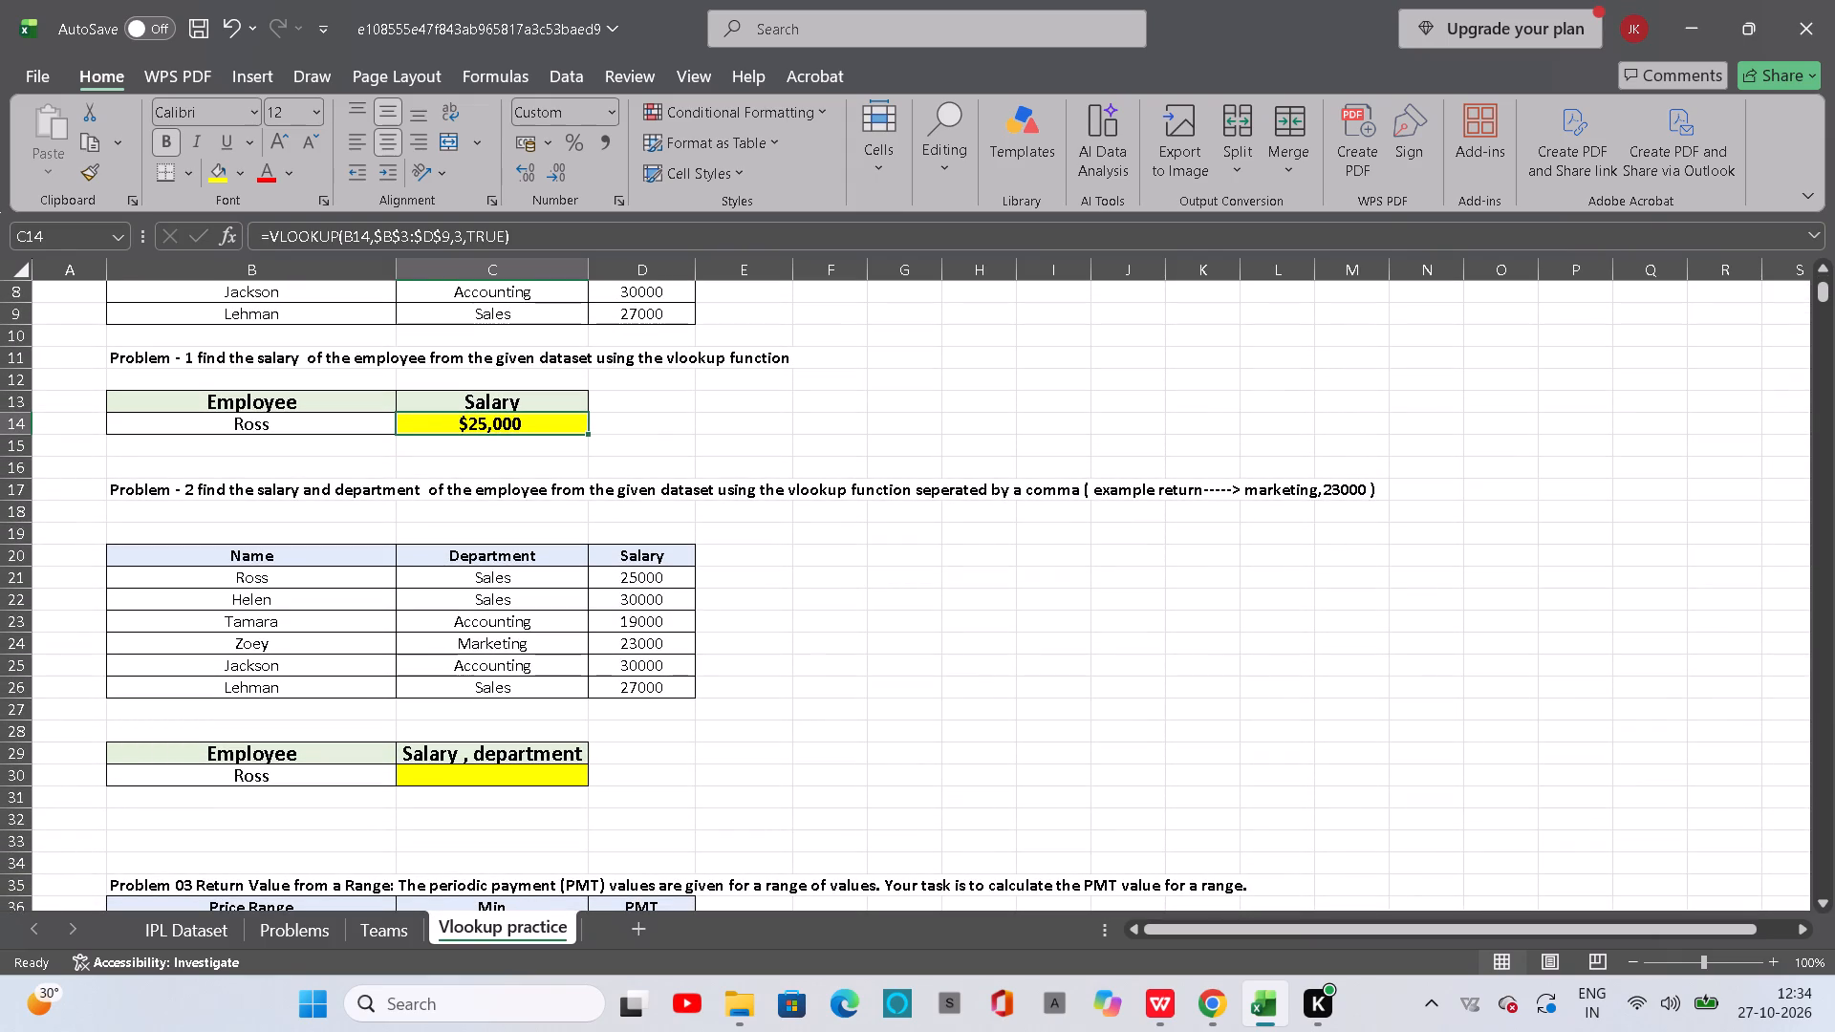
left_click(500, 778)
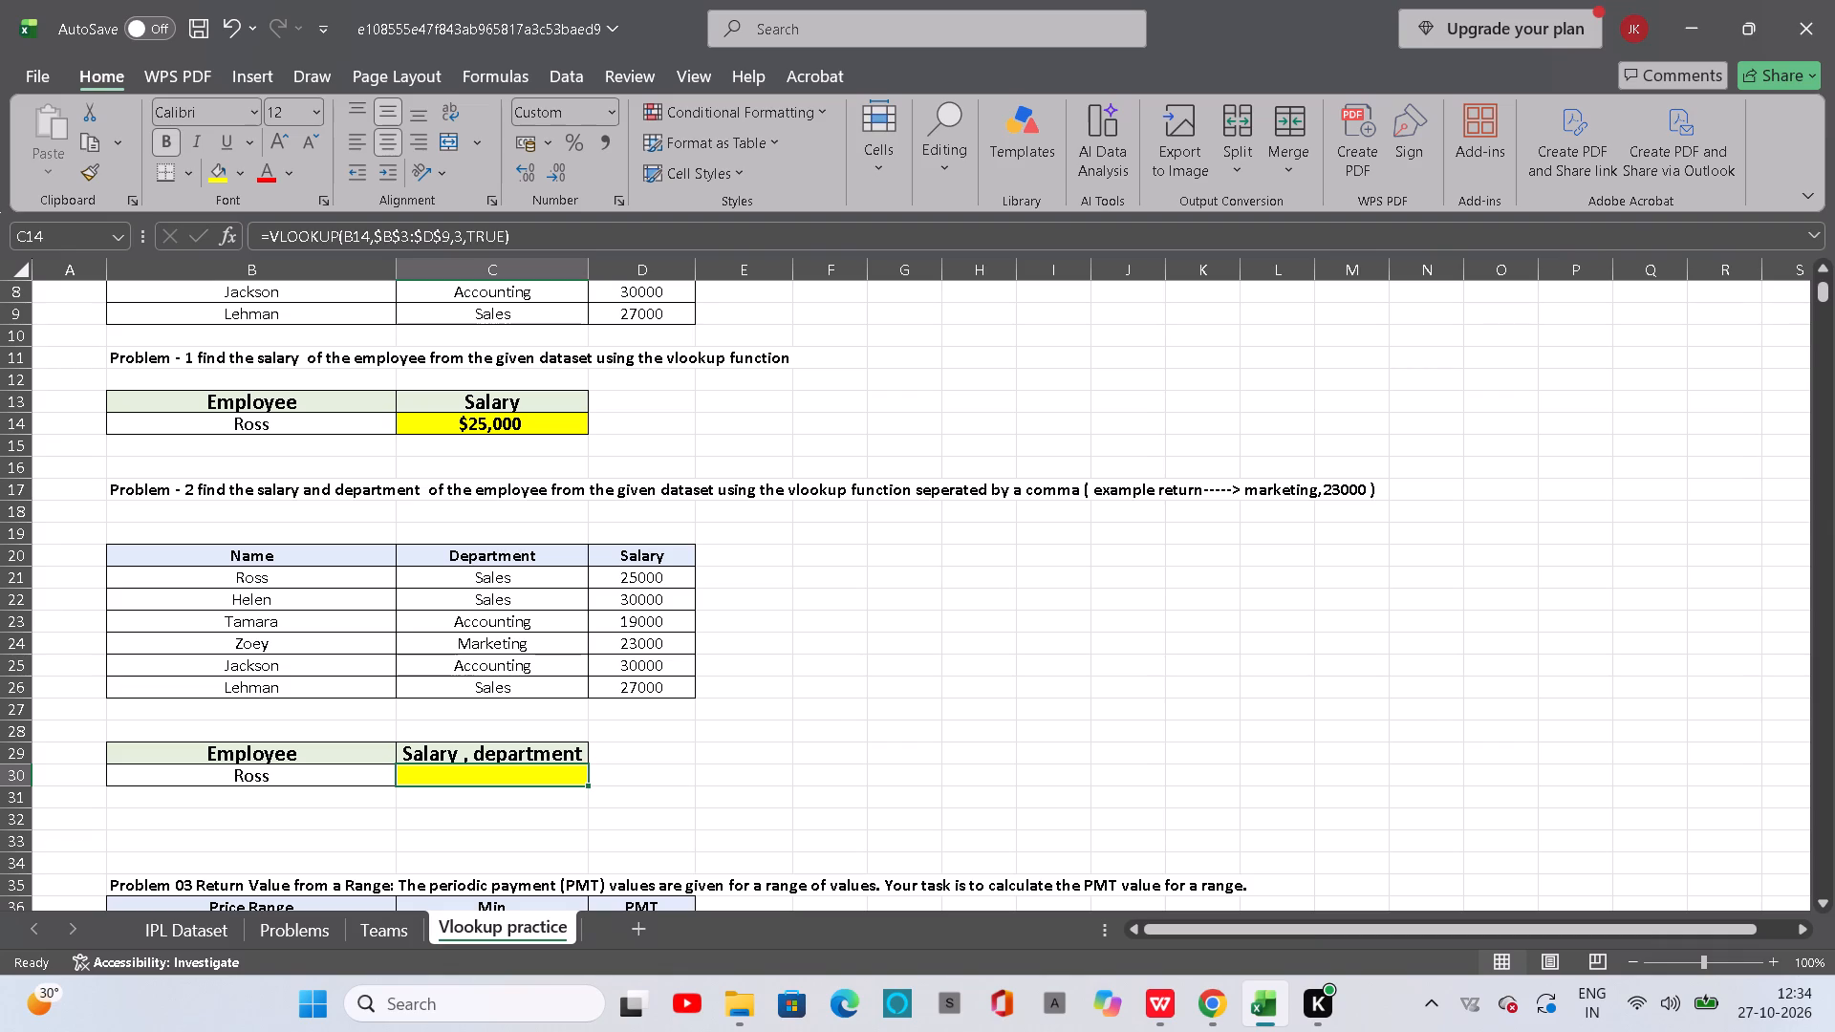
scroll(680, 785, "up", 3)
scroll(686, 863, "down", 1)
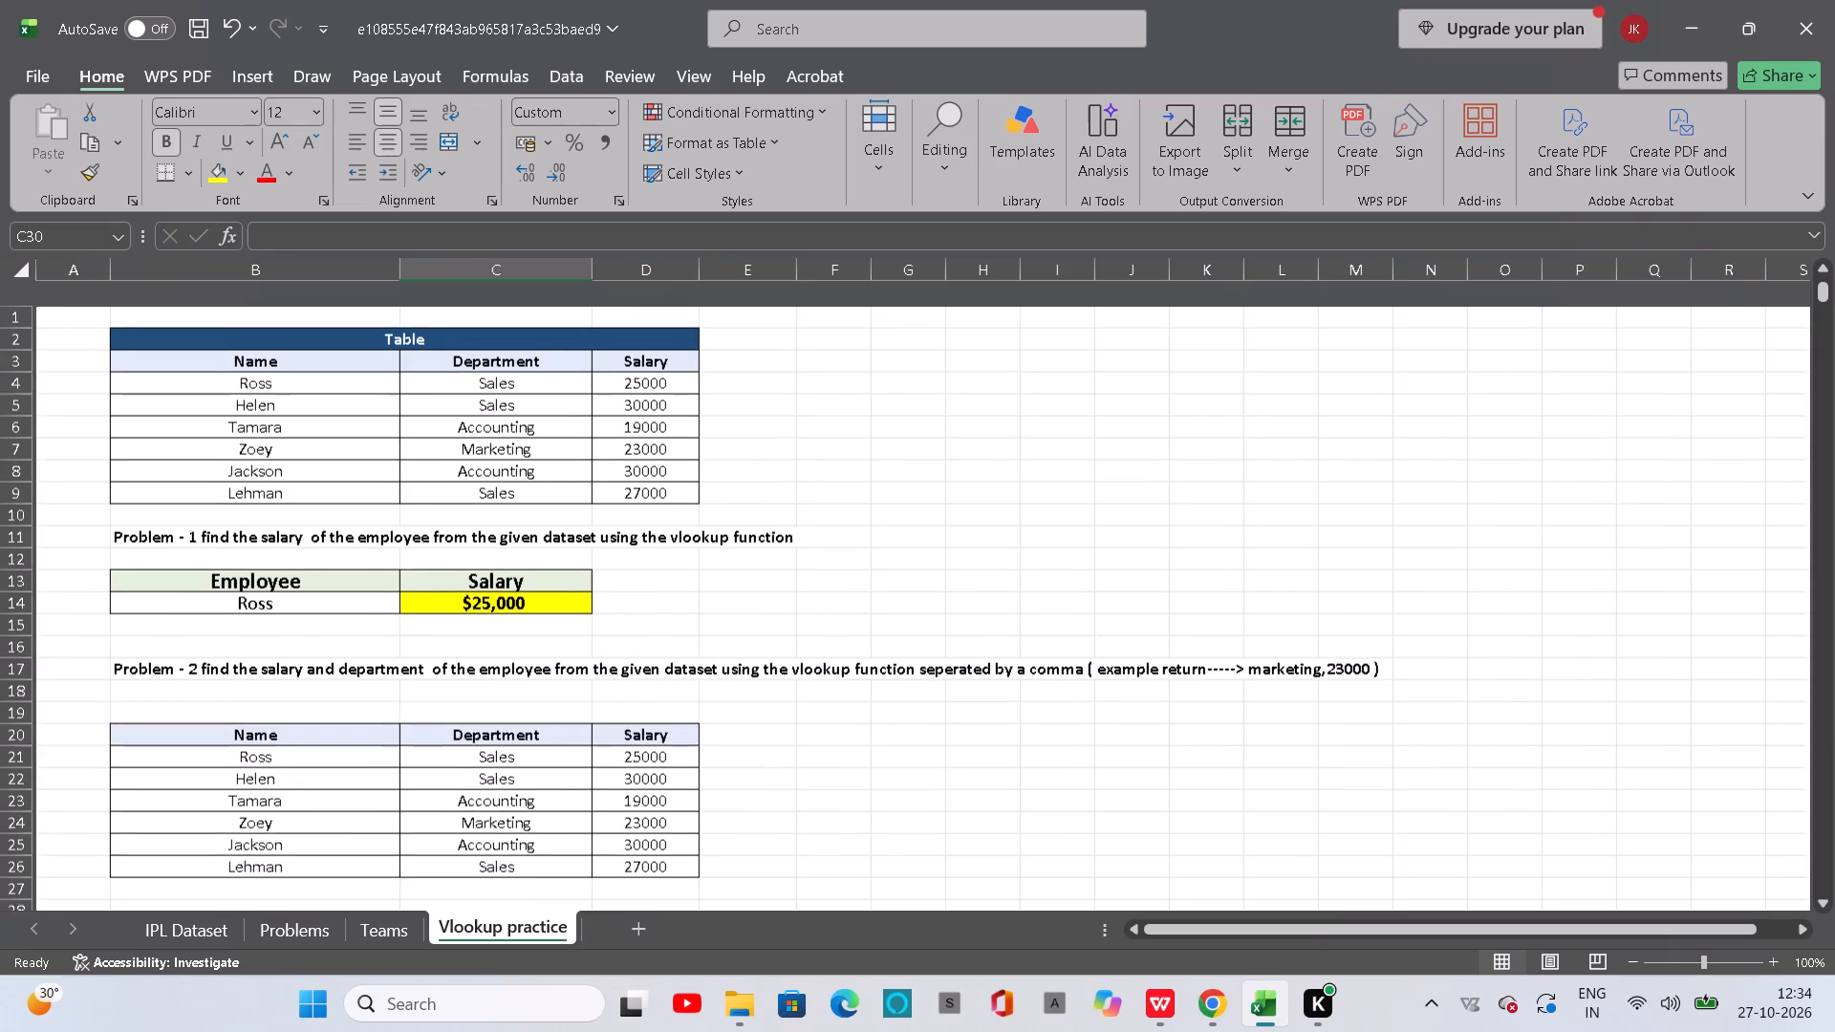
scroll(686, 863, "down", 5)
scroll(686, 863, "up", 5)
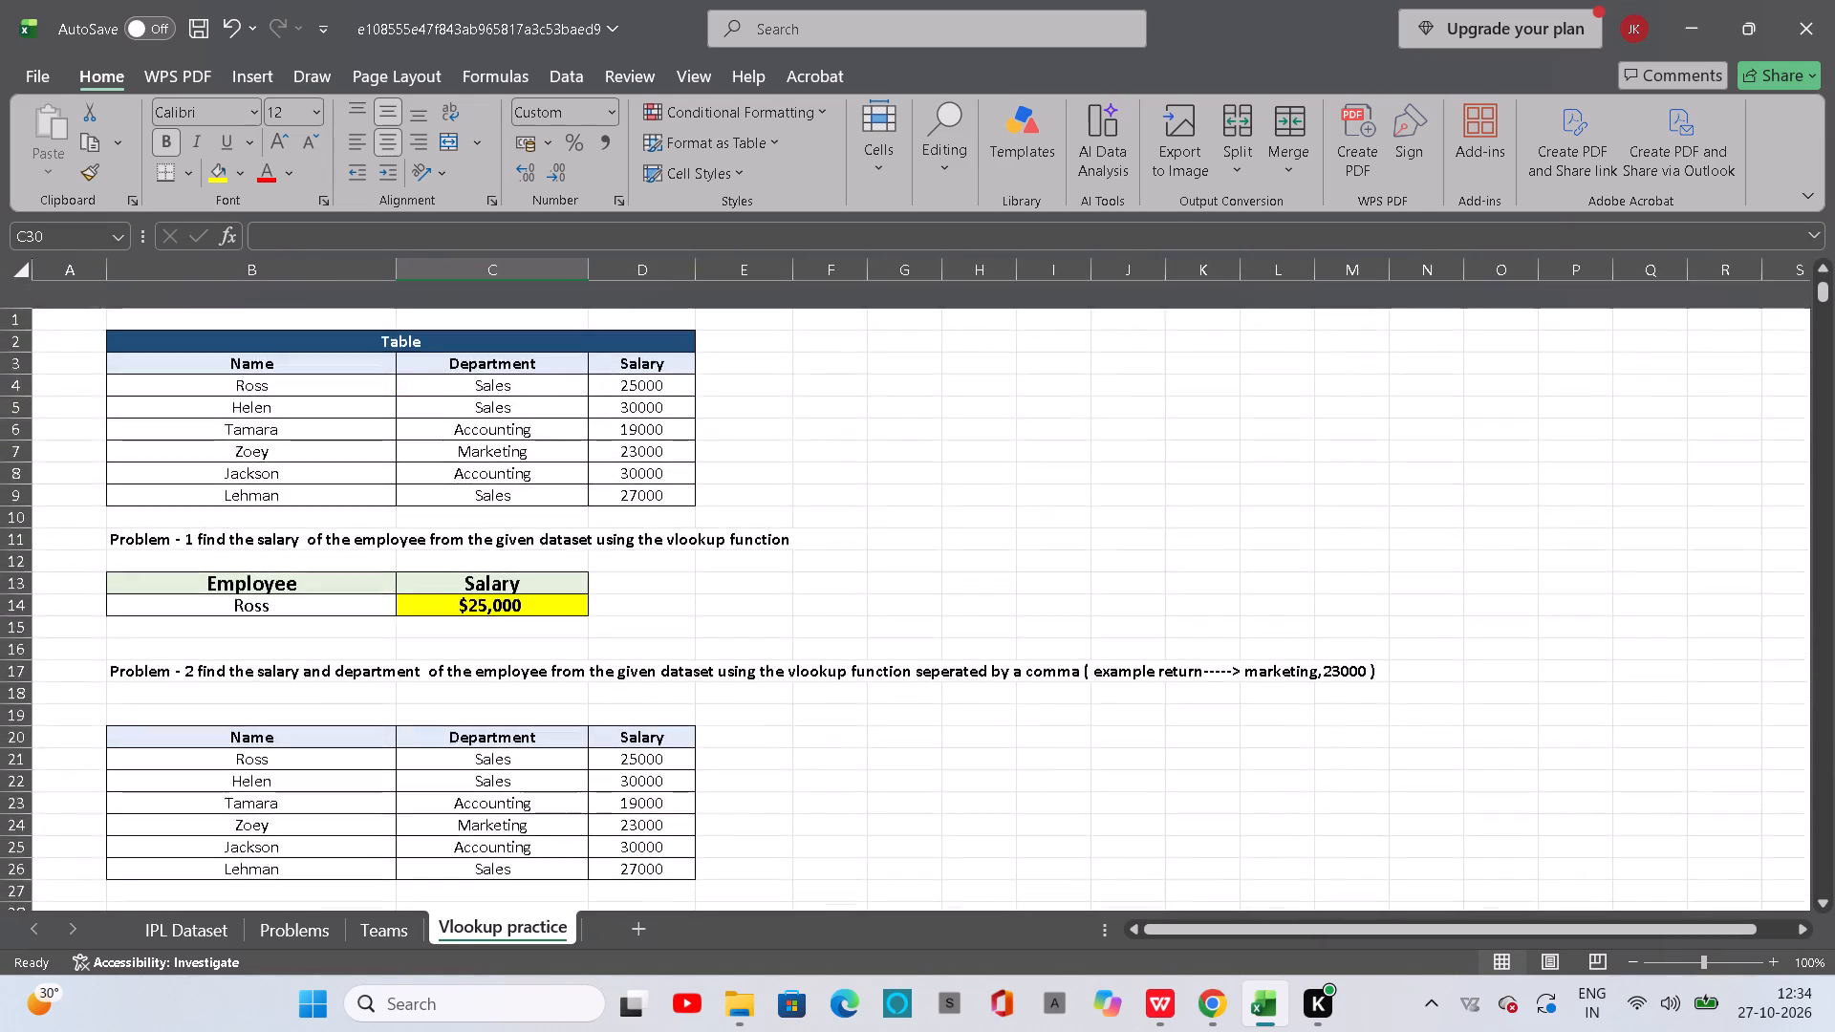
scroll(686, 863, "down", 1)
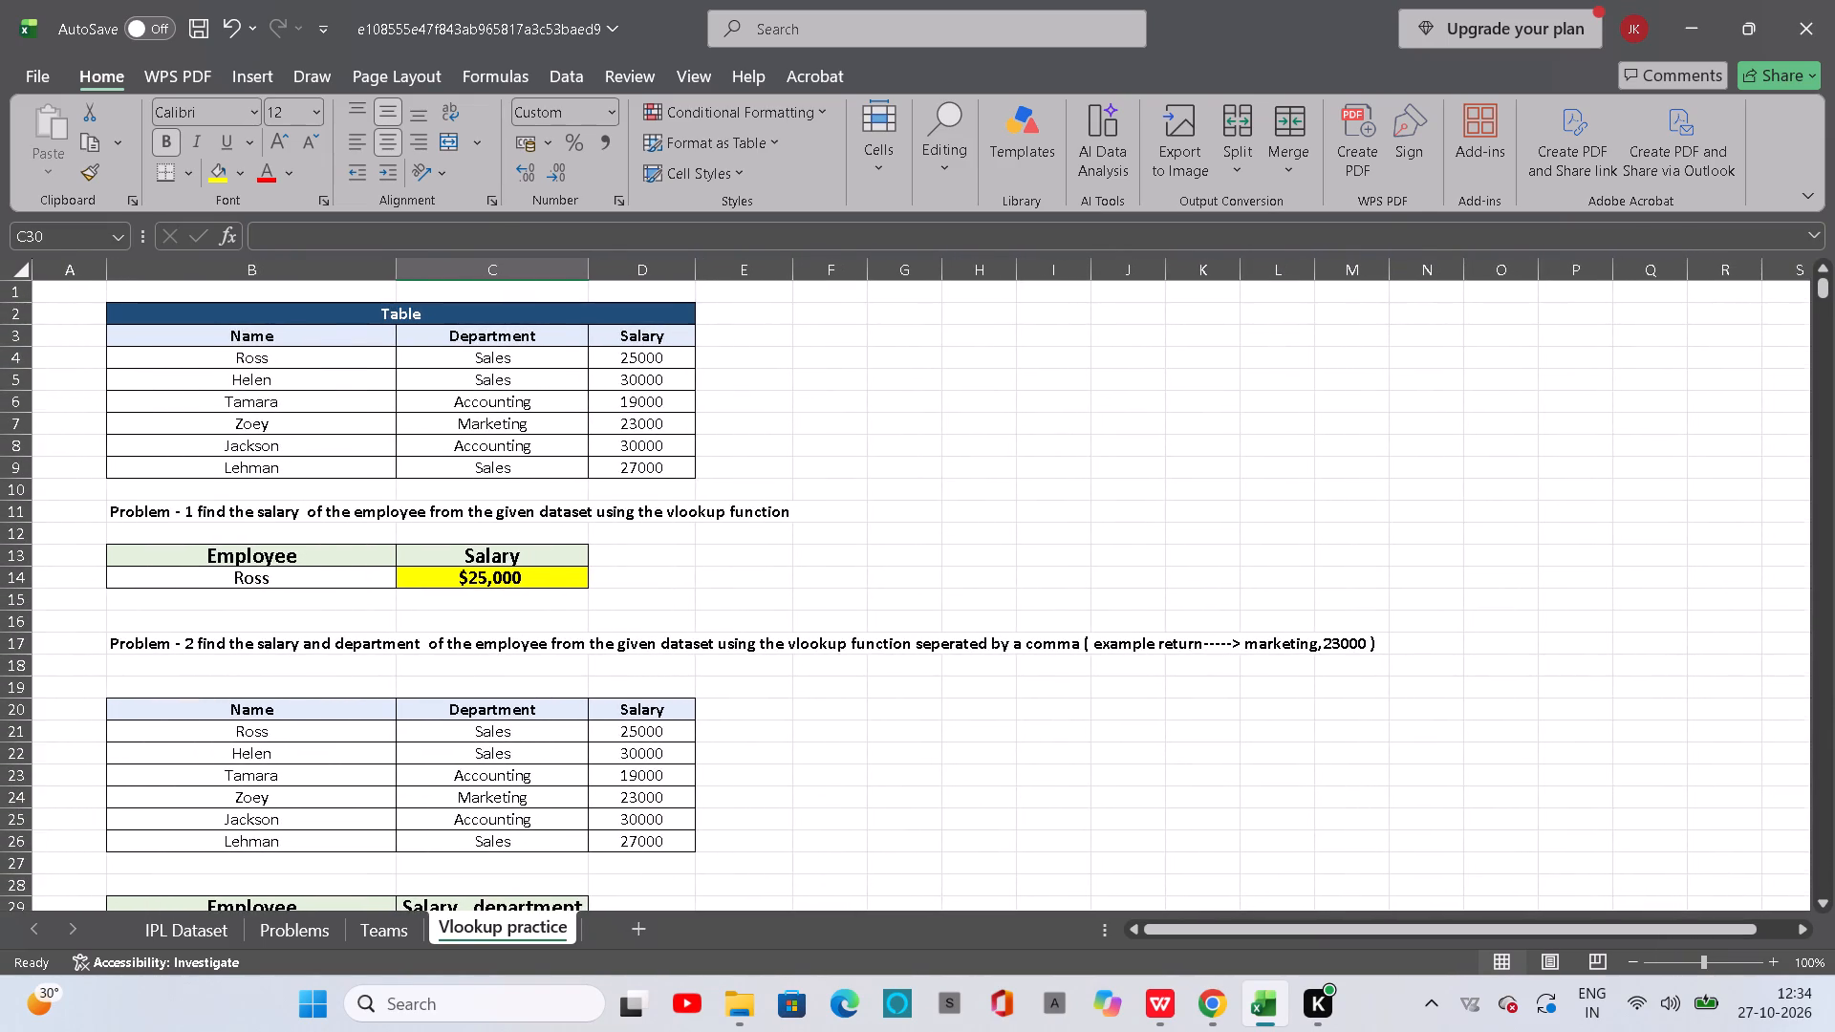
scroll(686, 863, "down", 1)
scroll(686, 863, "up", 1)
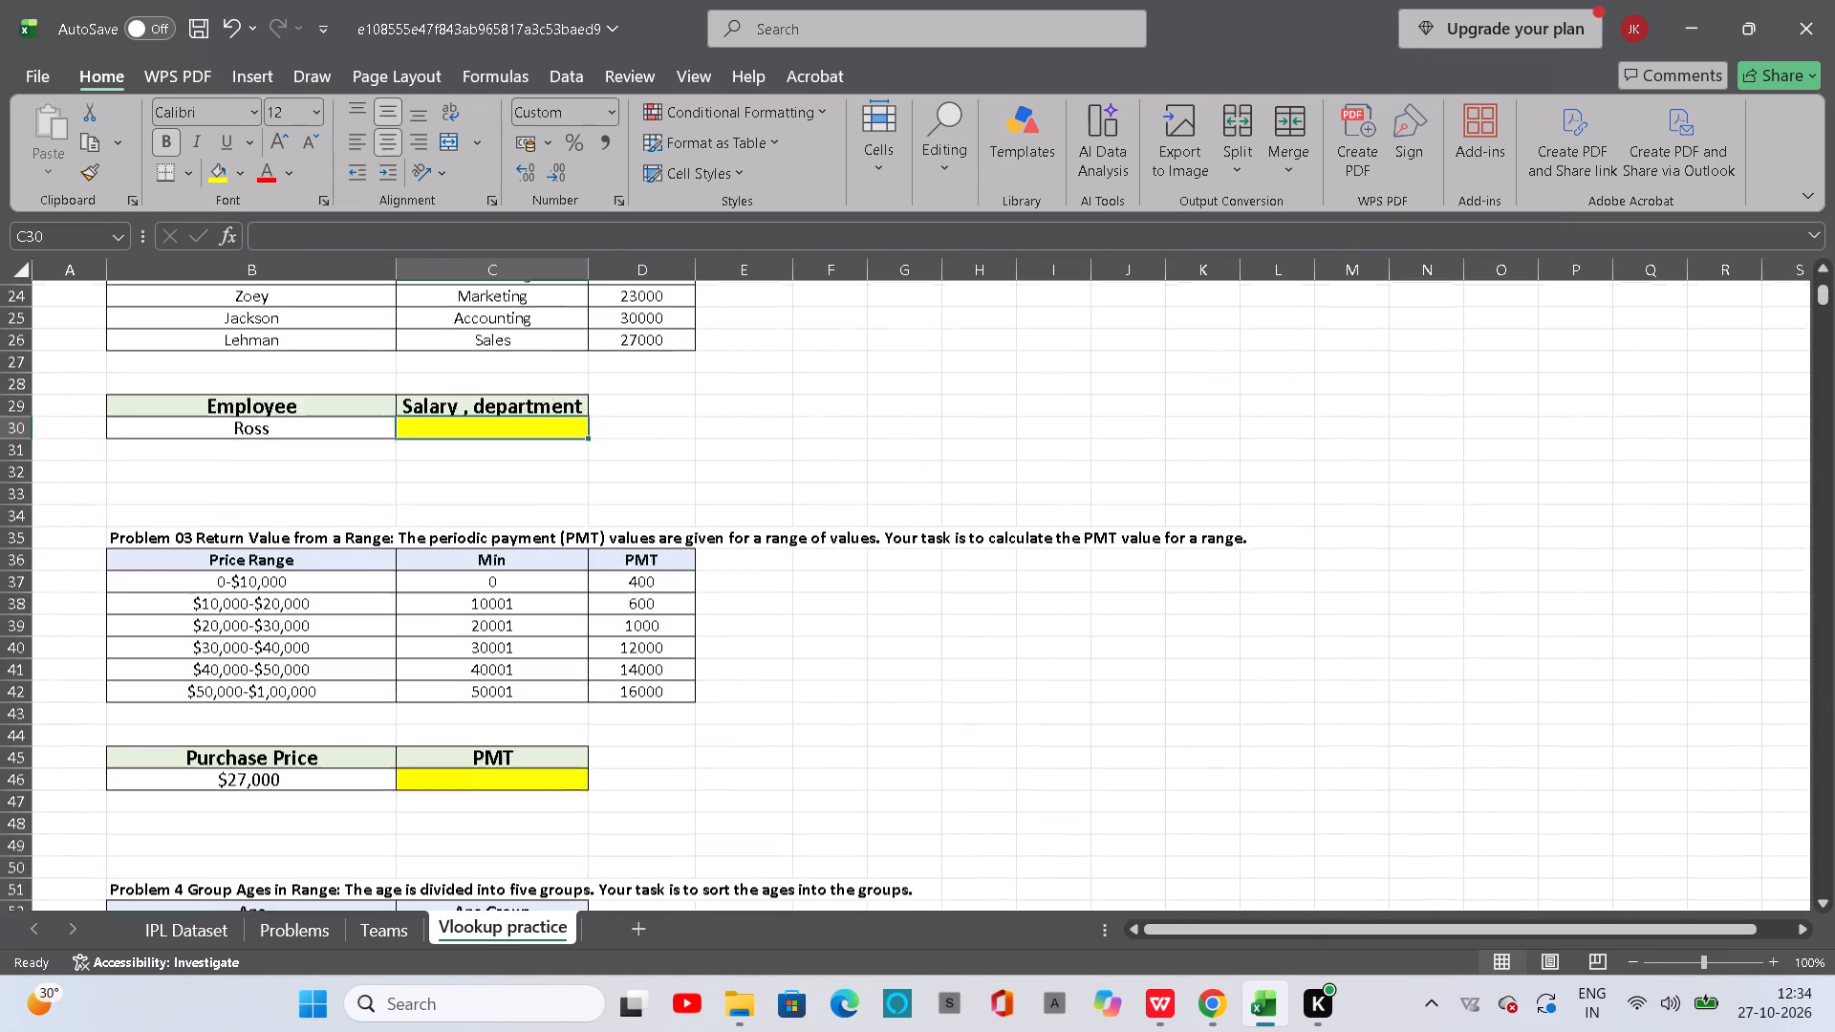
scroll(686, 863, "up", 4)
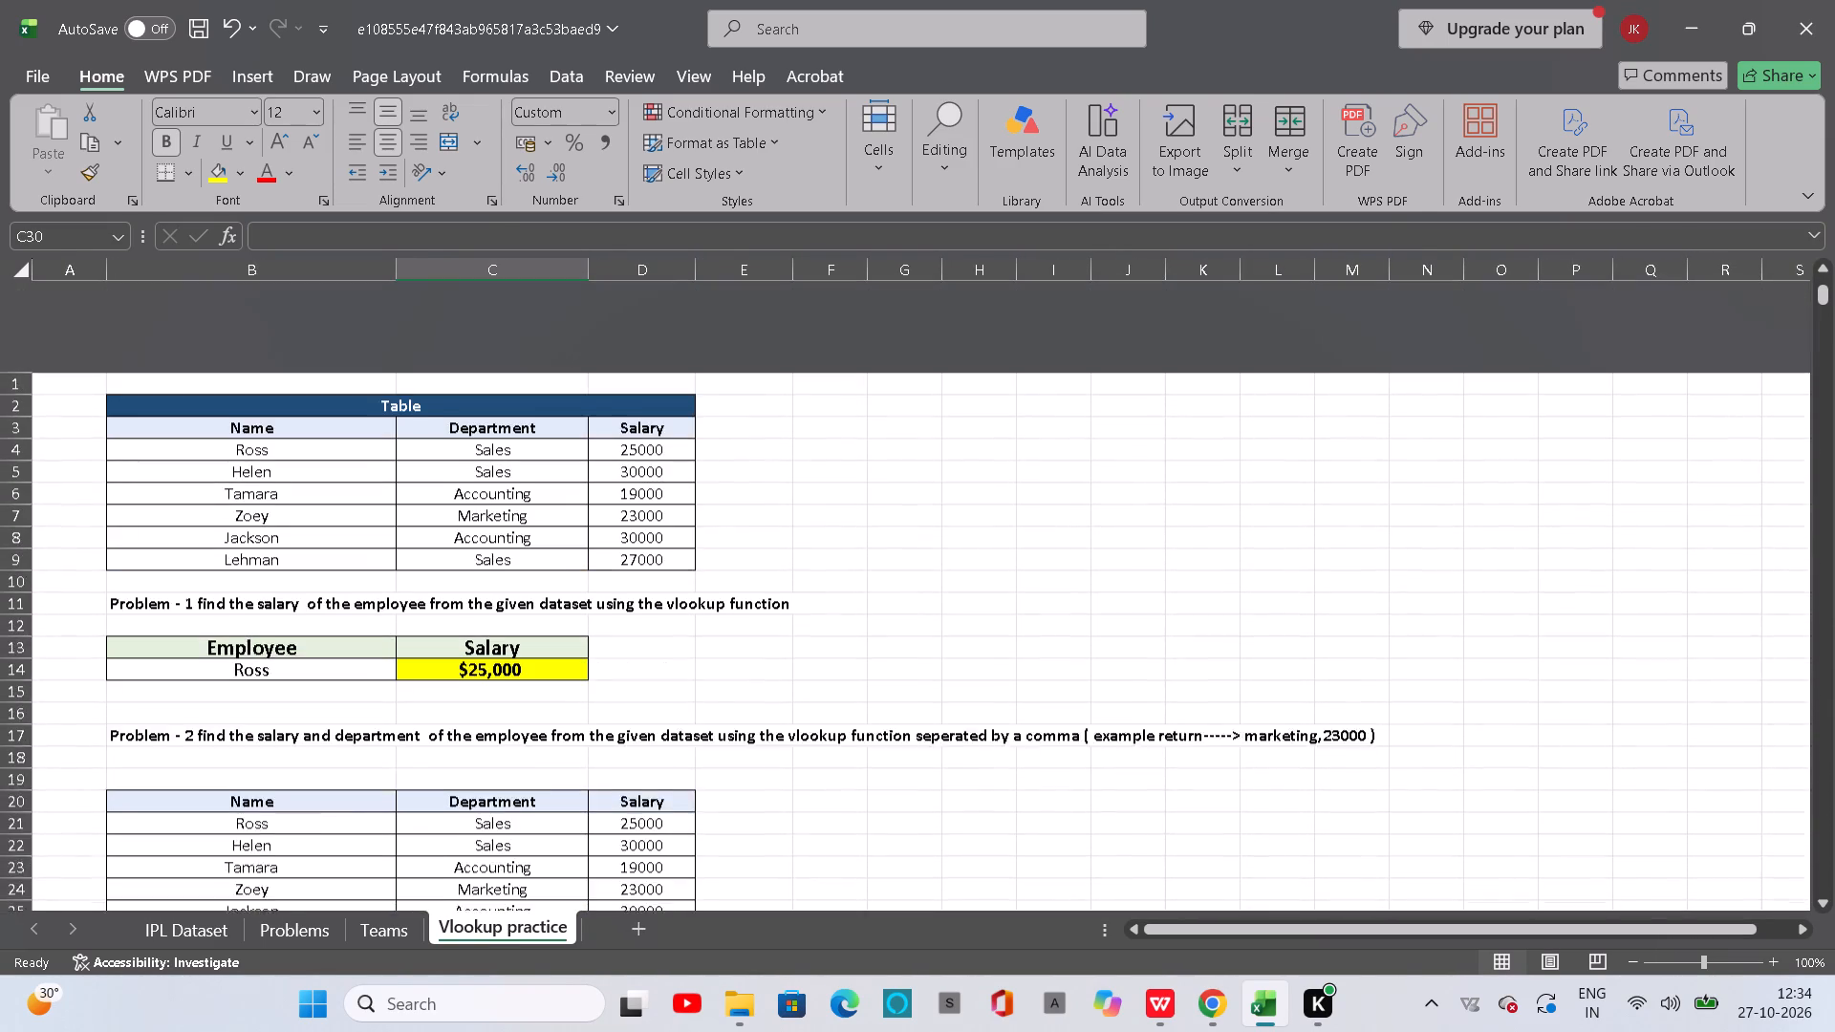
scroll(686, 863, "up", 2)
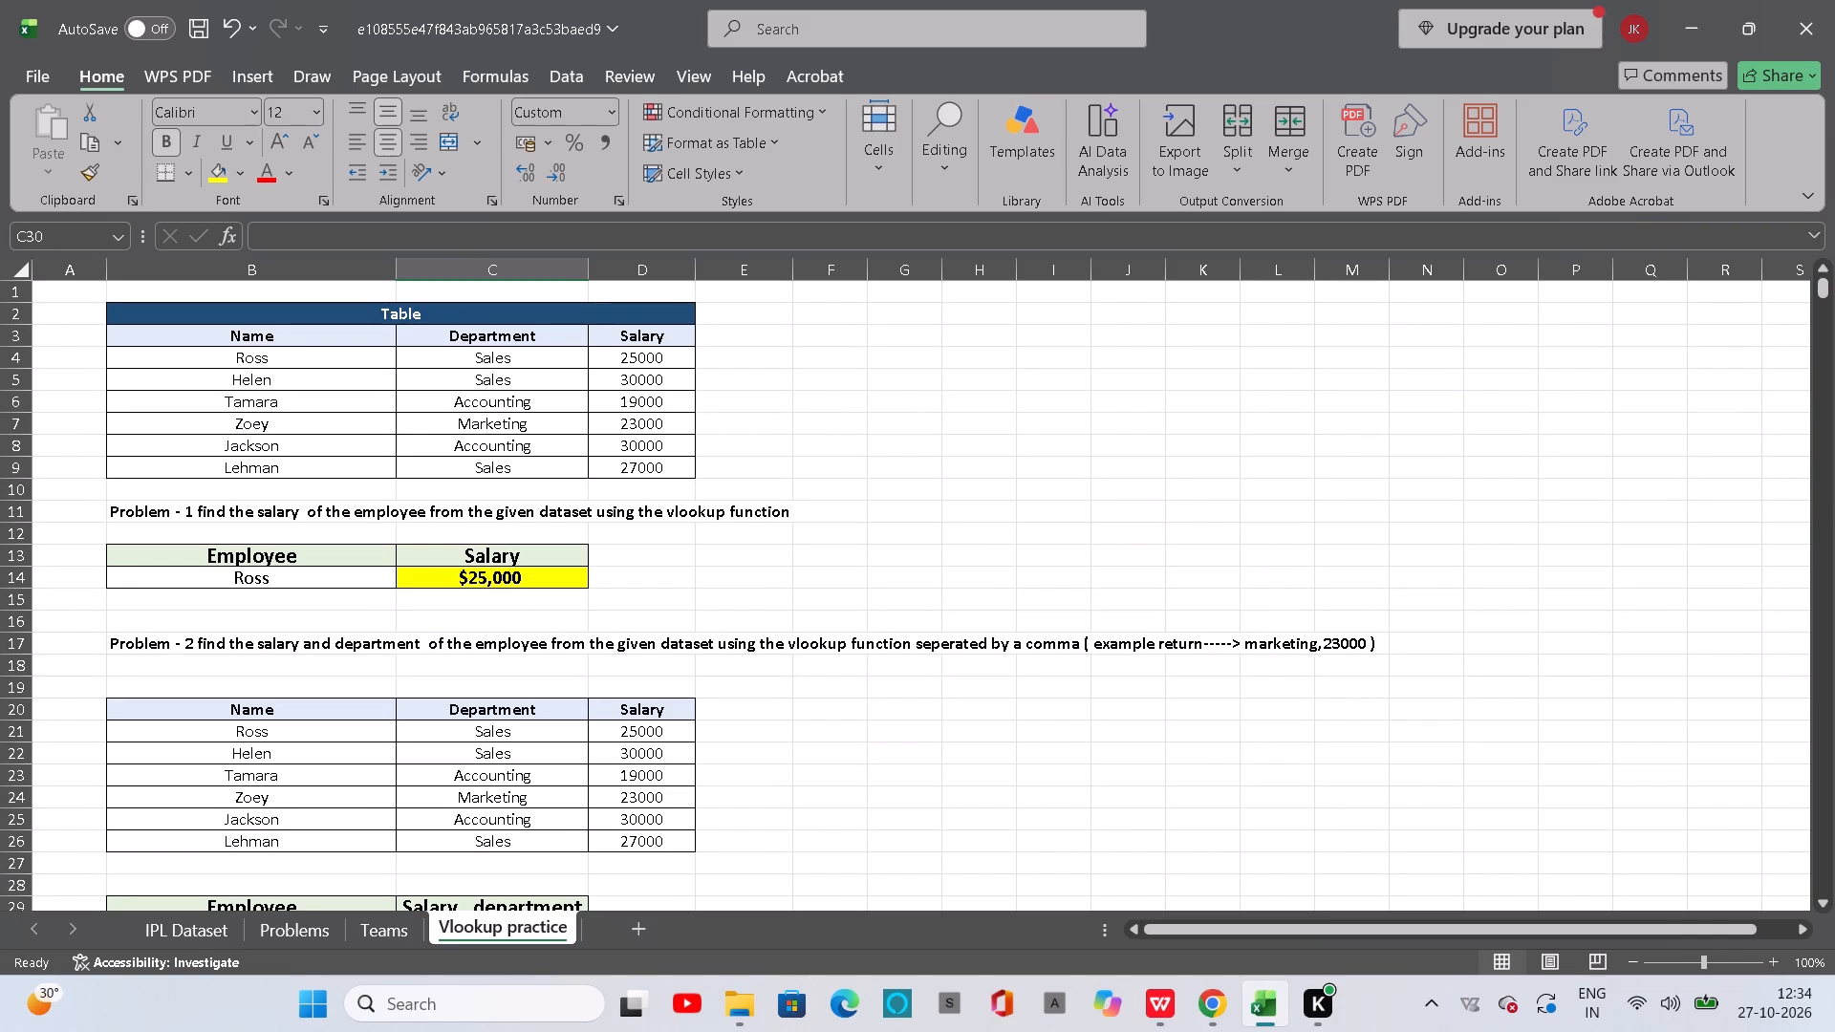
scroll(686, 863, "down", 1)
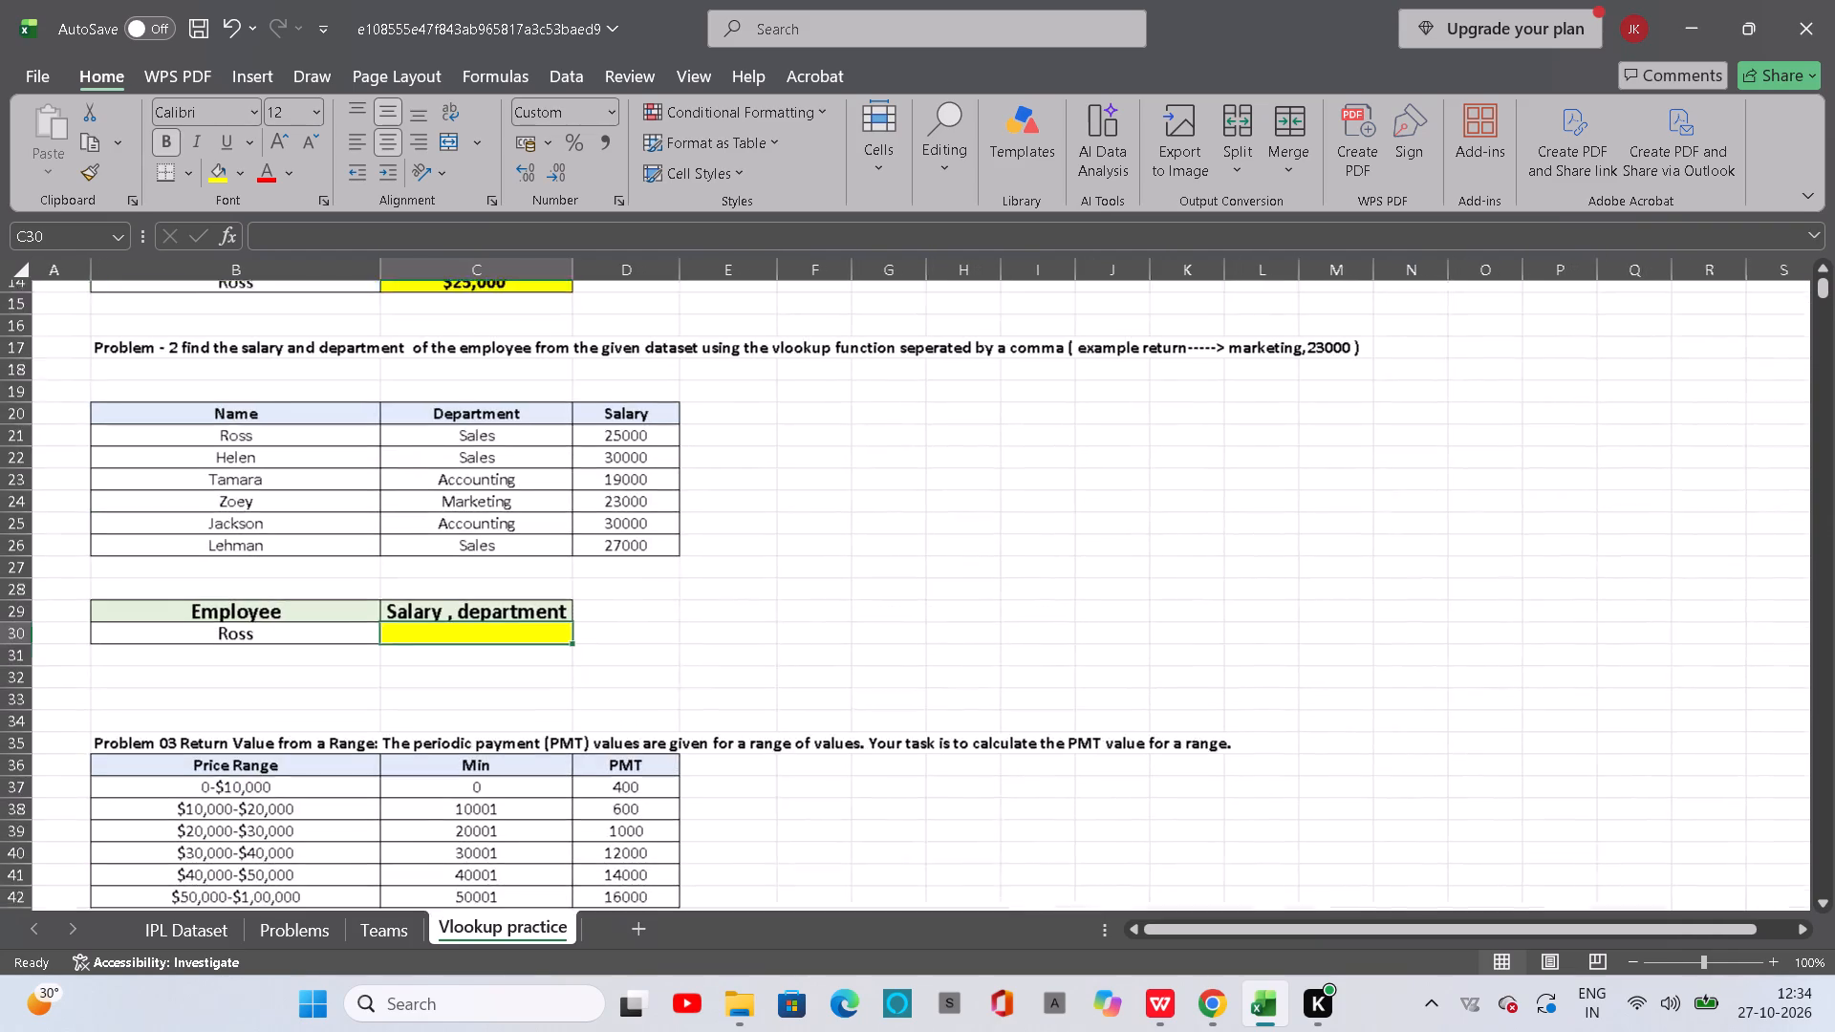
scroll(686, 863, "down", 2)
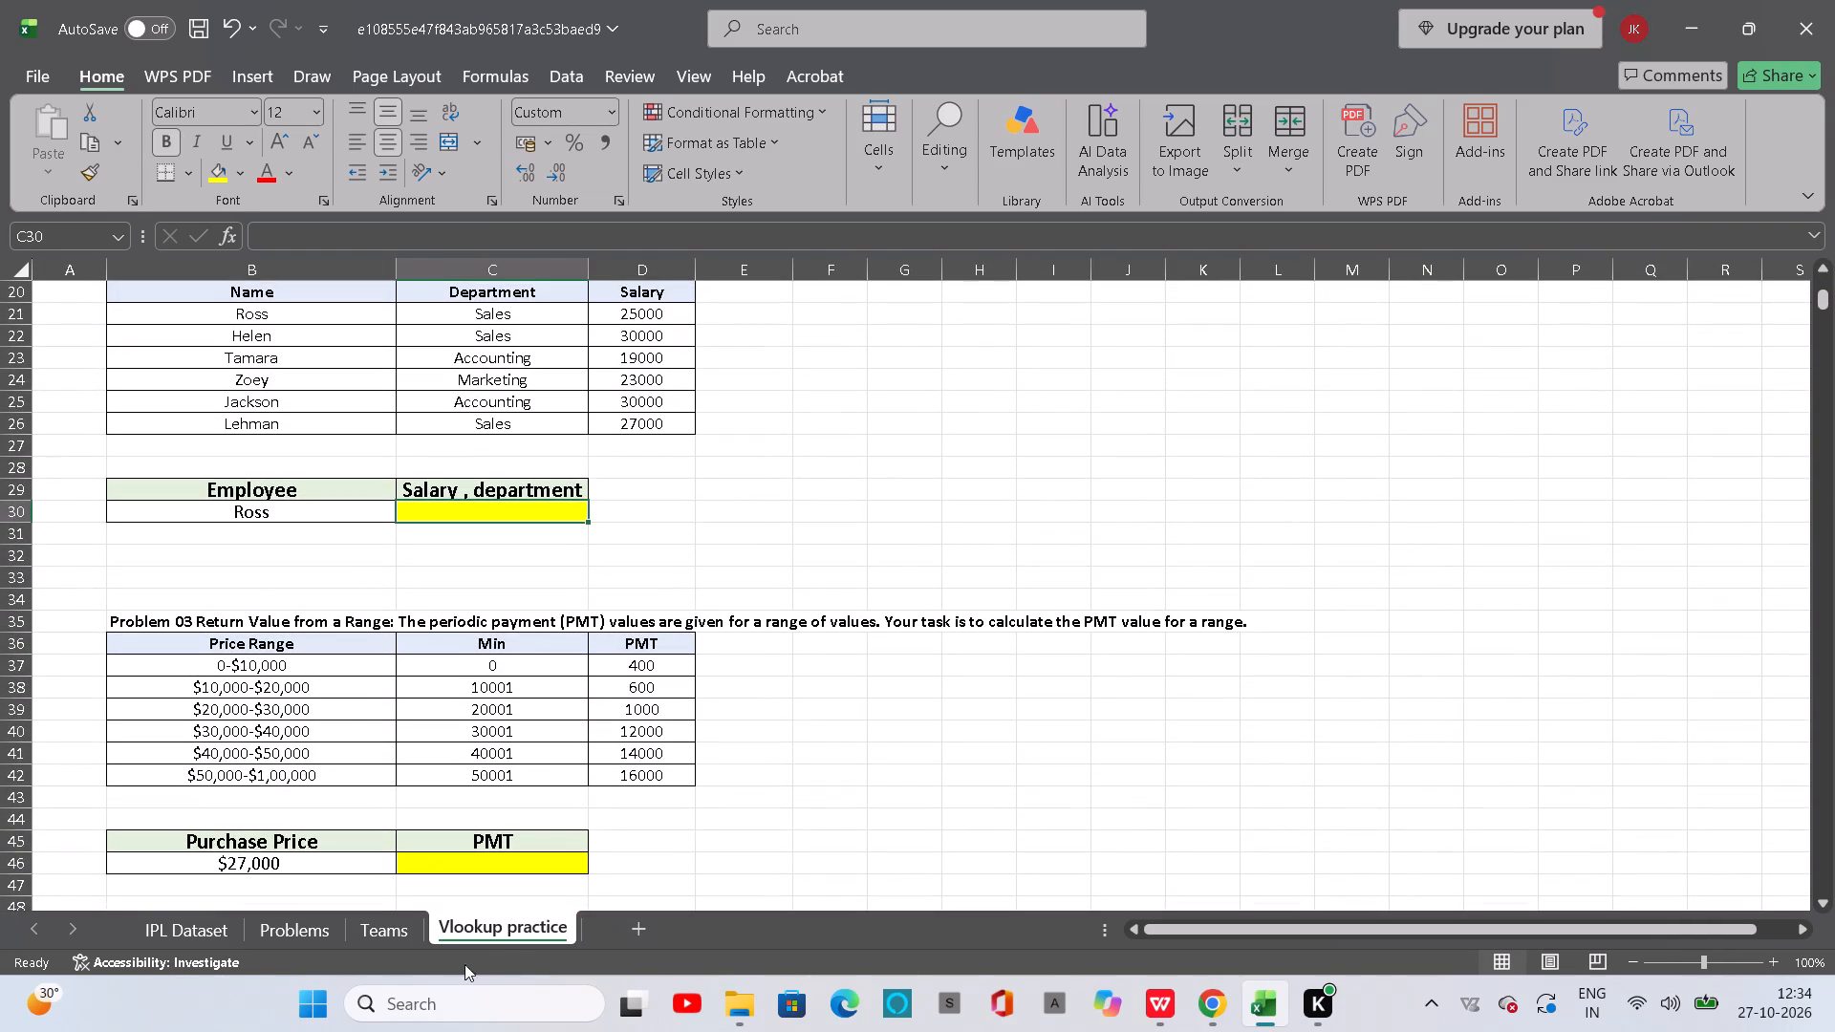
scroll(507, 606, "up", 1)
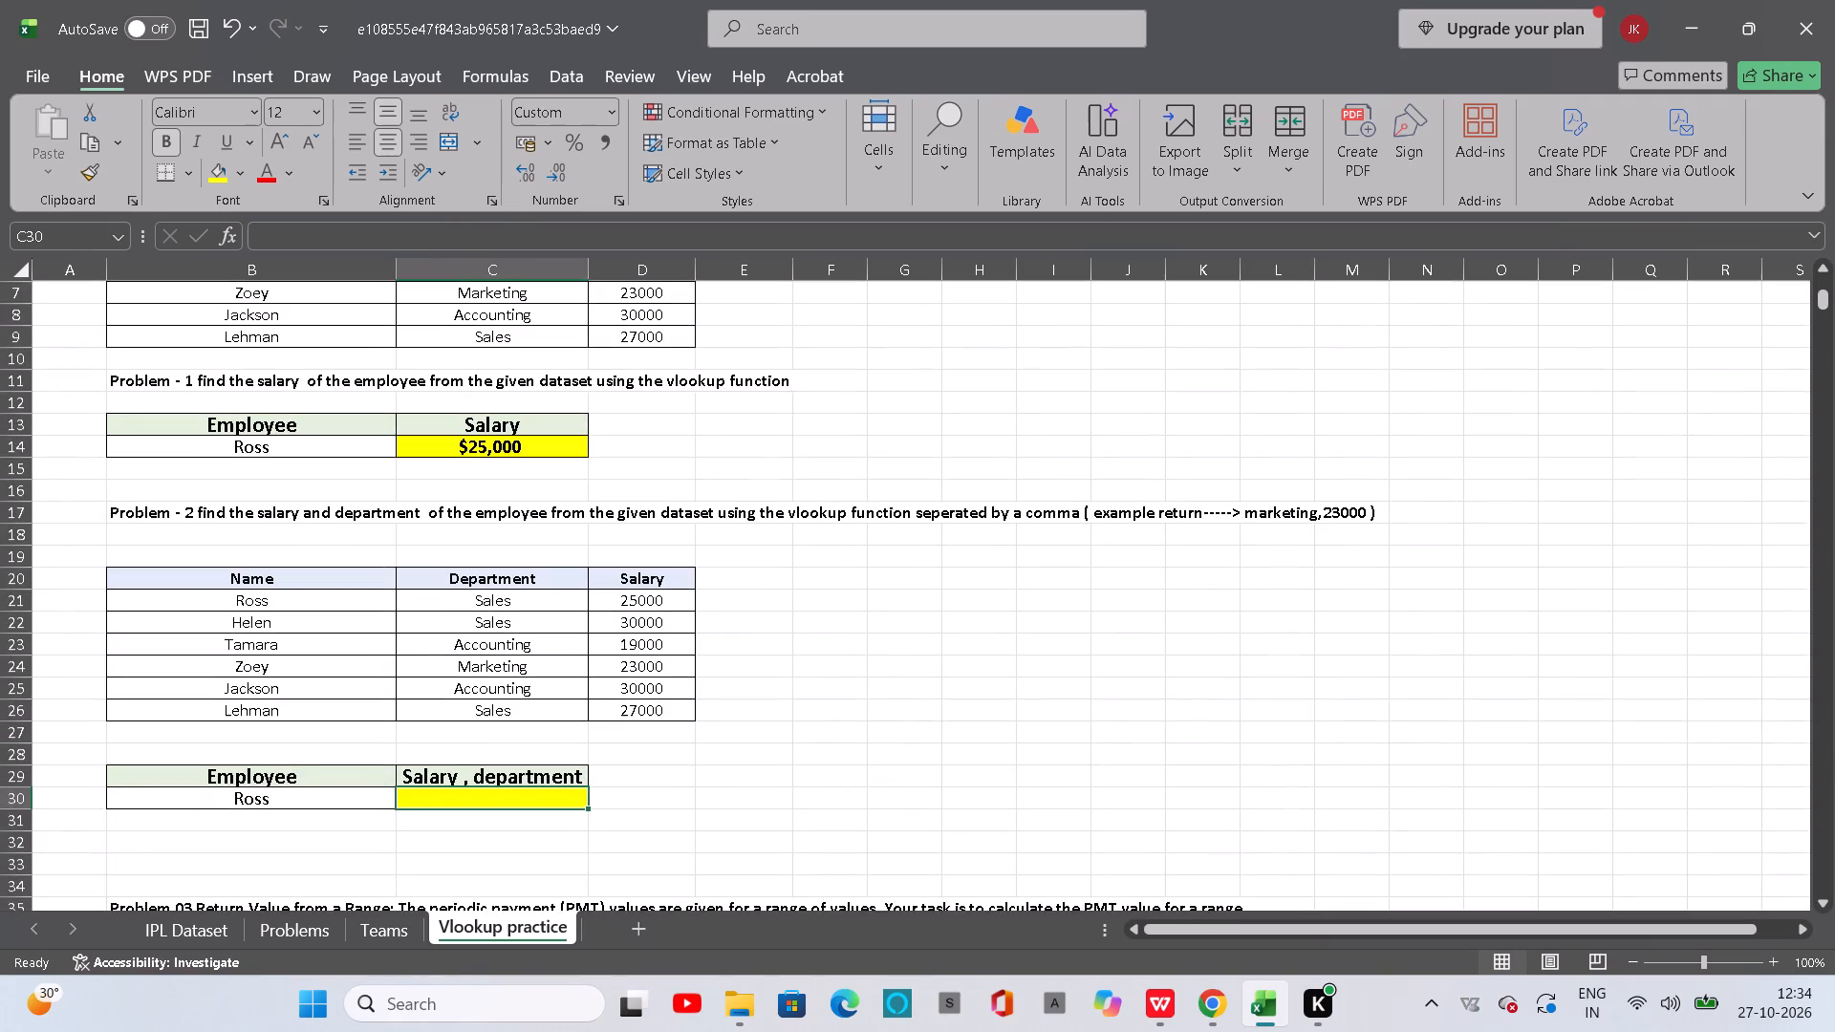
scroll(507, 606, "up", 1)
scroll(507, 606, "down", 3)
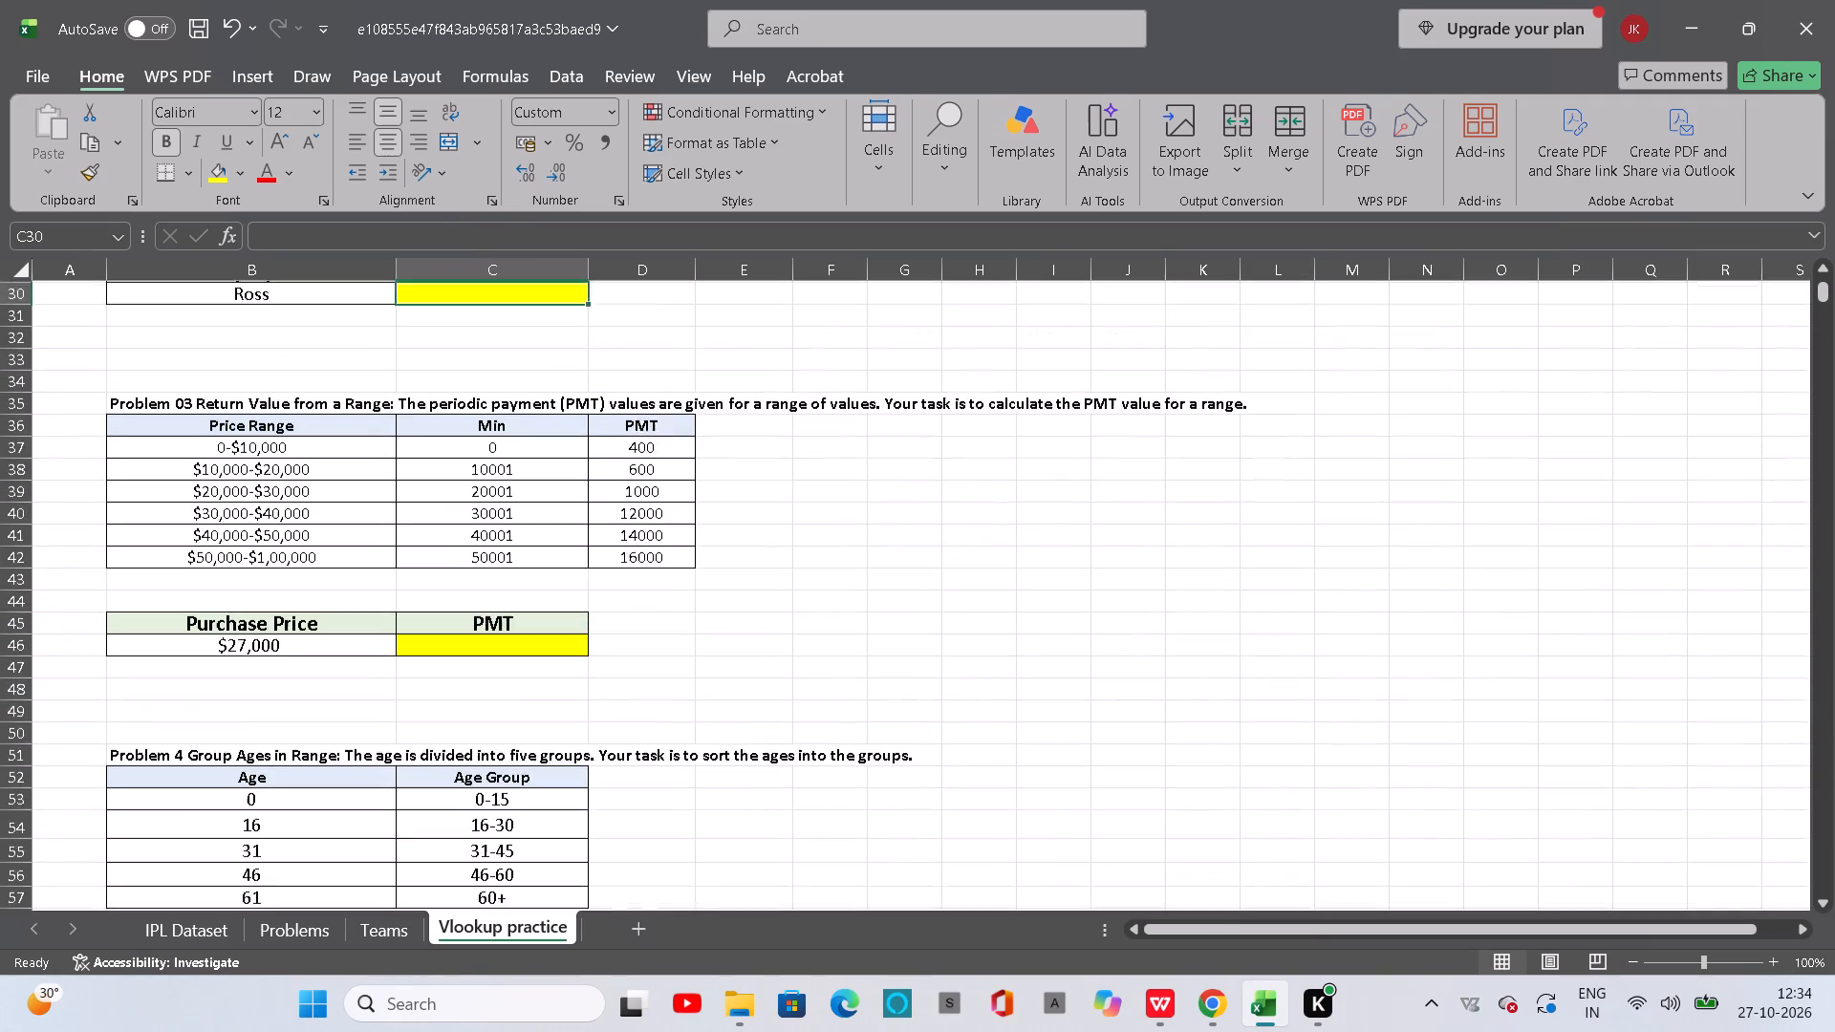
scroll(507, 606, "down", 1)
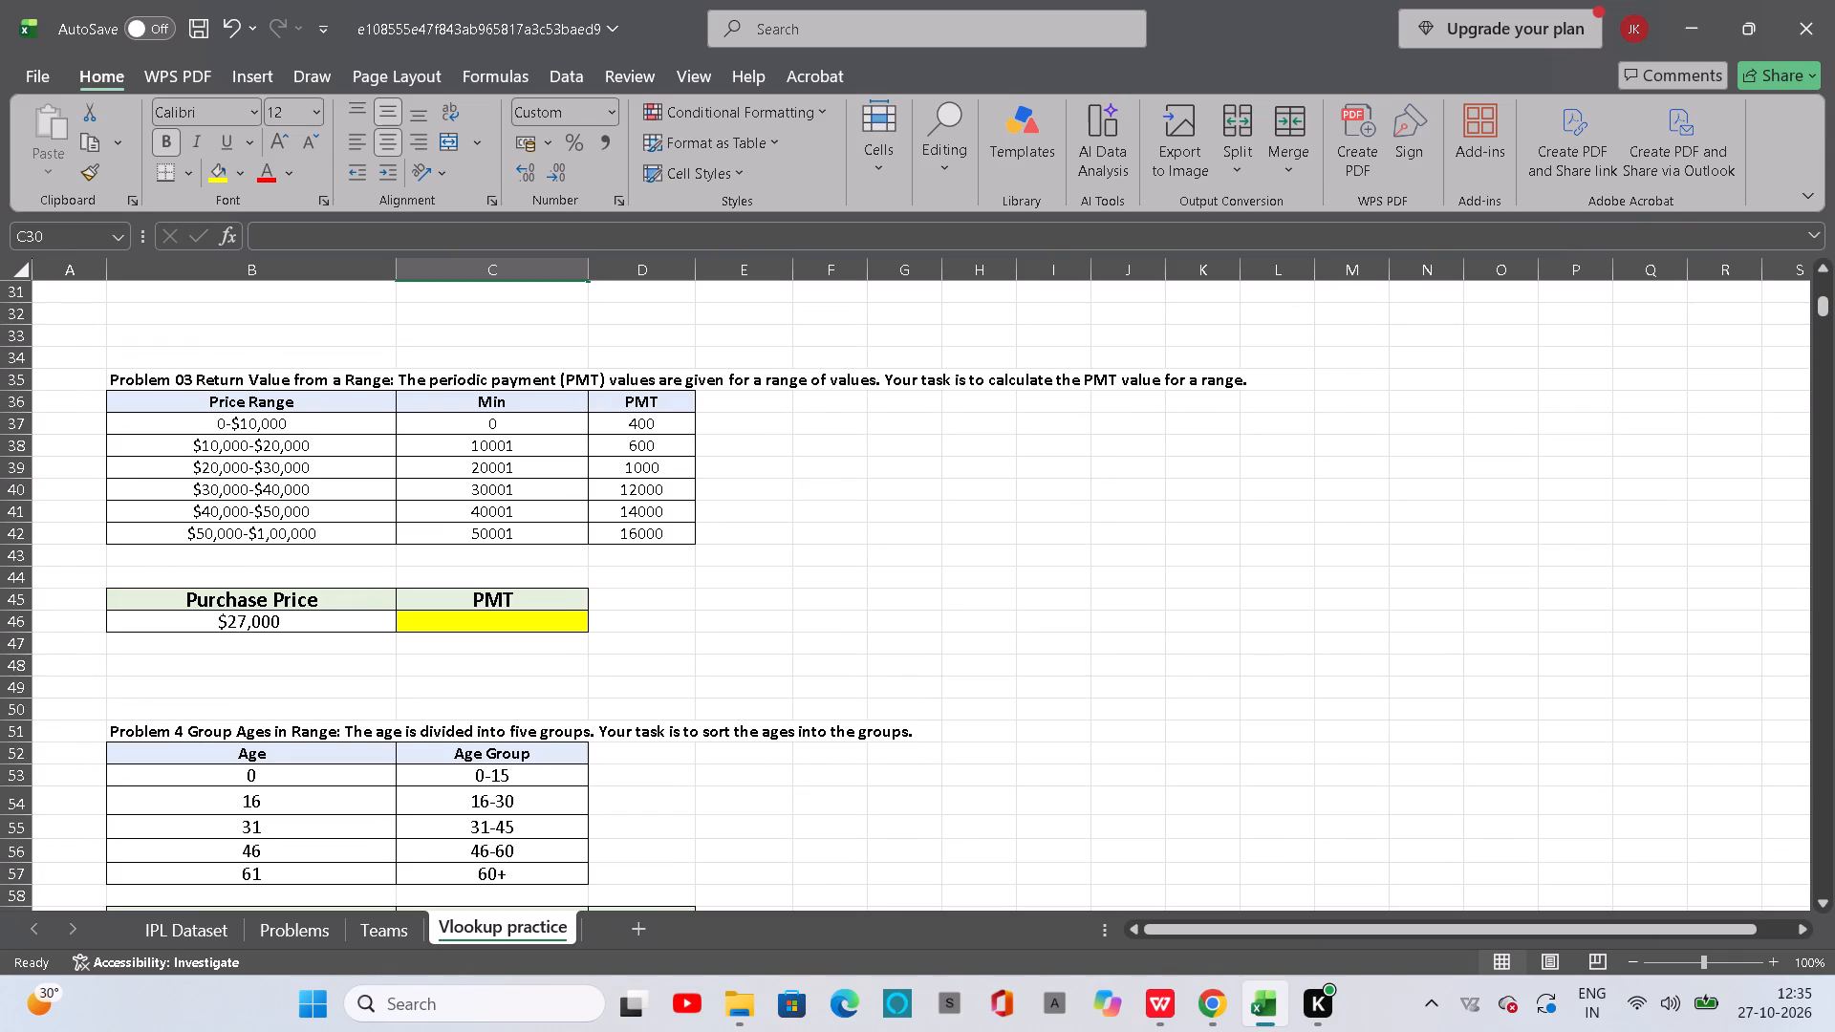
Review questions 5 and 6 on the Problems sheet and the team list on the Teams sheet.
left_click(303, 920)
scroll(611, 485, "up", 2)
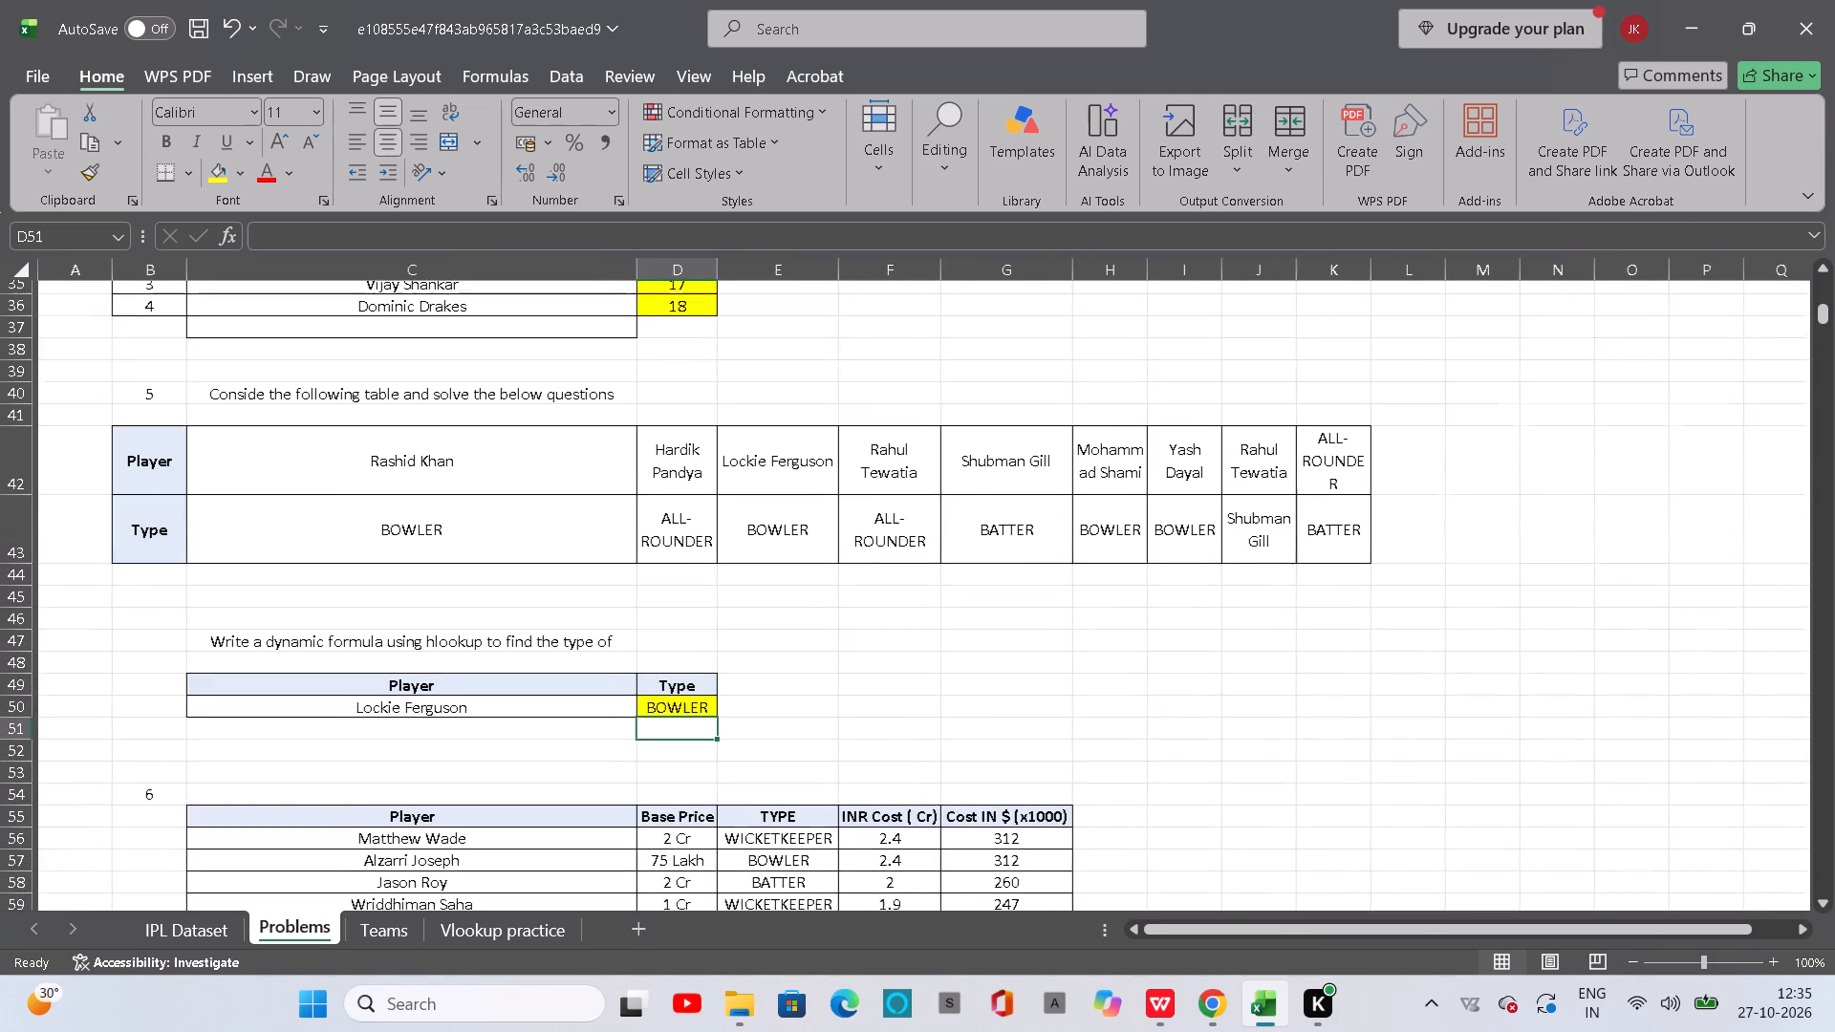
scroll(611, 485, "up", 1)
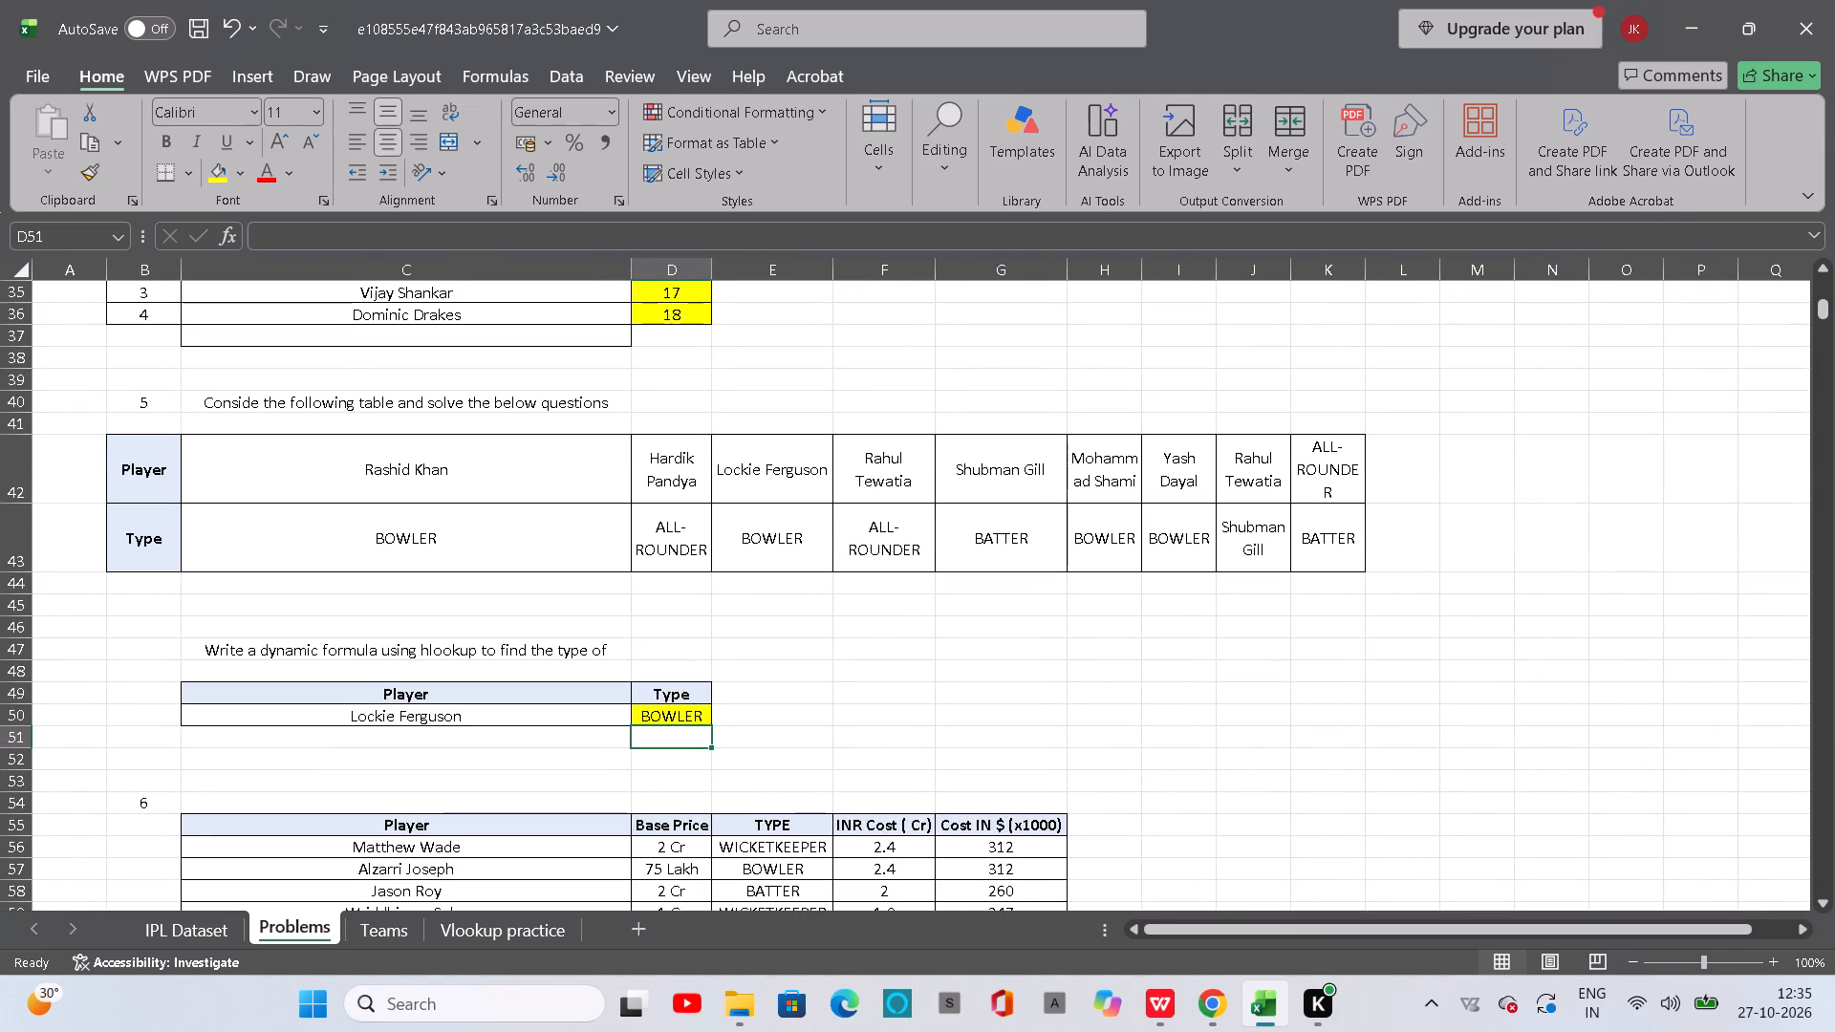
scroll(733, 652, "down", 2)
scroll(630, 357, "up", 1)
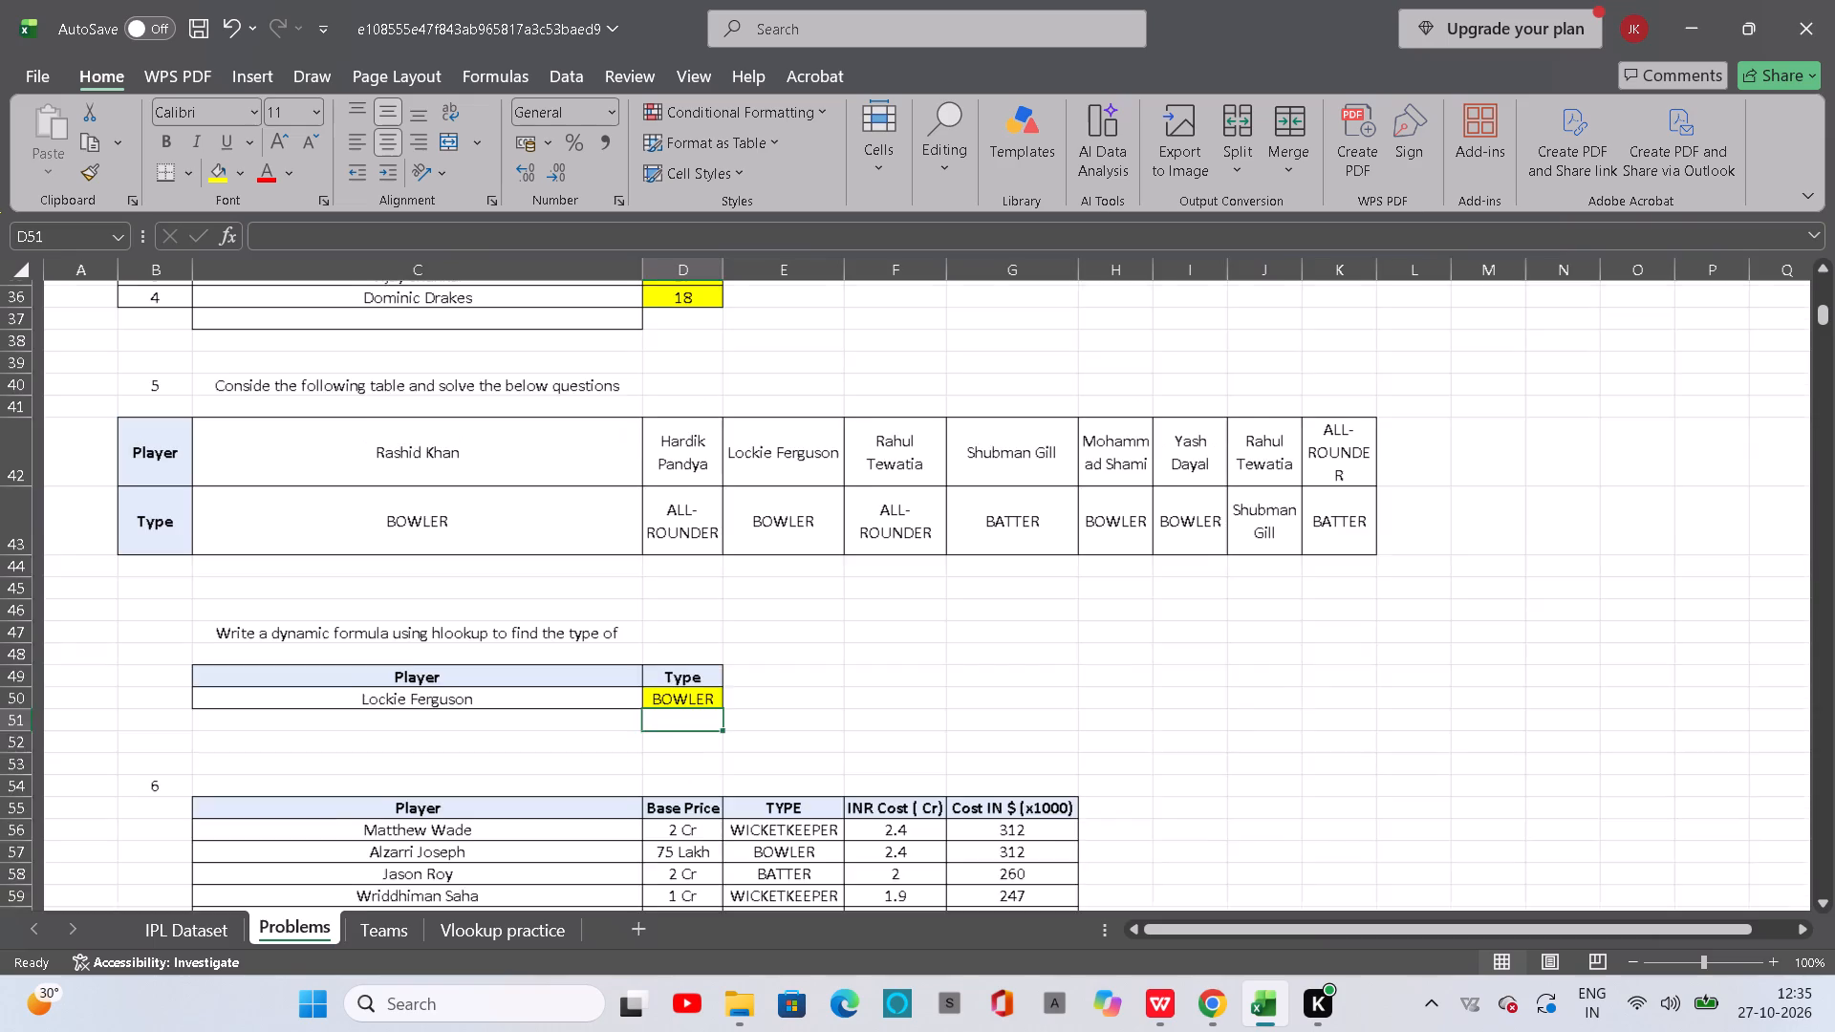
scroll(630, 357, "up", 1)
scroll(634, 734, "down", 2)
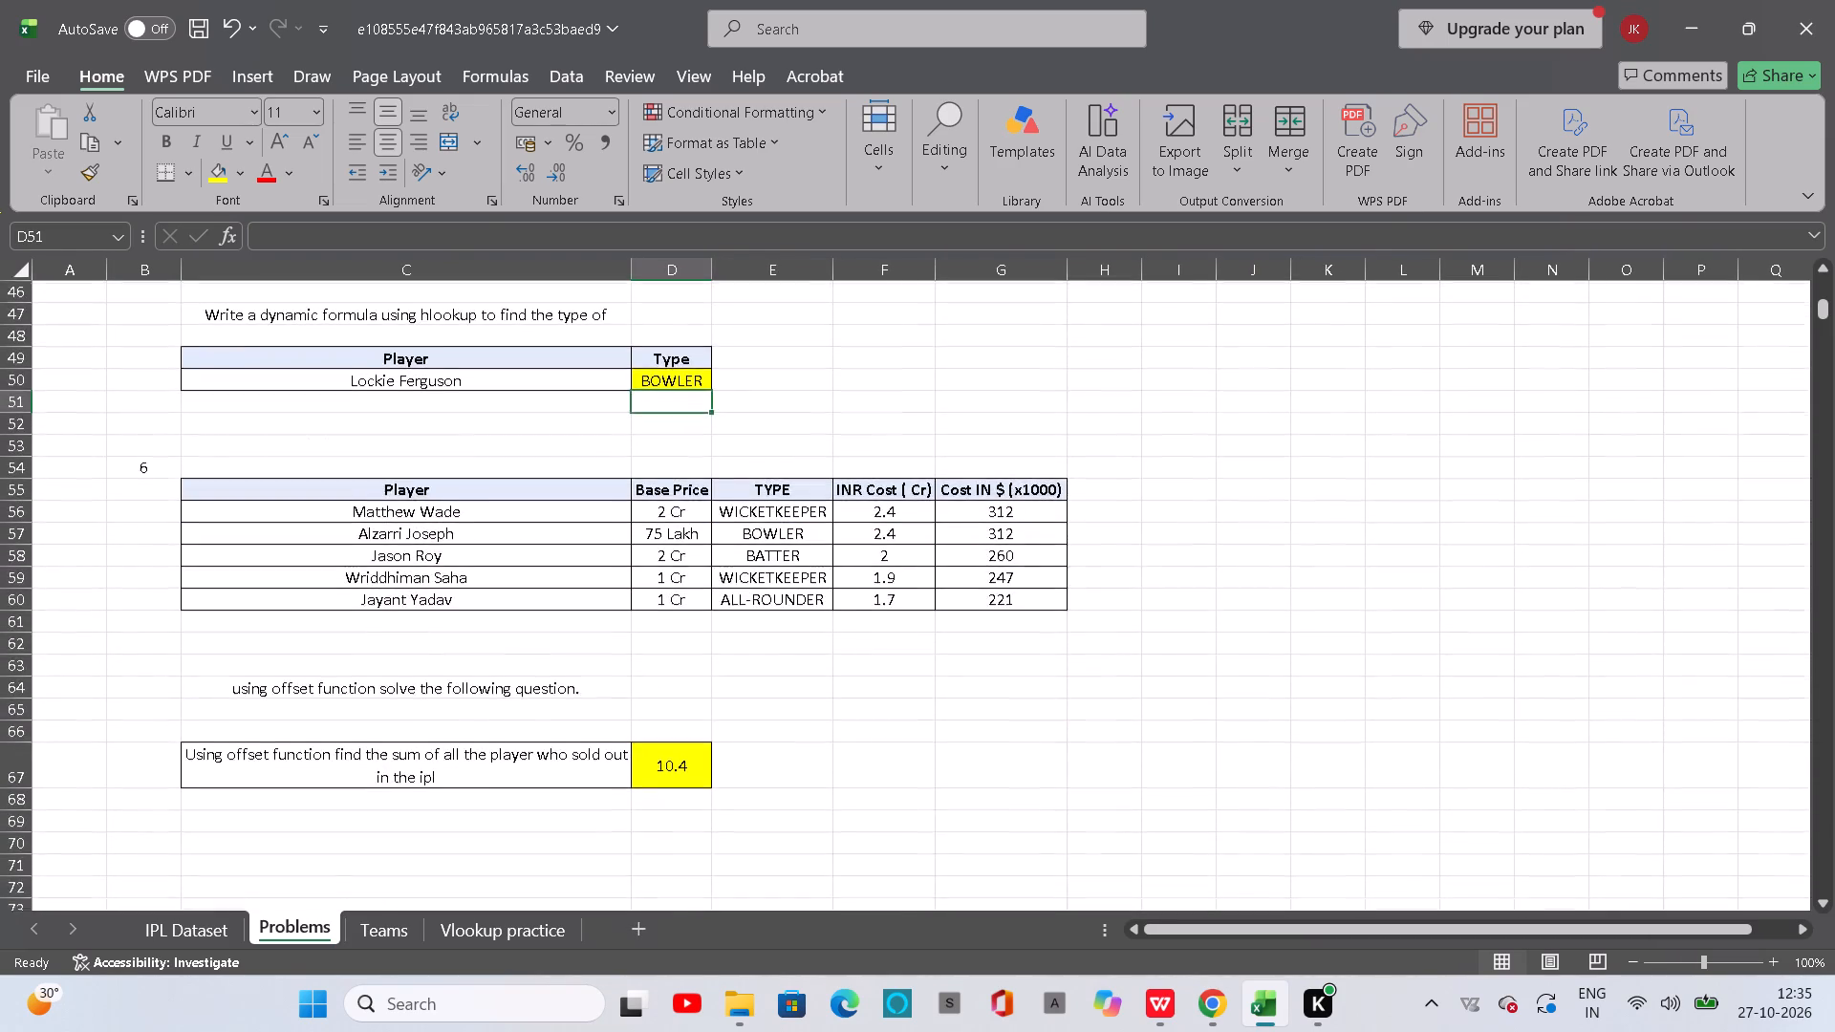
scroll(634, 734, "down", 2)
left_click(411, 916)
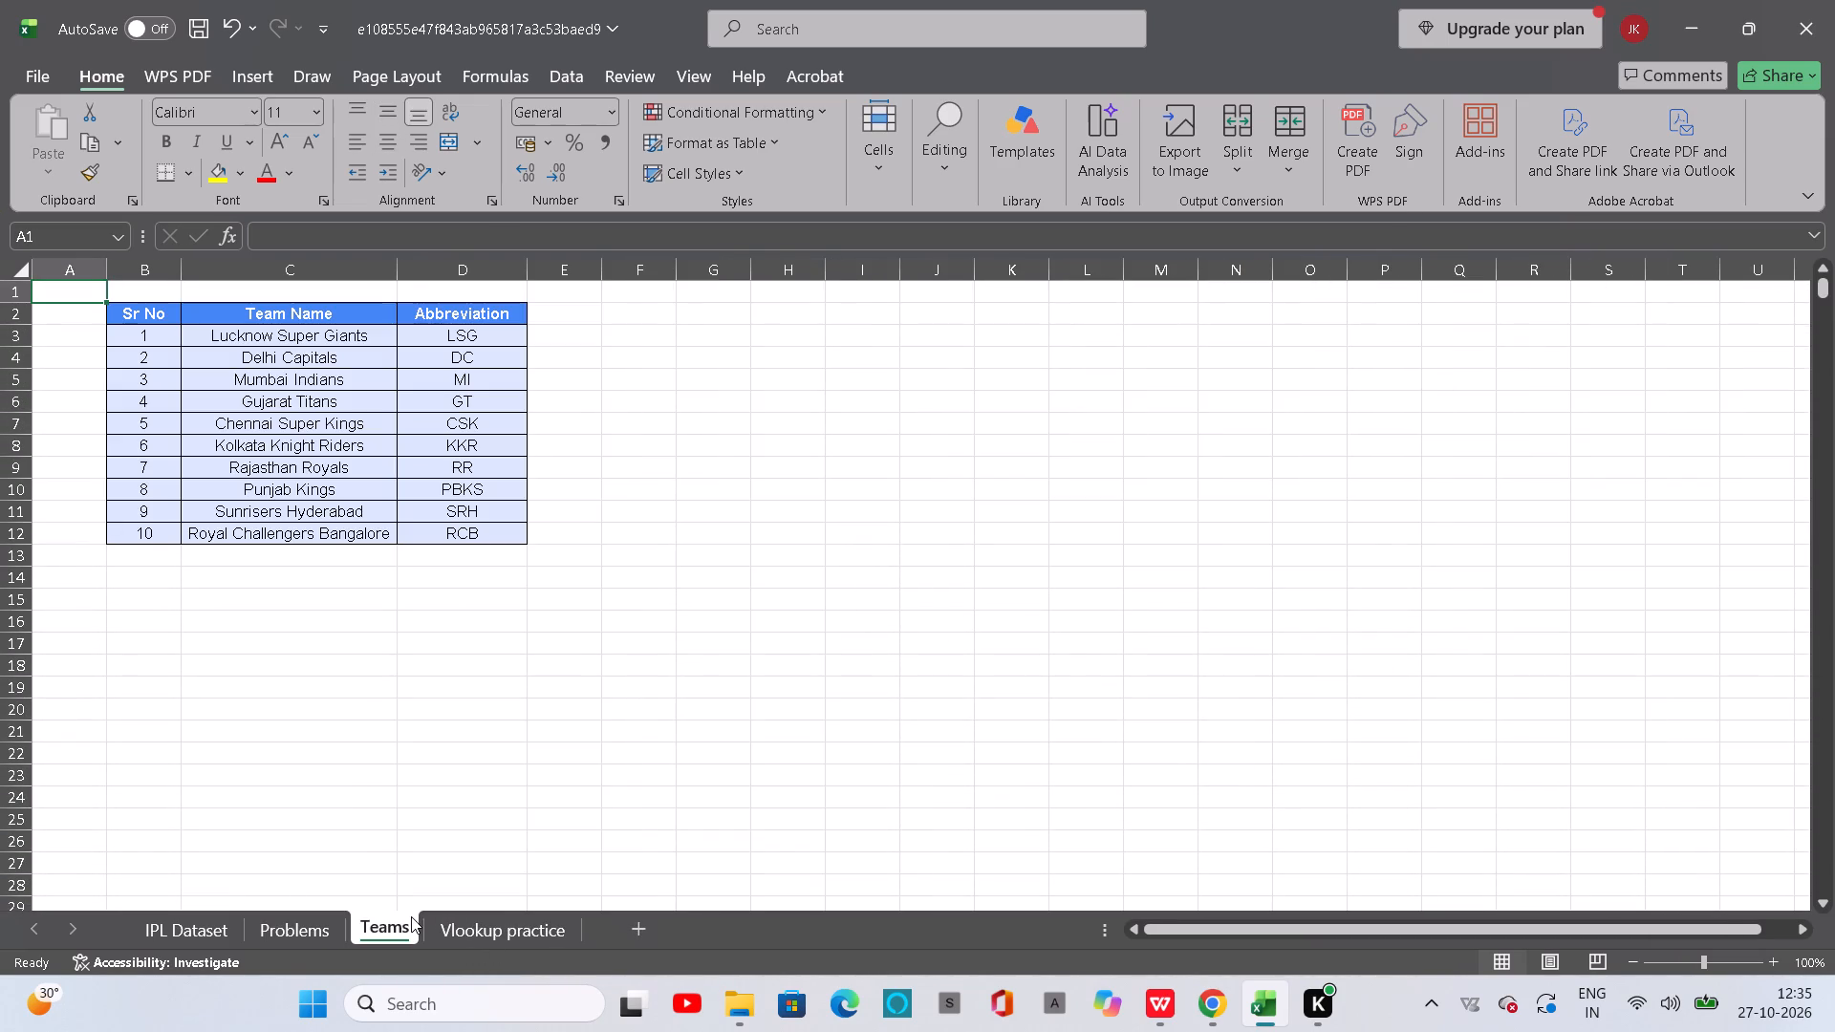
Return to the Vlookup practice sheet and check the Problem 1 VLOOKUP formula in C14 and the Problem 2 layout.
left_click(514, 948)
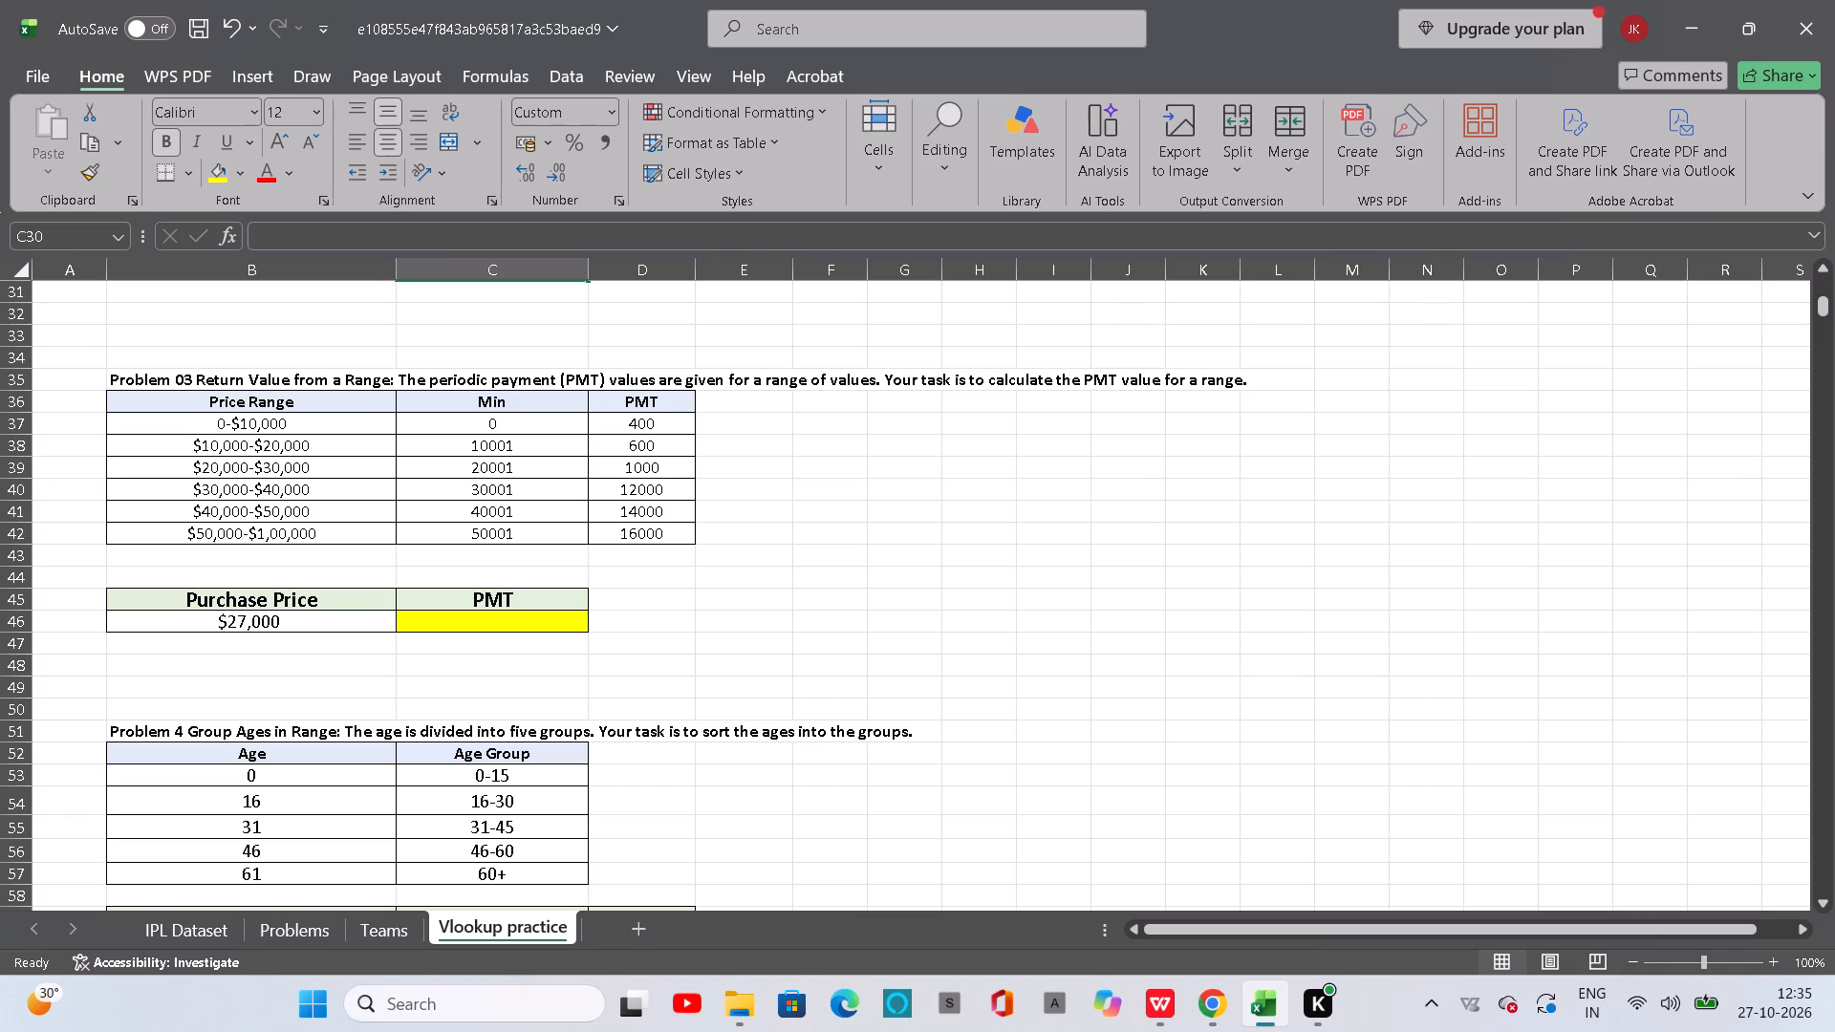
scroll(497, 677, "down", 4)
scroll(497, 677, "up", 7)
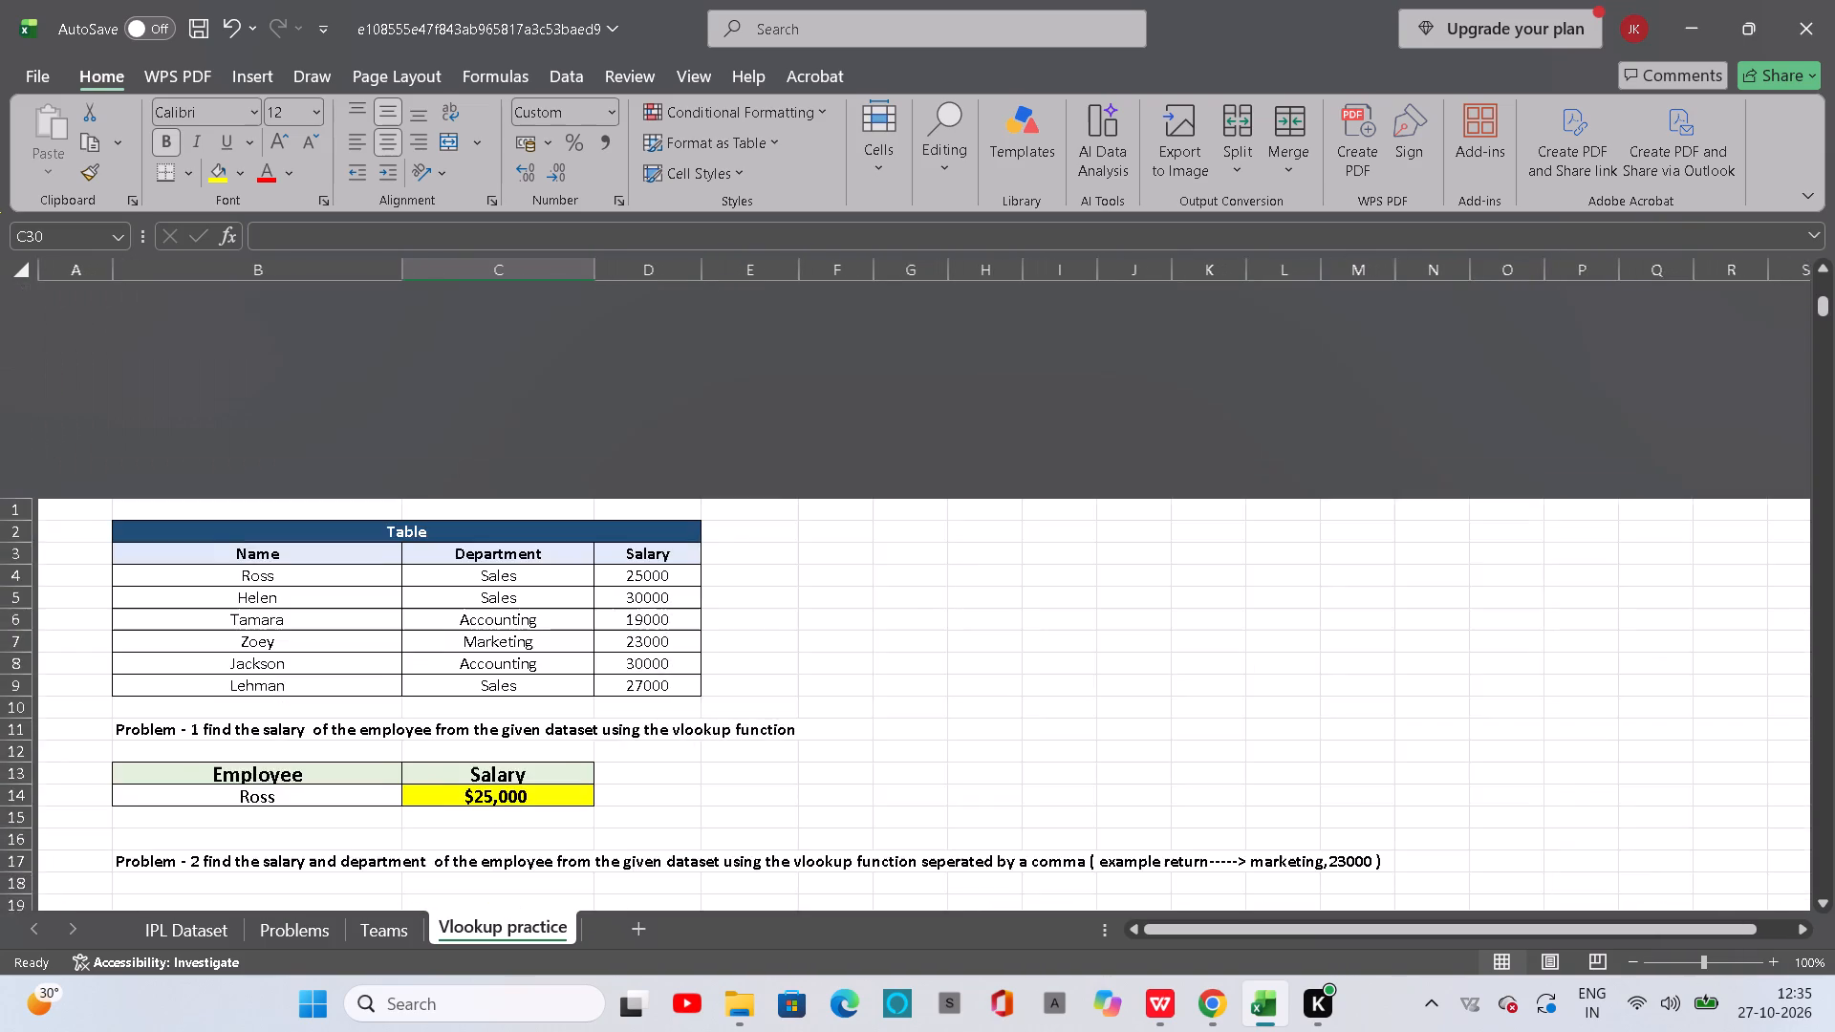
scroll(497, 677, "up", 2)
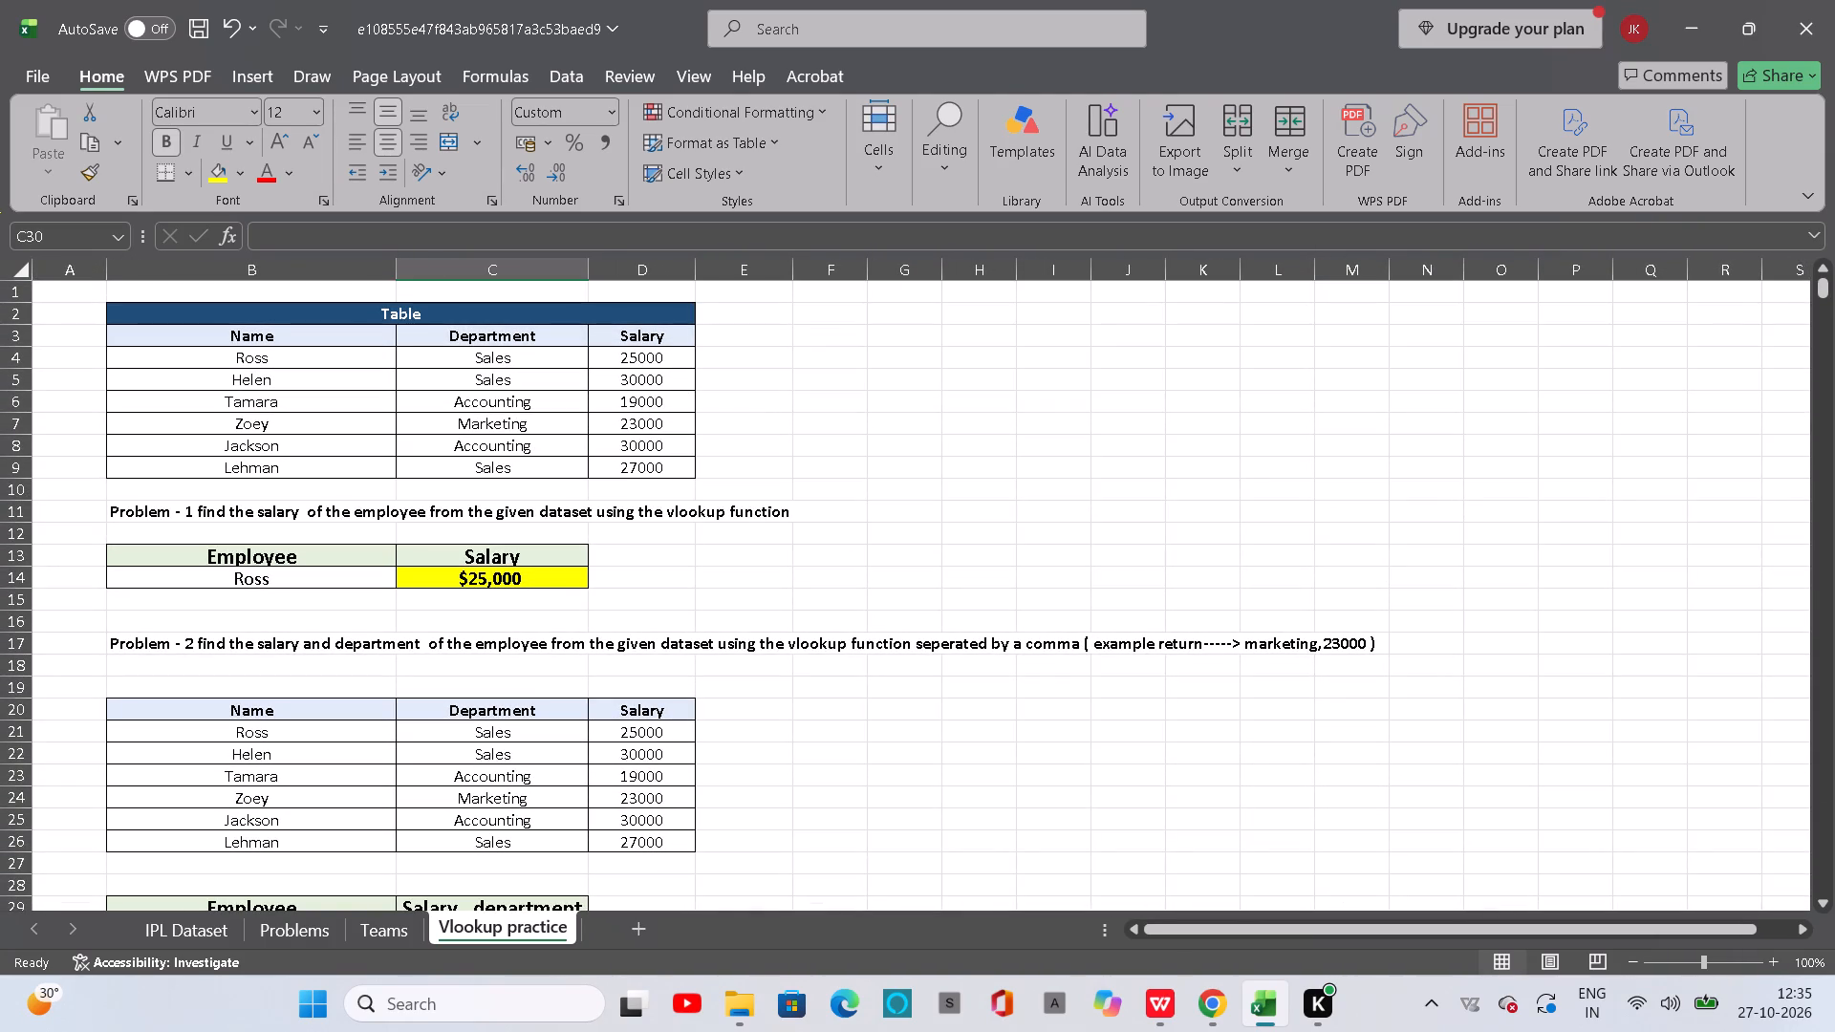
left_click(500, 572)
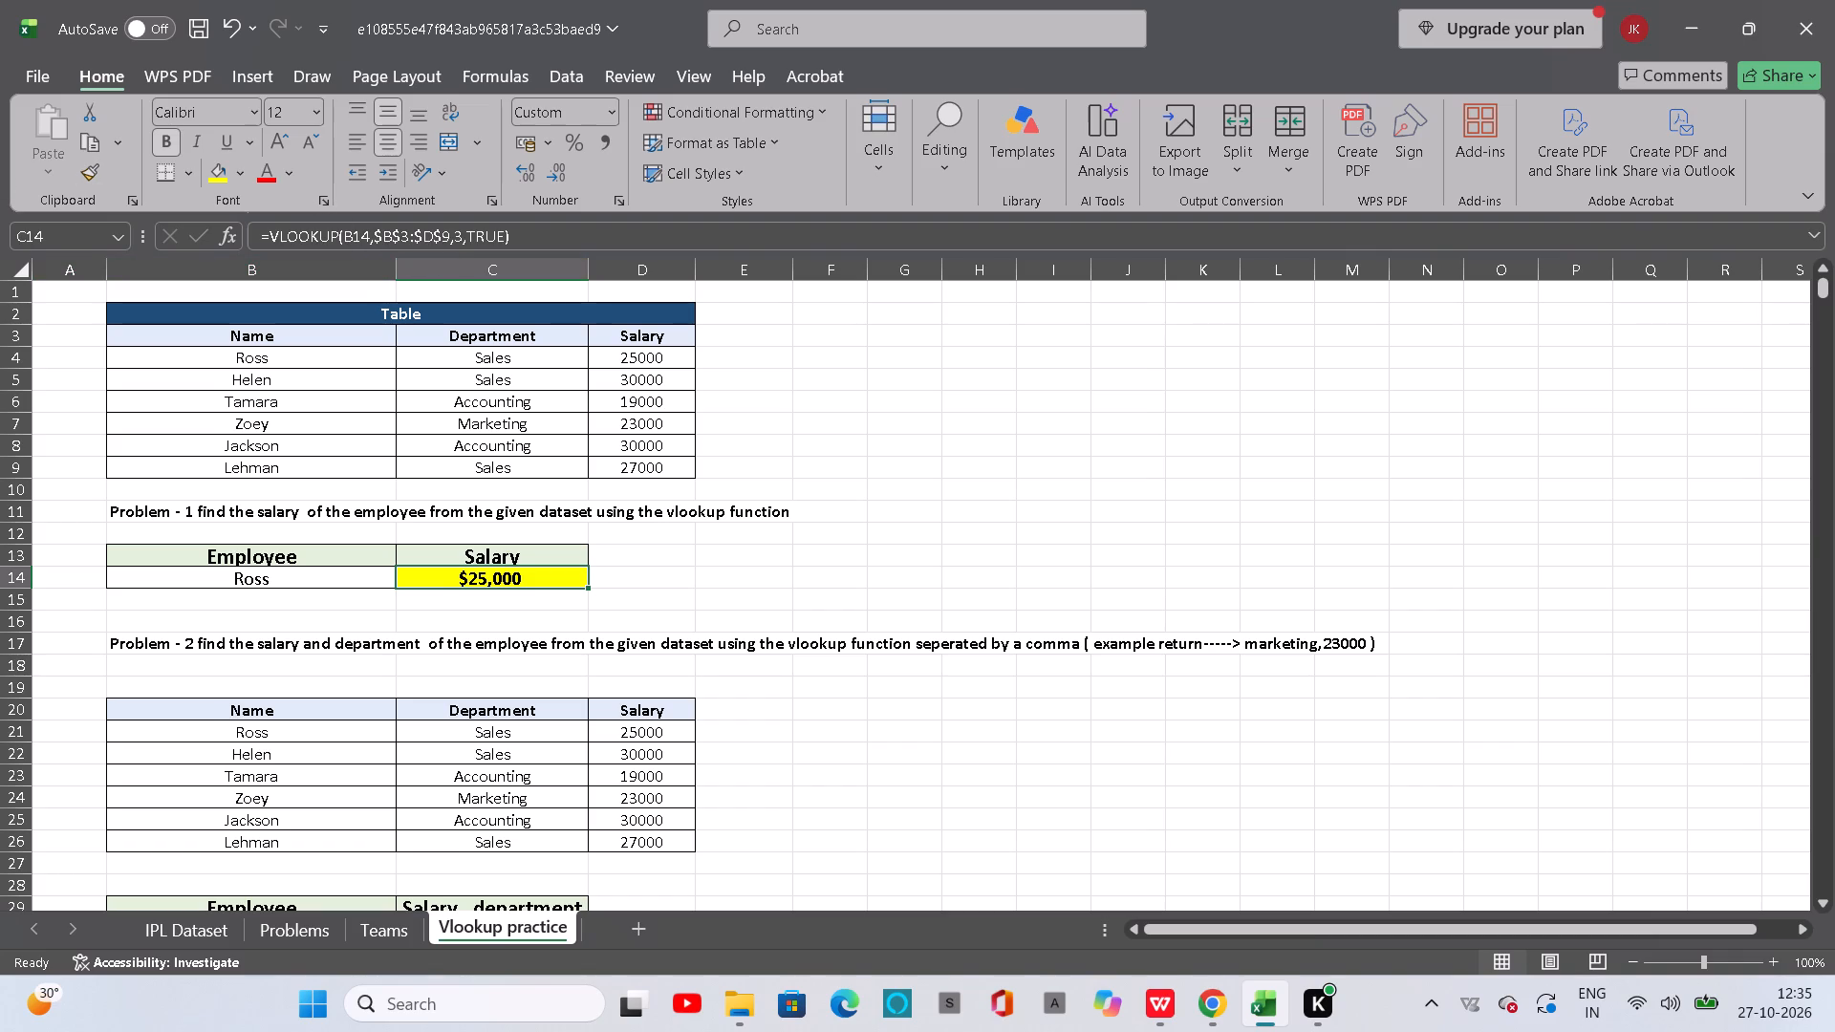
left_click(378, 230)
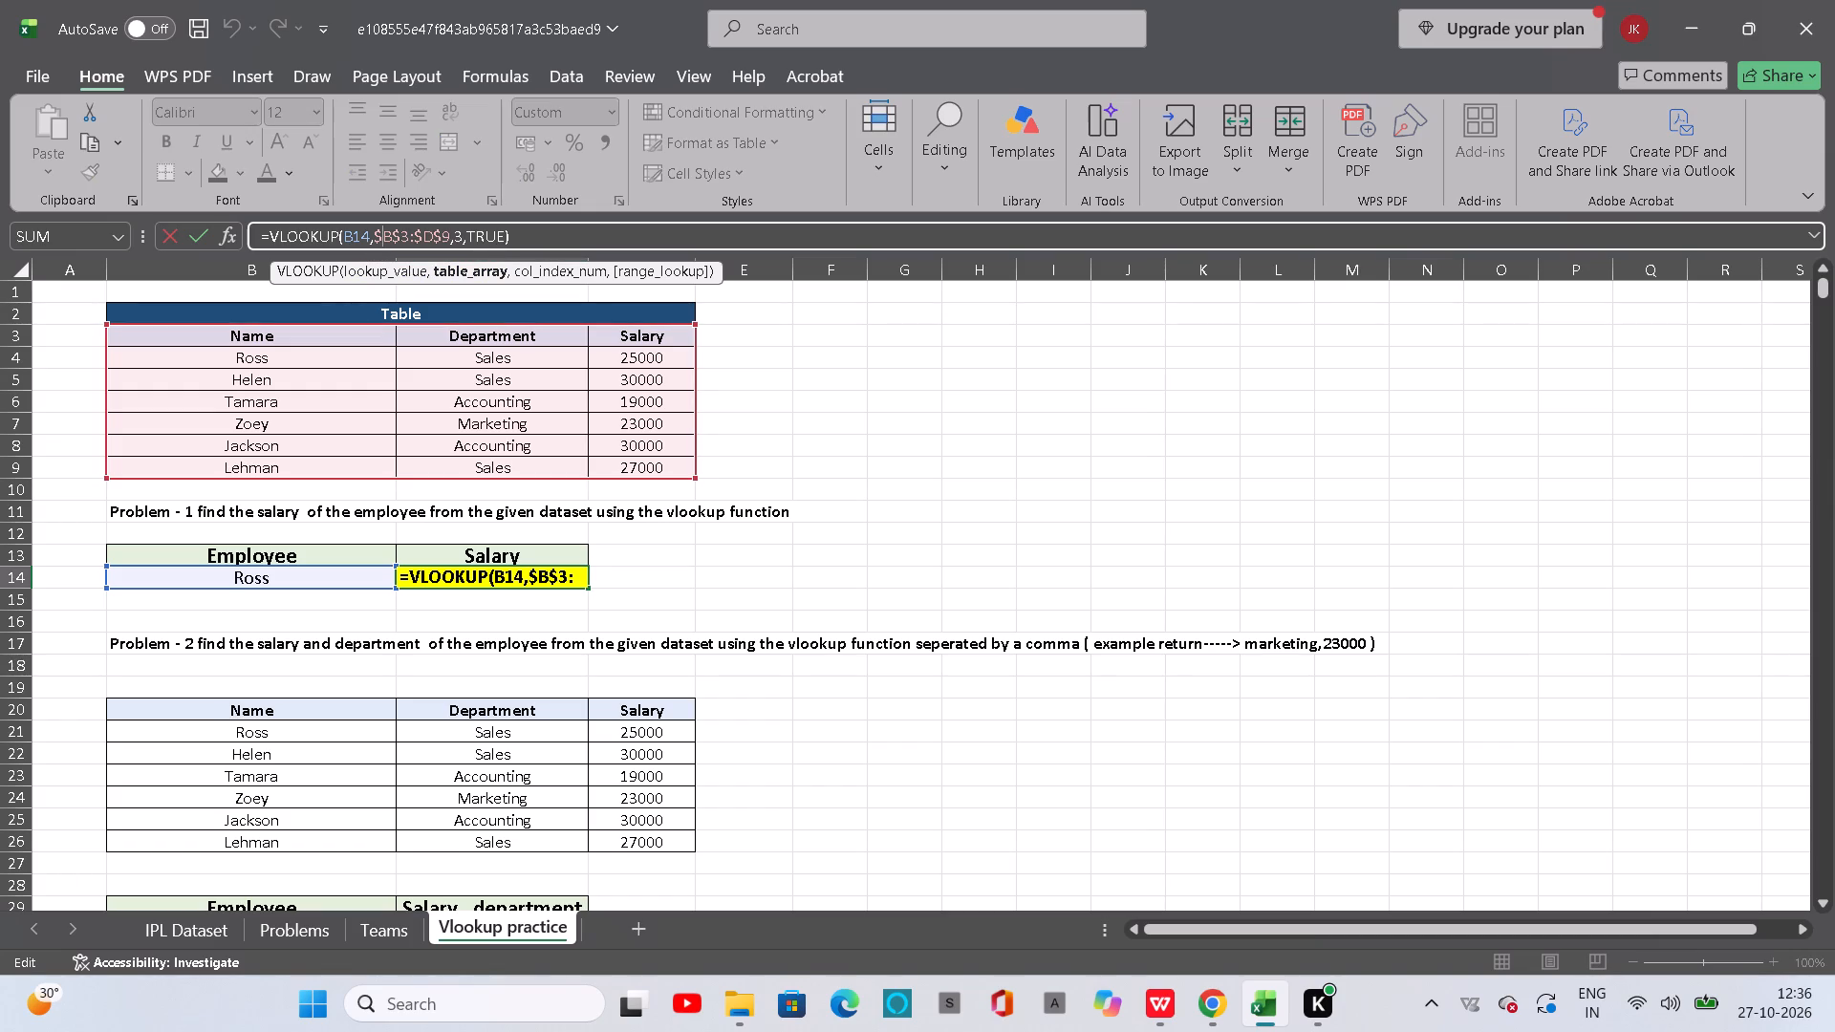
left_click(752, 350)
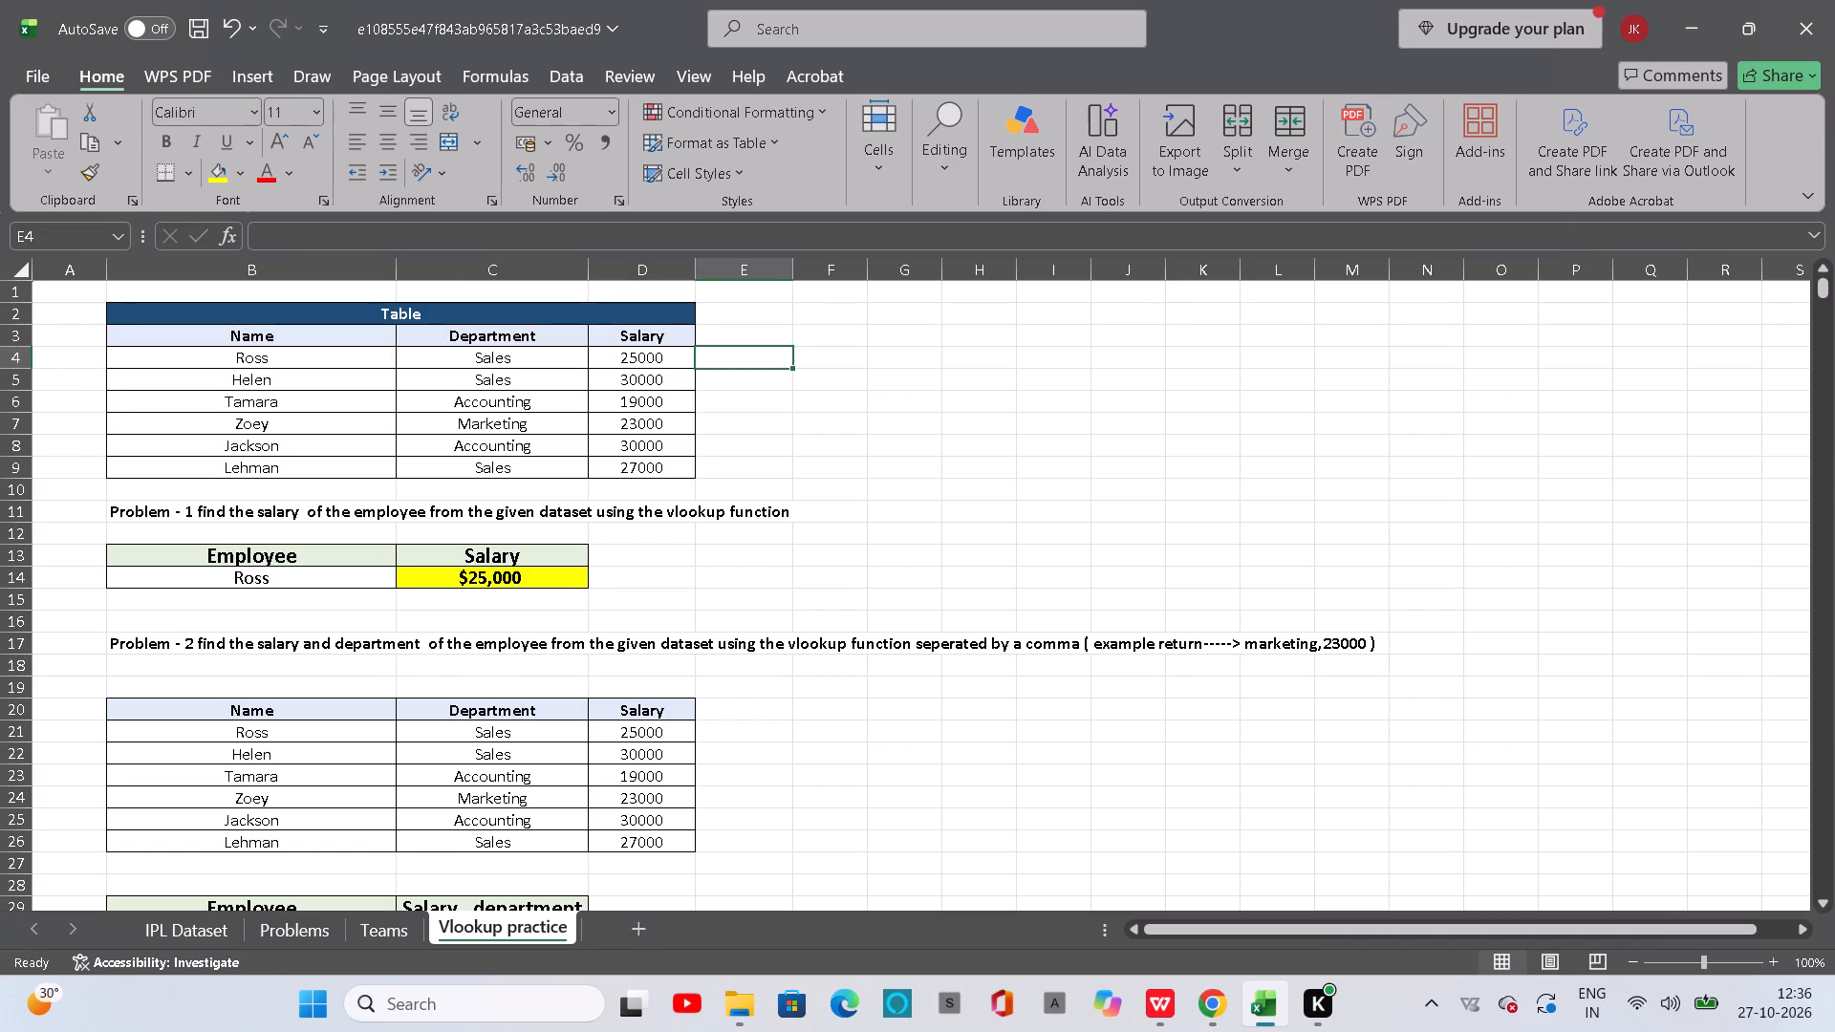
left_click(486, 580)
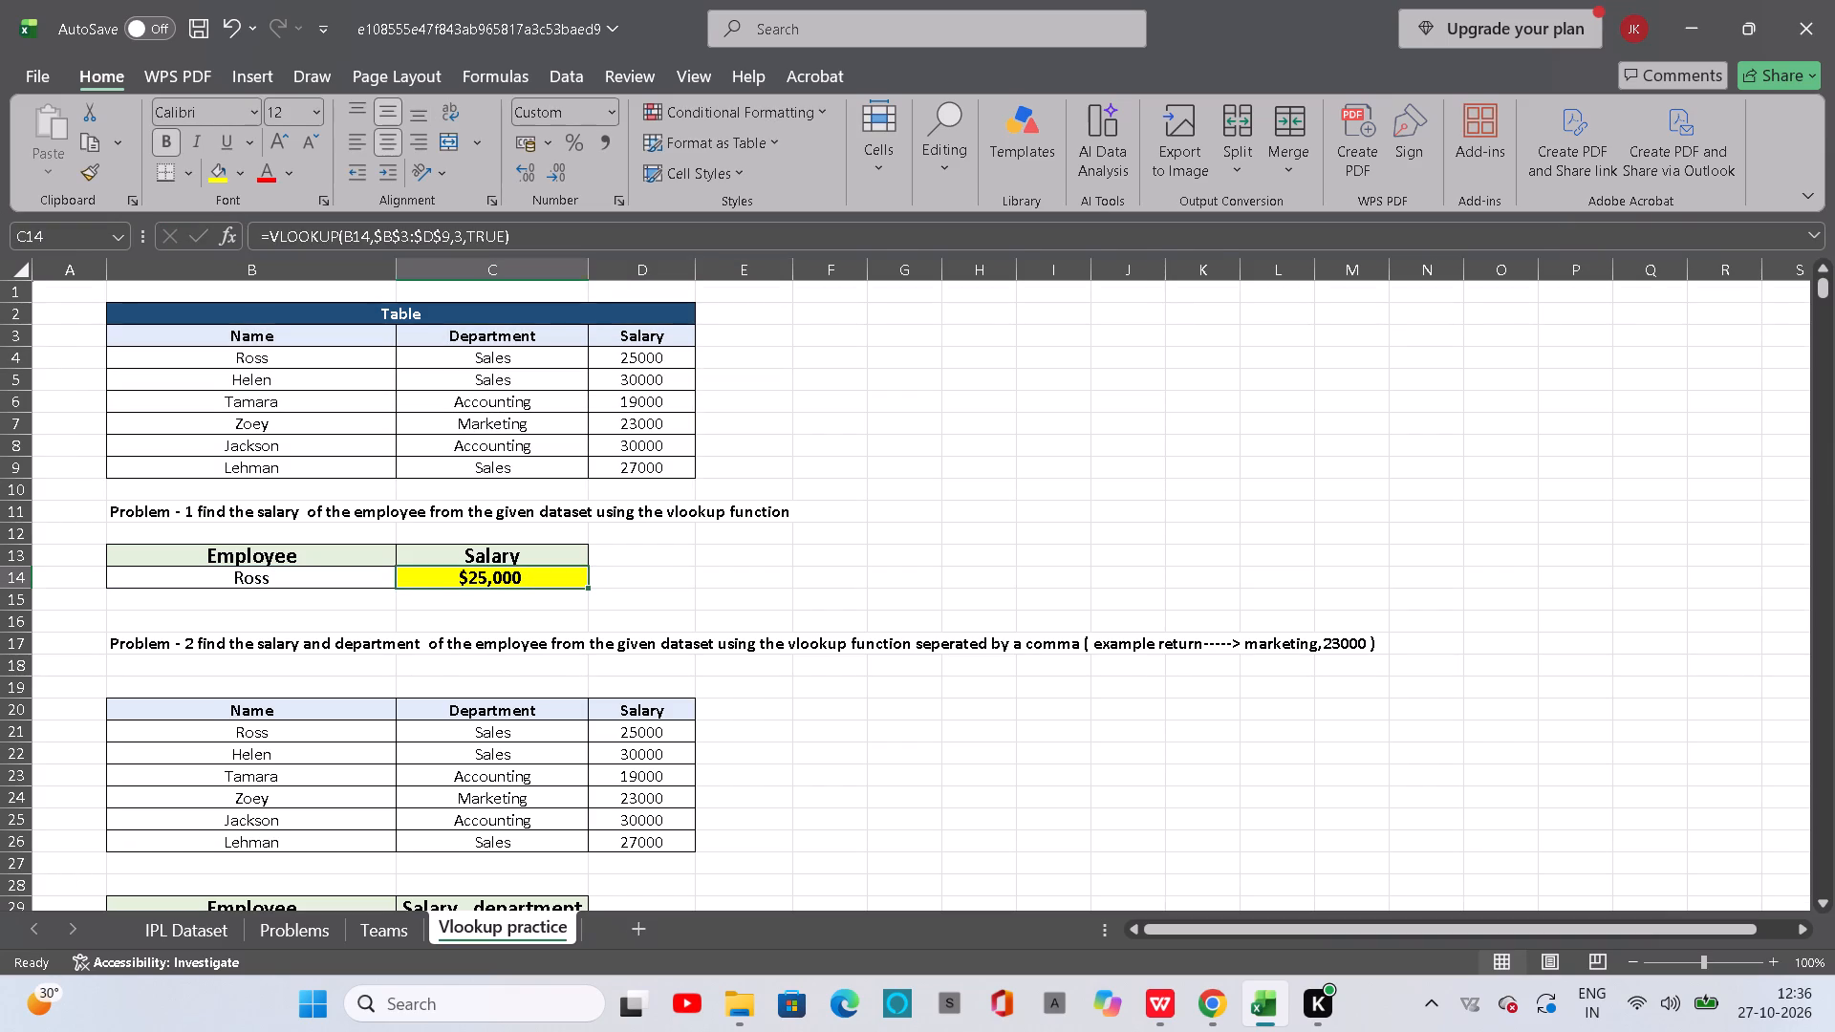
scroll(579, 696, "down", 1)
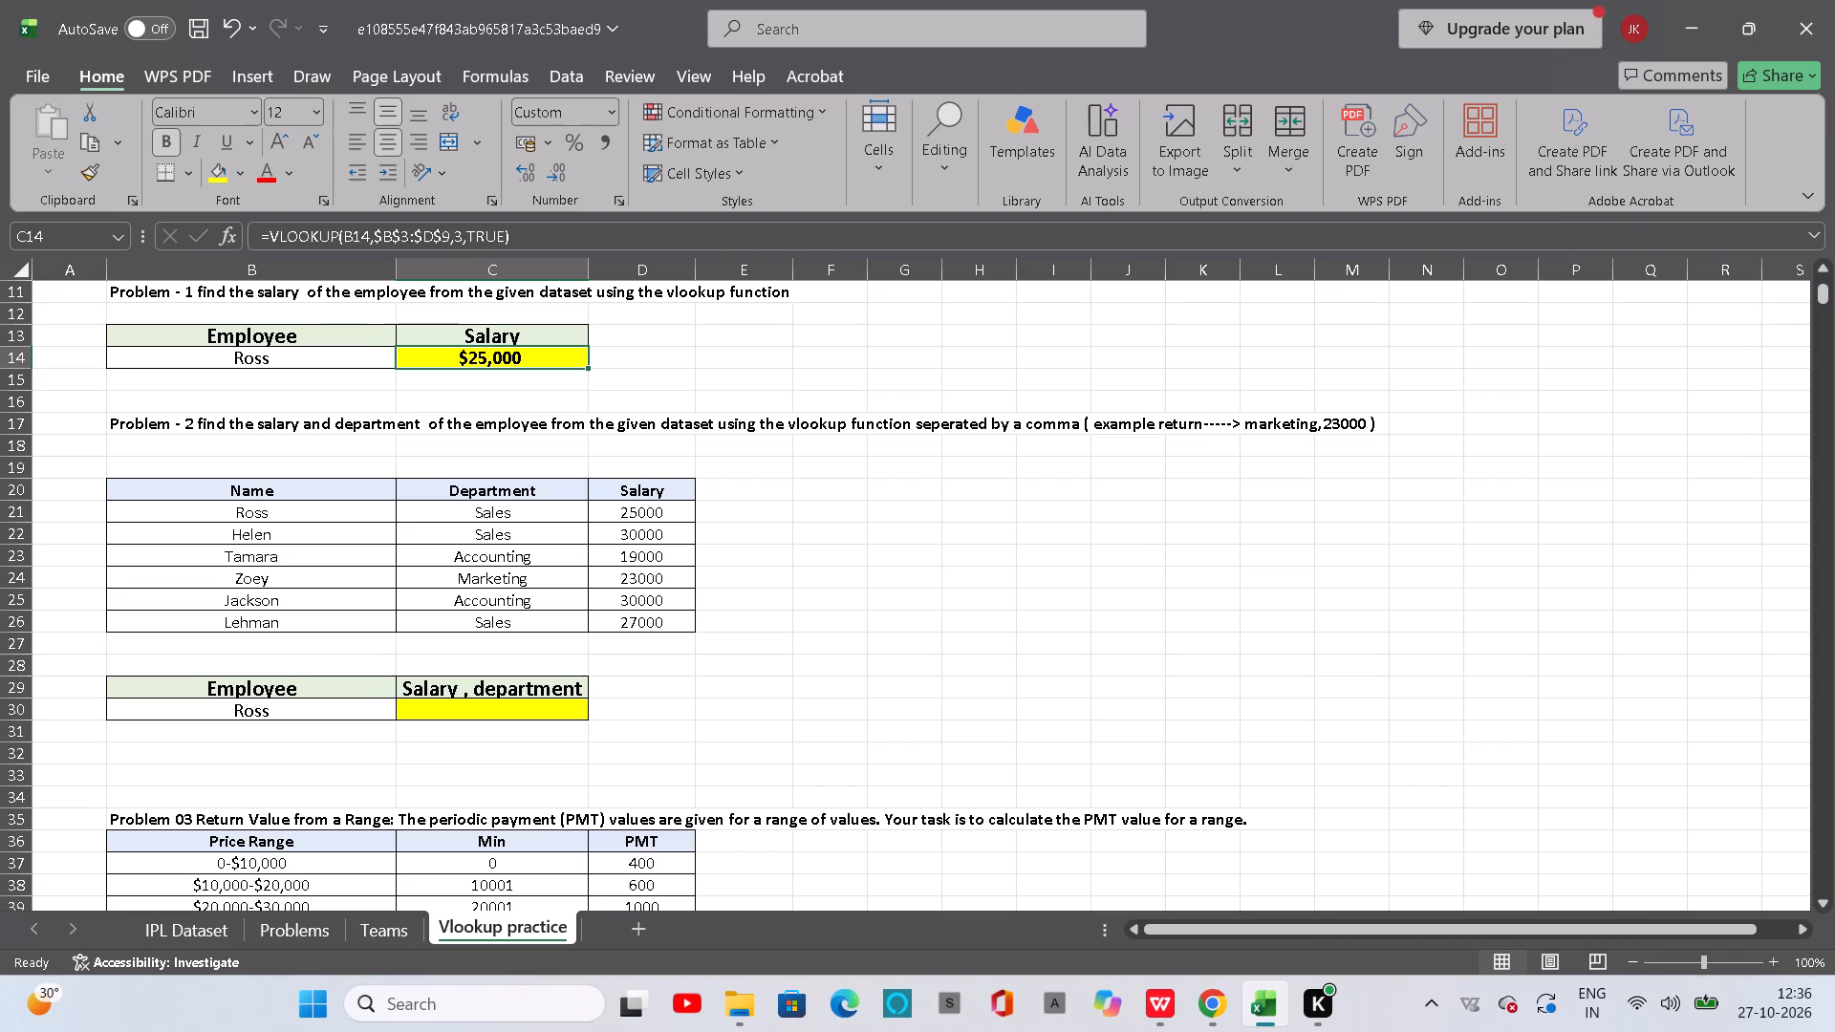
Start a VLOOKUP formula in the Problem 2 answer cell C30 with B30 as the lookup value.
left_click(521, 712)
left_click(521, 712)
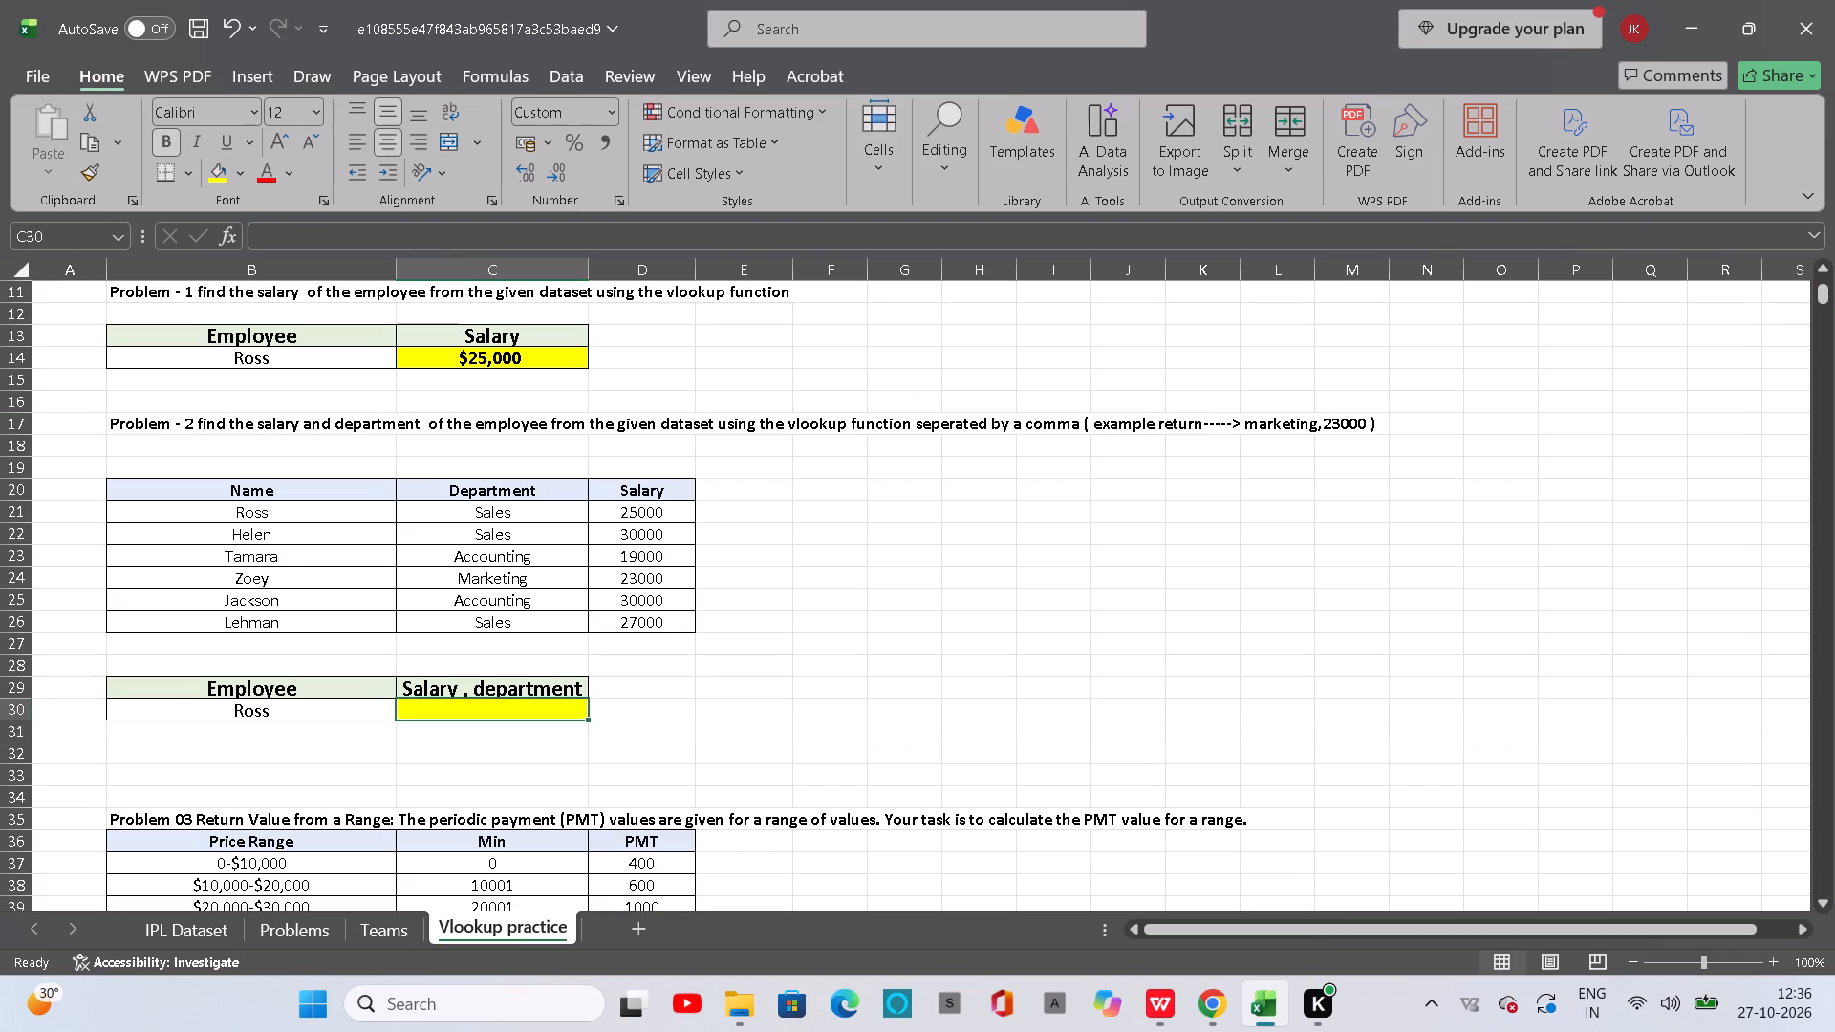
left_click(494, 710)
left_click(492, 713)
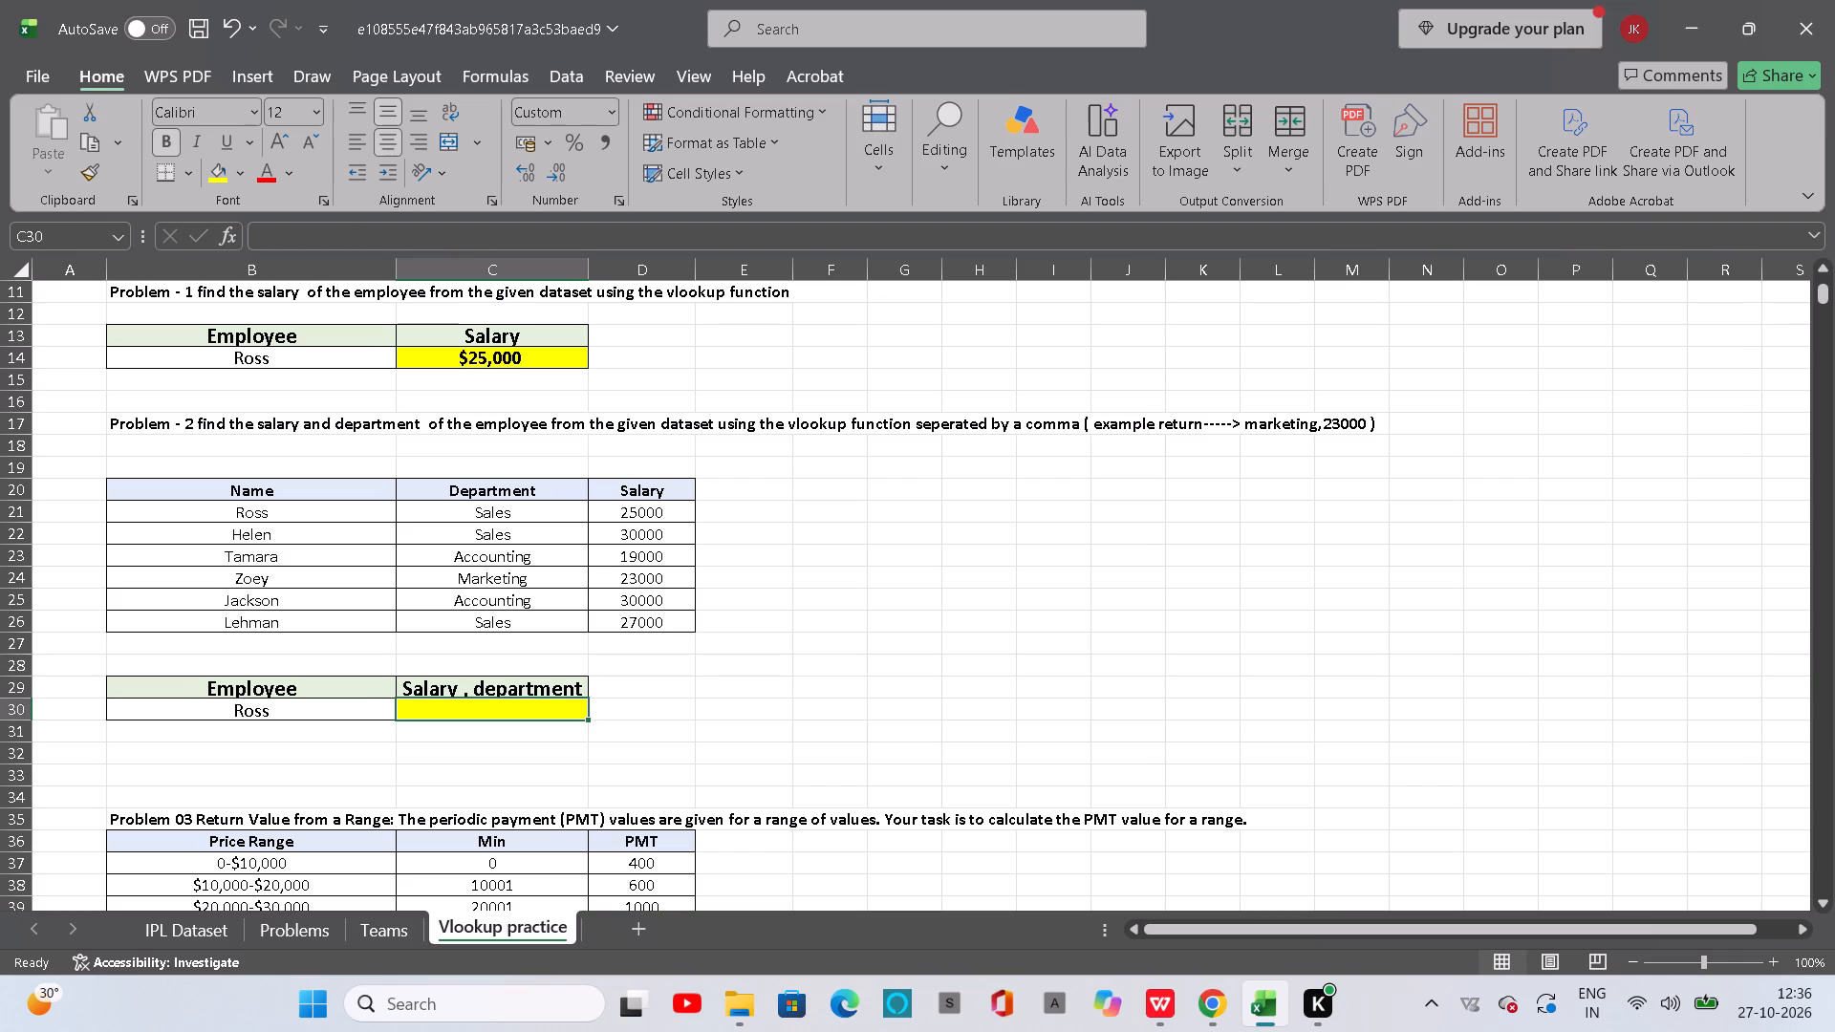
double_click(492, 713)
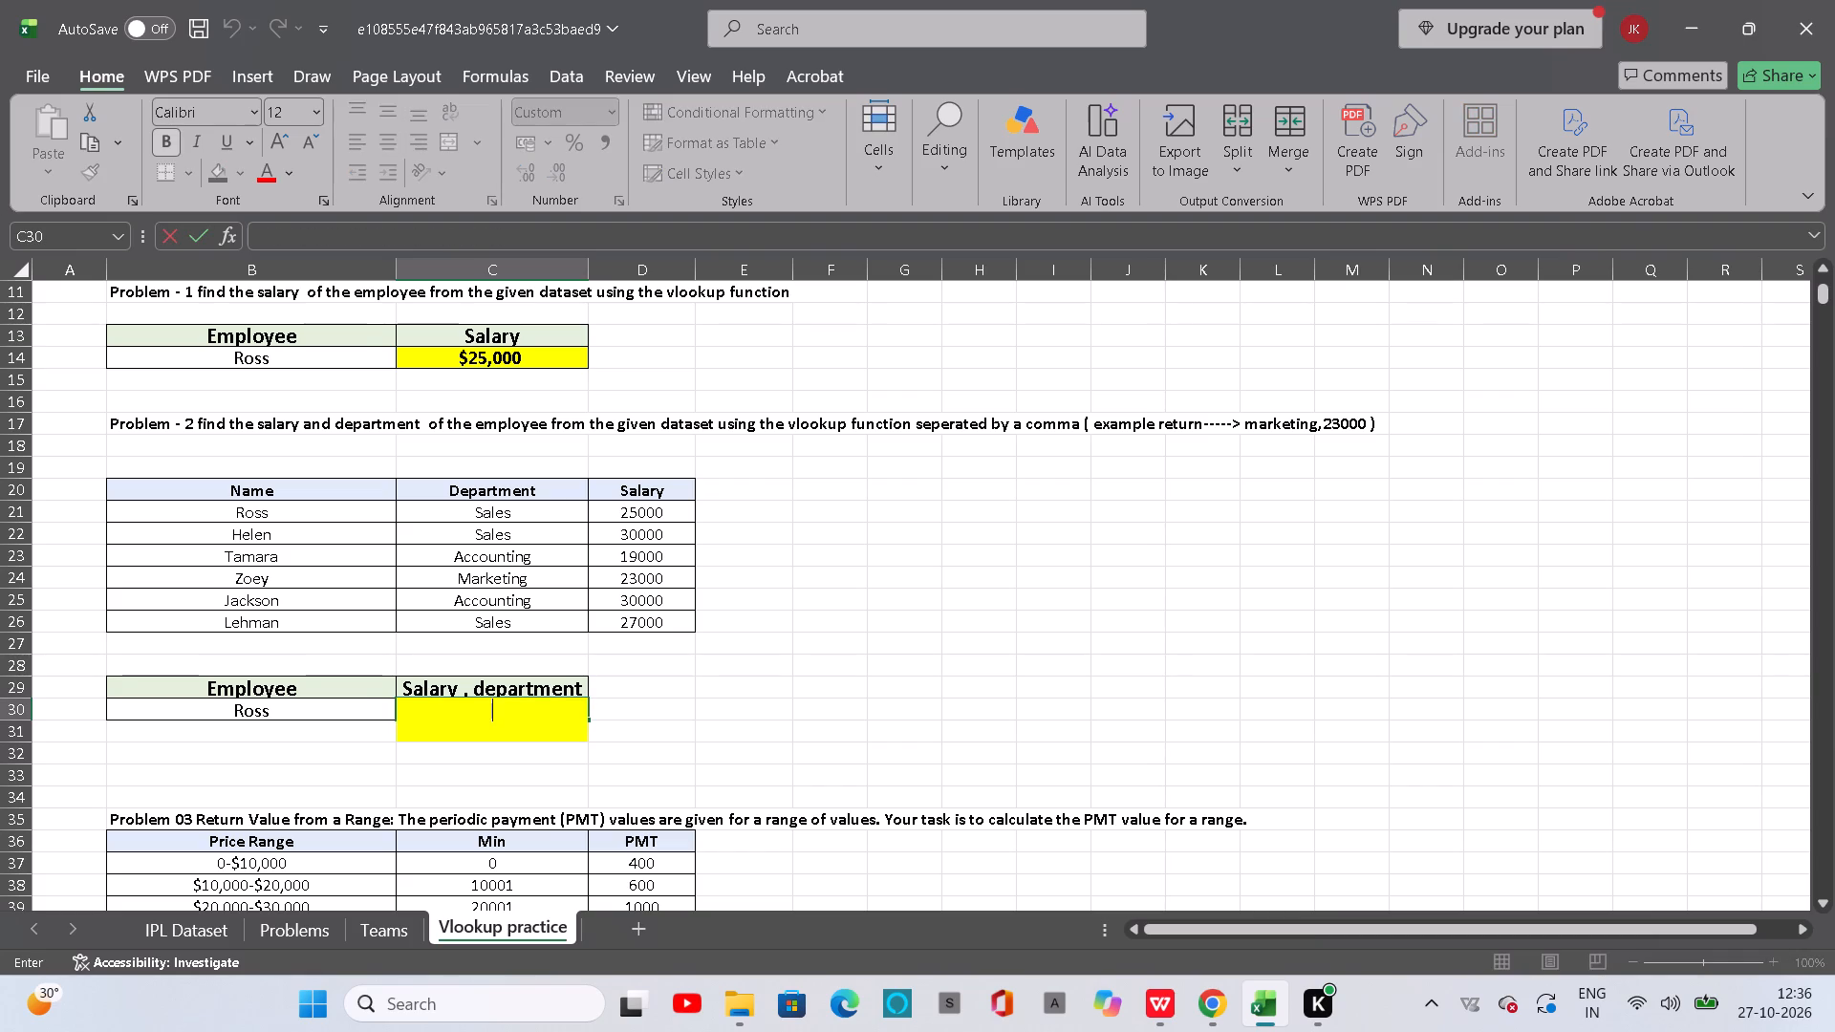
key("equal")
type("vlo")
key("Tab")
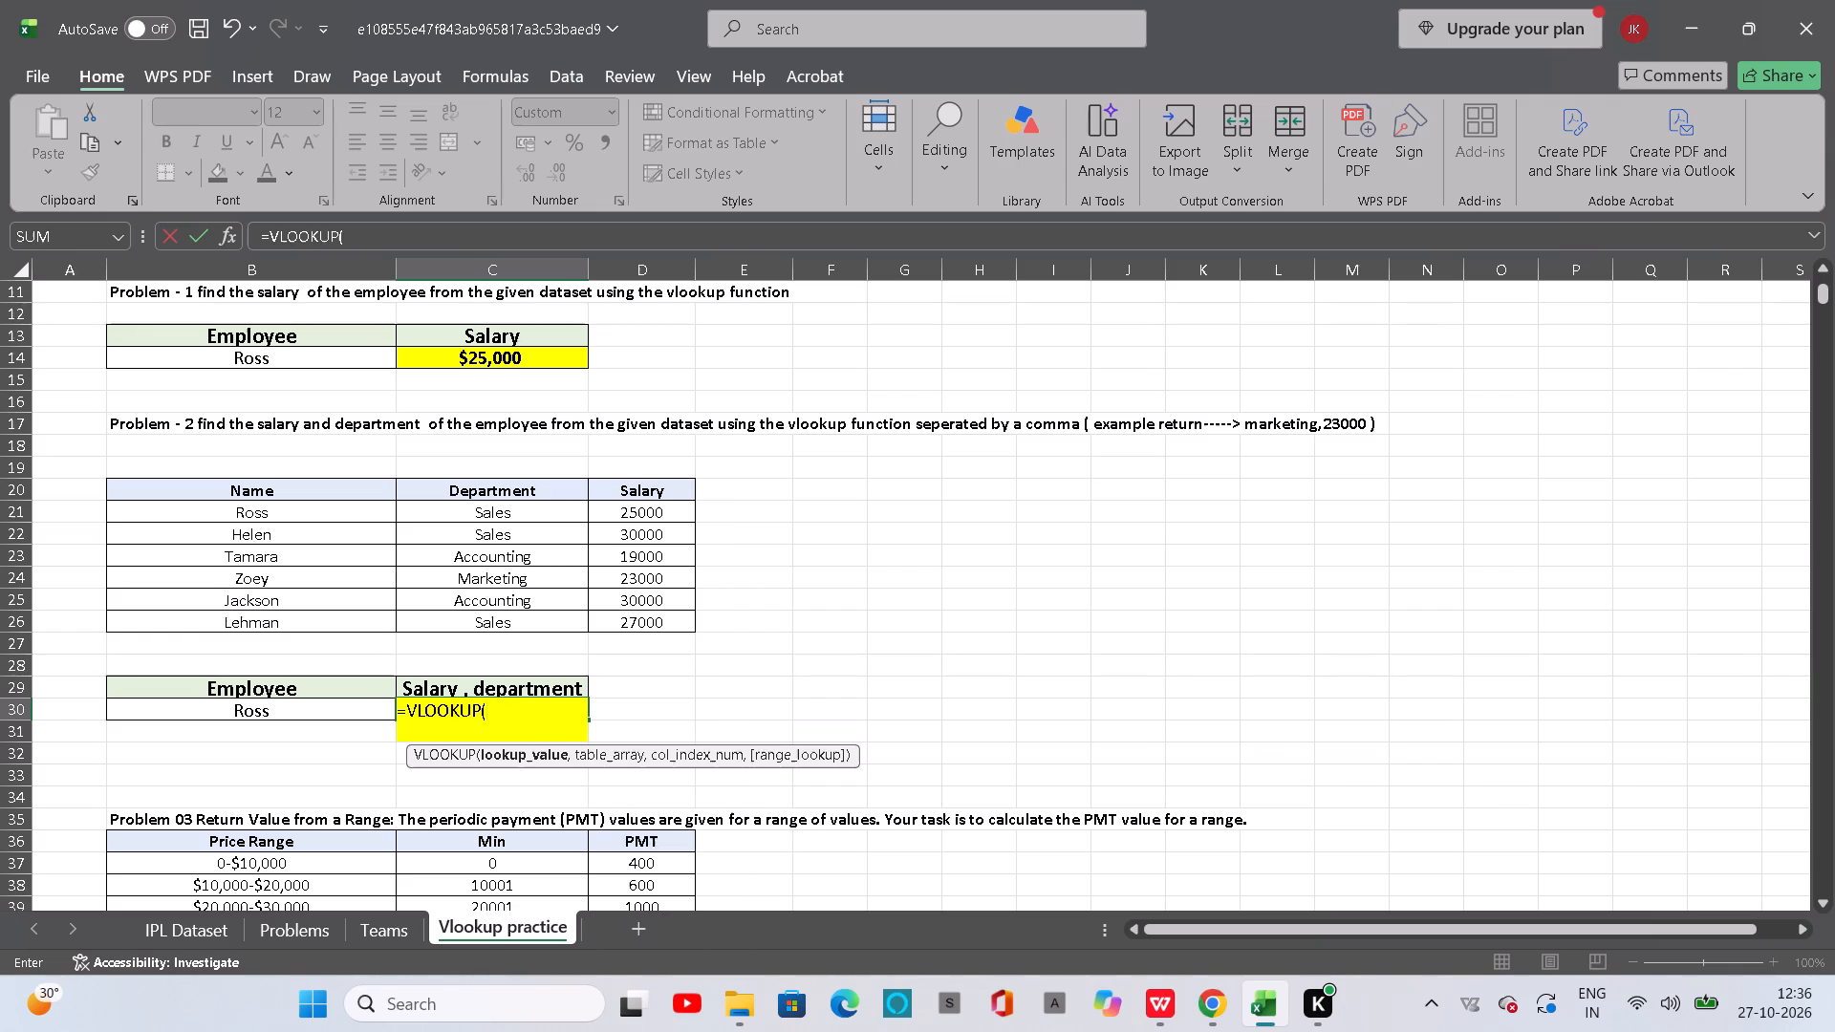
left_click(368, 711)
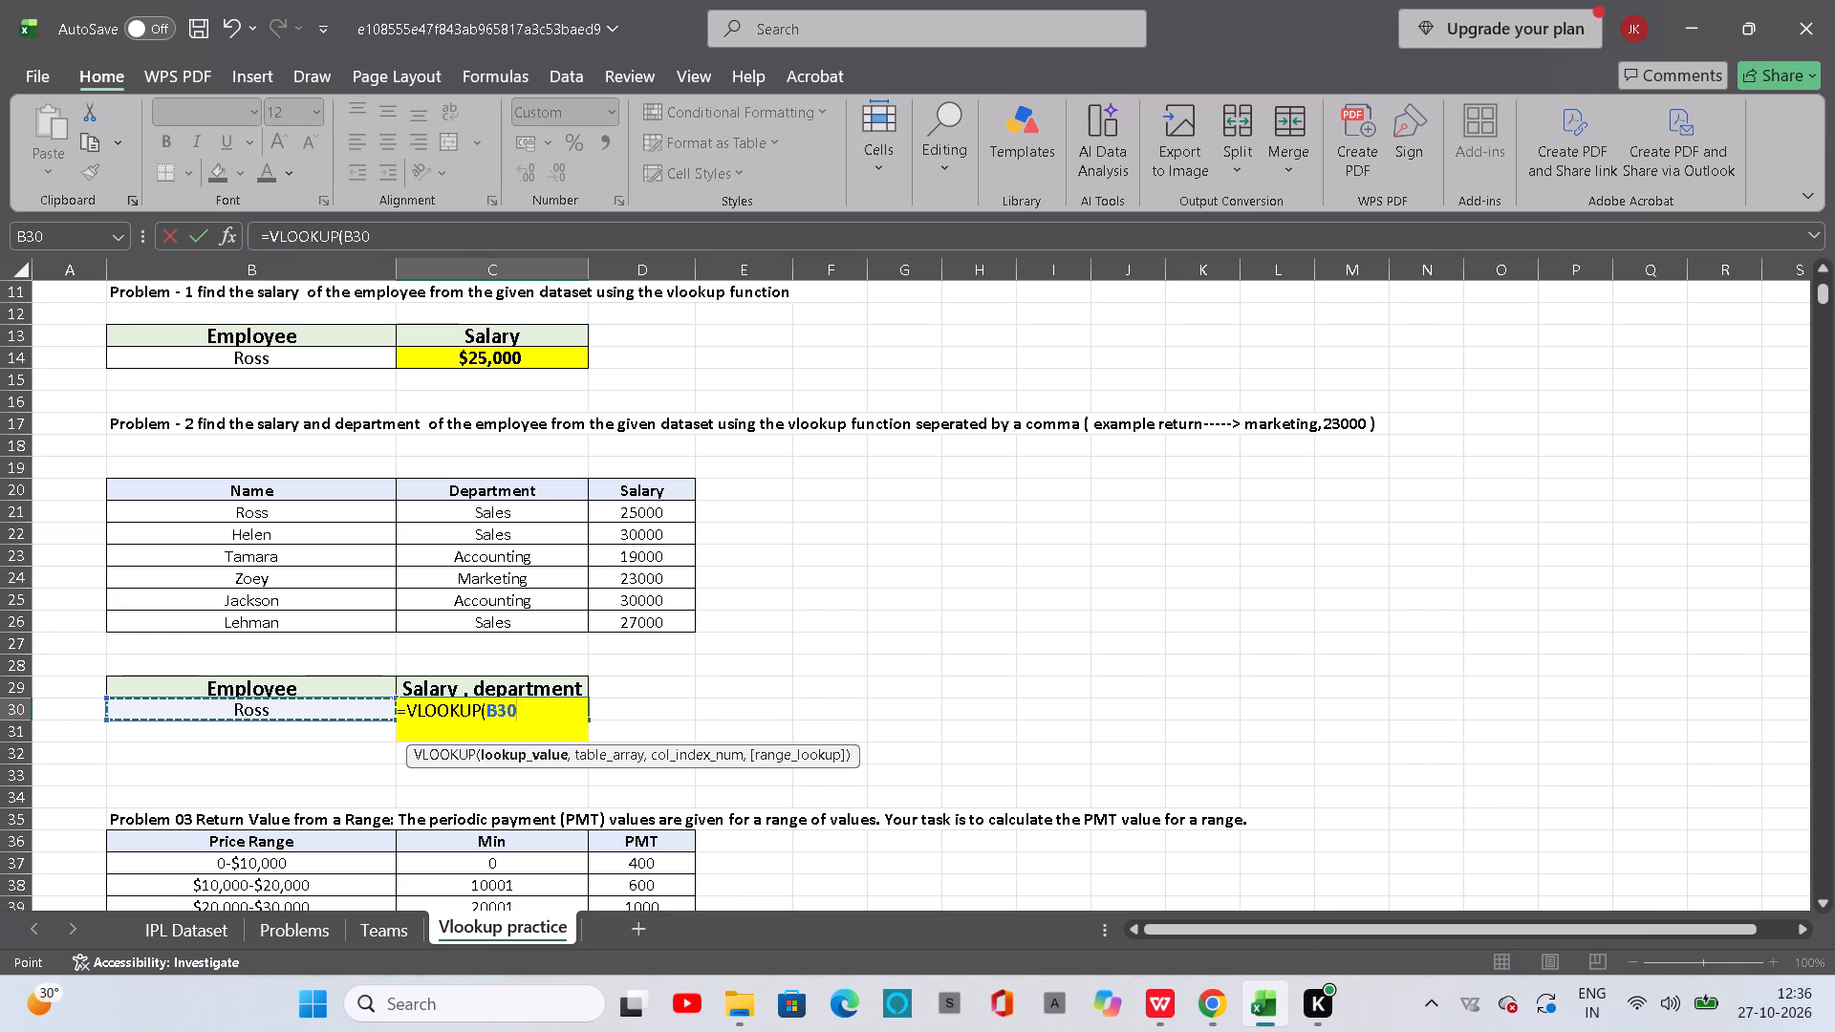
key("comma")
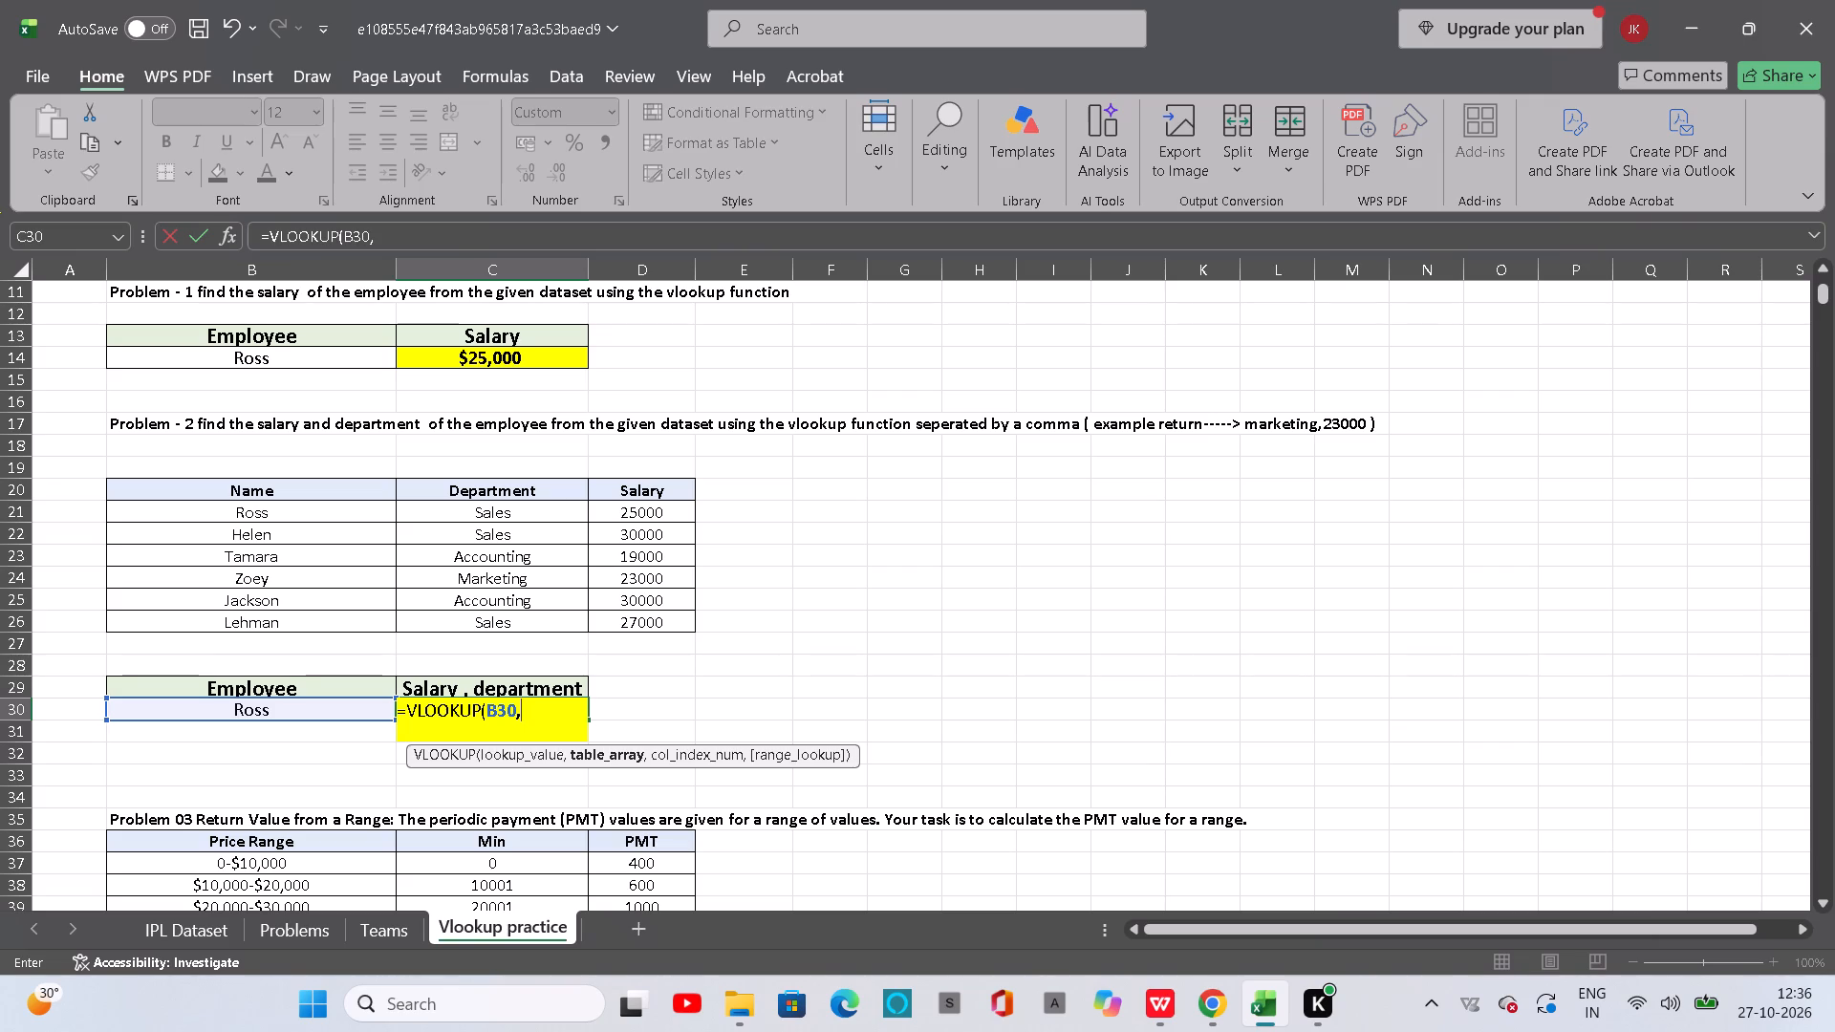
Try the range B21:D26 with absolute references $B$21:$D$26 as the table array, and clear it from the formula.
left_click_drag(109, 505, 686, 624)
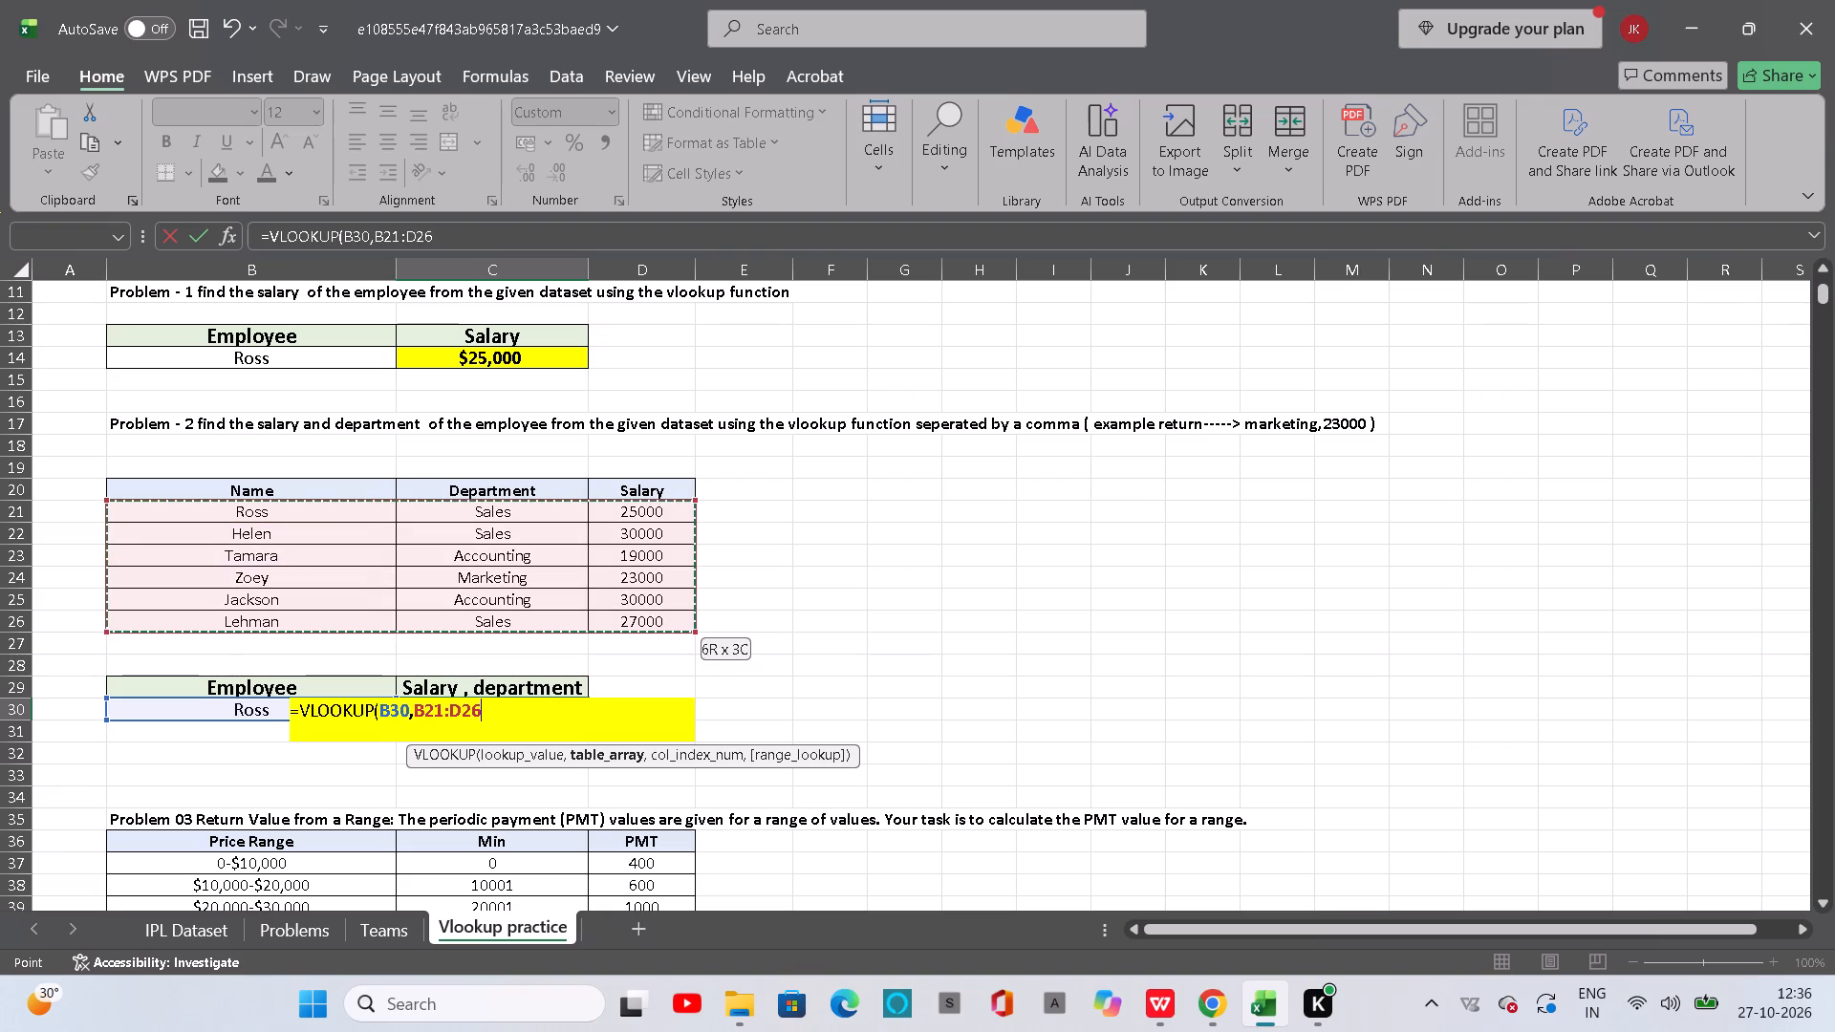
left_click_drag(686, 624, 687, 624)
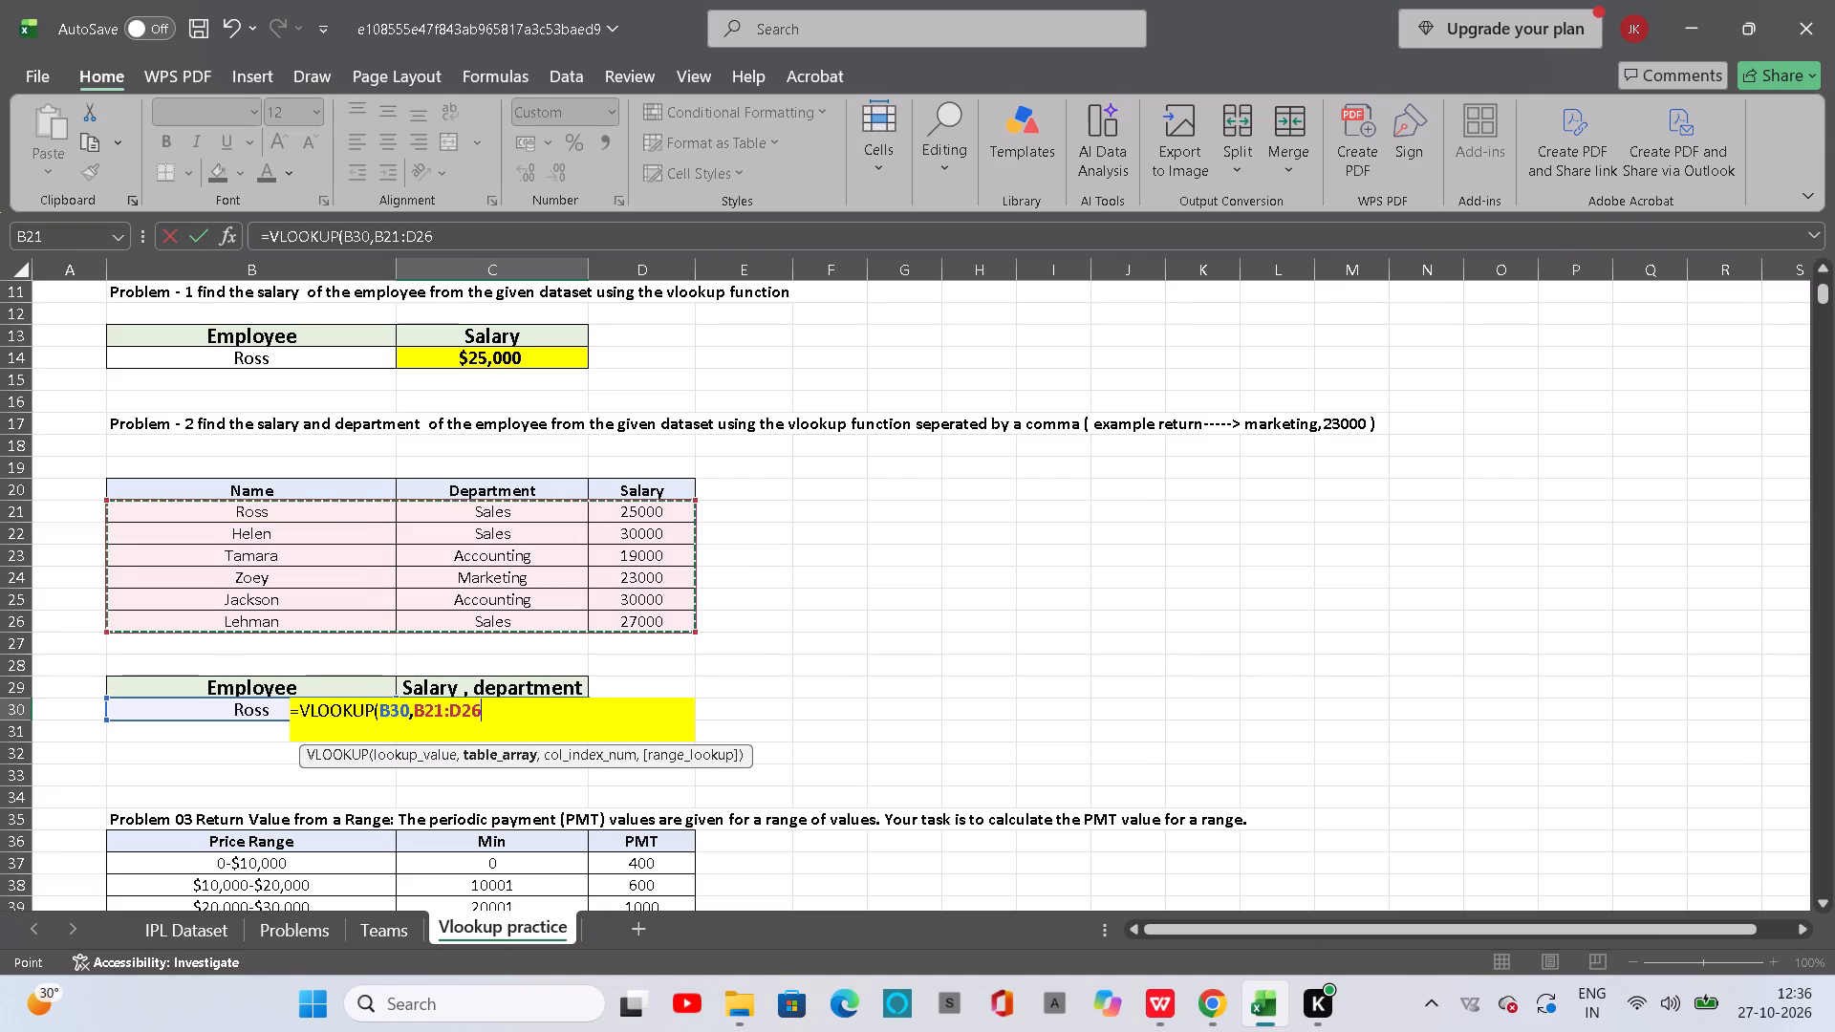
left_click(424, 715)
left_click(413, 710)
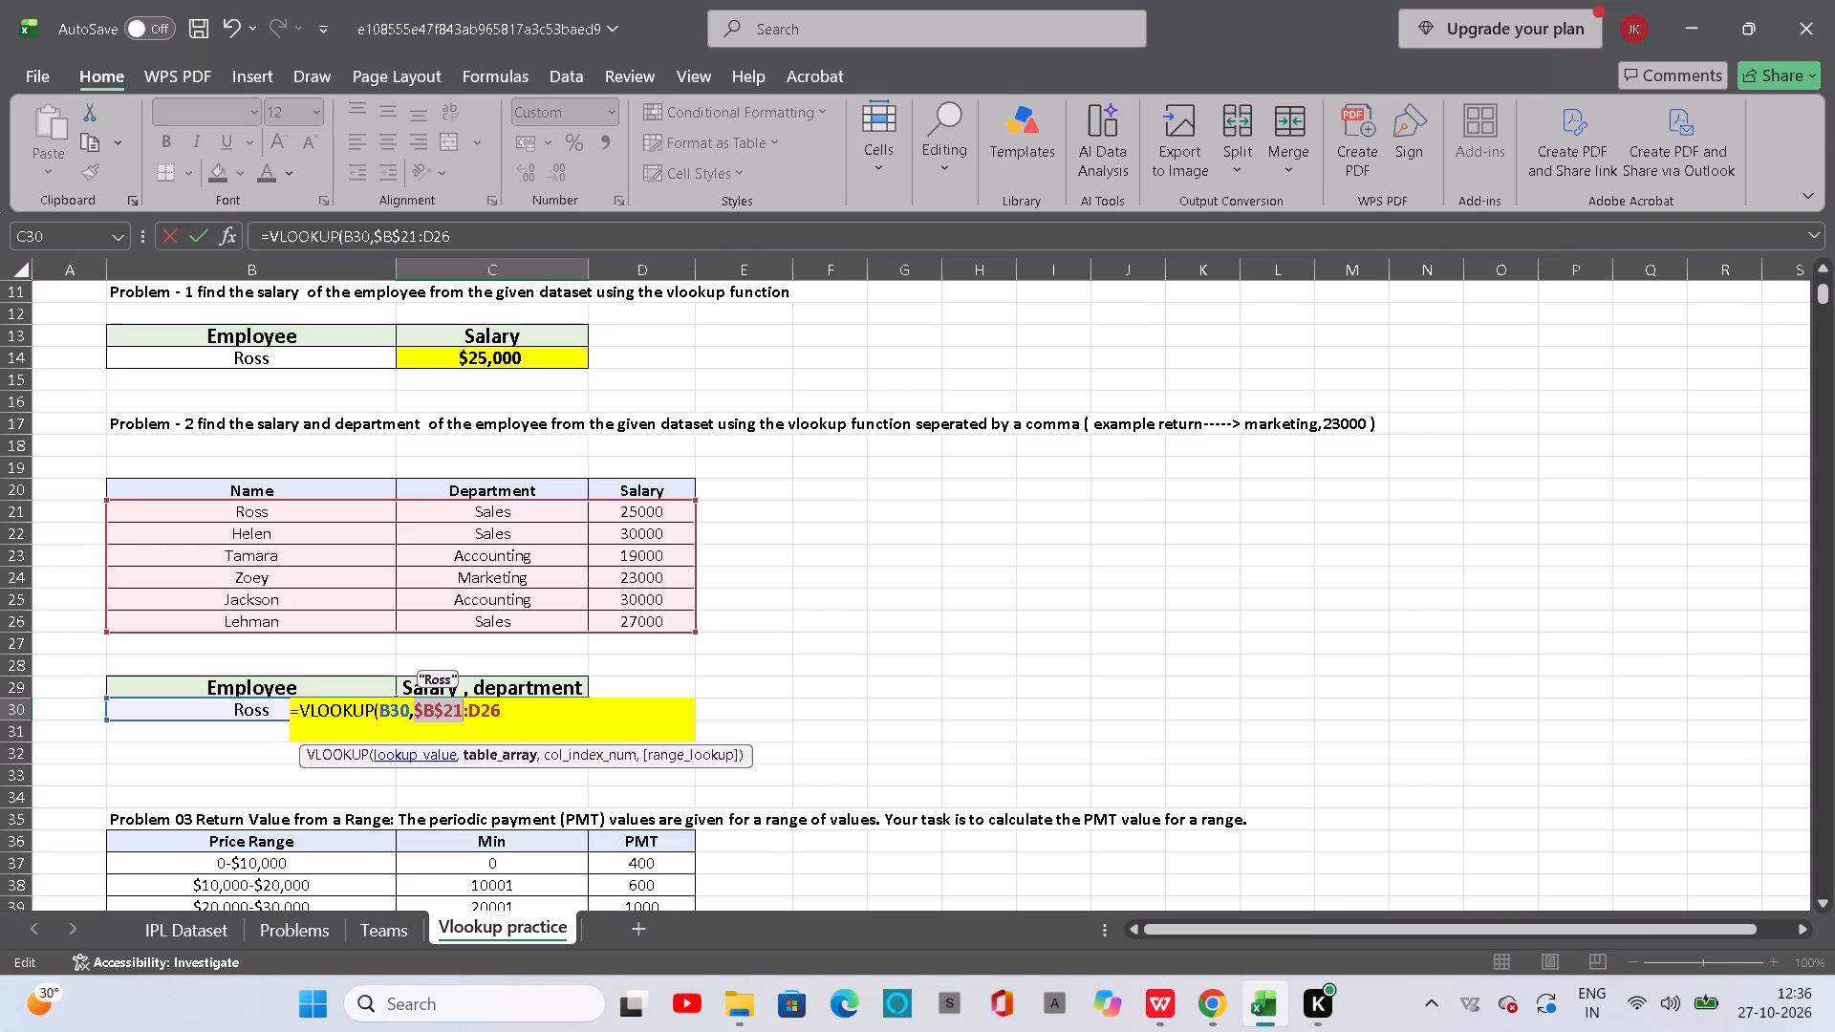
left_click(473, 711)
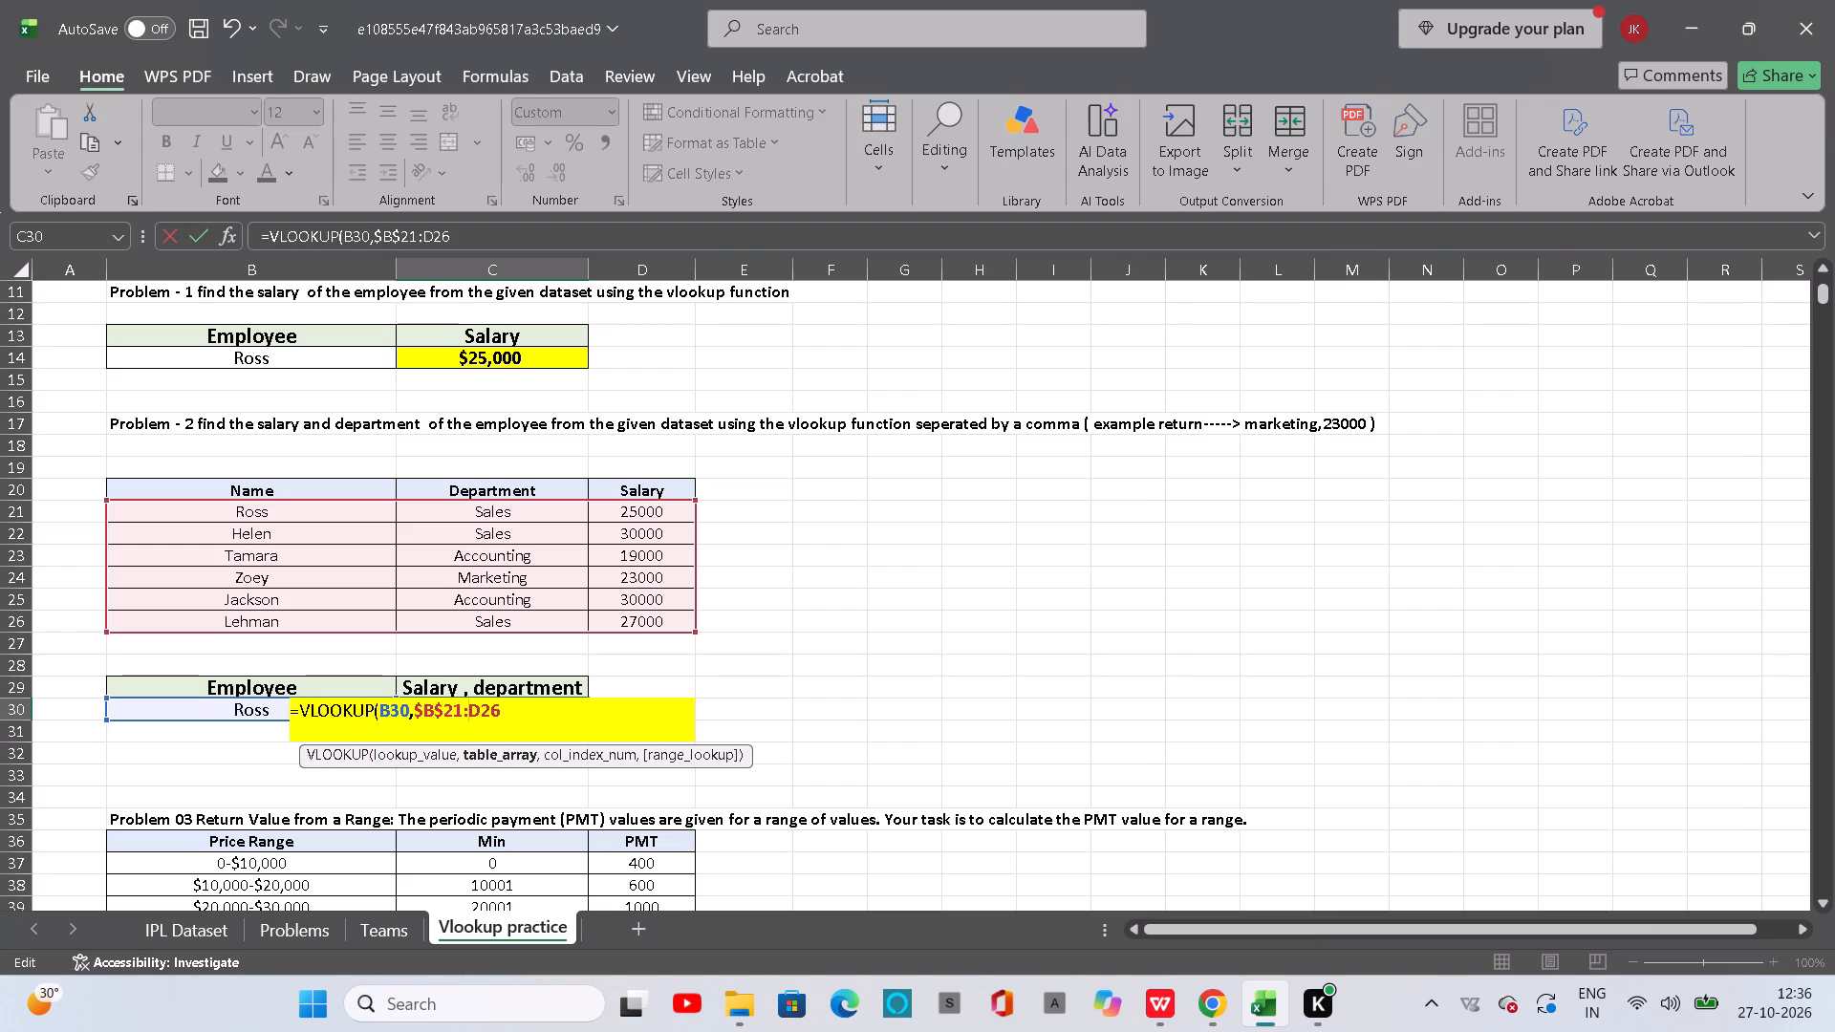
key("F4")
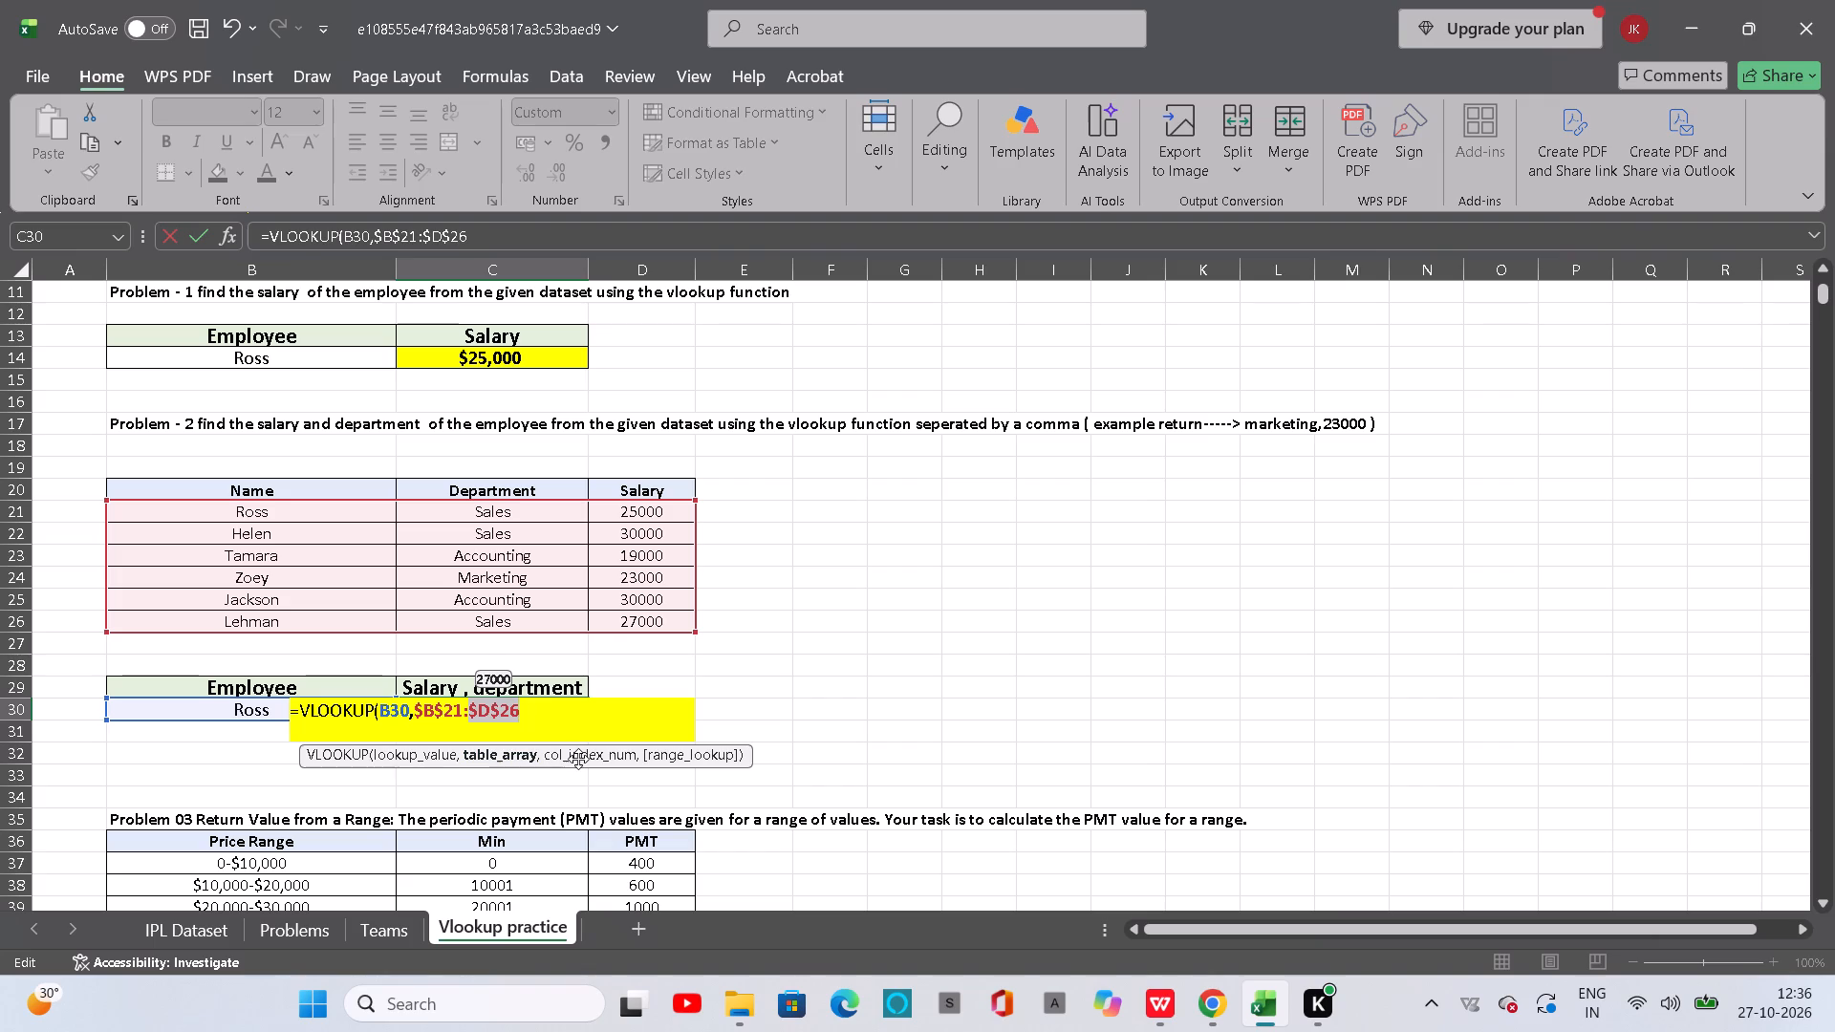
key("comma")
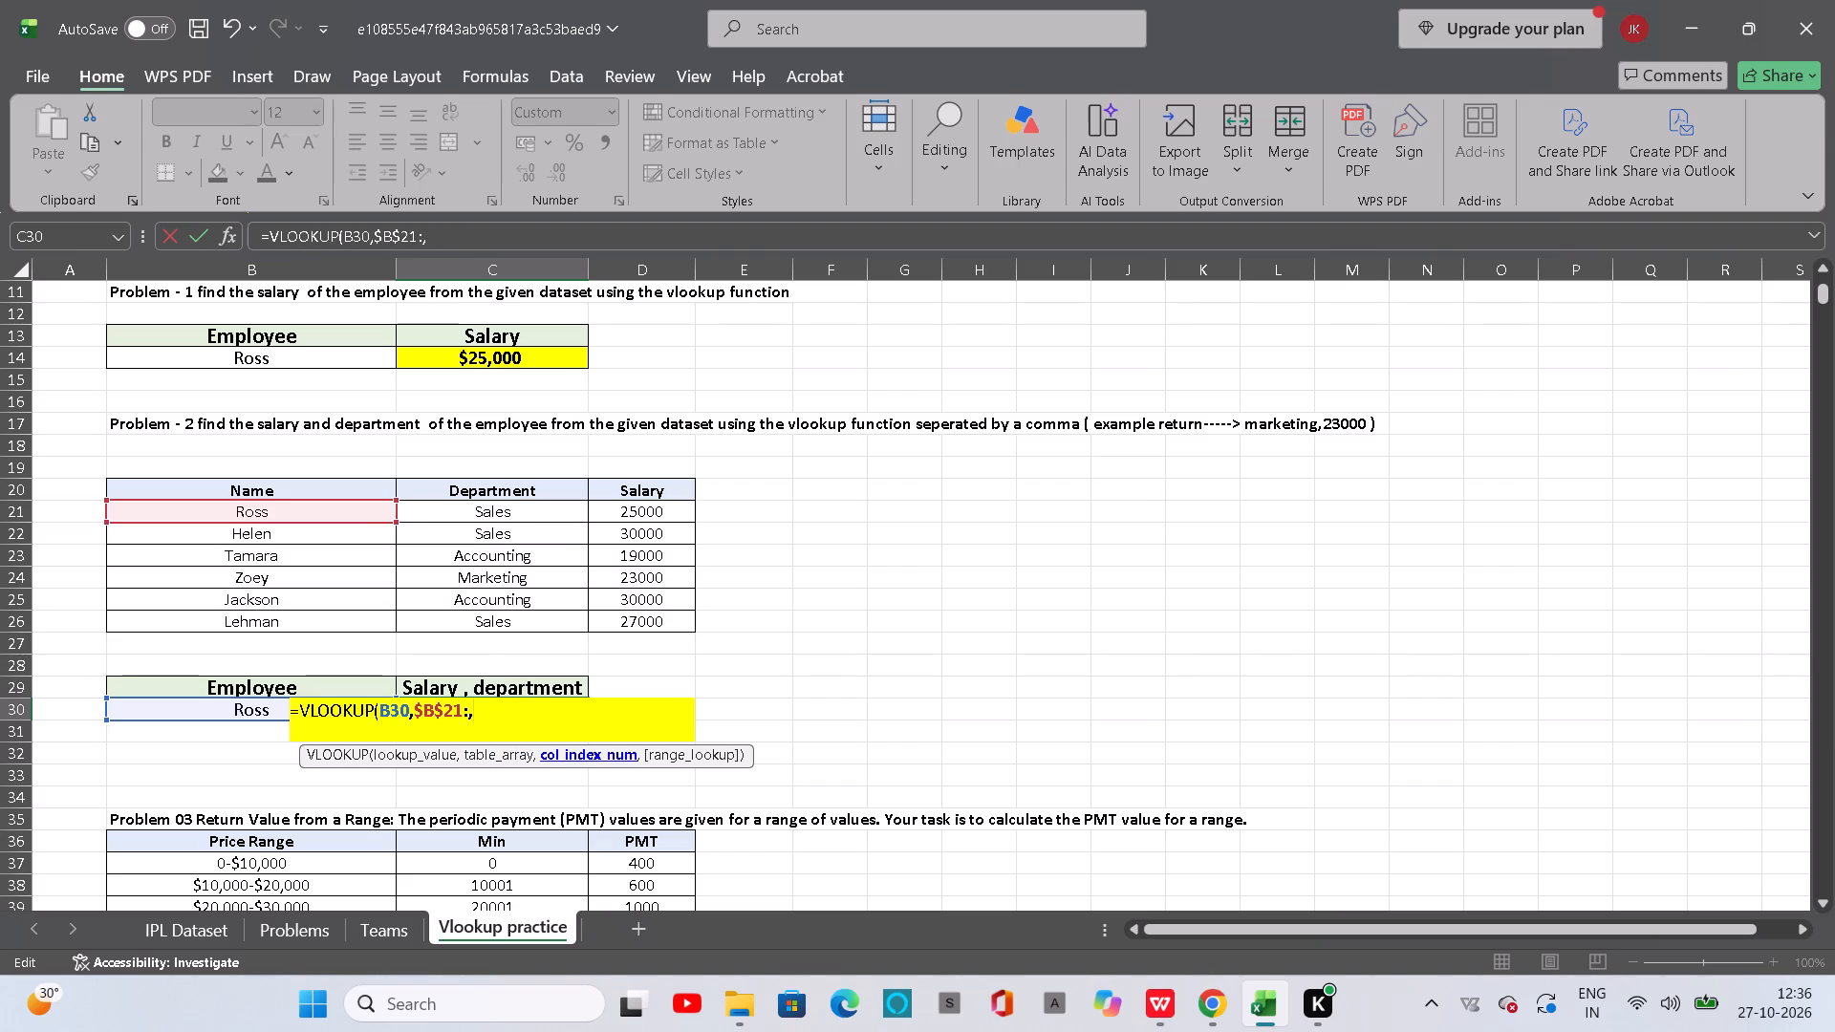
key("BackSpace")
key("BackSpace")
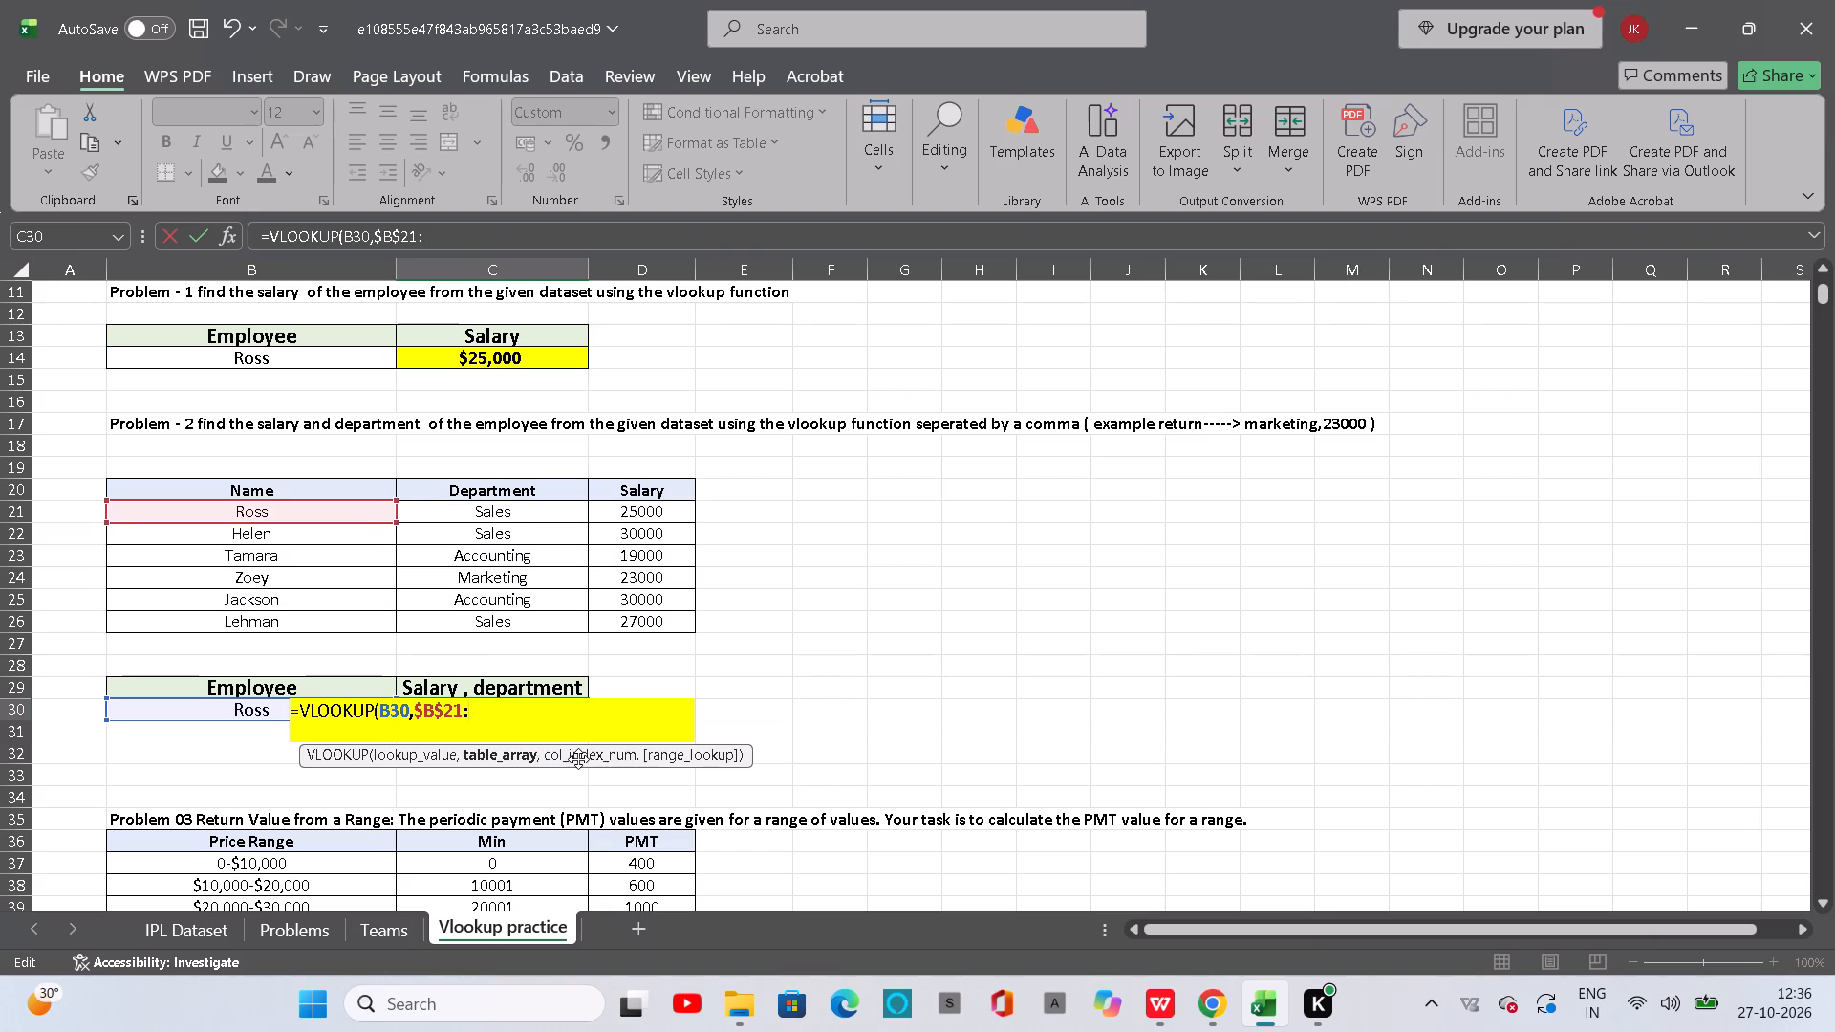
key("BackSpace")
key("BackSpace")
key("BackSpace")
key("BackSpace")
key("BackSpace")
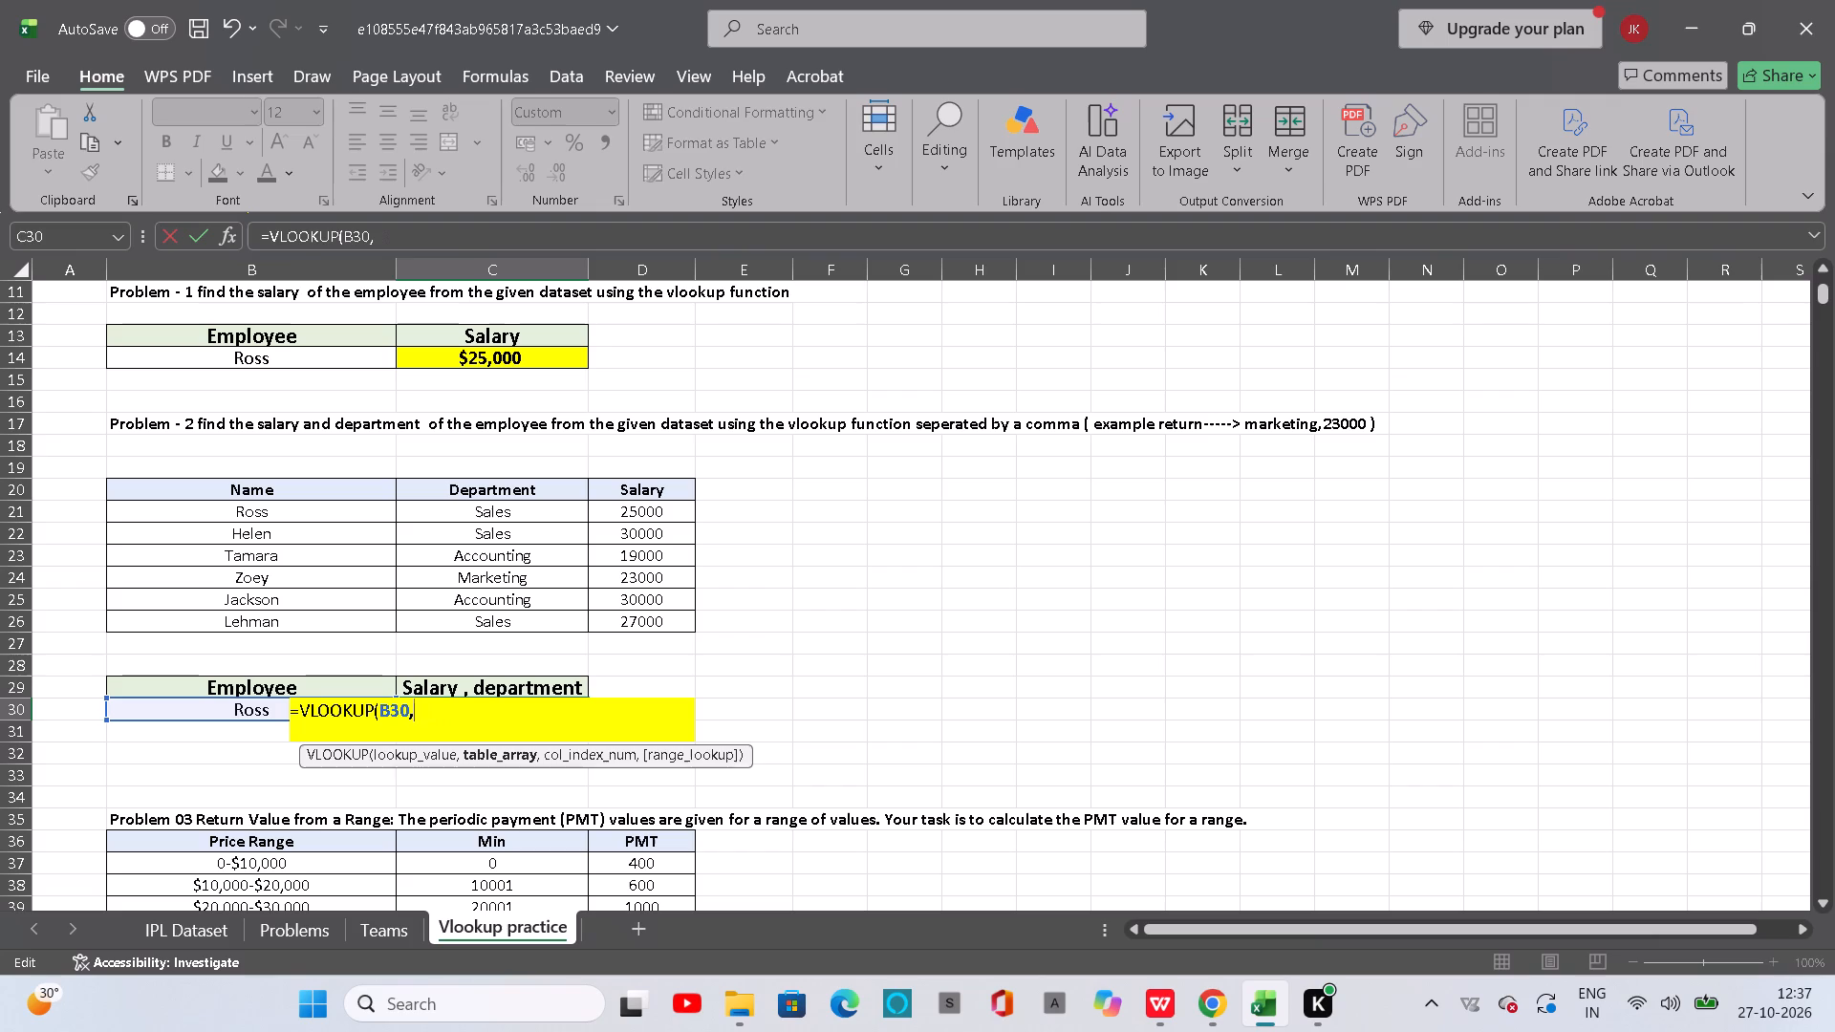
Set the table array of the C30 VLOOKUP to the absolute range $B$20:$D$26, including the header row.
left_click_drag(107, 480, 526, 556)
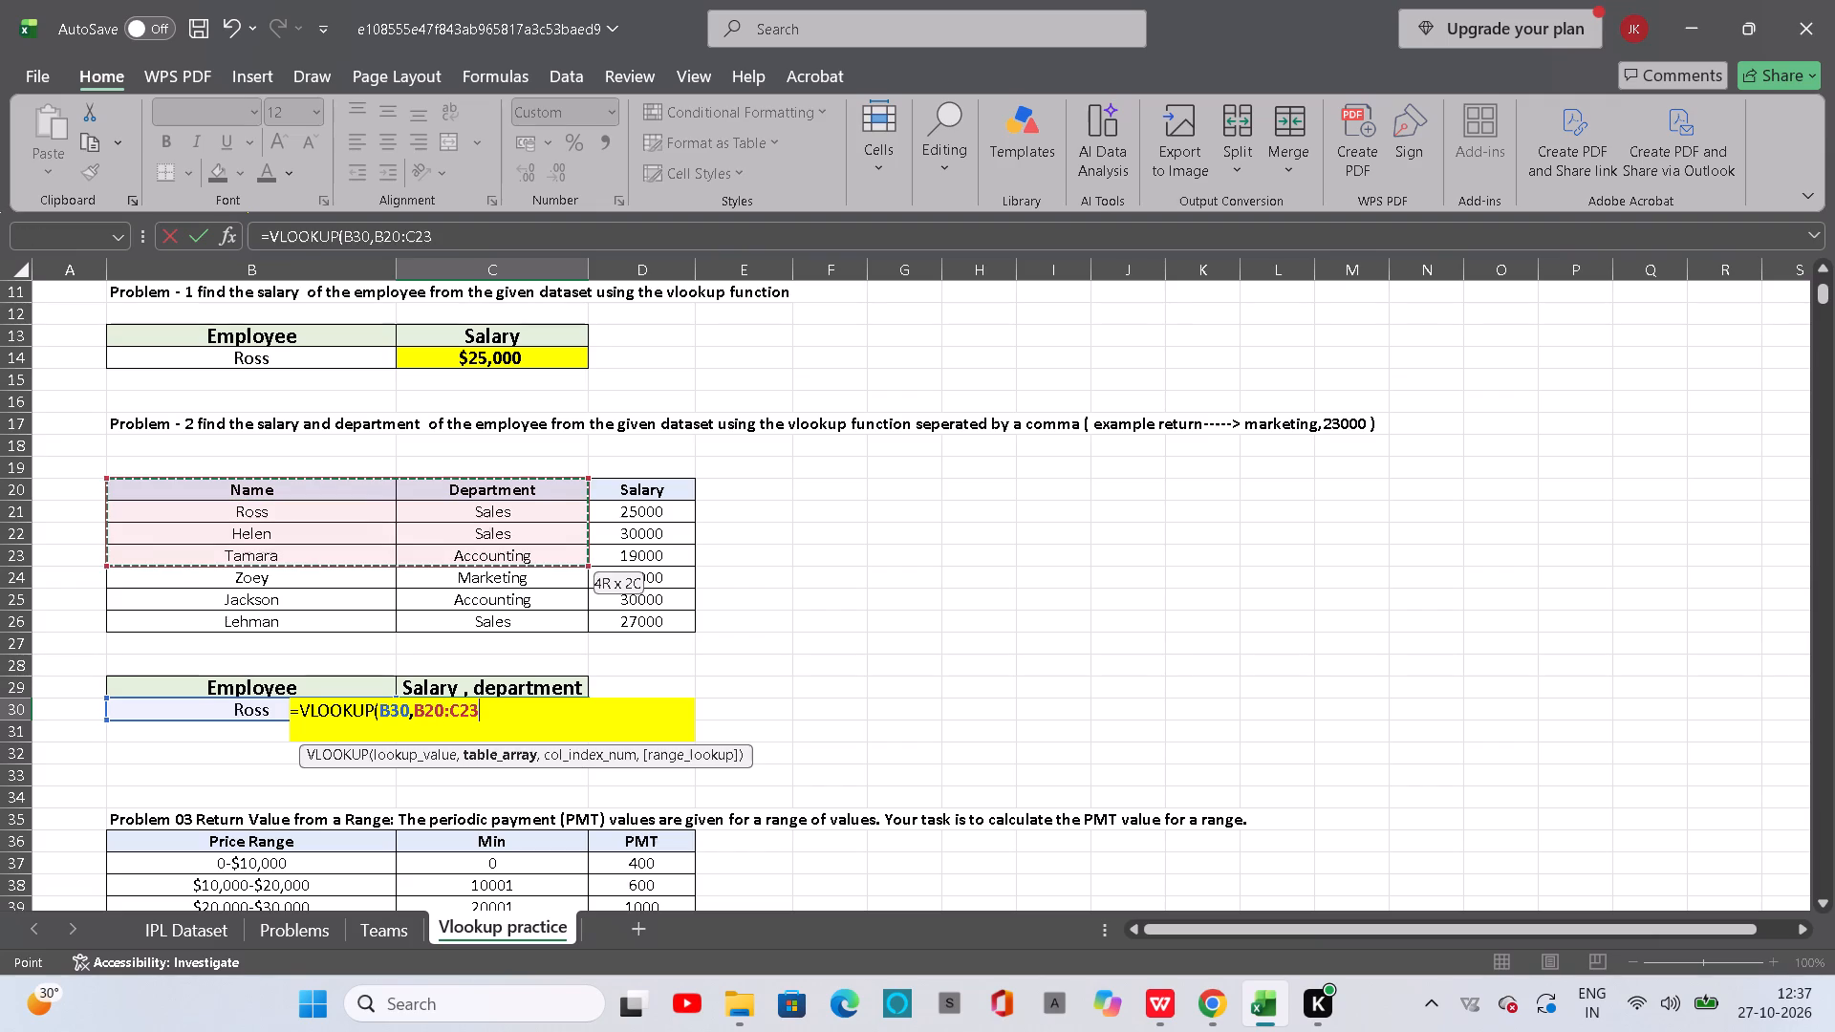
left_click_drag(526, 556, 680, 624)
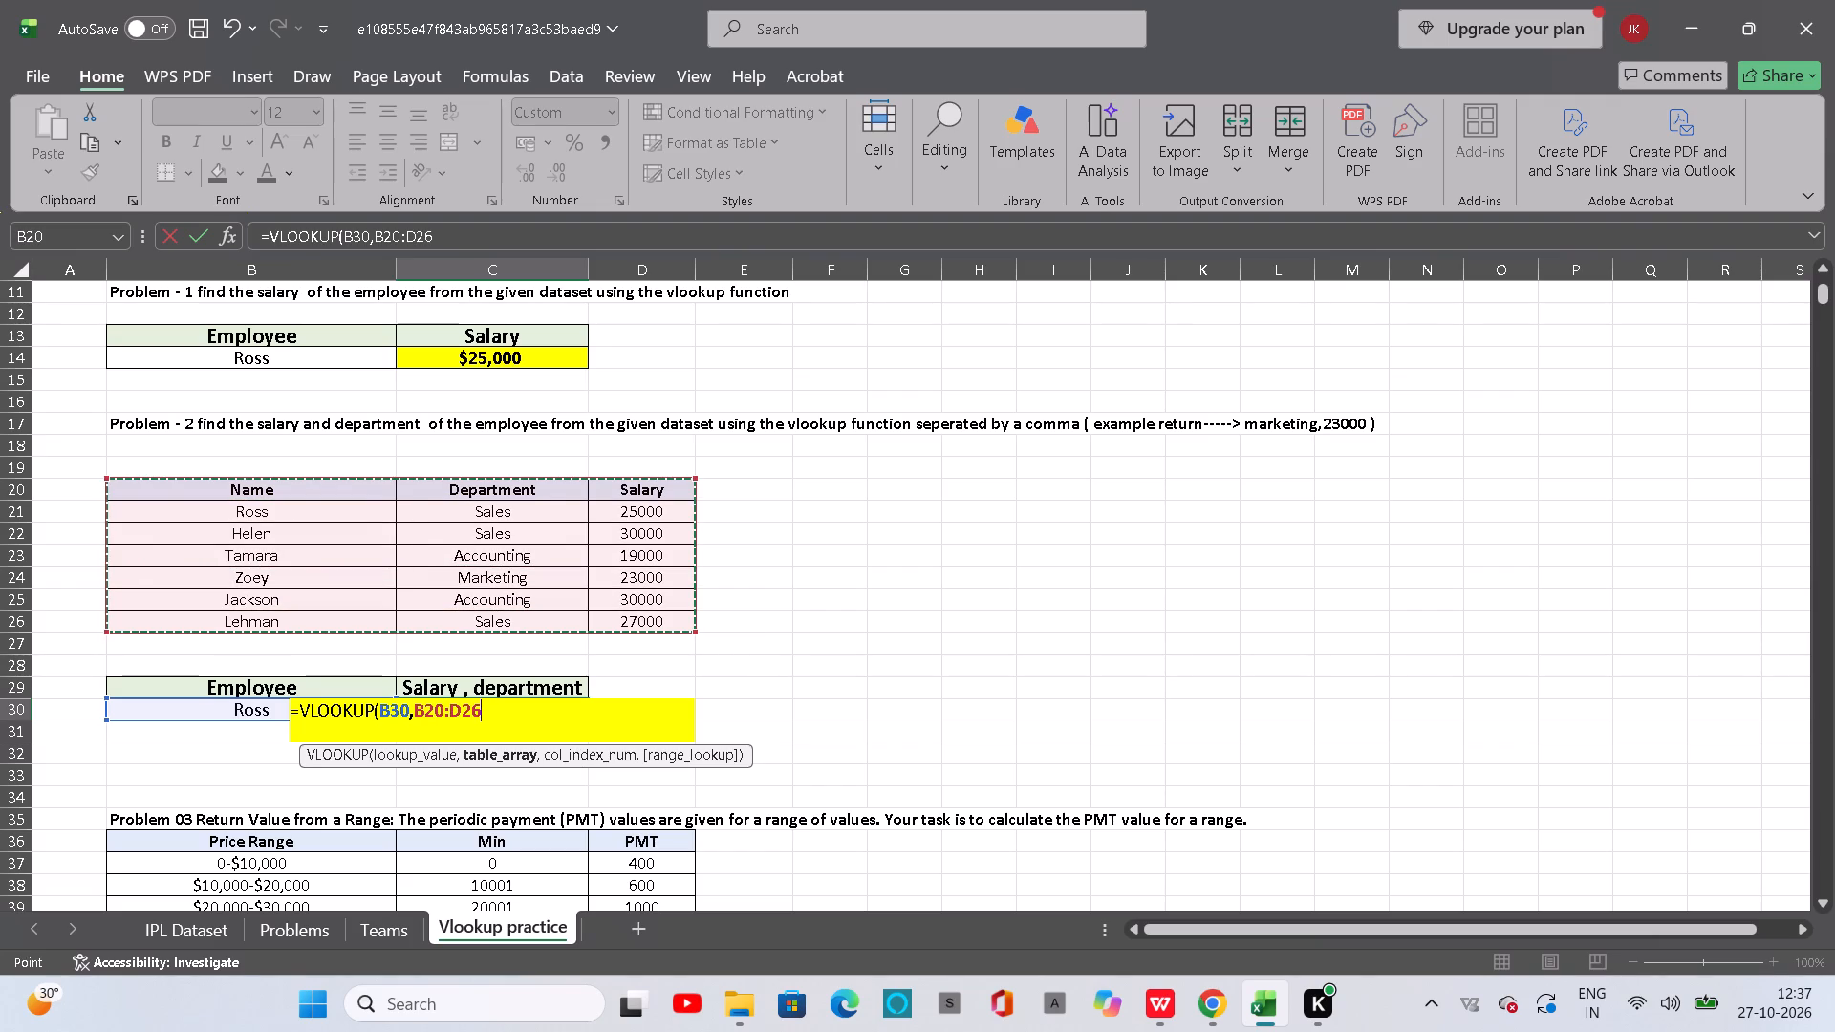
key("F4")
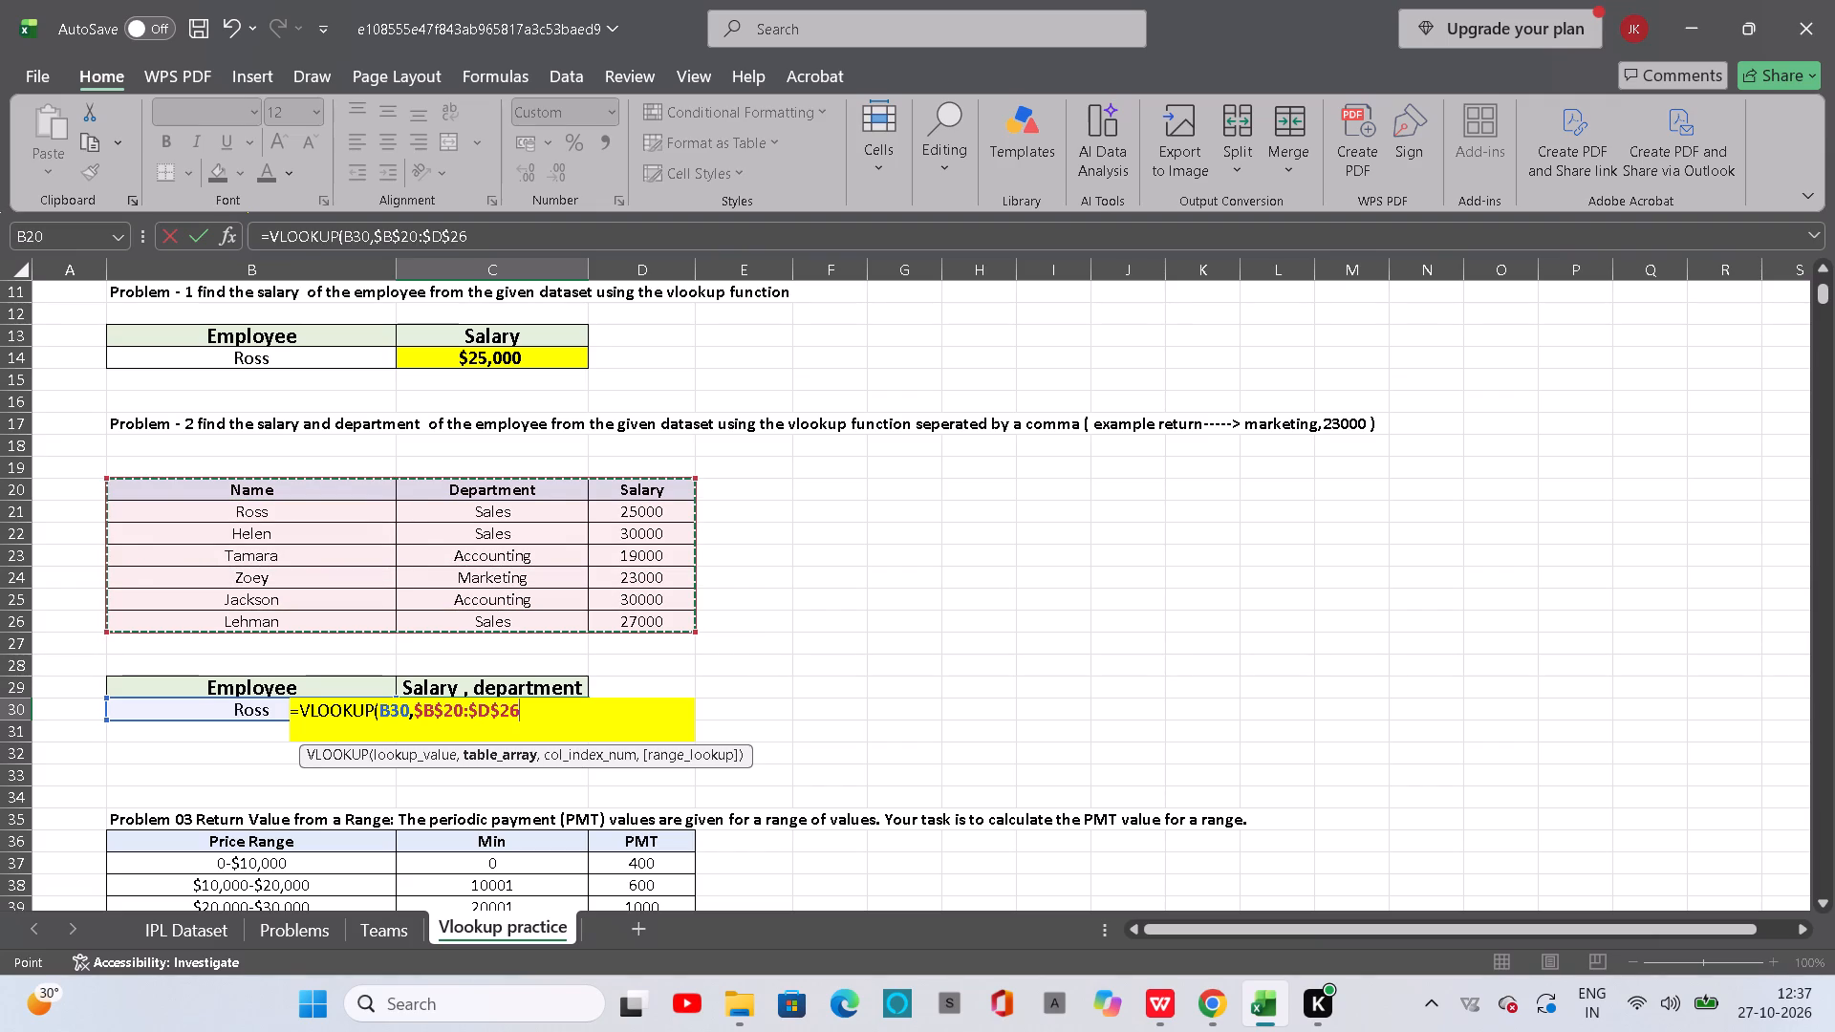
key("comma")
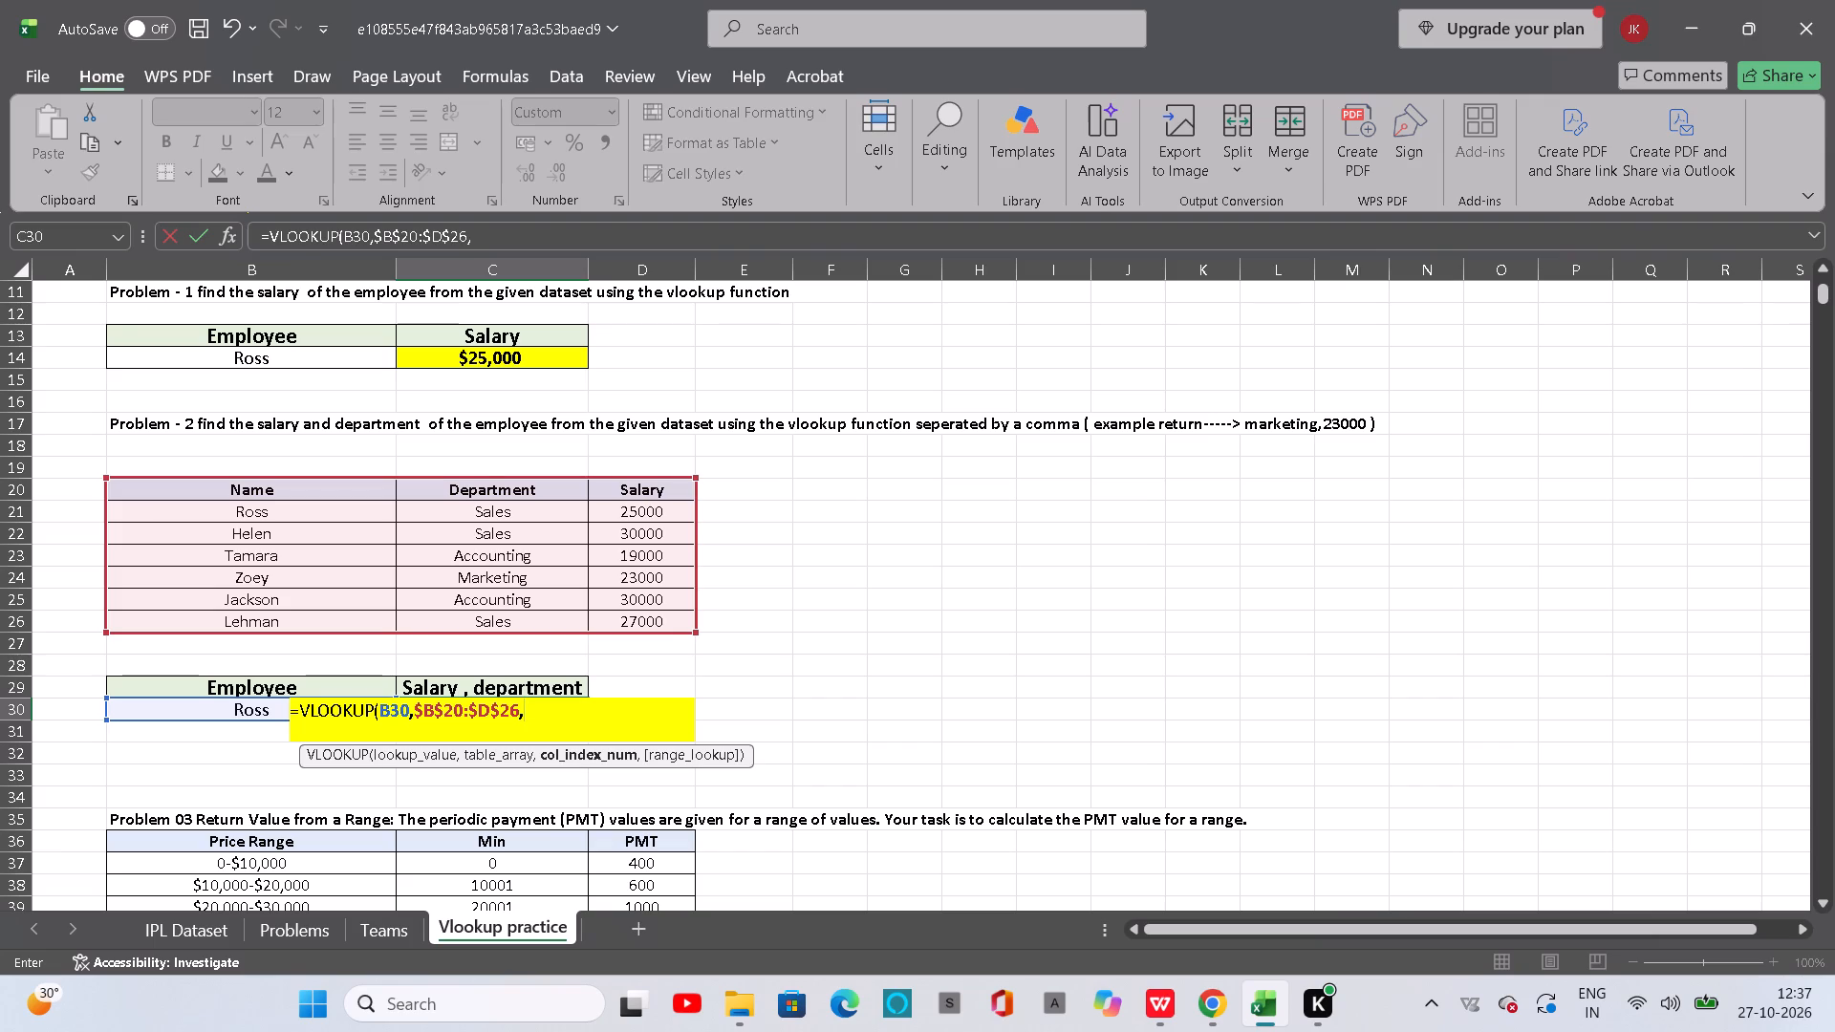
Complete the VLOOKUP in C30 with column index 3 and FALSE for exact match.
scroll(621, 634, "up", 1)
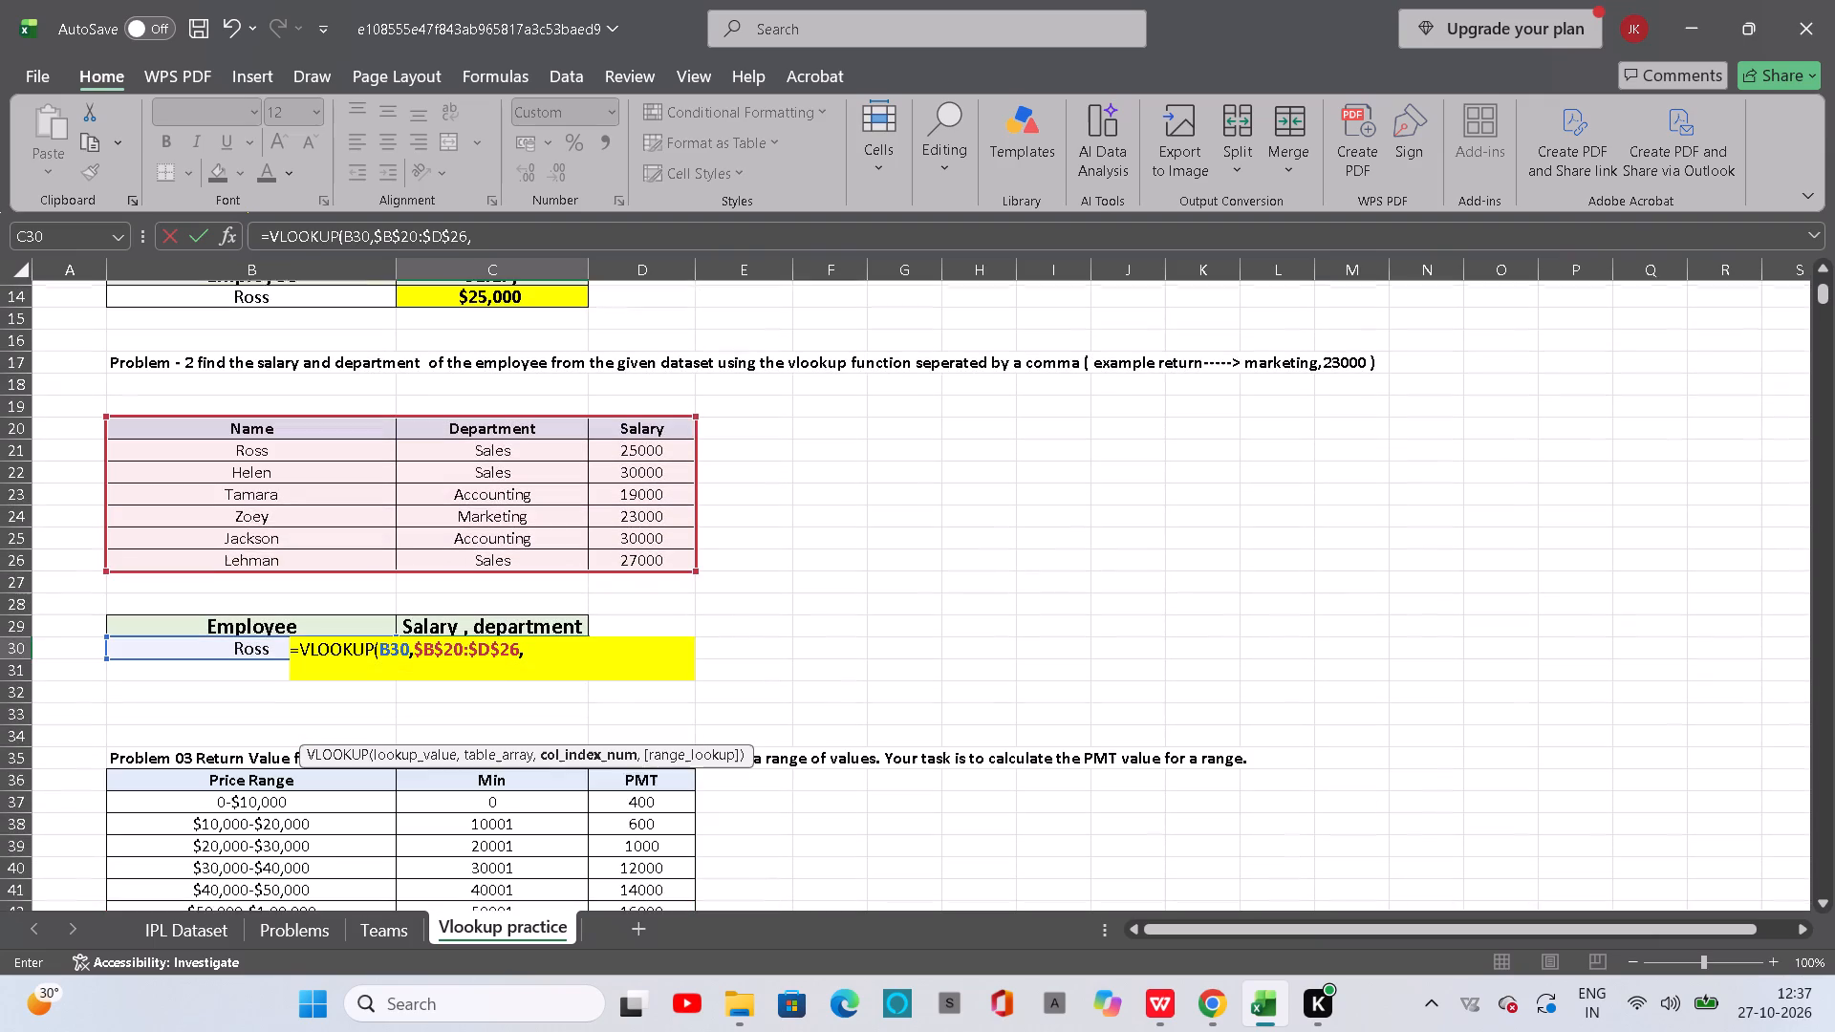
scroll(621, 634, "up", 1)
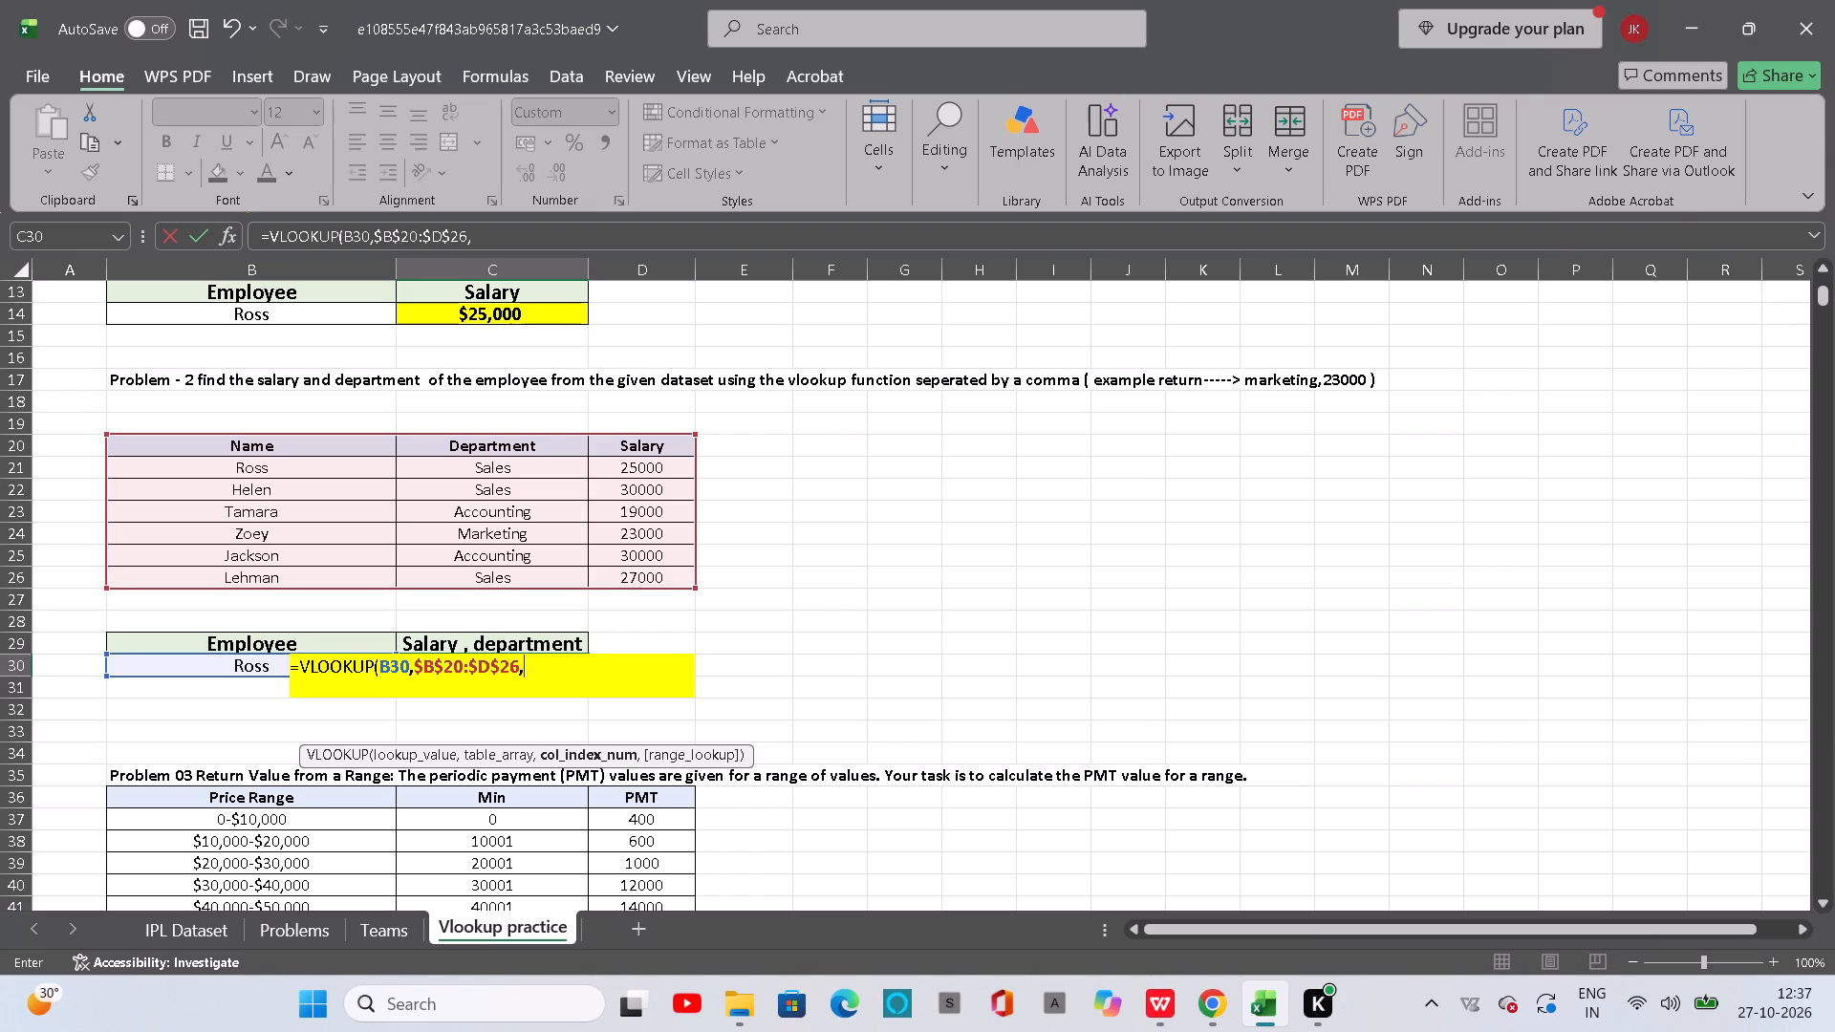
scroll(621, 634, "up", 3)
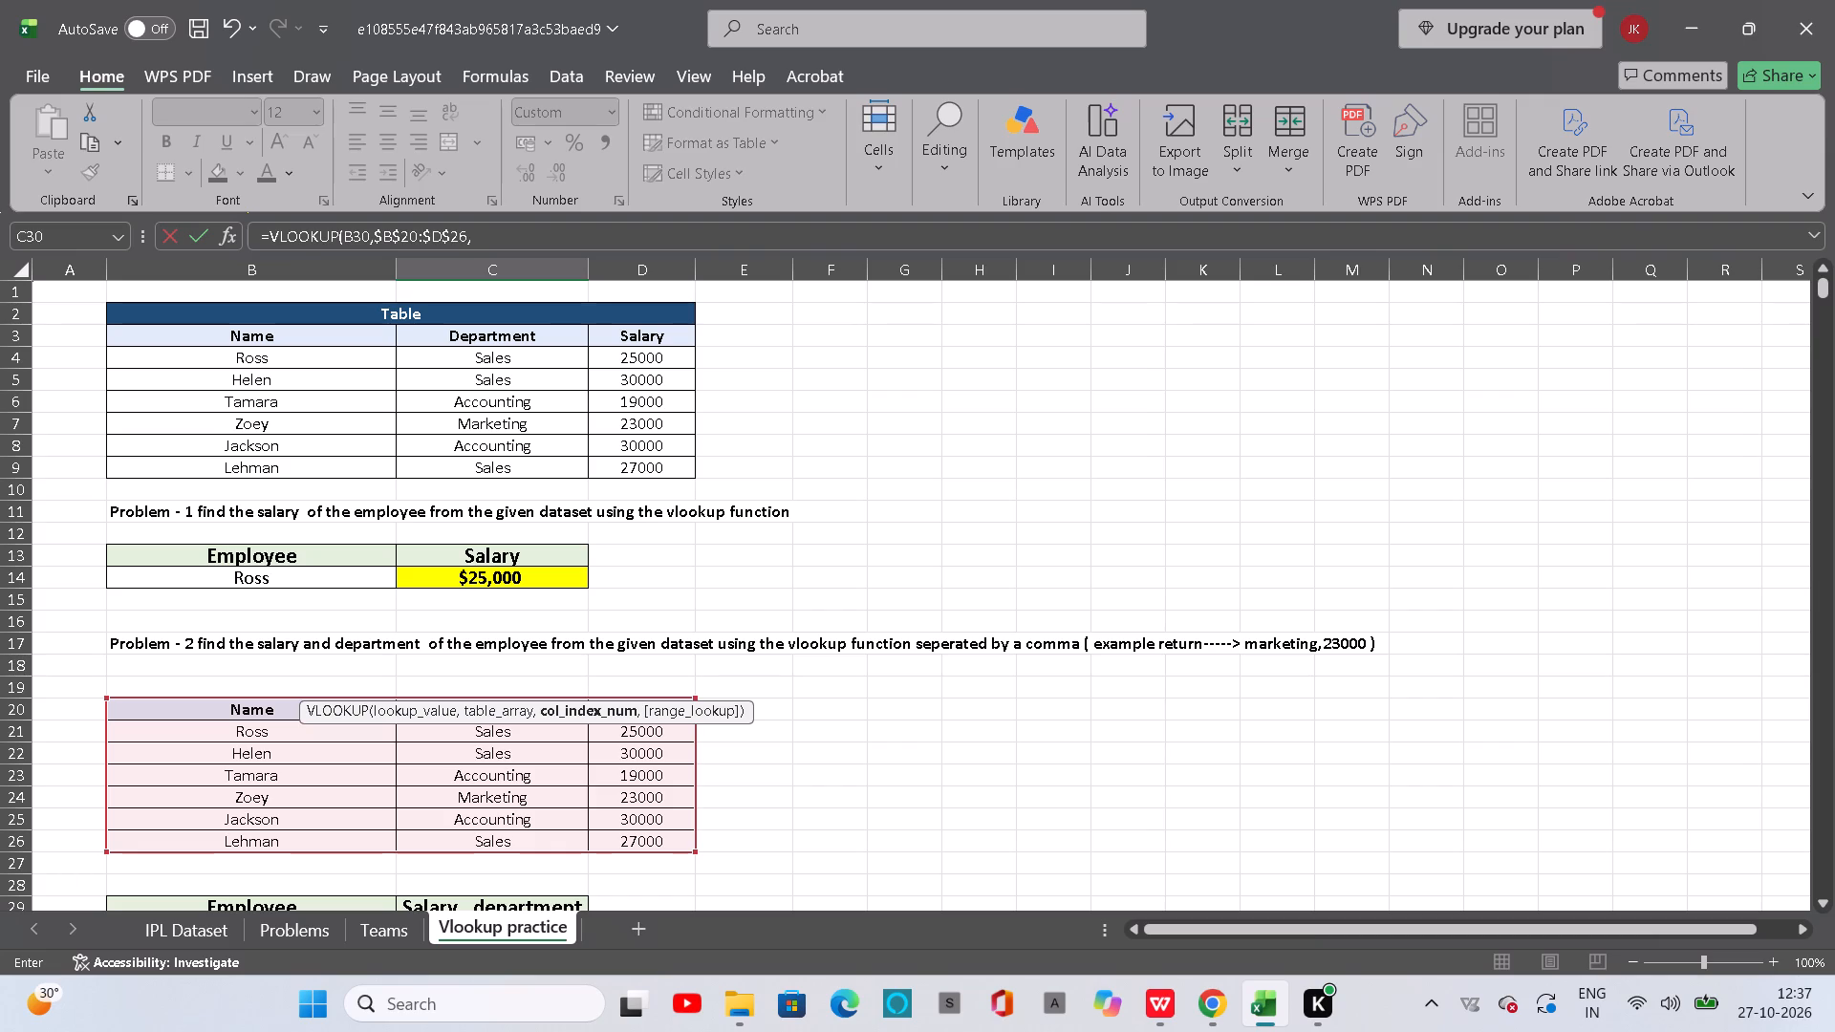
scroll(524, 580, "down", 2)
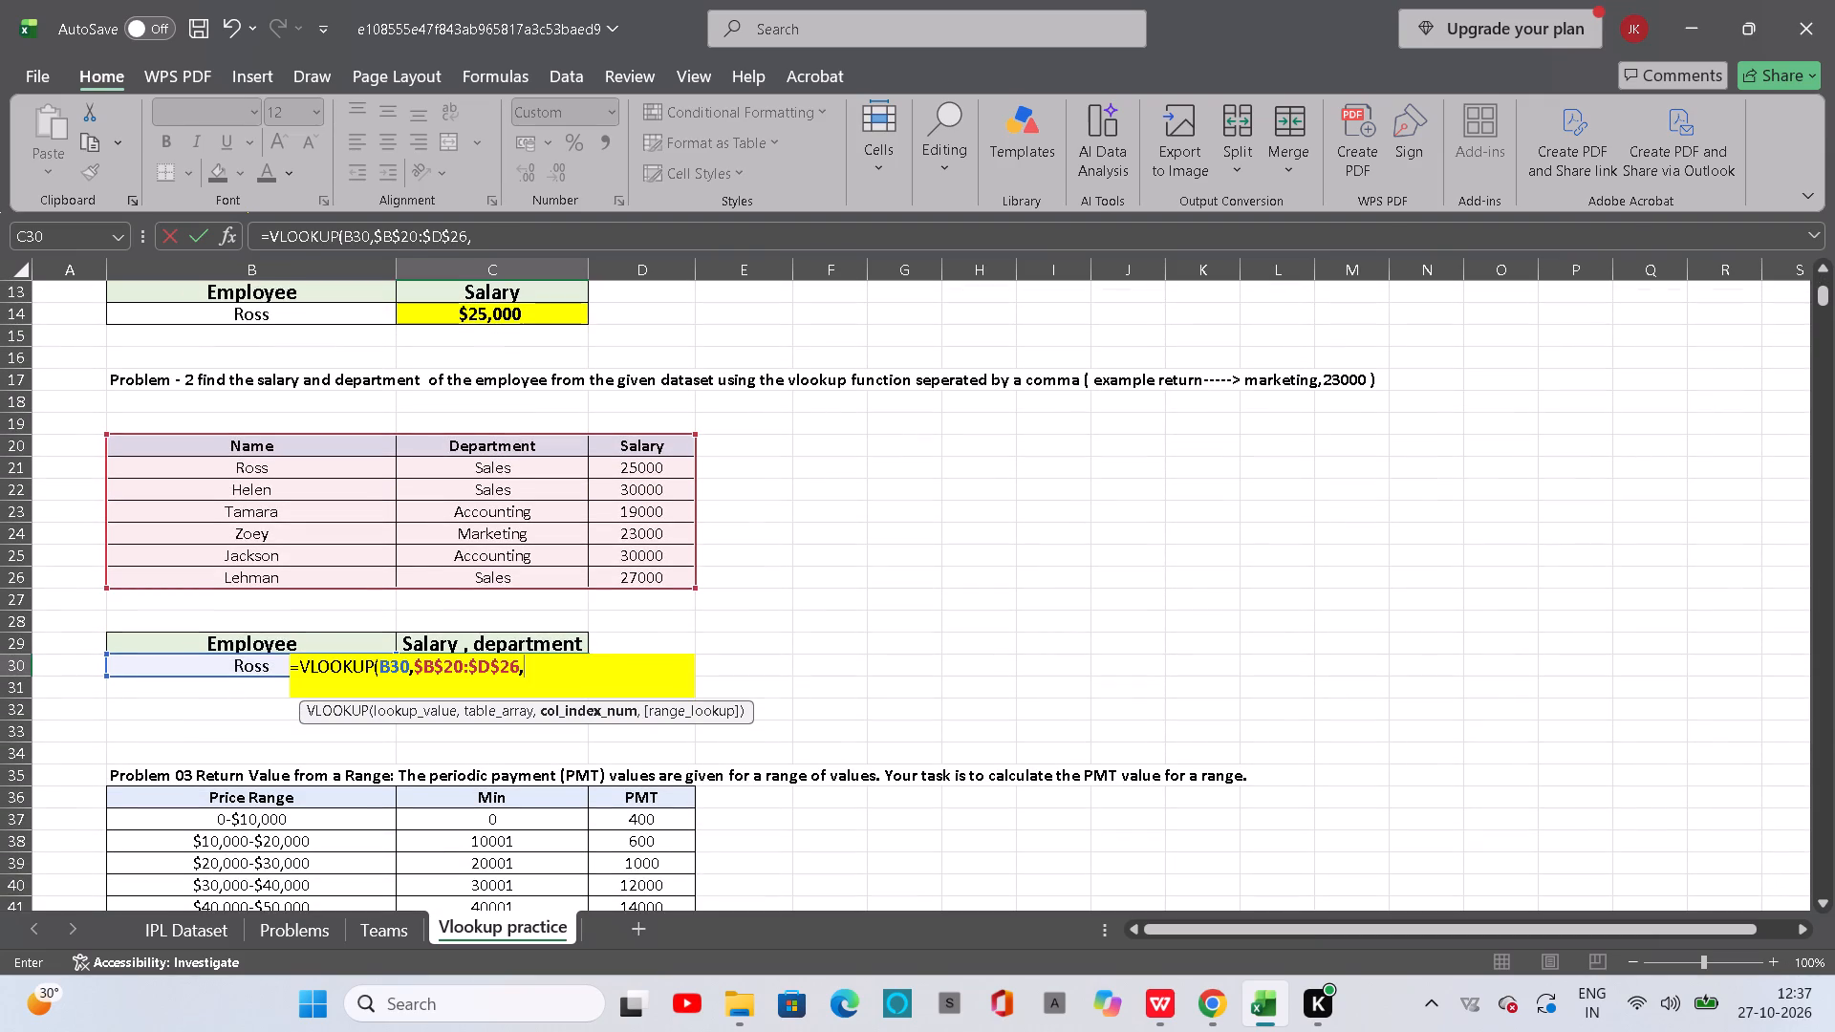
type("3,3")
key("BackSpace")
key("2")
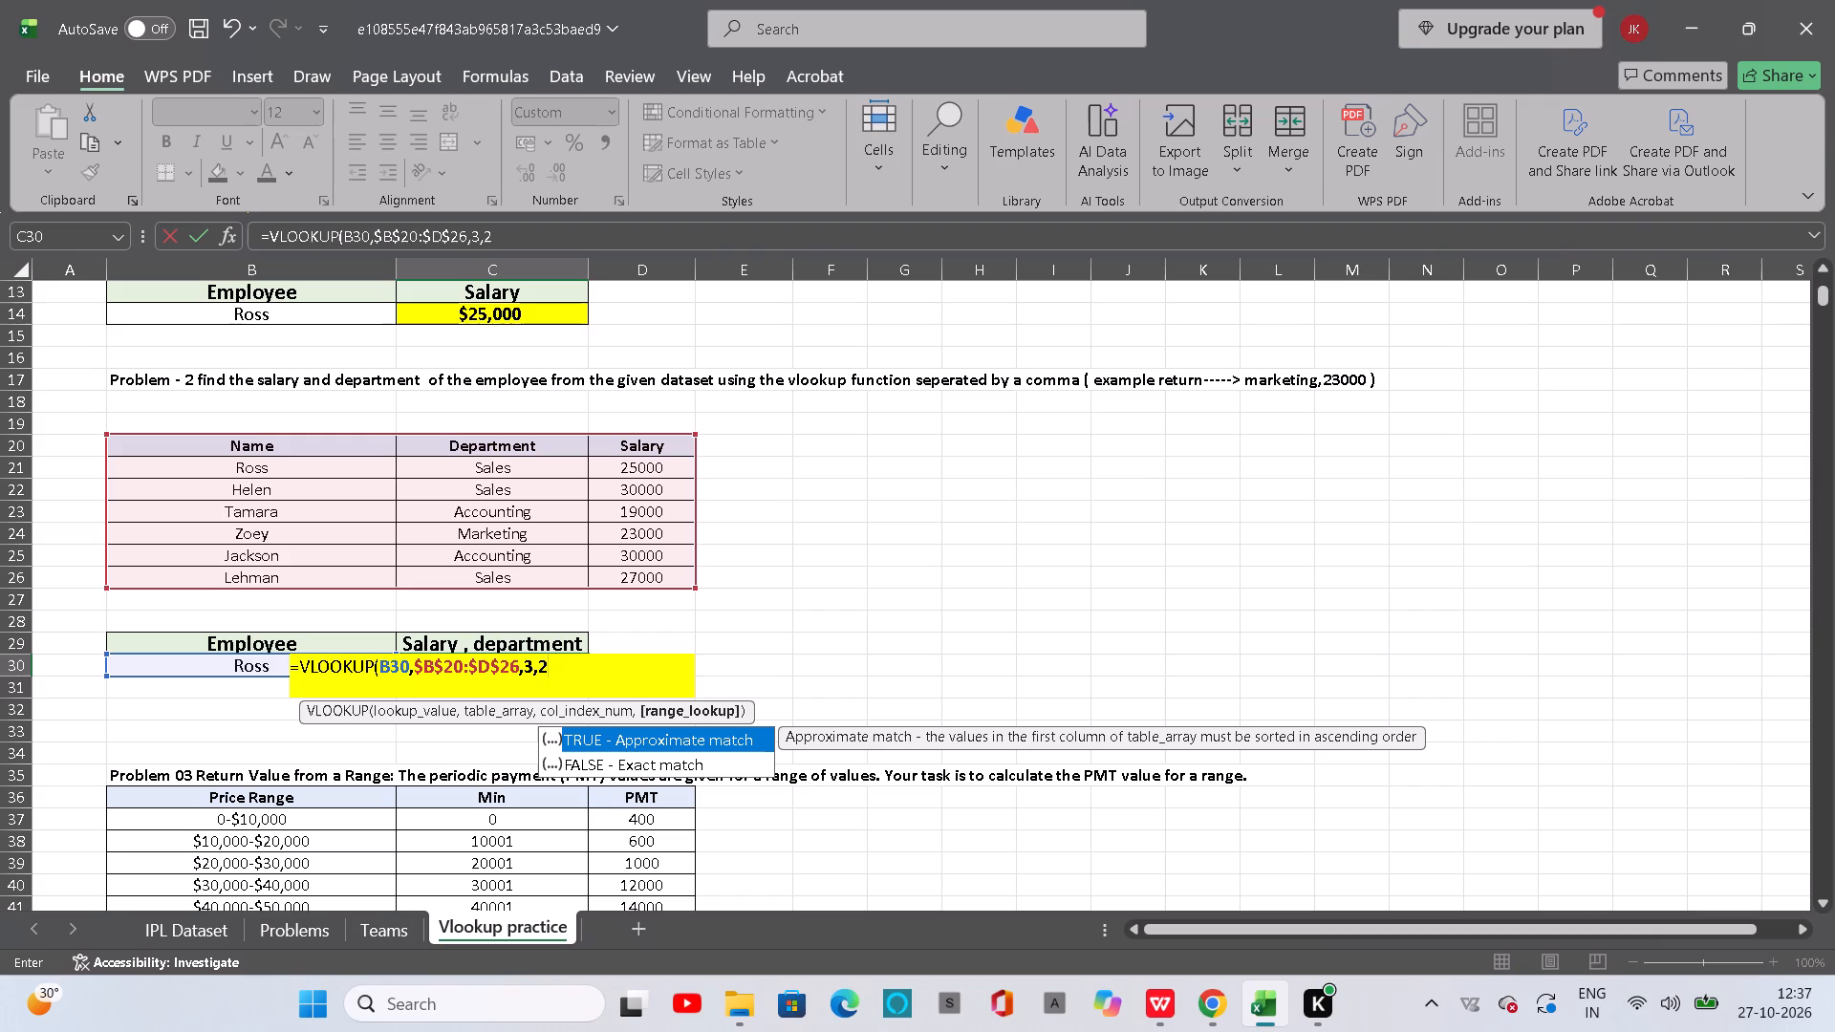
key("comma")
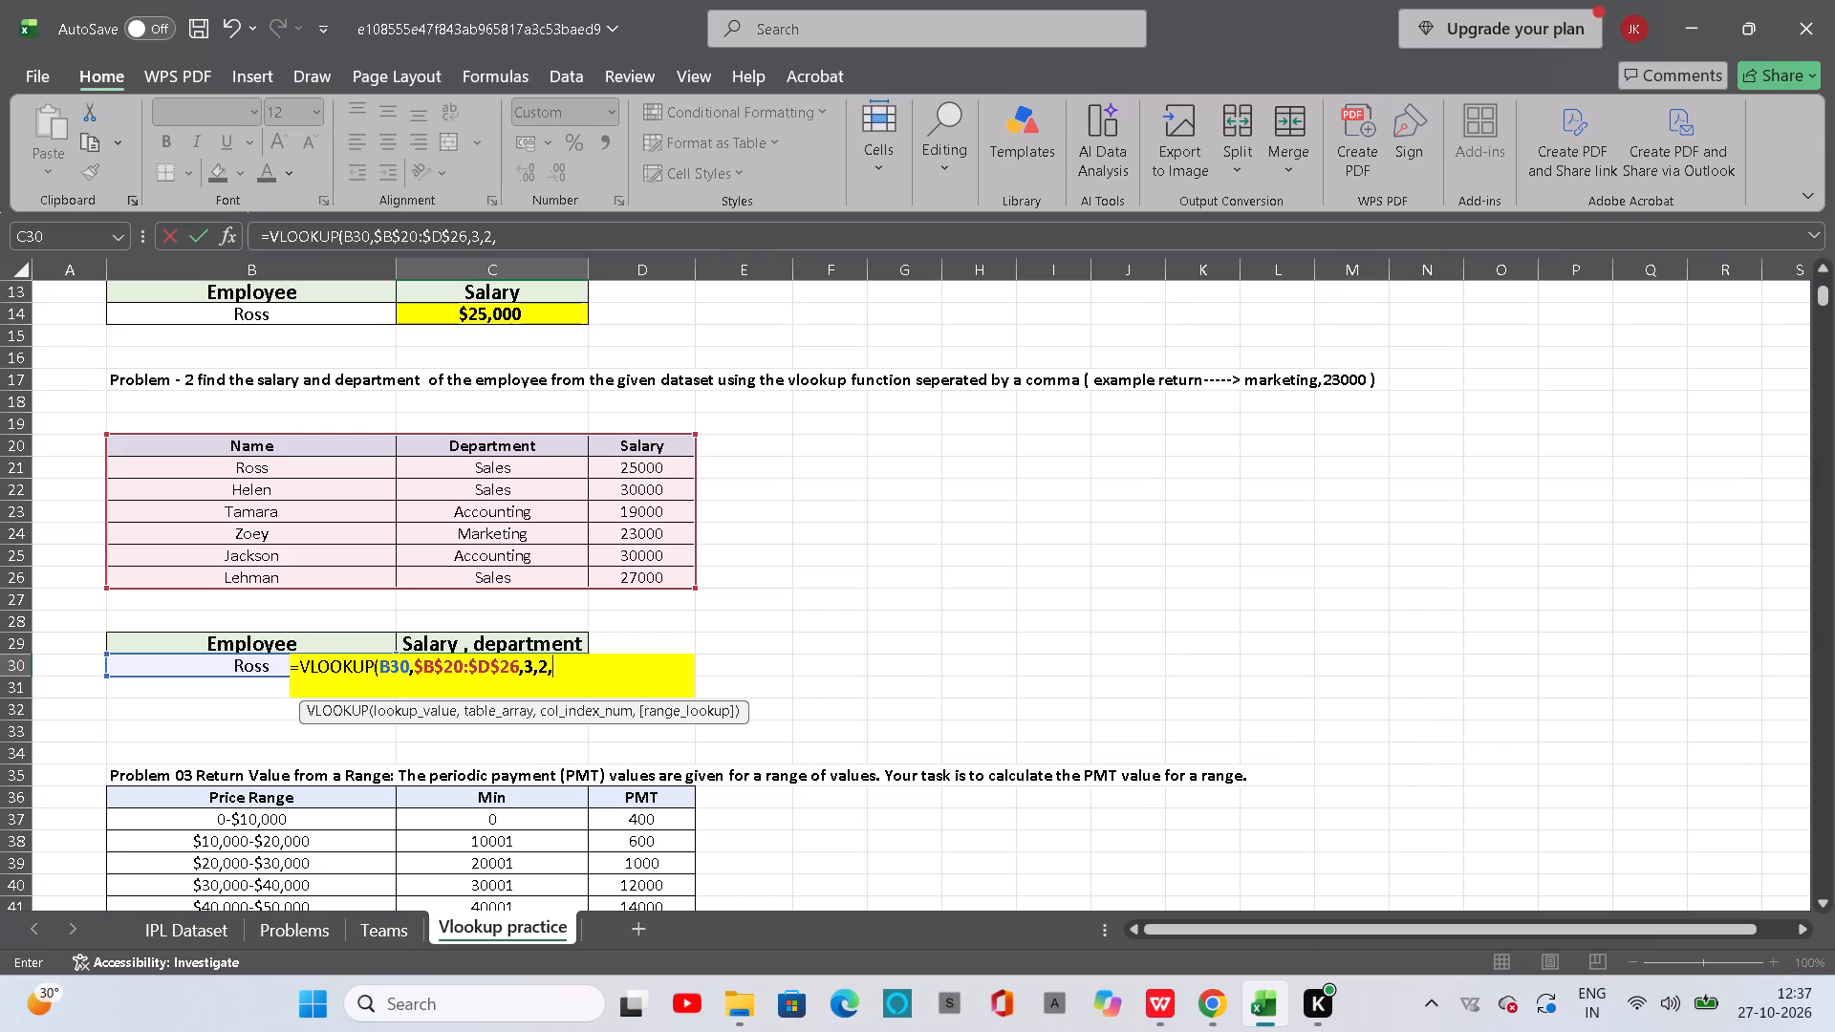
key("BackSpace")
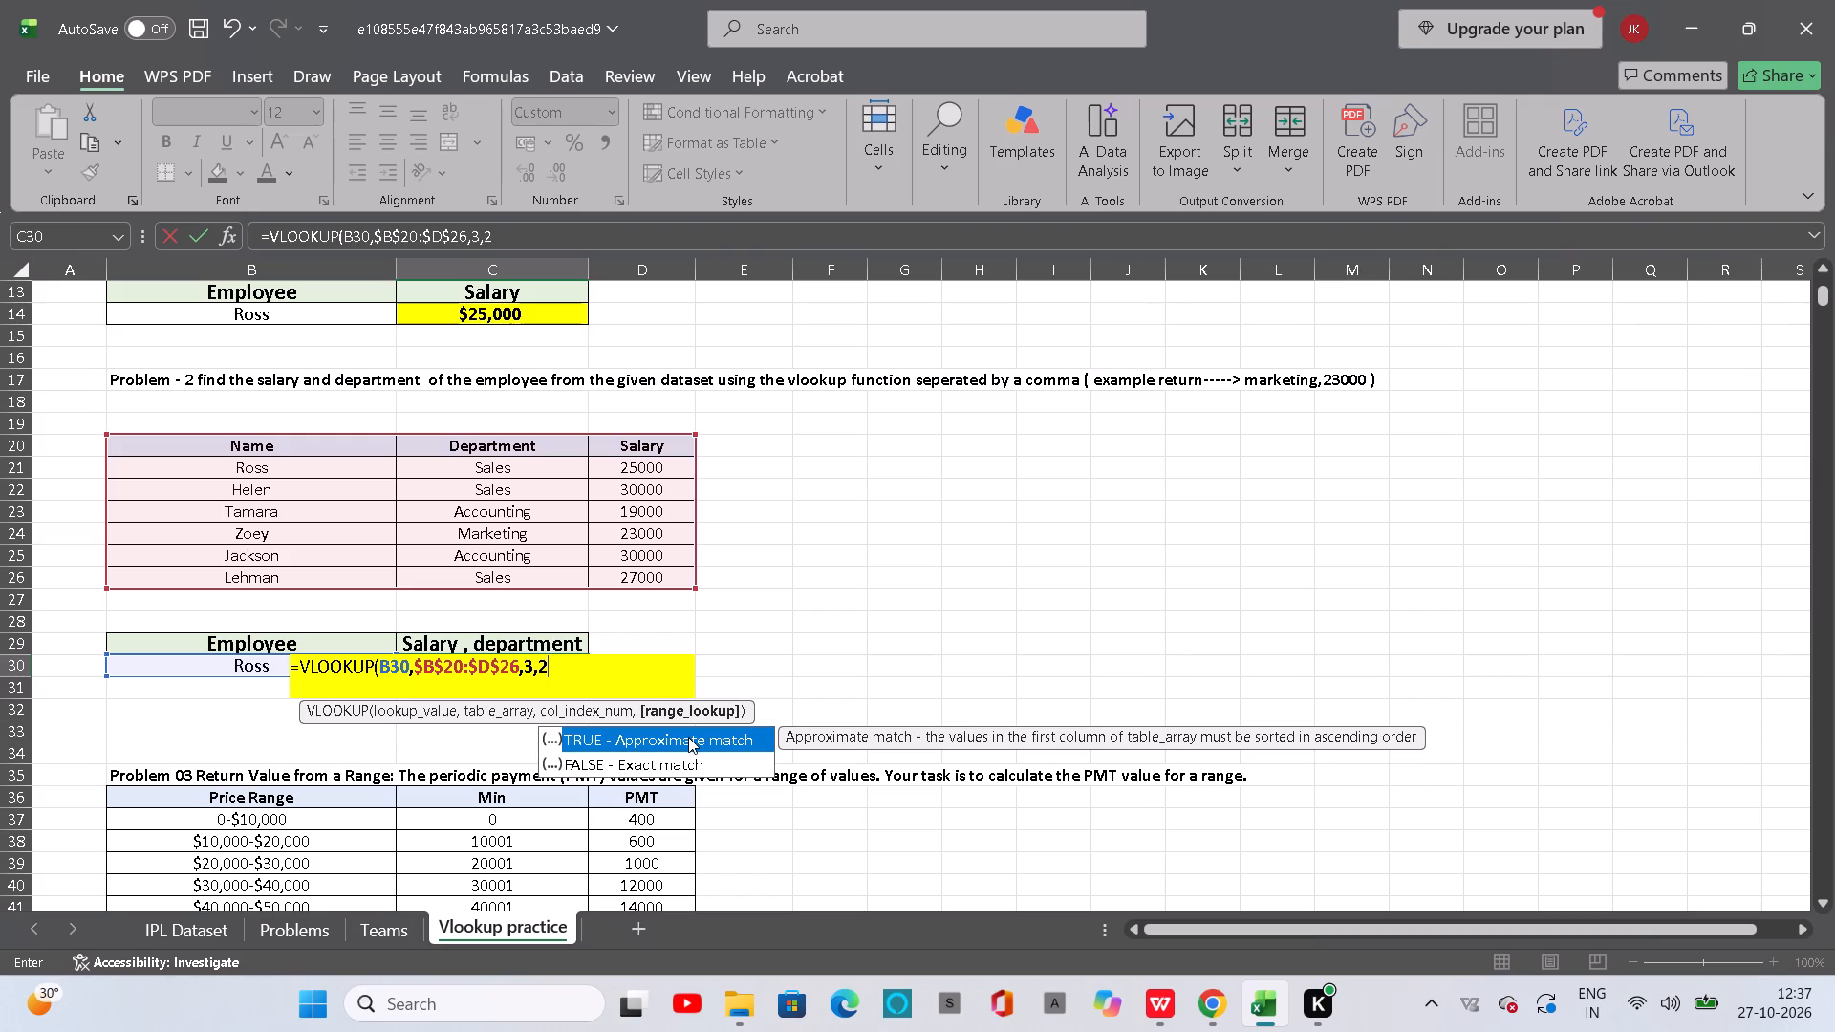
key("BackSpace")
key("BackSpace")
left_click(532, 672)
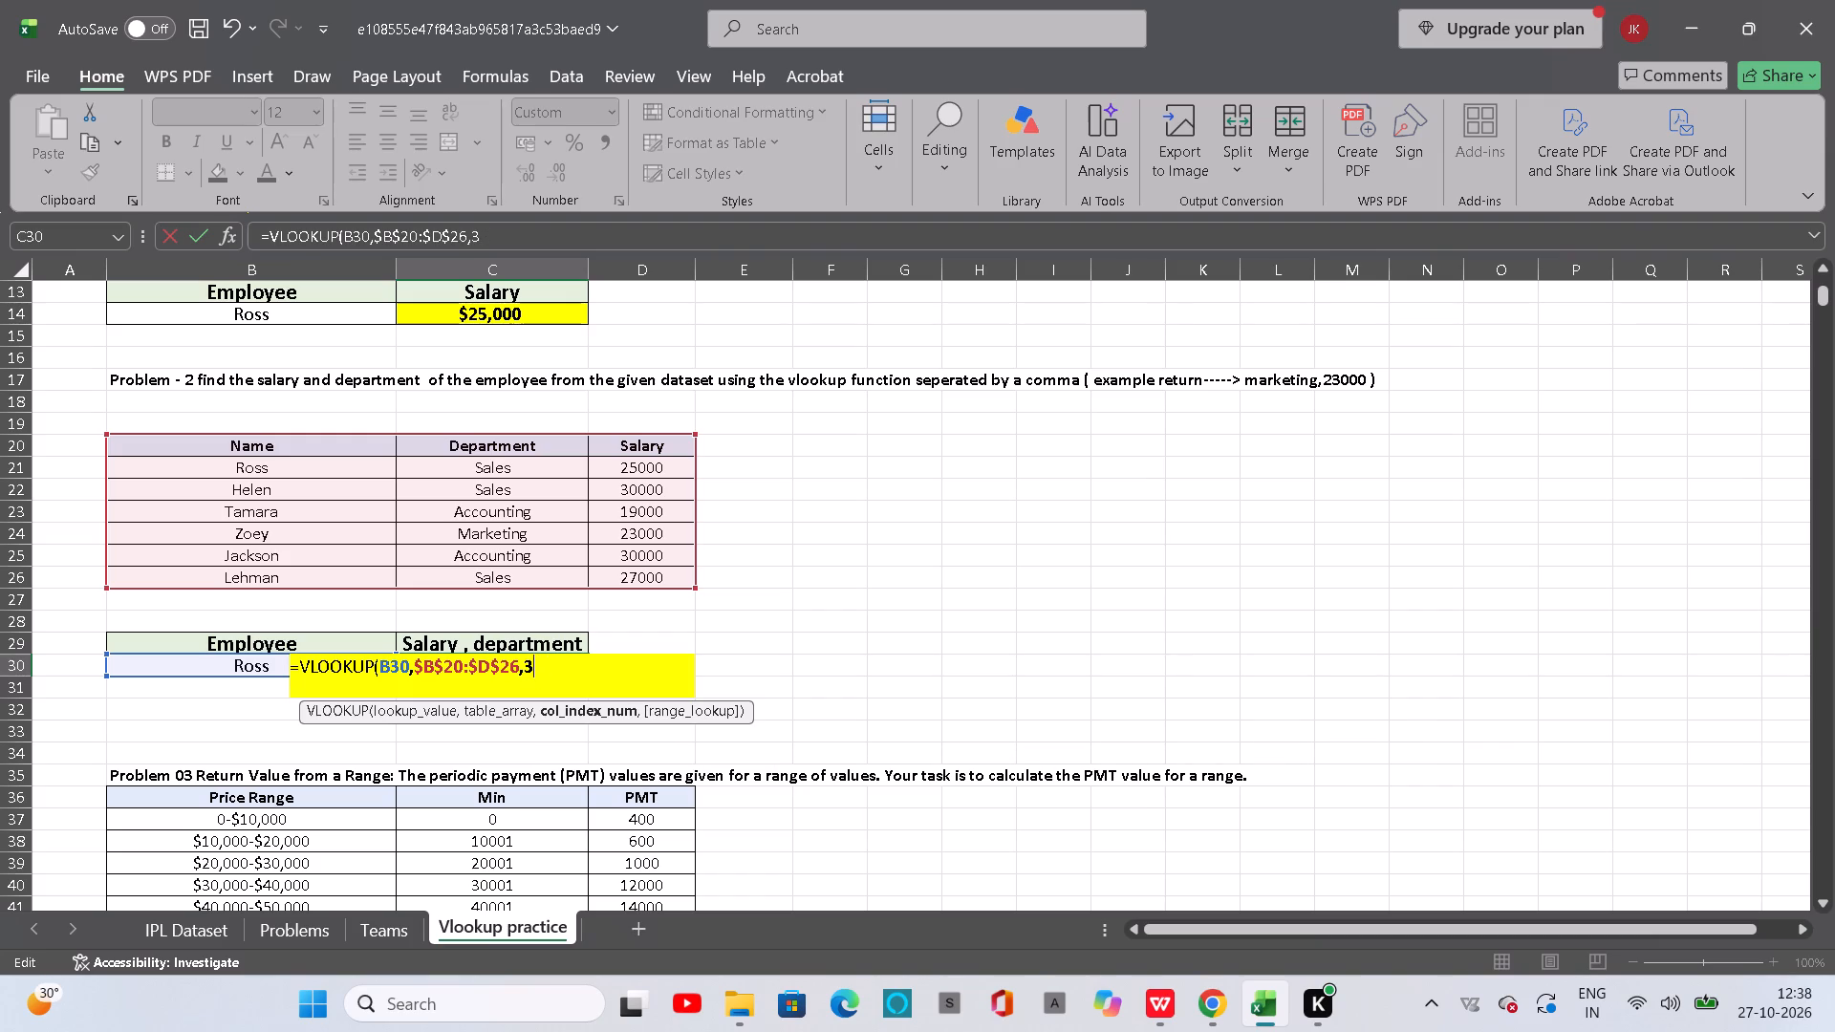
key("comma")
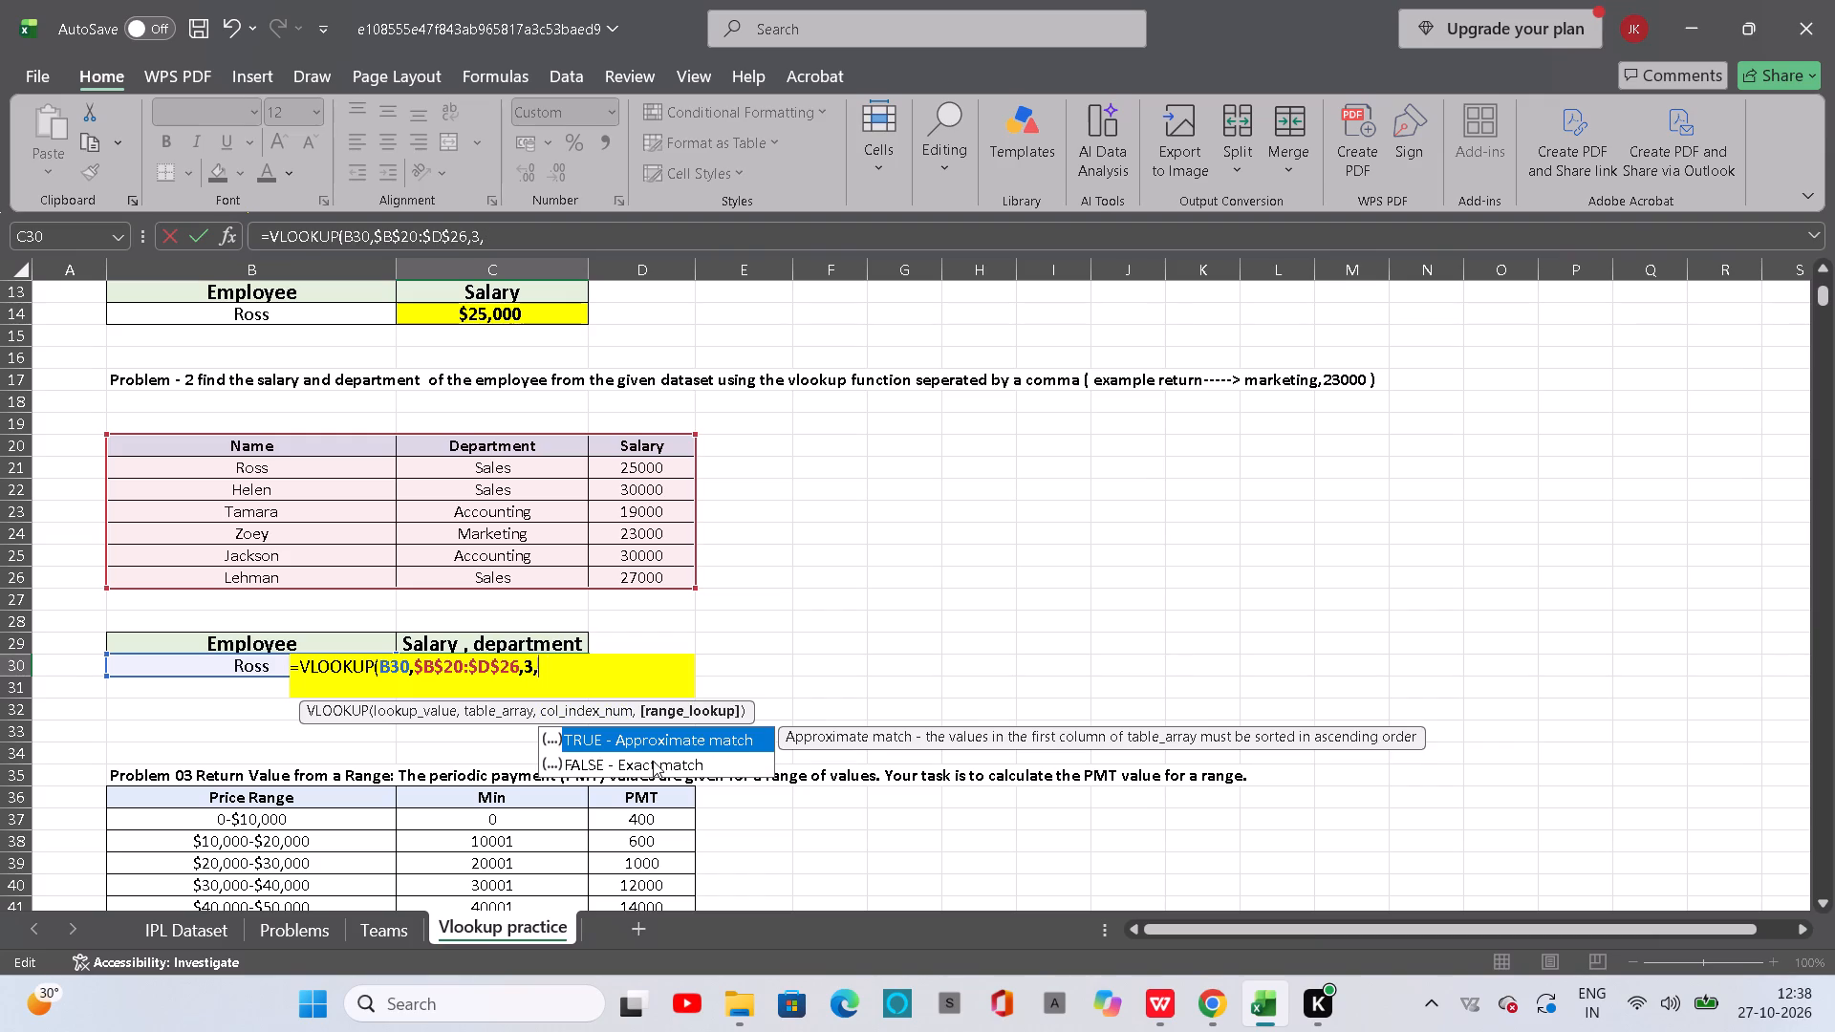
left_click(653, 761)
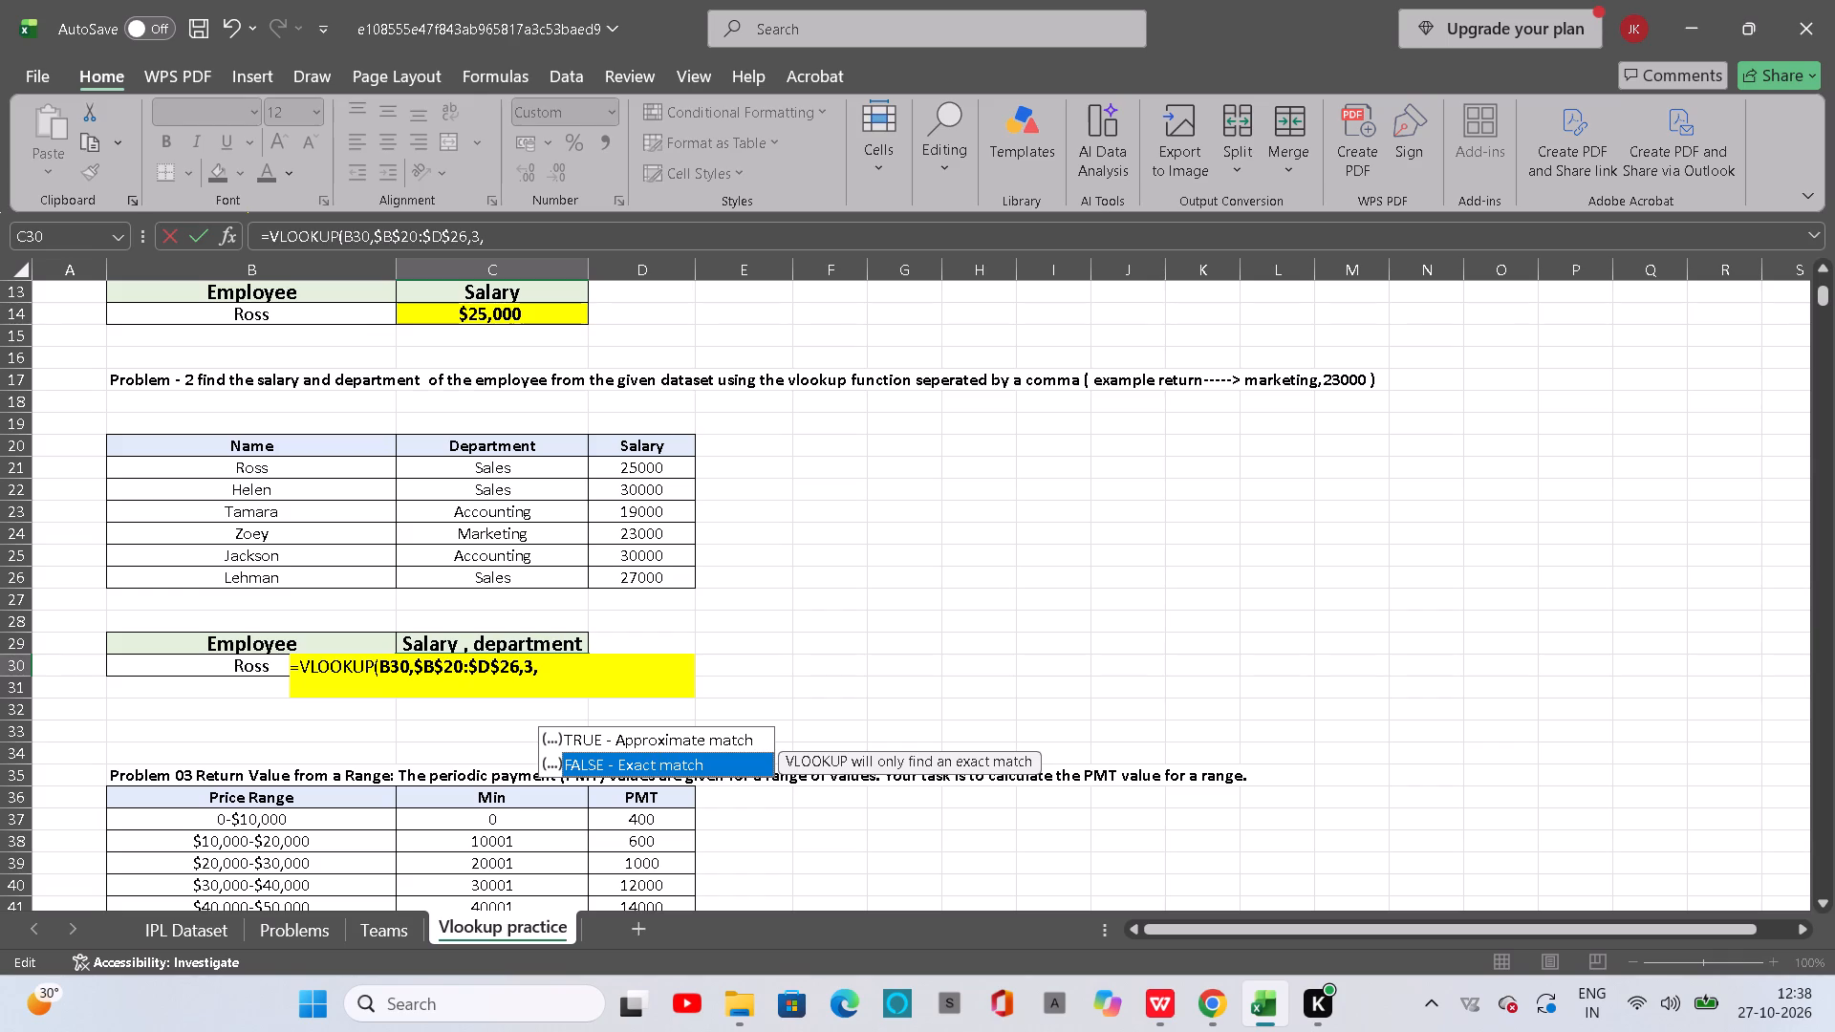
key("Tab")
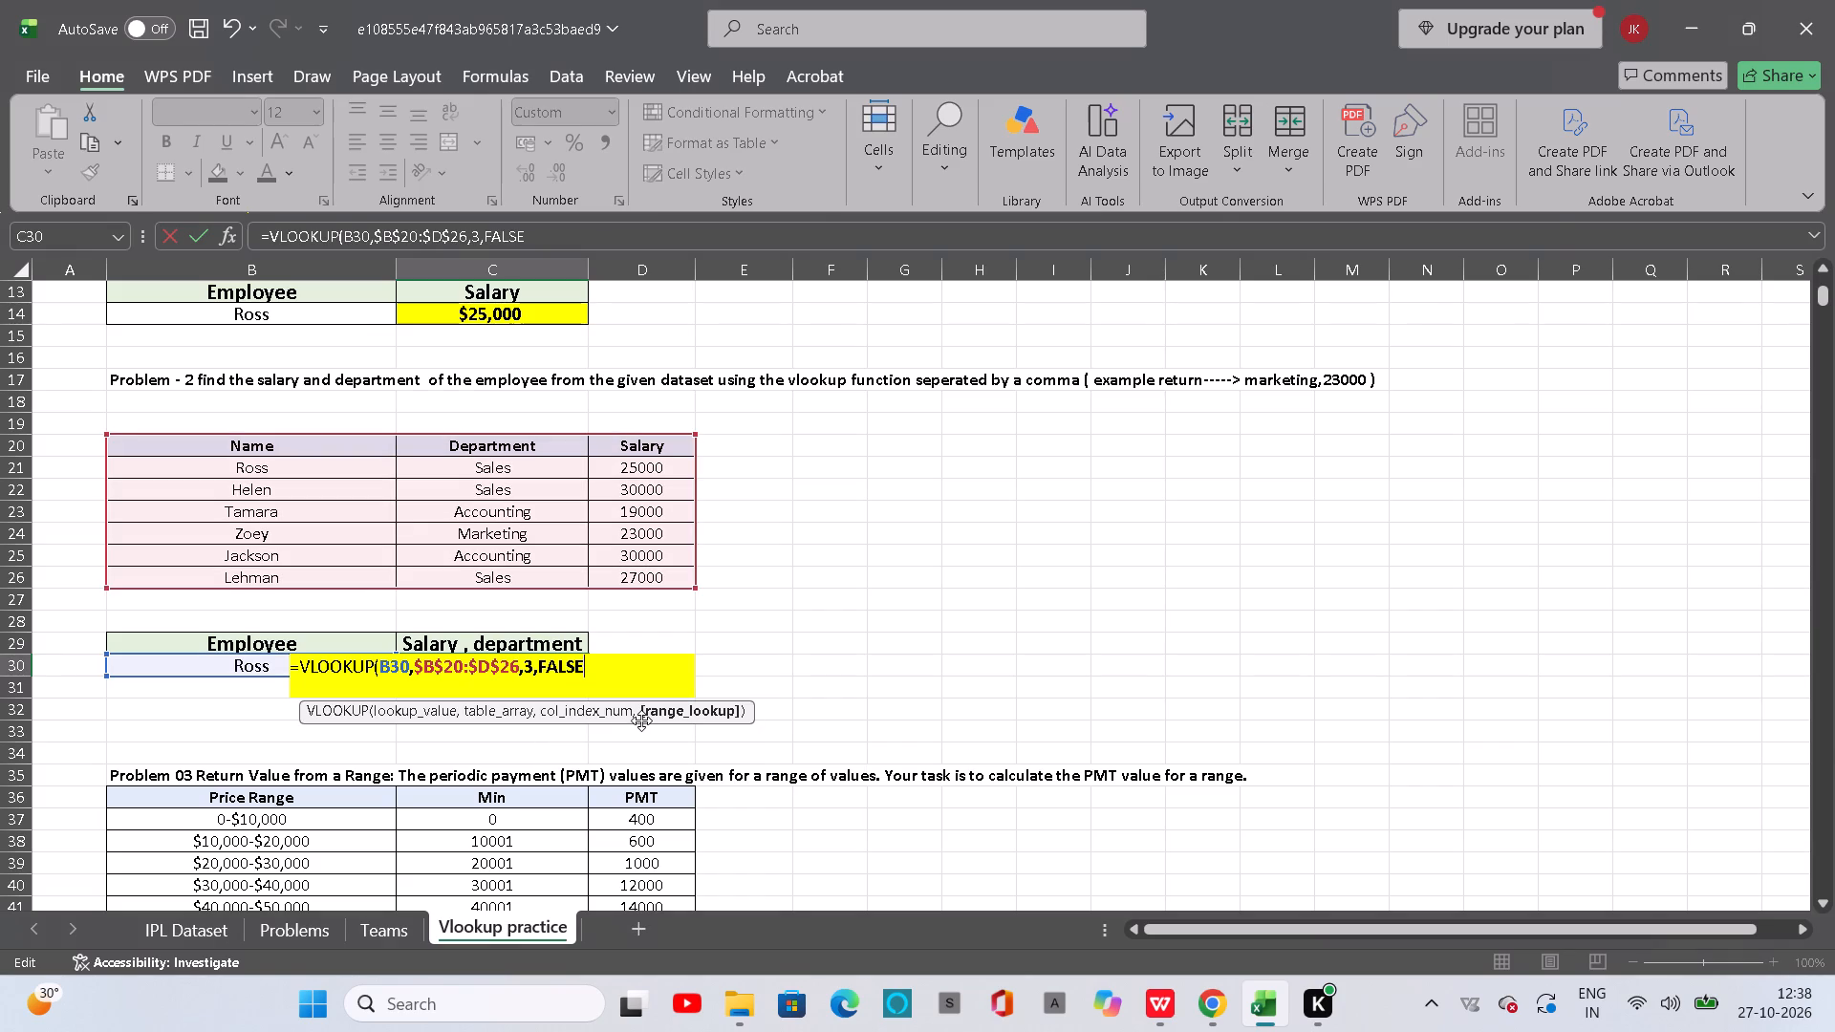
key("Return")
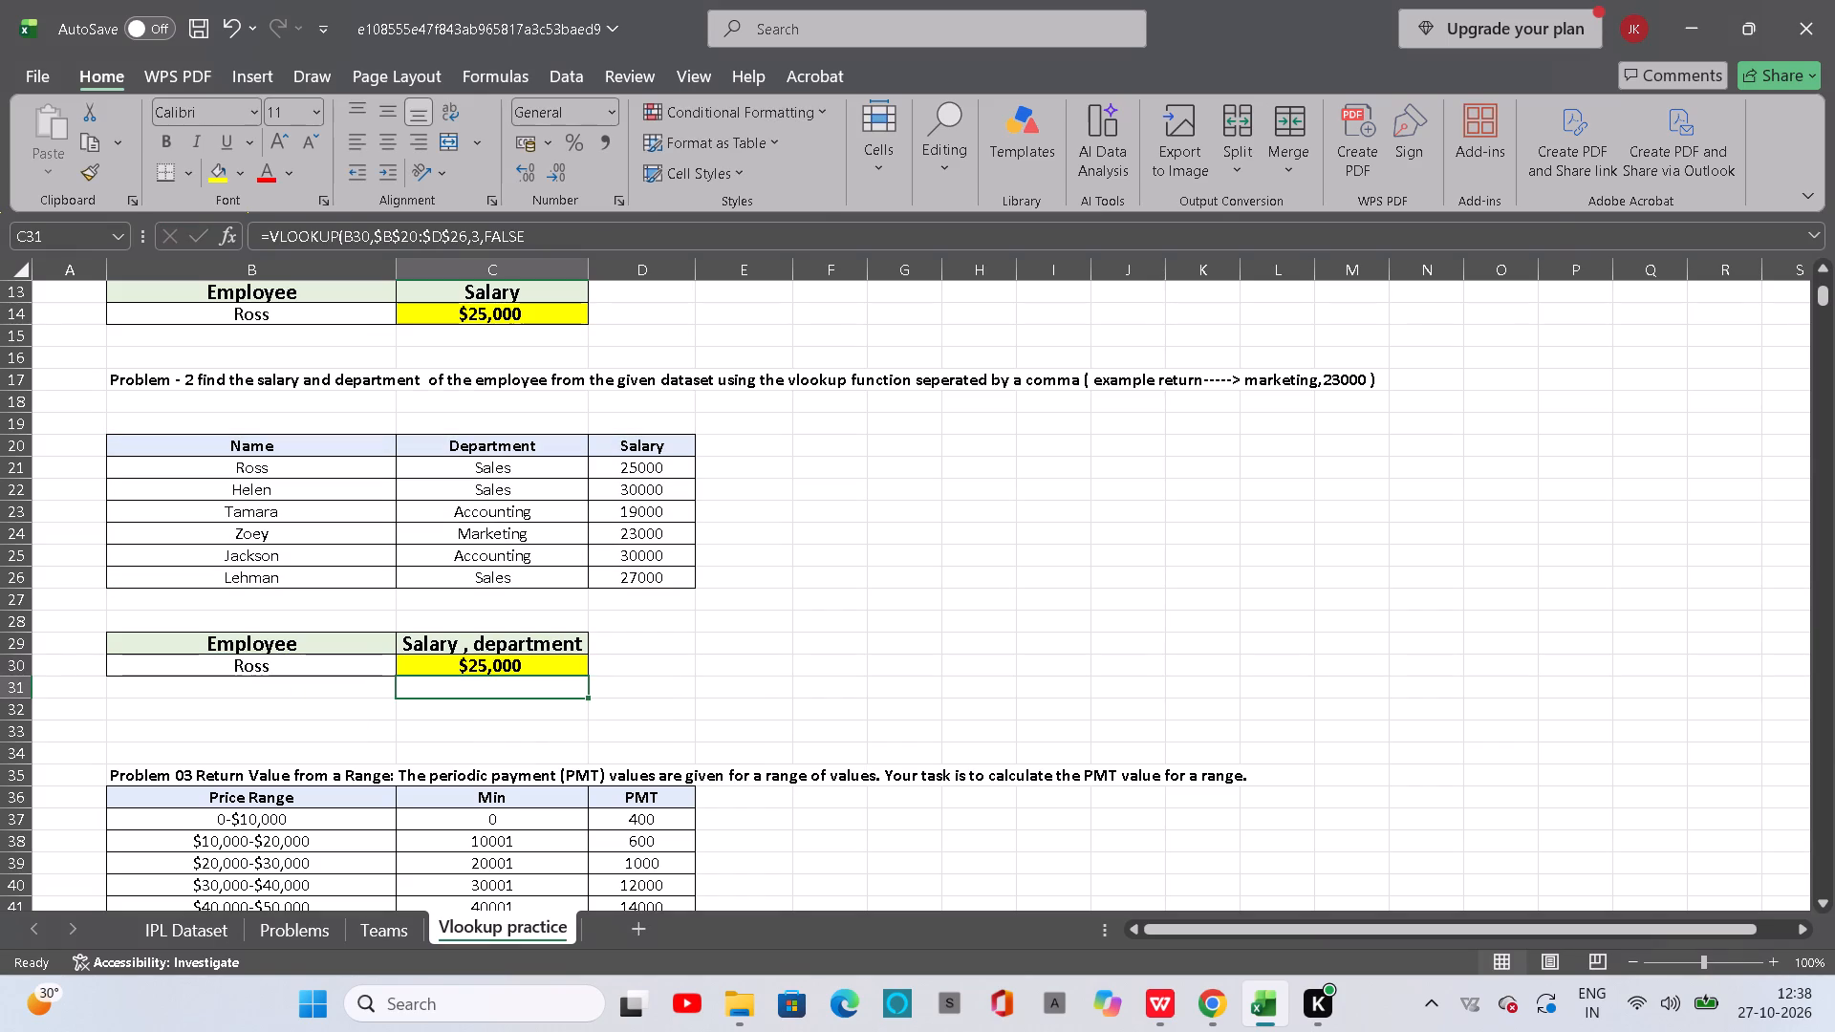
Reopen the C30 formula and append &","& after the salary VLOOKUP to join a comma separator.
left_click(536, 663)
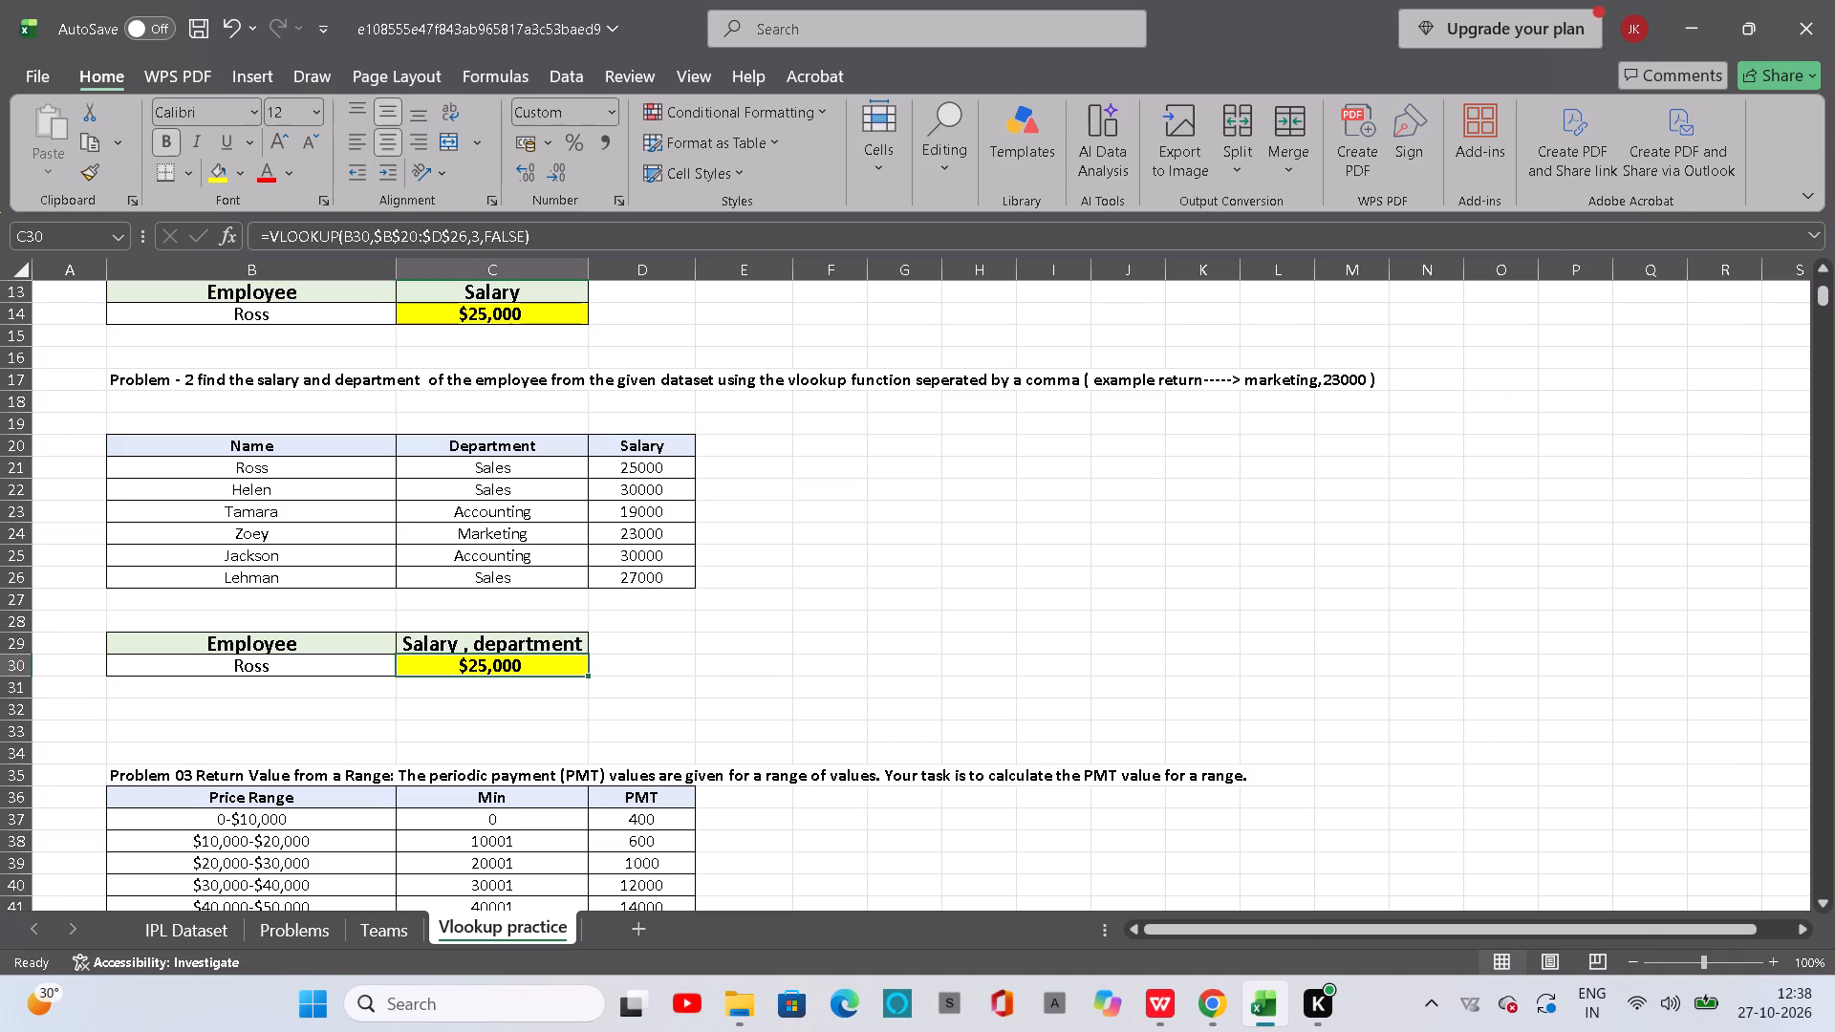
left_click(536, 663)
left_click(536, 234)
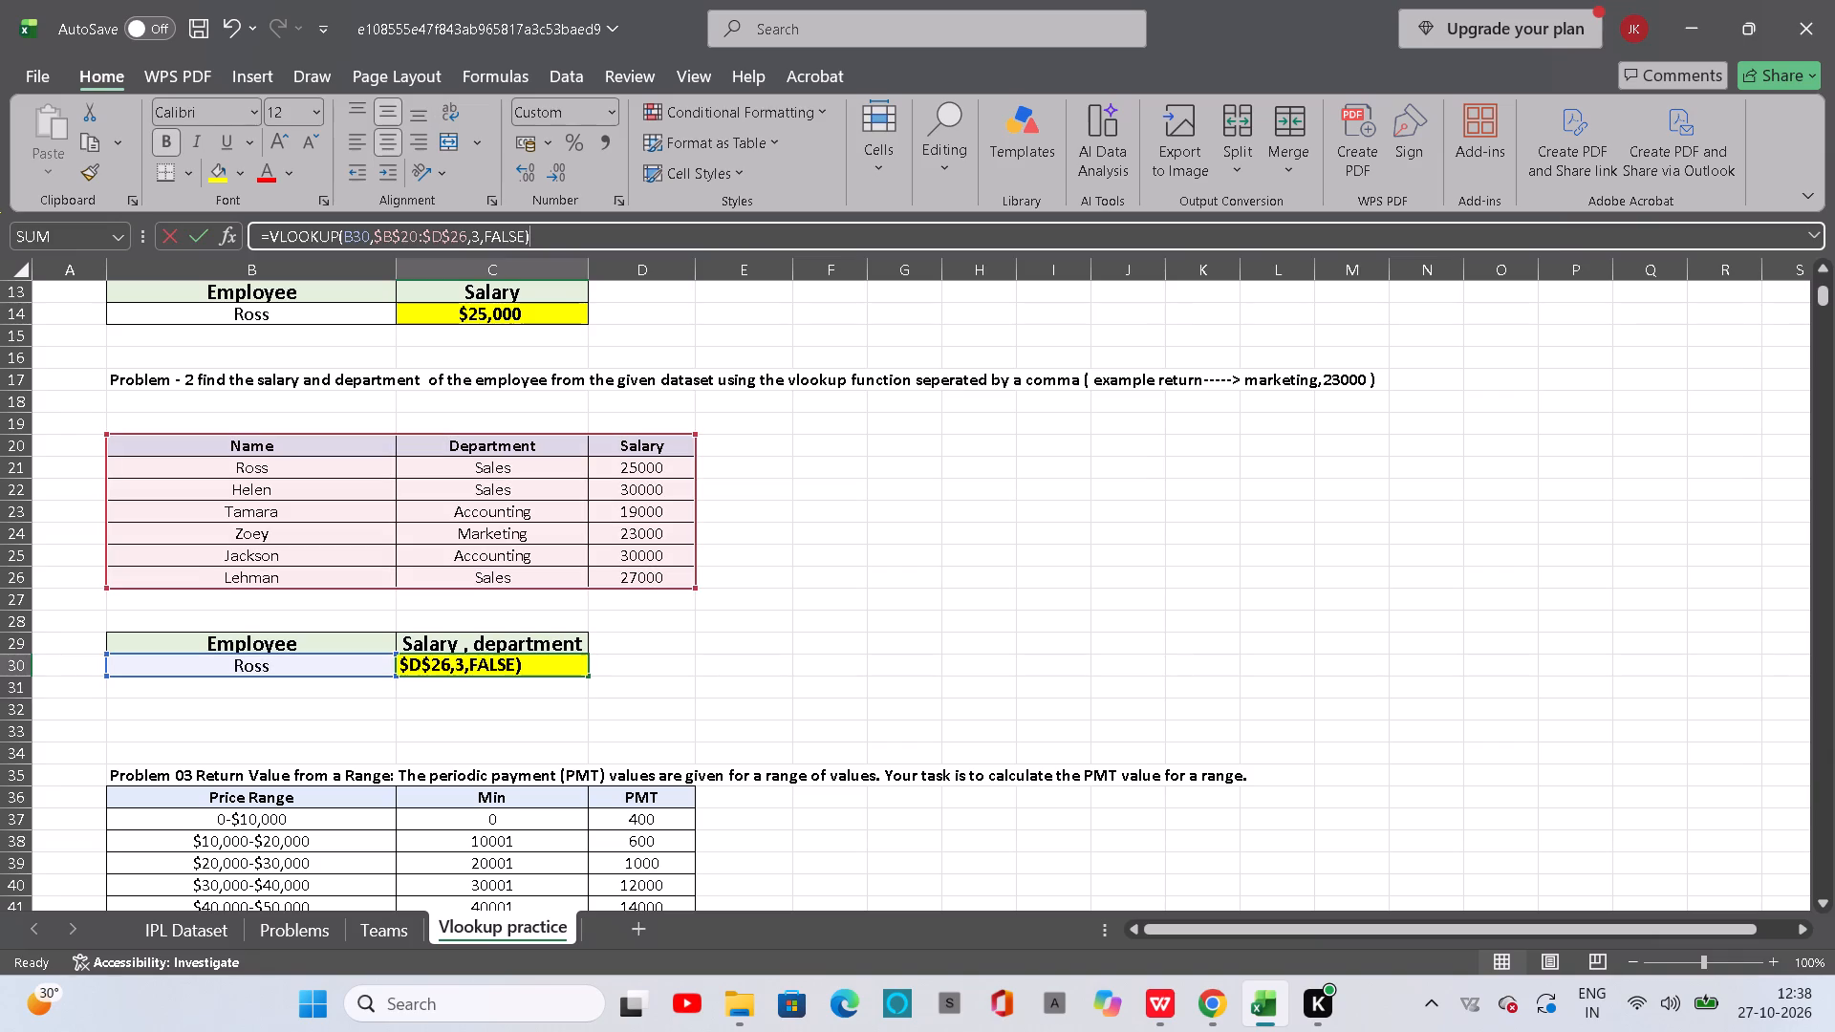
key("Left")
key("Left")
key("Left")
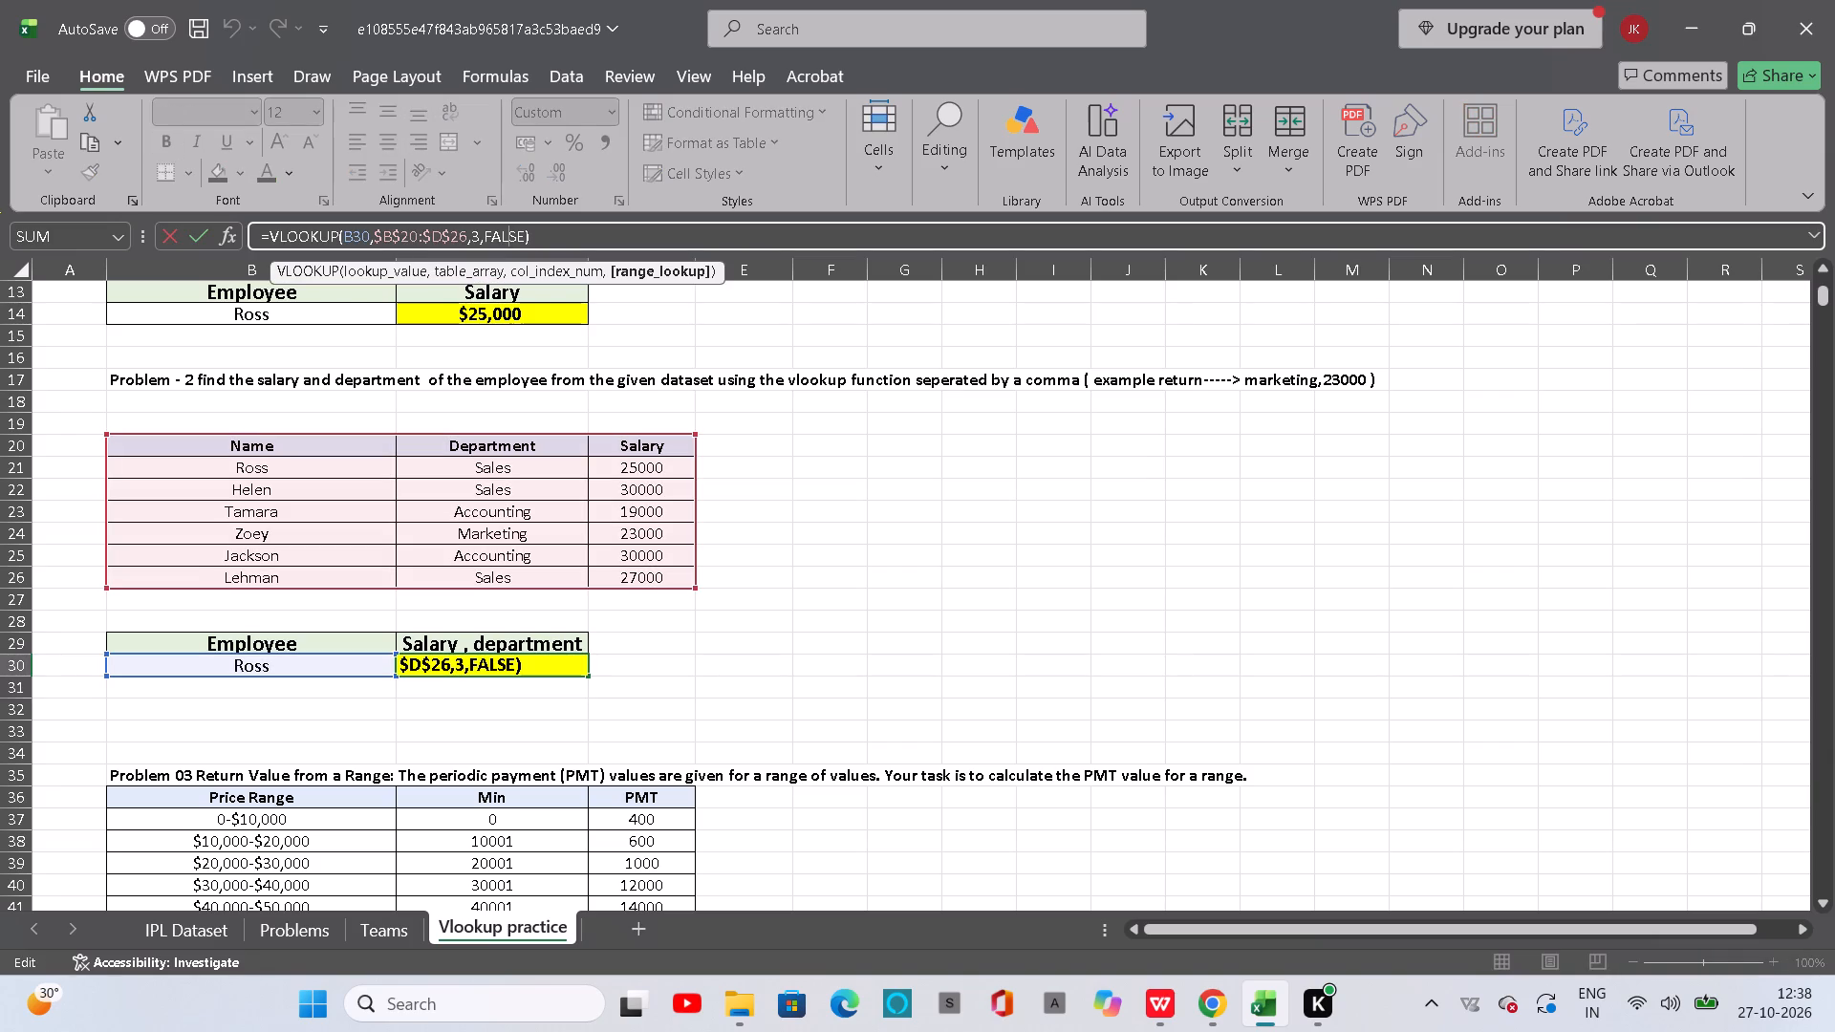
key("Left")
key("Left")
key("Left")
key("Right")
key("Right")
key("Right")
key("Right")
key("Right")
key("Right")
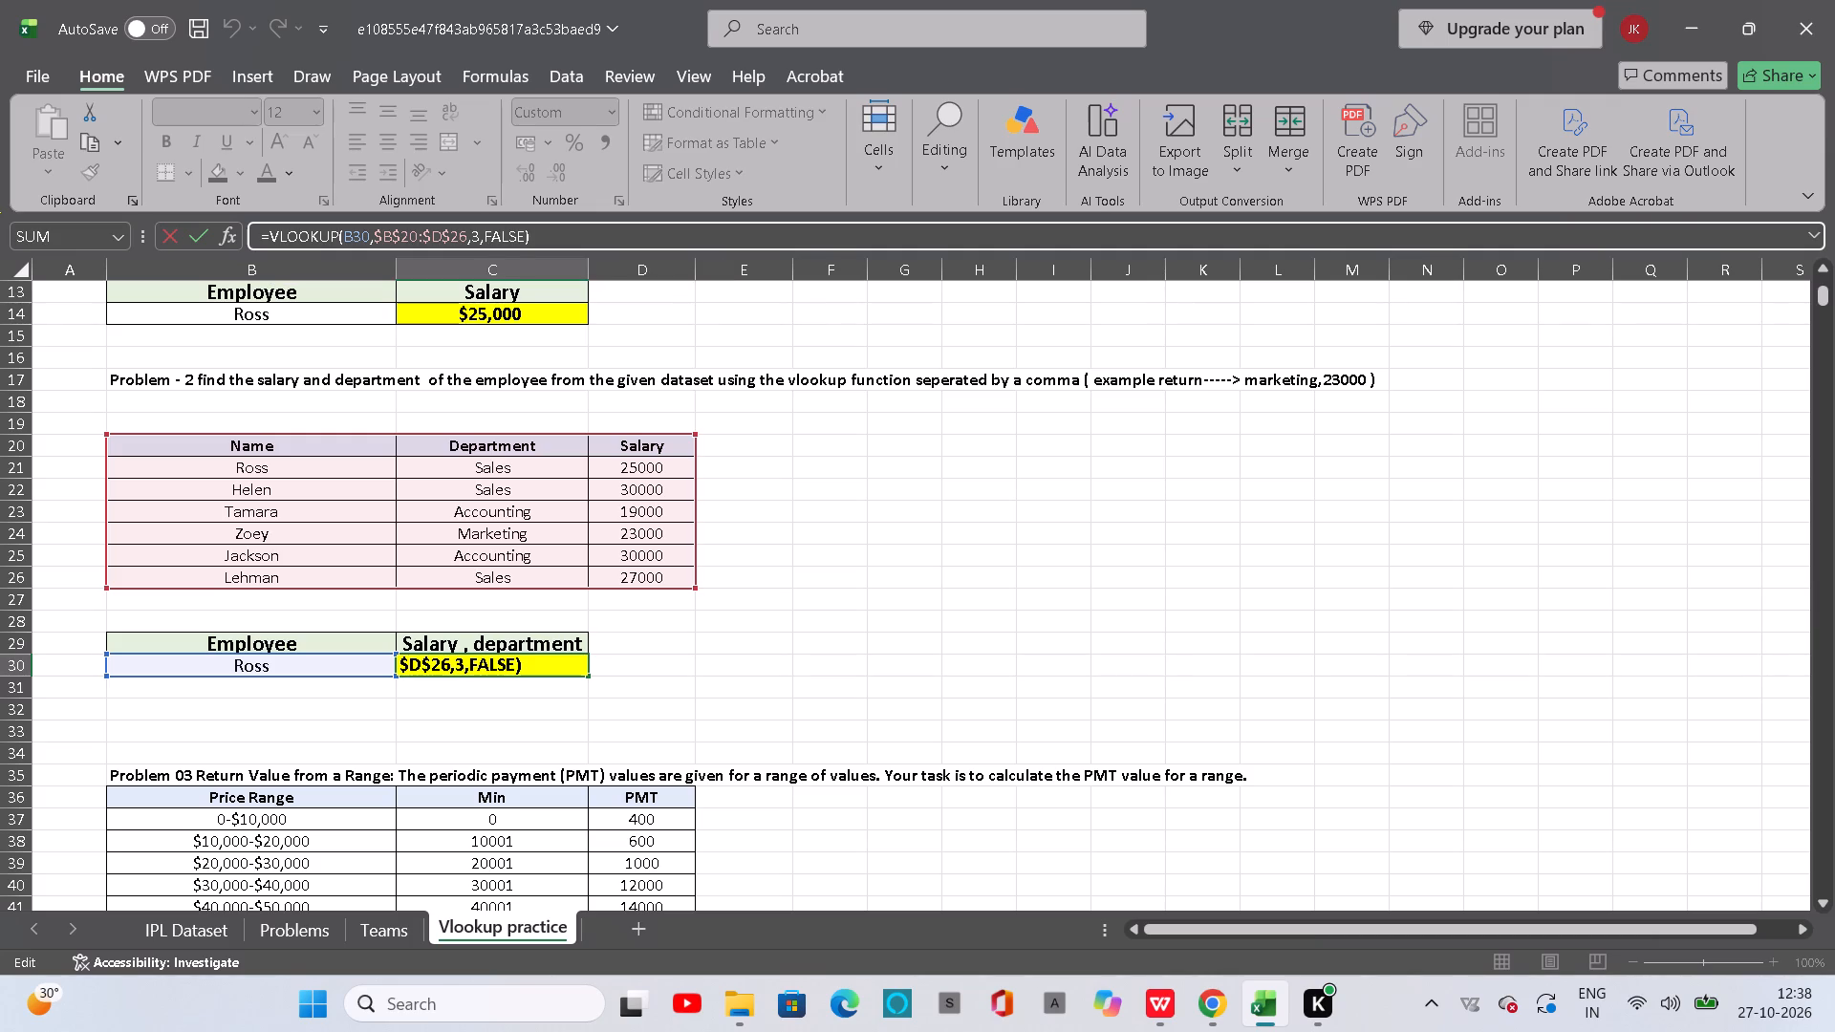
key("shift+ampersand")
key("shift+quotedbl")
type(",\"")
key("shift+ampersand")
Start a second VLOOKUP after the comma separator in C30 with B30 as the lookup value.
key("v")
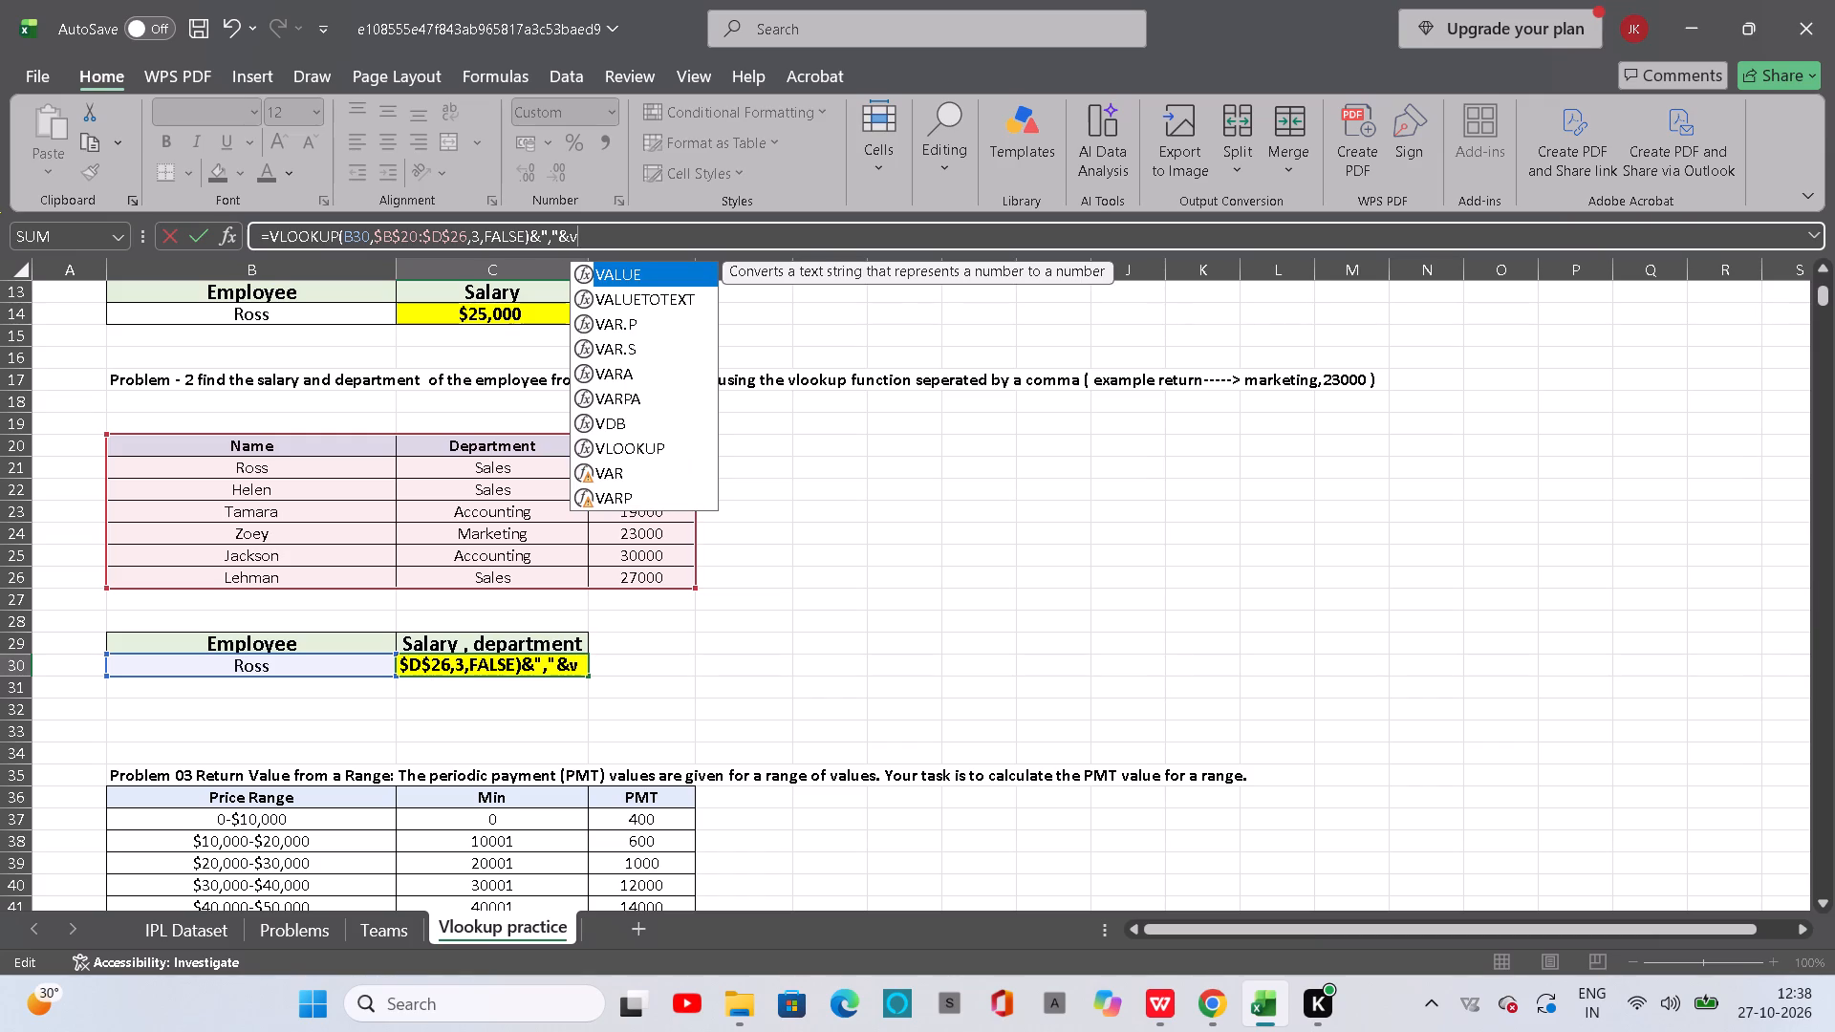
key("l")
key("Tab")
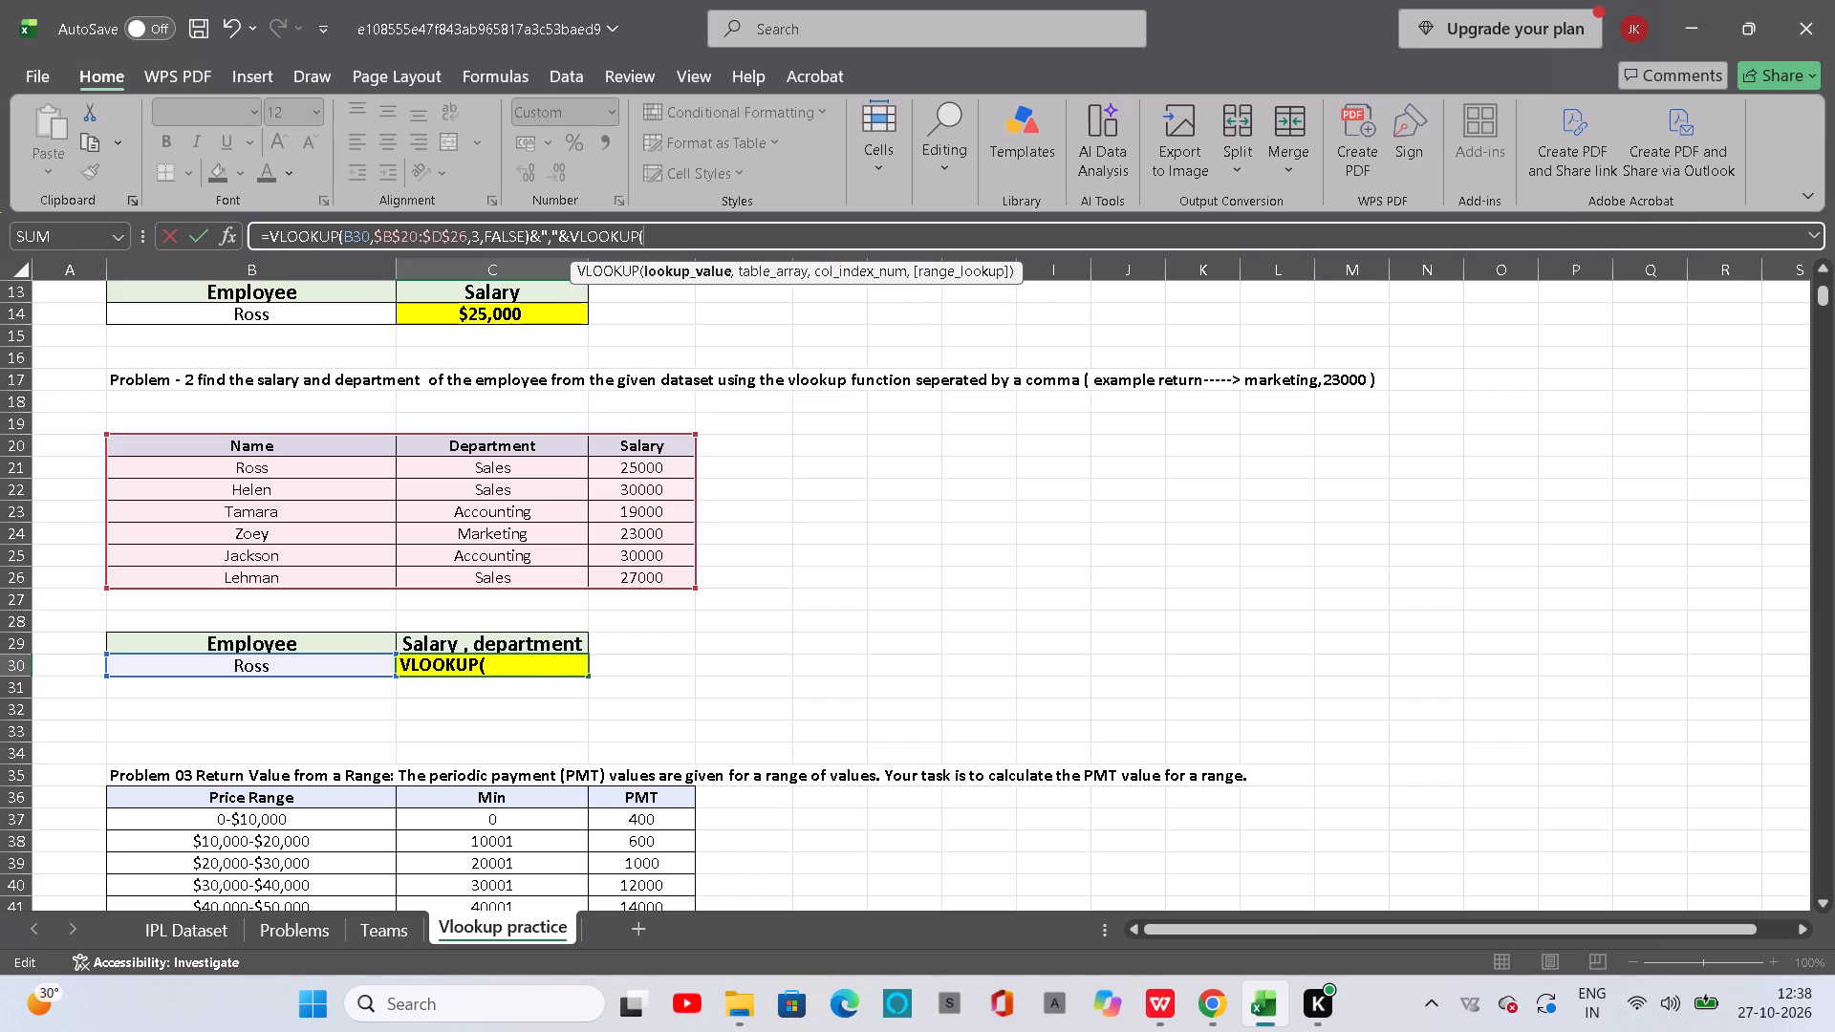
left_click(332, 667)
key("comma")
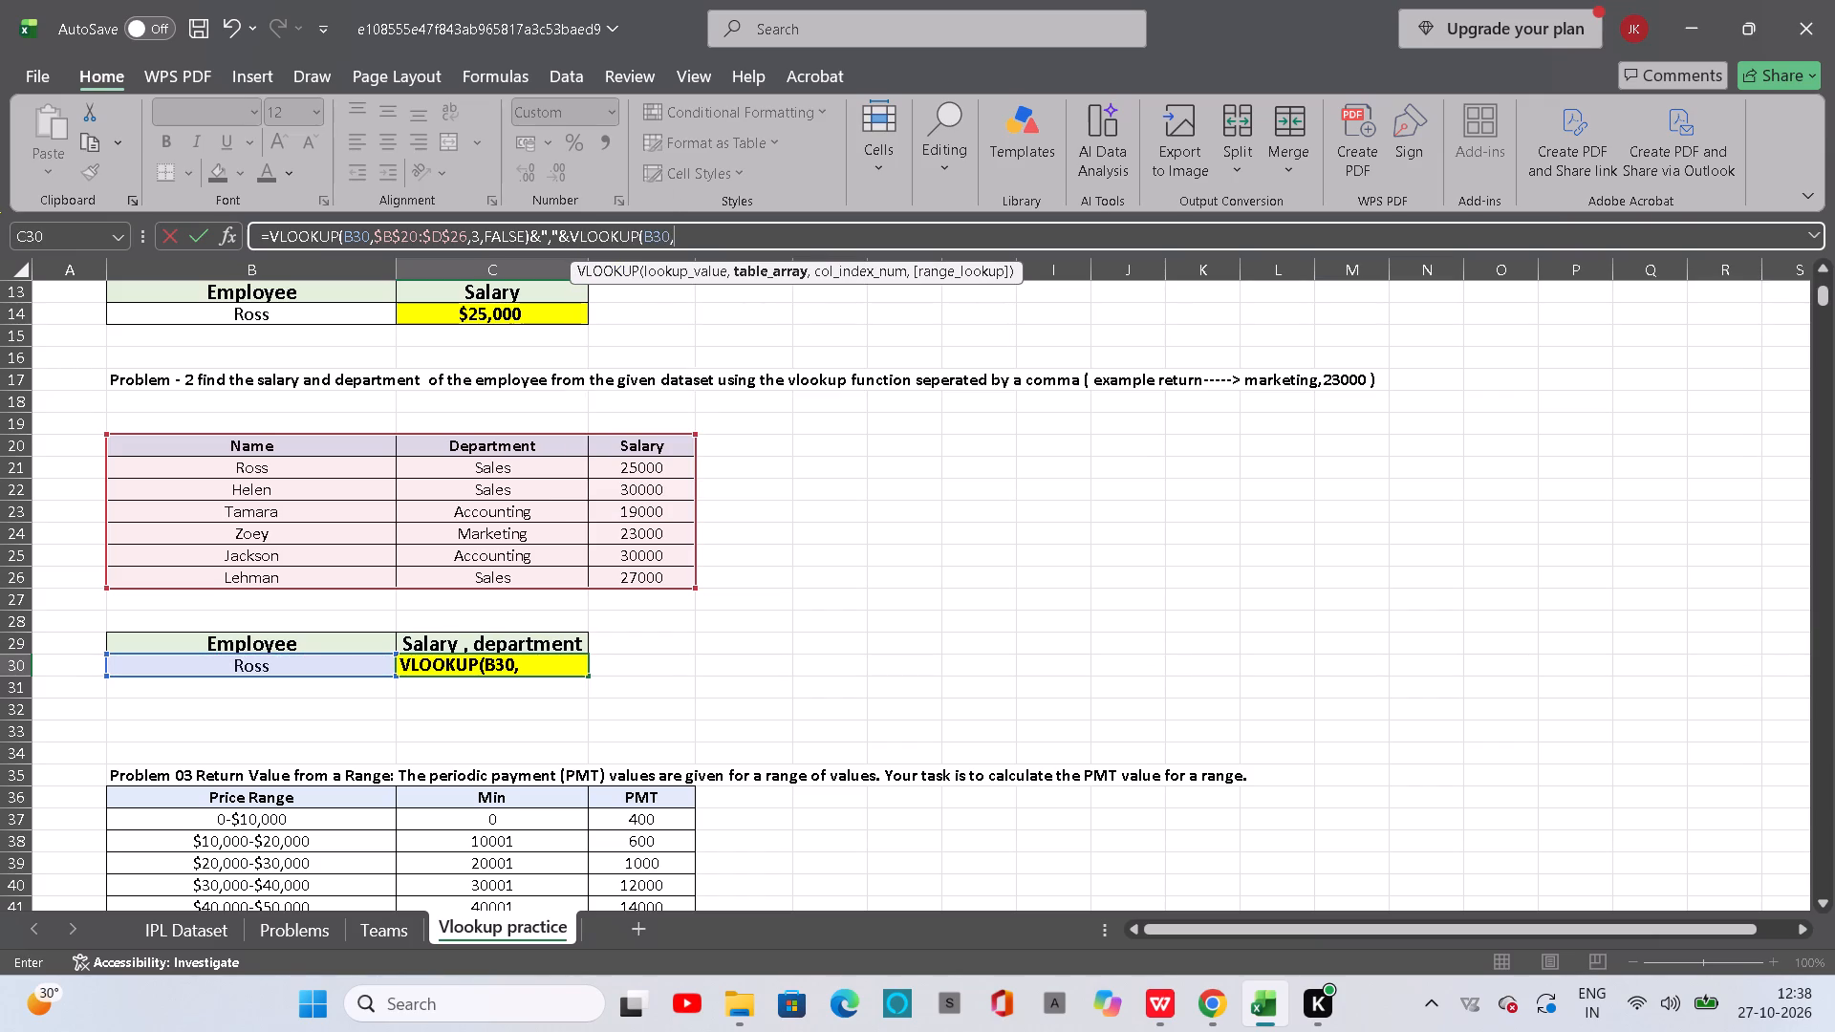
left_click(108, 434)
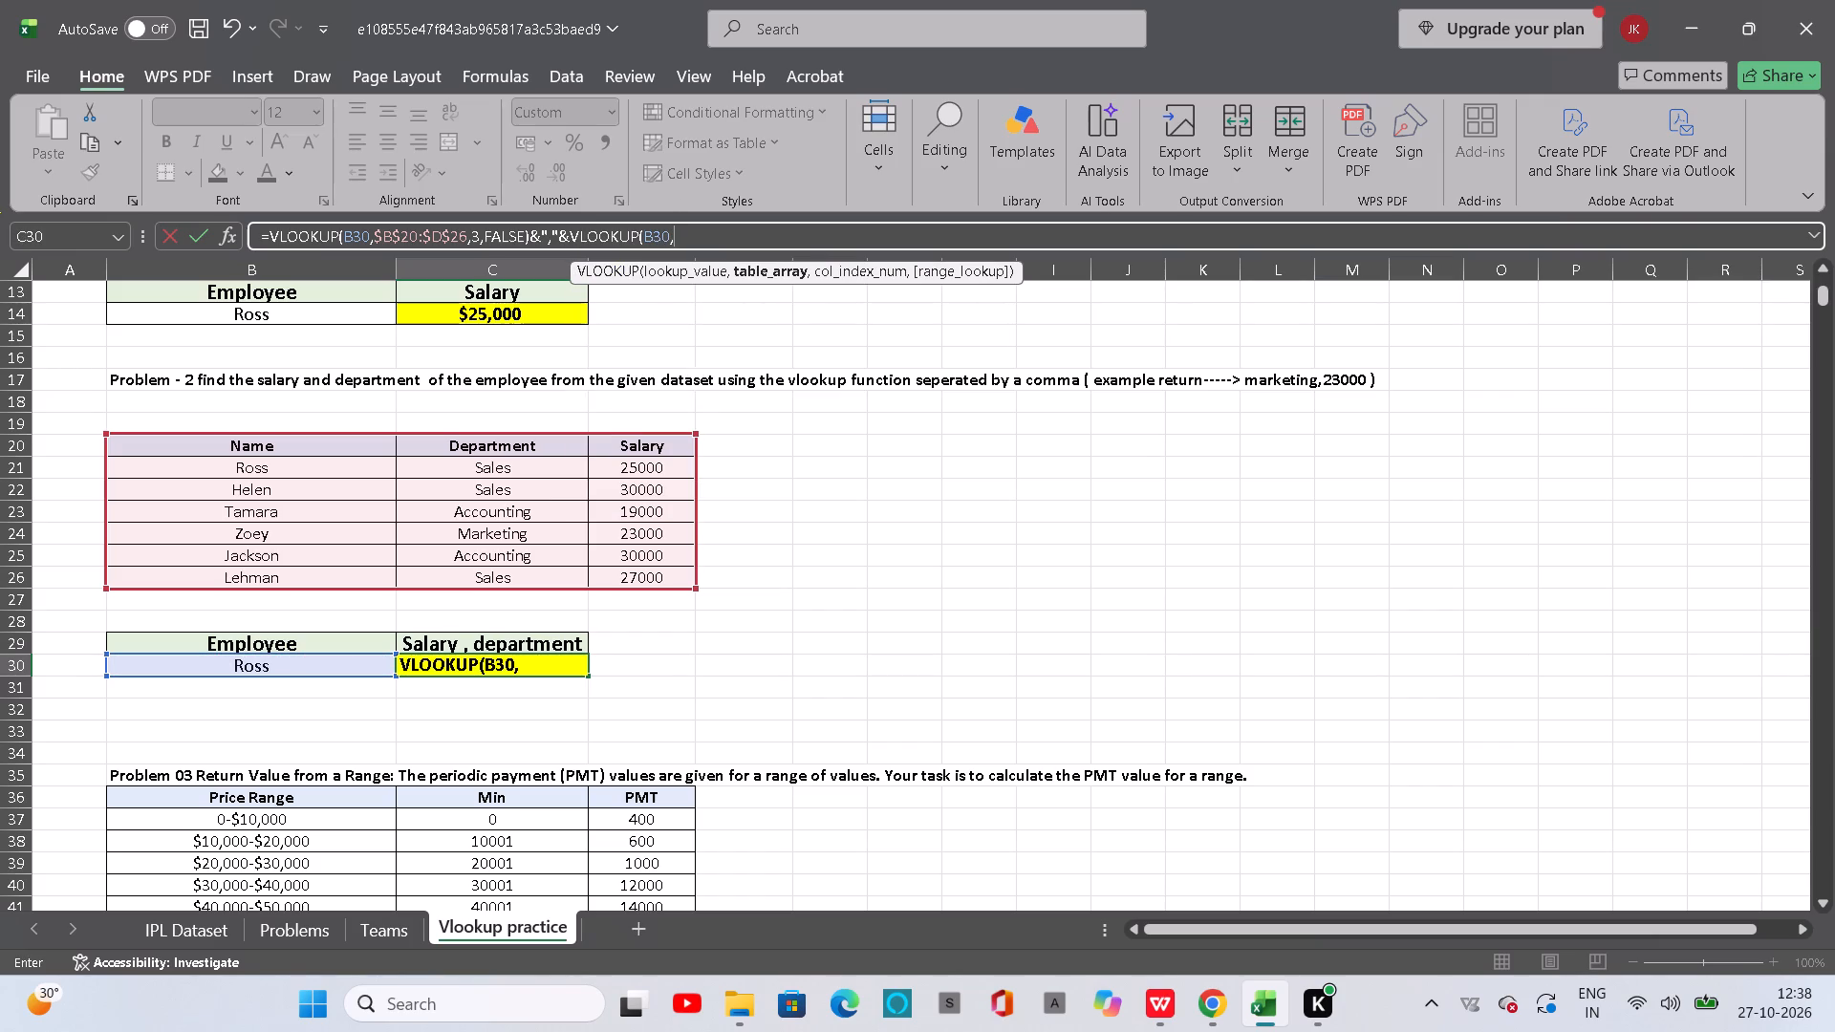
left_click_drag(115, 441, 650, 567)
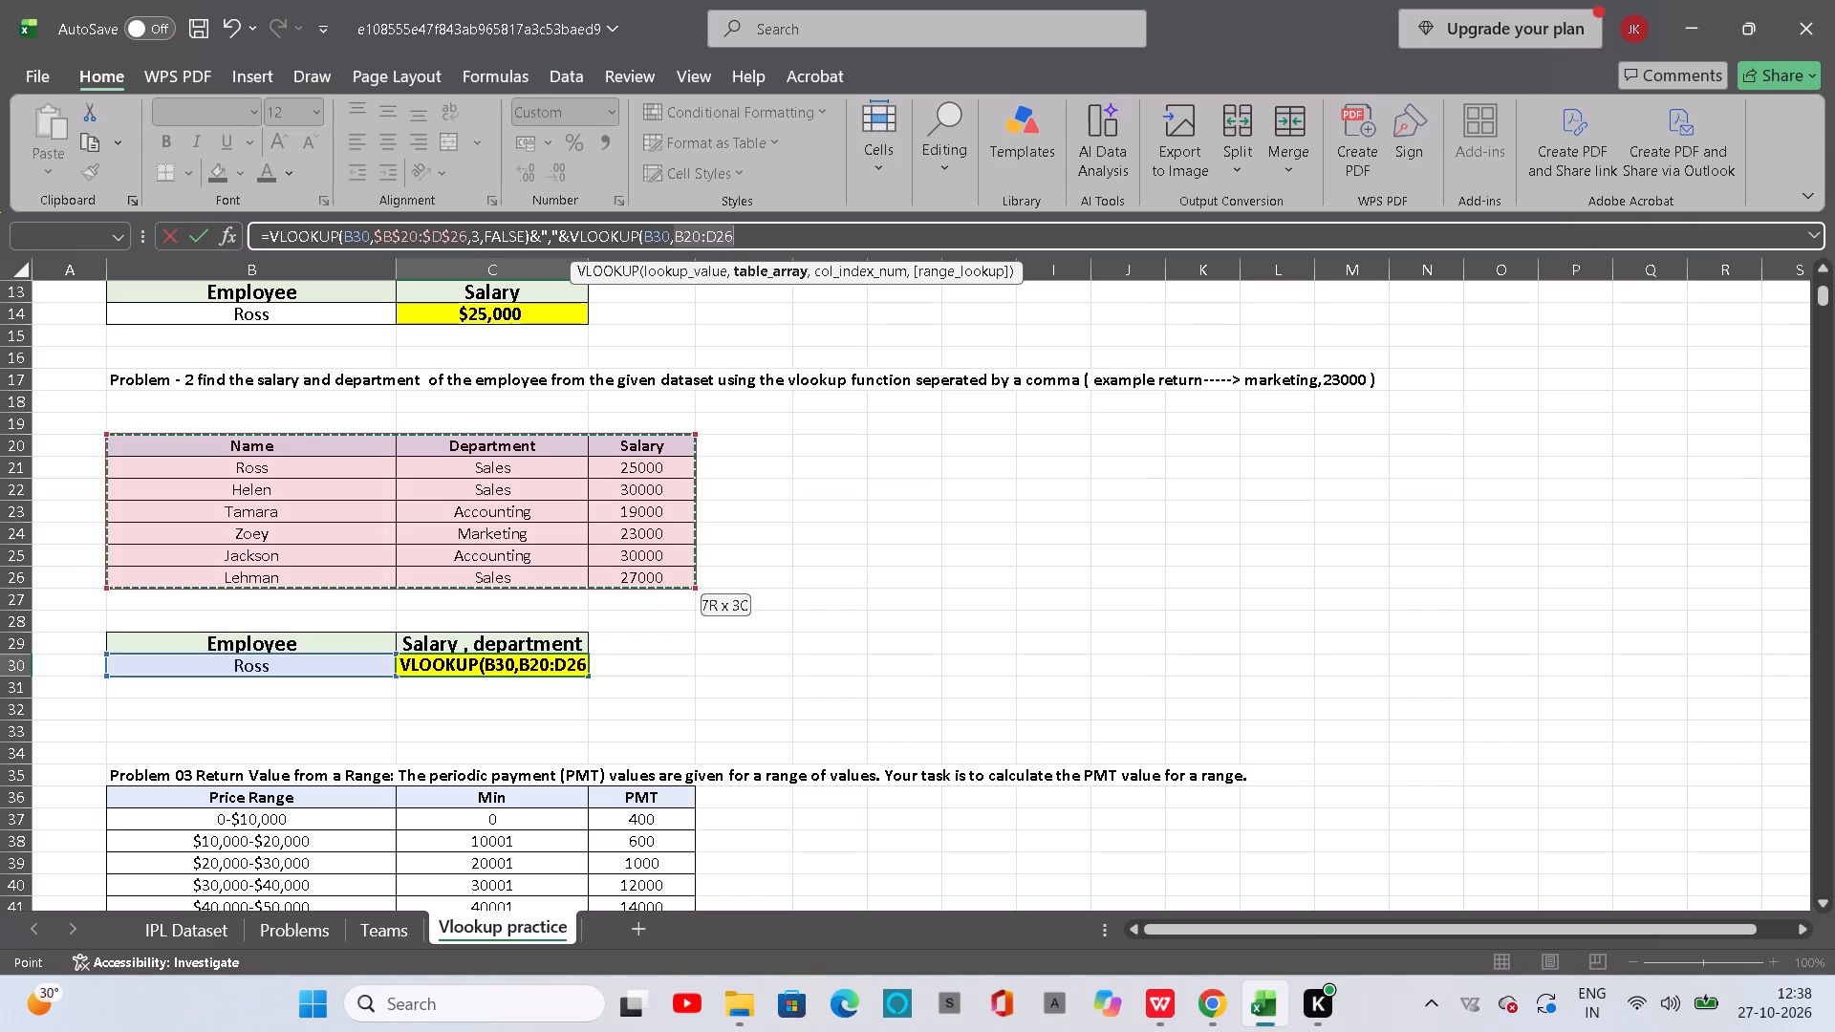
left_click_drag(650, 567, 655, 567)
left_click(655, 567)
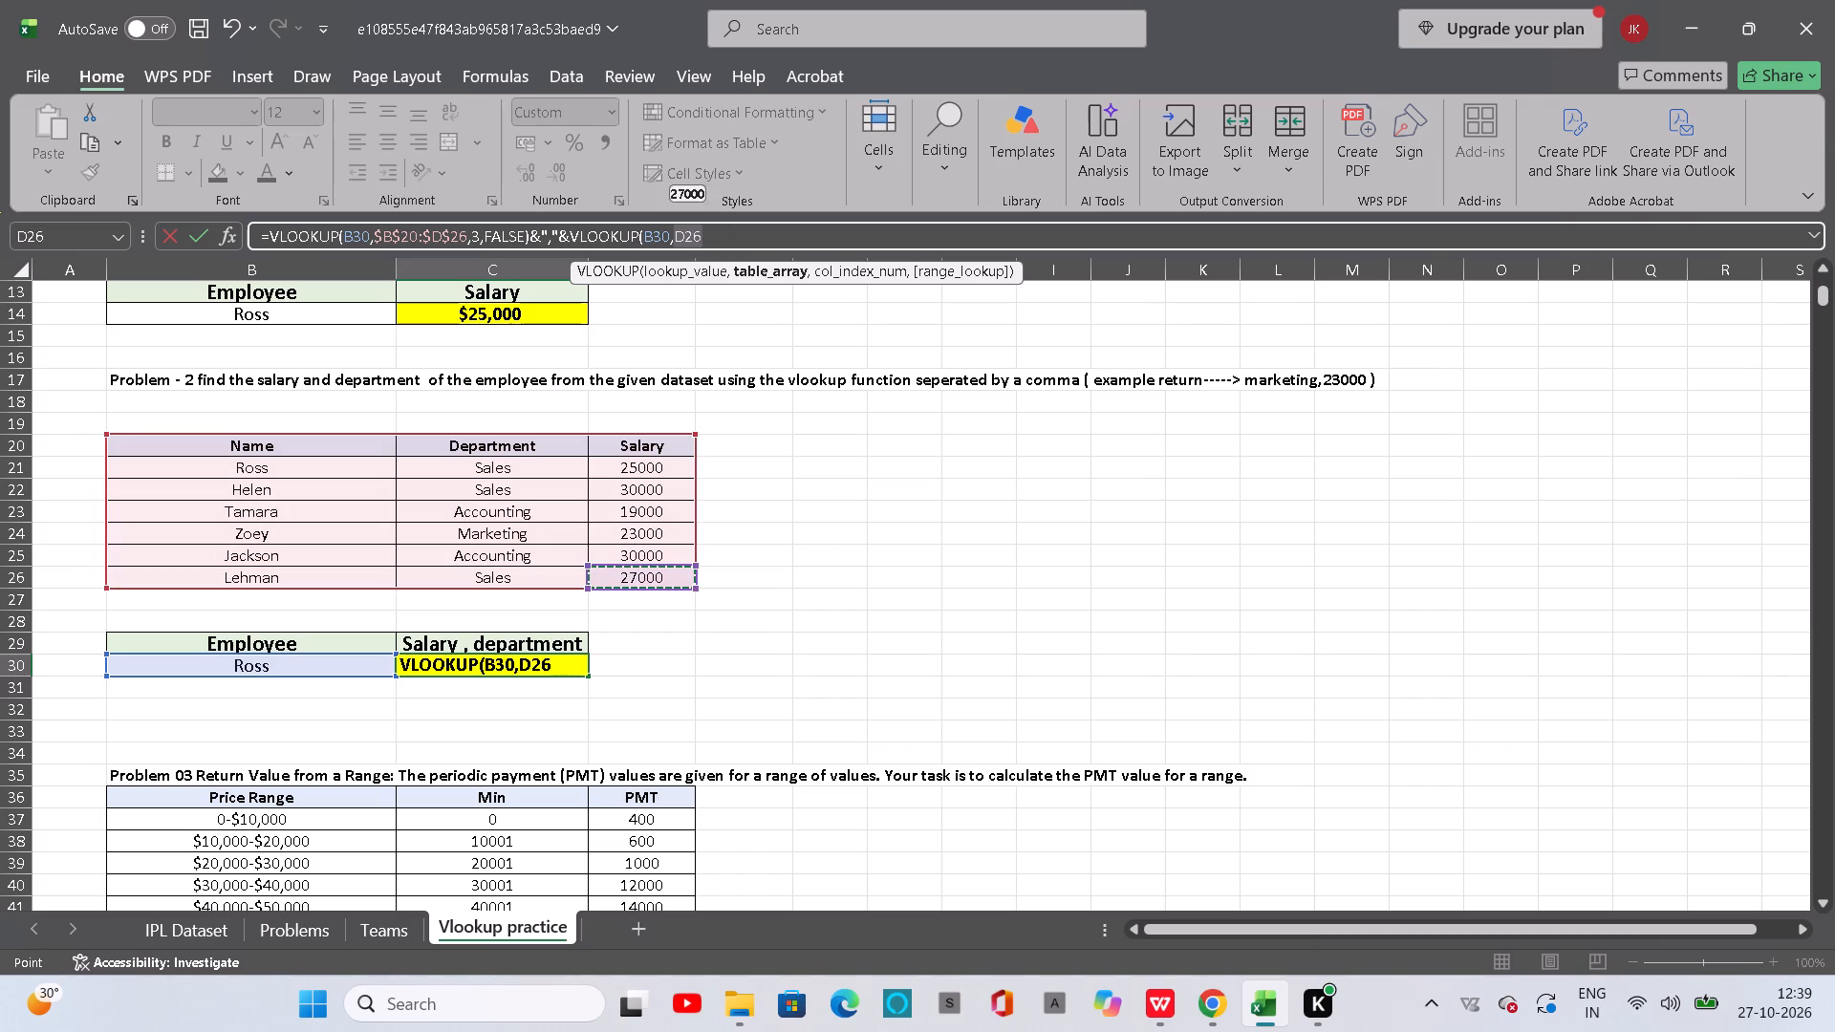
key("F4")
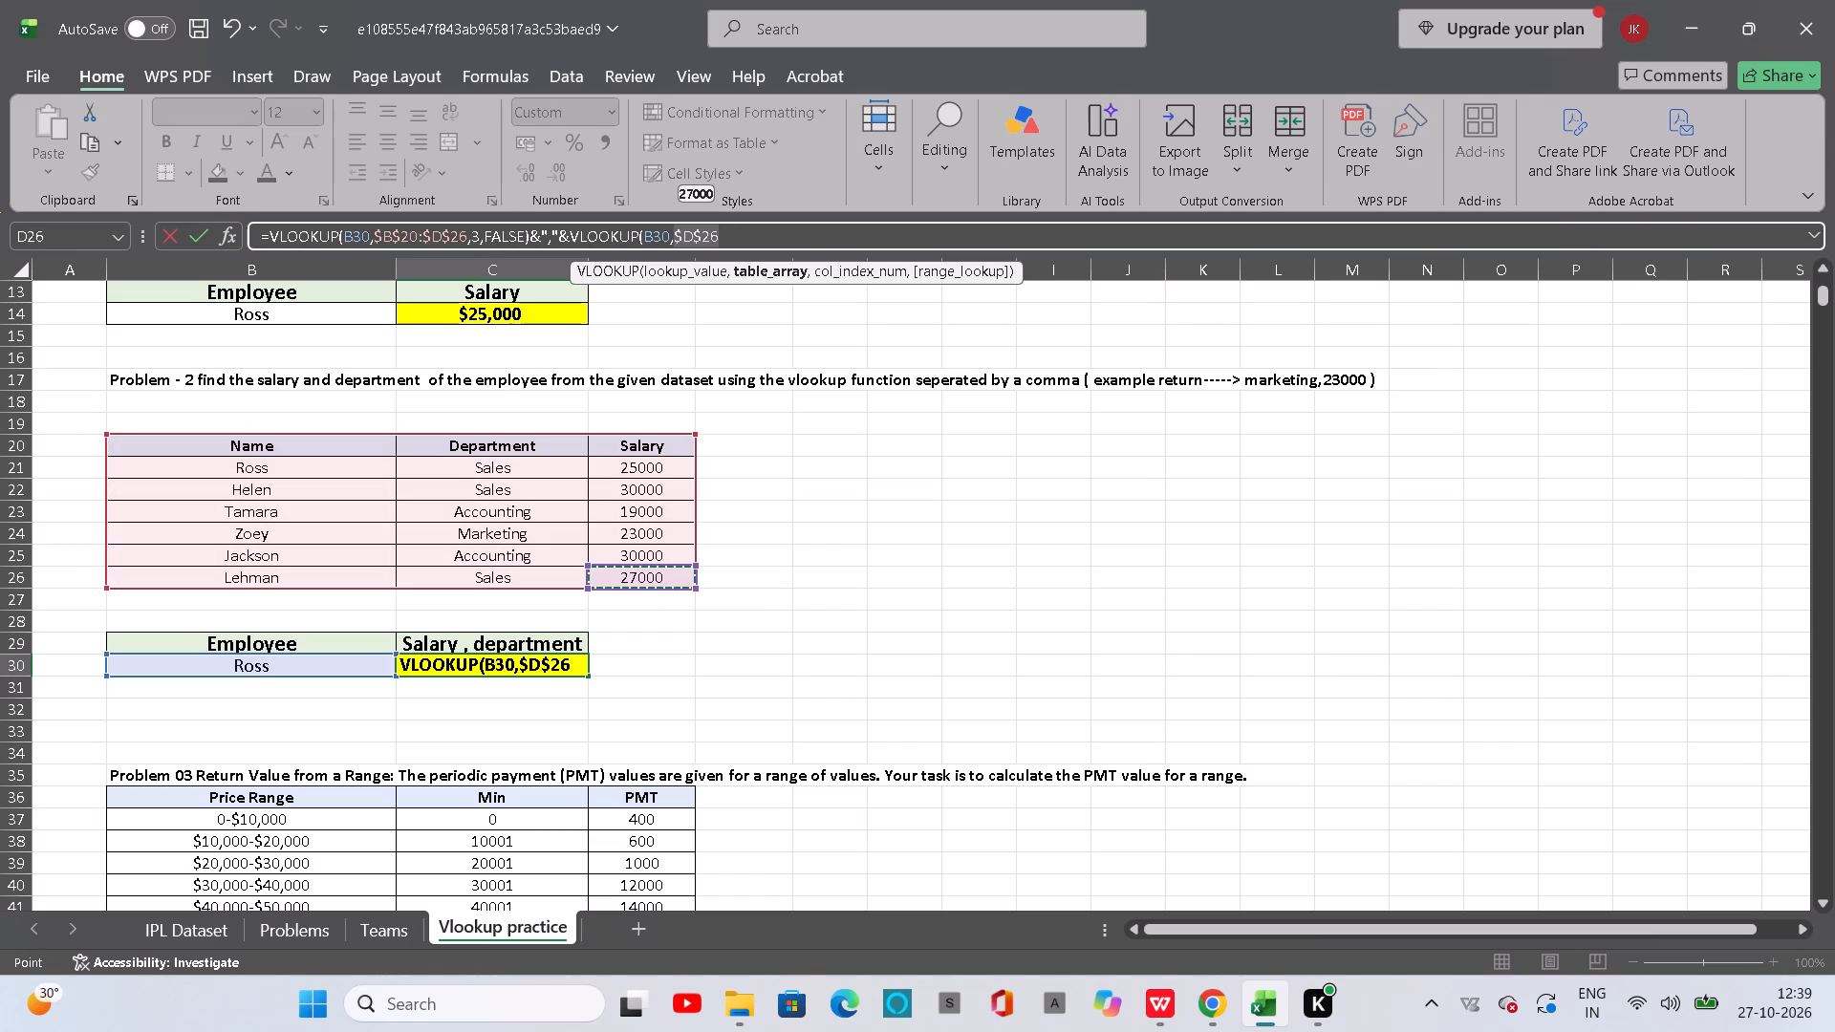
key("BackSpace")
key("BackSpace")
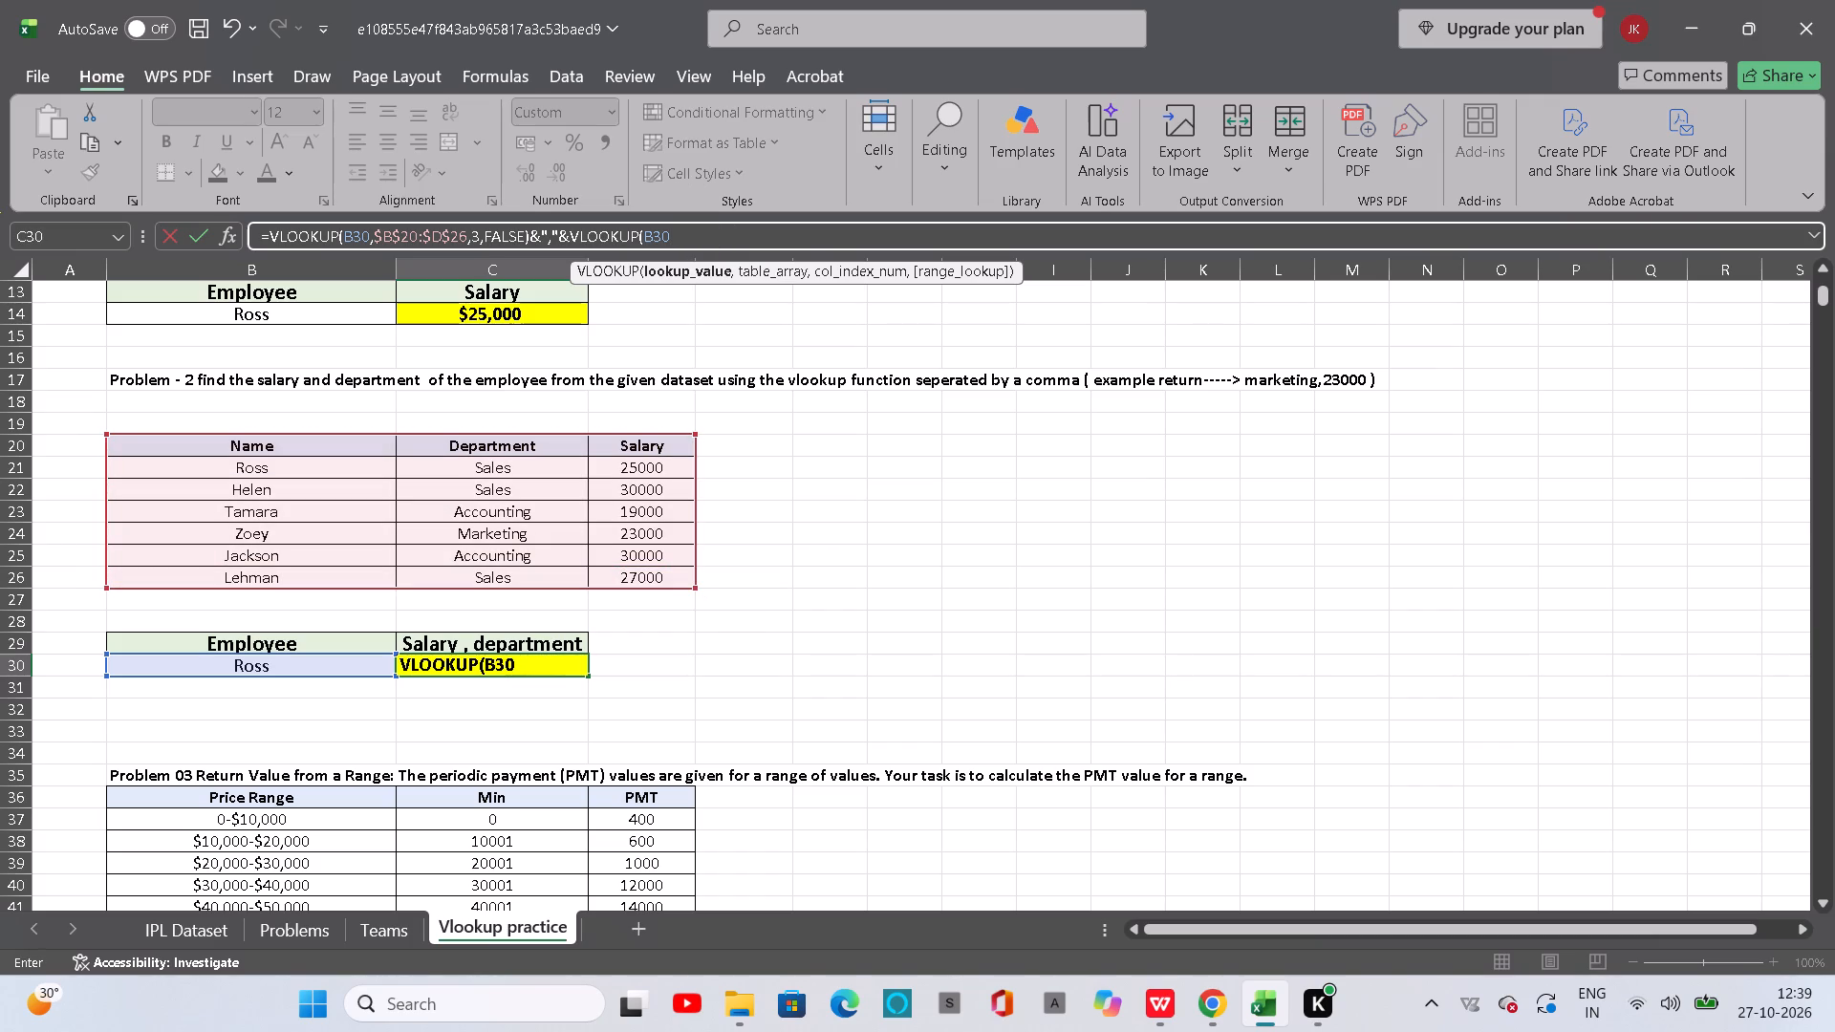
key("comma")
Complete the second VLOOKUP in C30 with table array $B$20:$D$26, column index 2 and FALSE for exact match.
left_click_drag(114, 443, 663, 585)
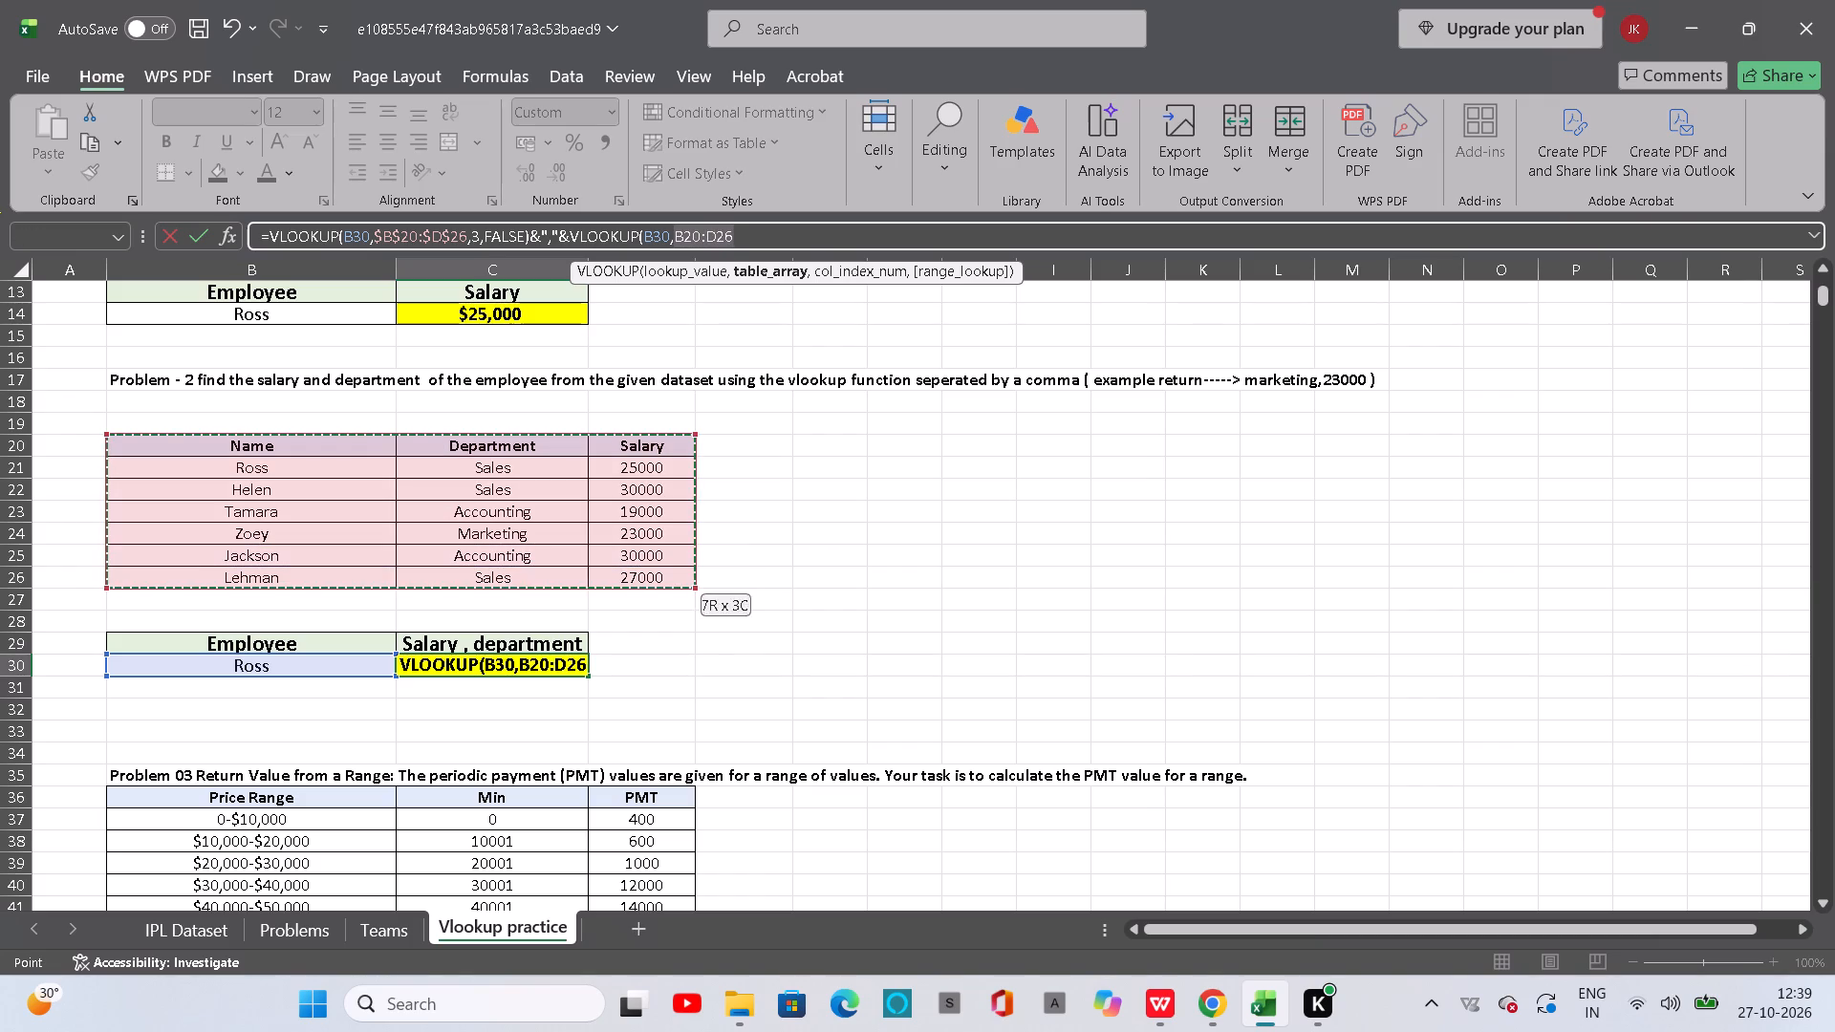
left_click_drag(663, 585, 664, 587)
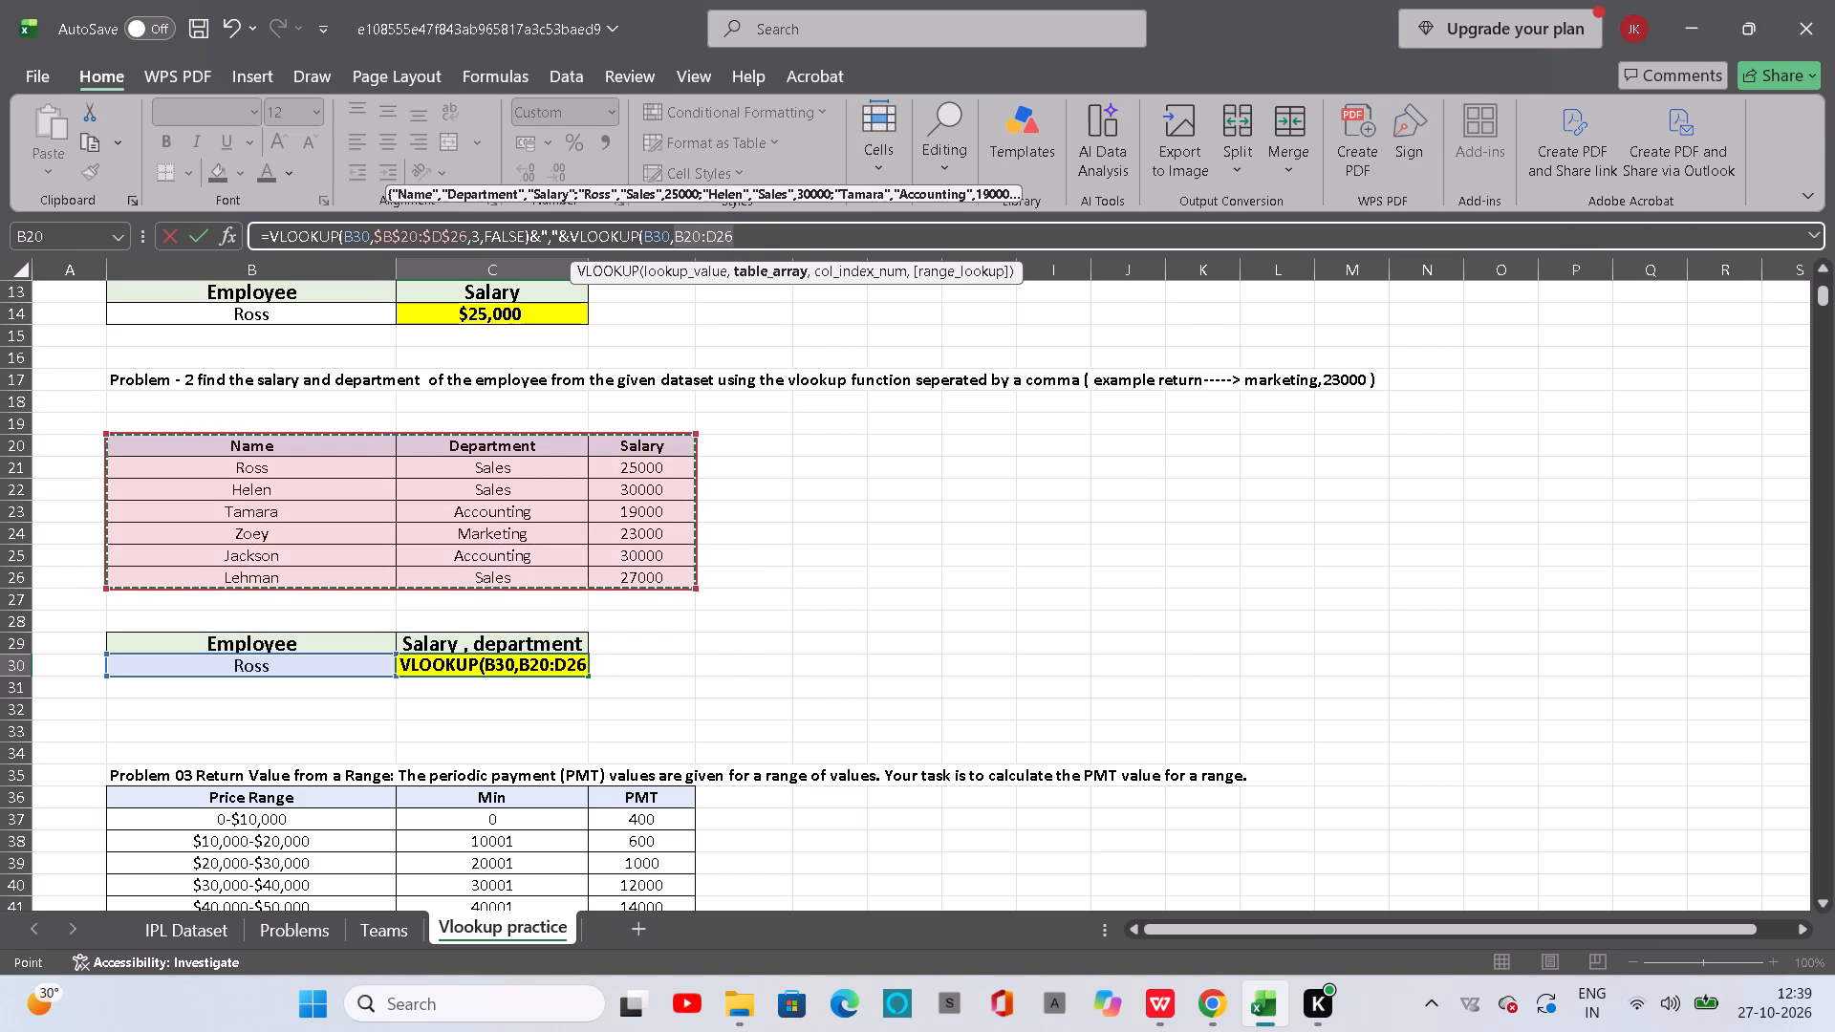
key("F4")
key("comma")
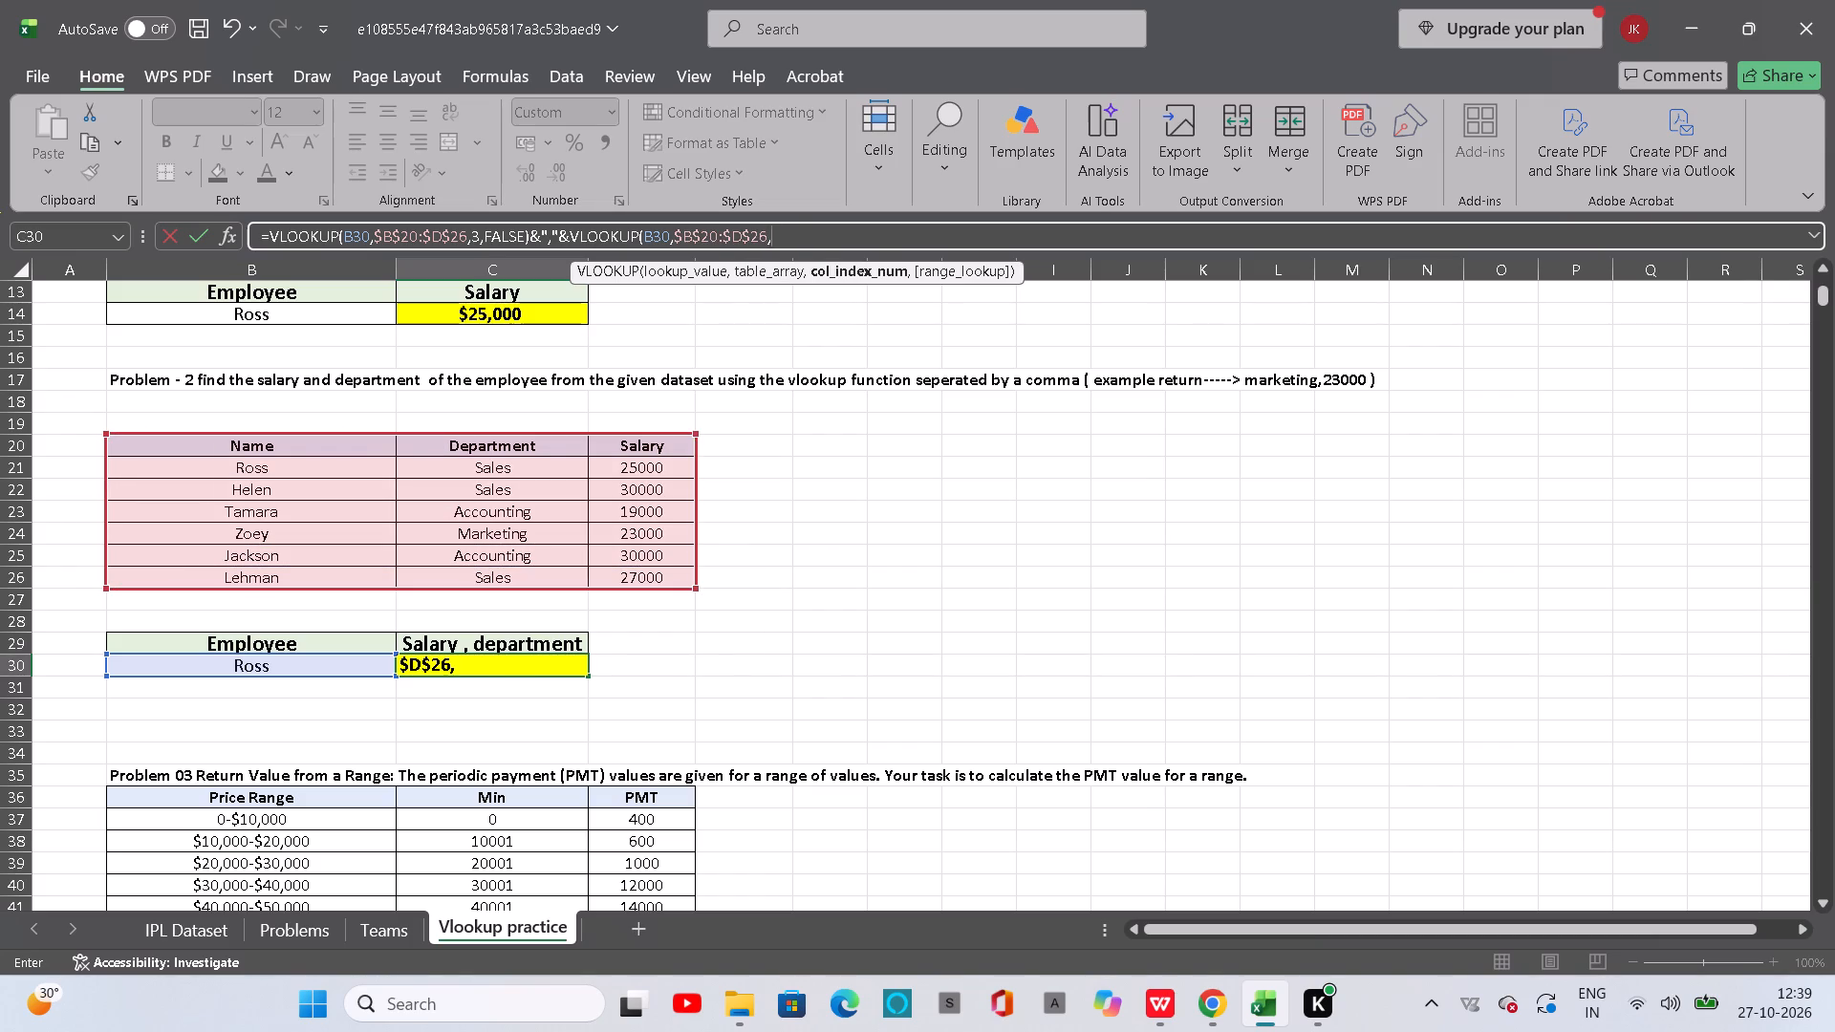
key("2")
key("comma")
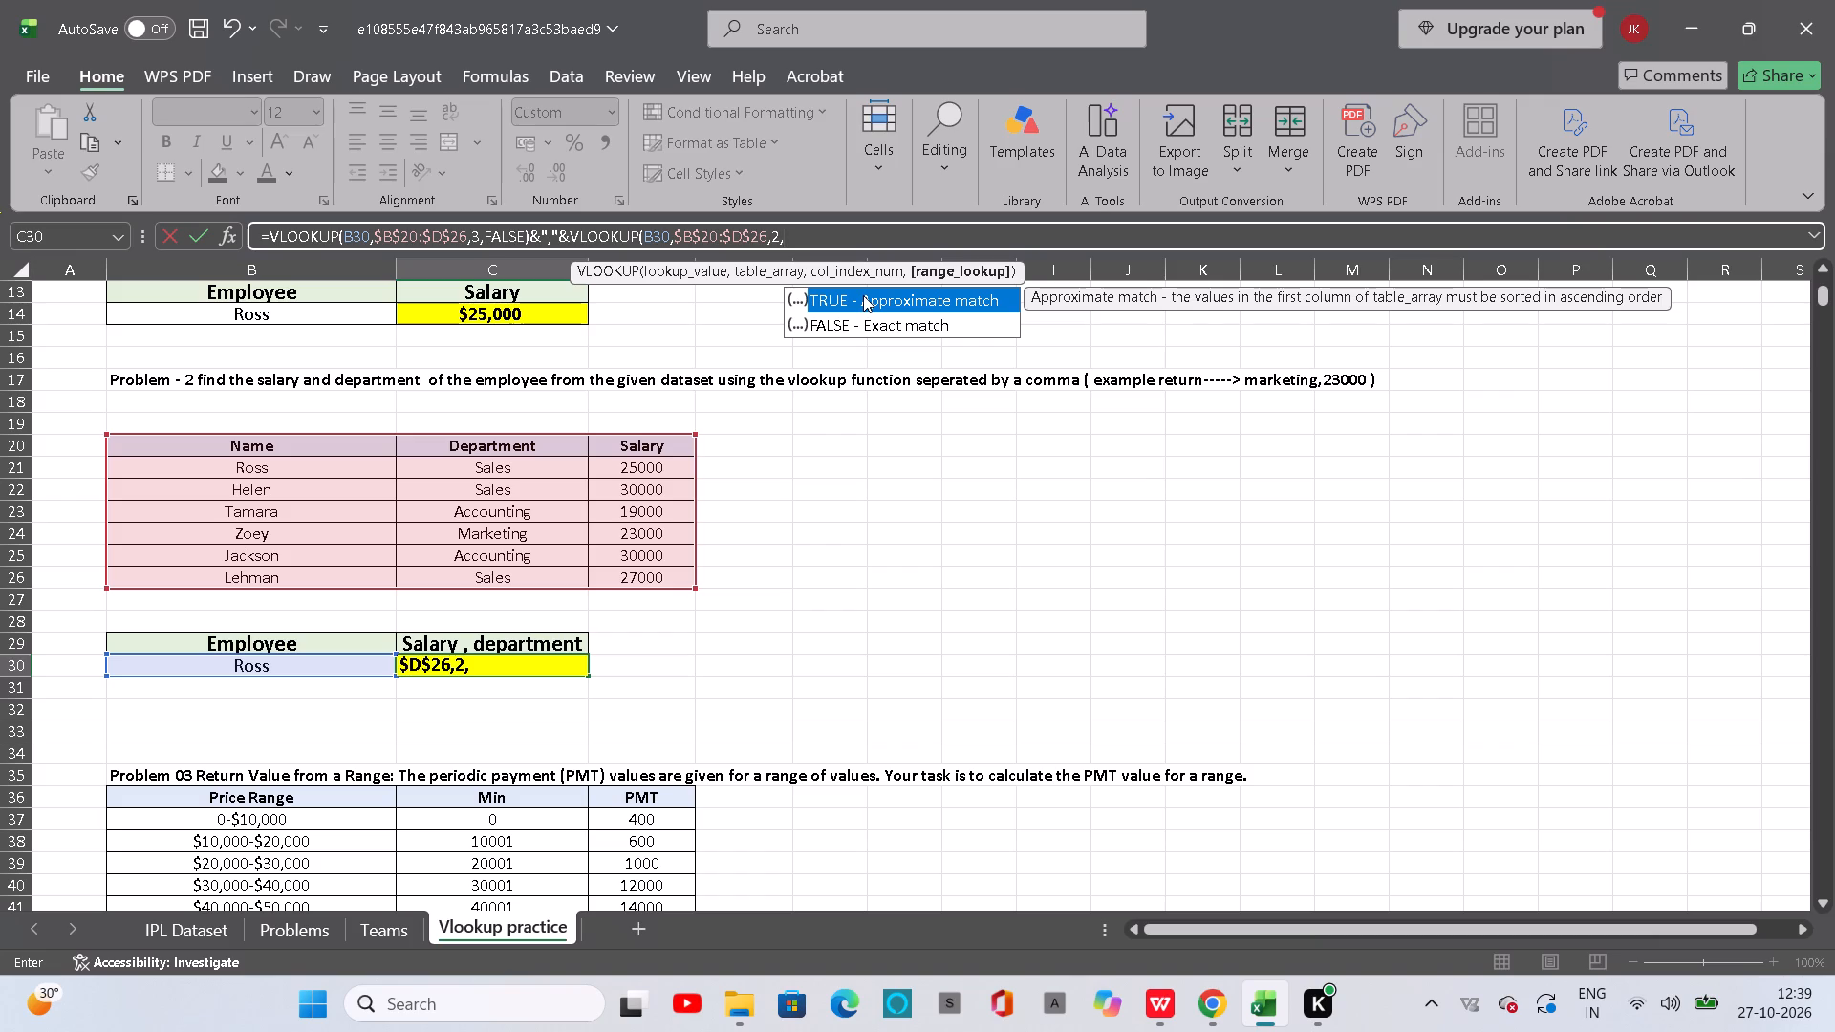
left_click(873, 323)
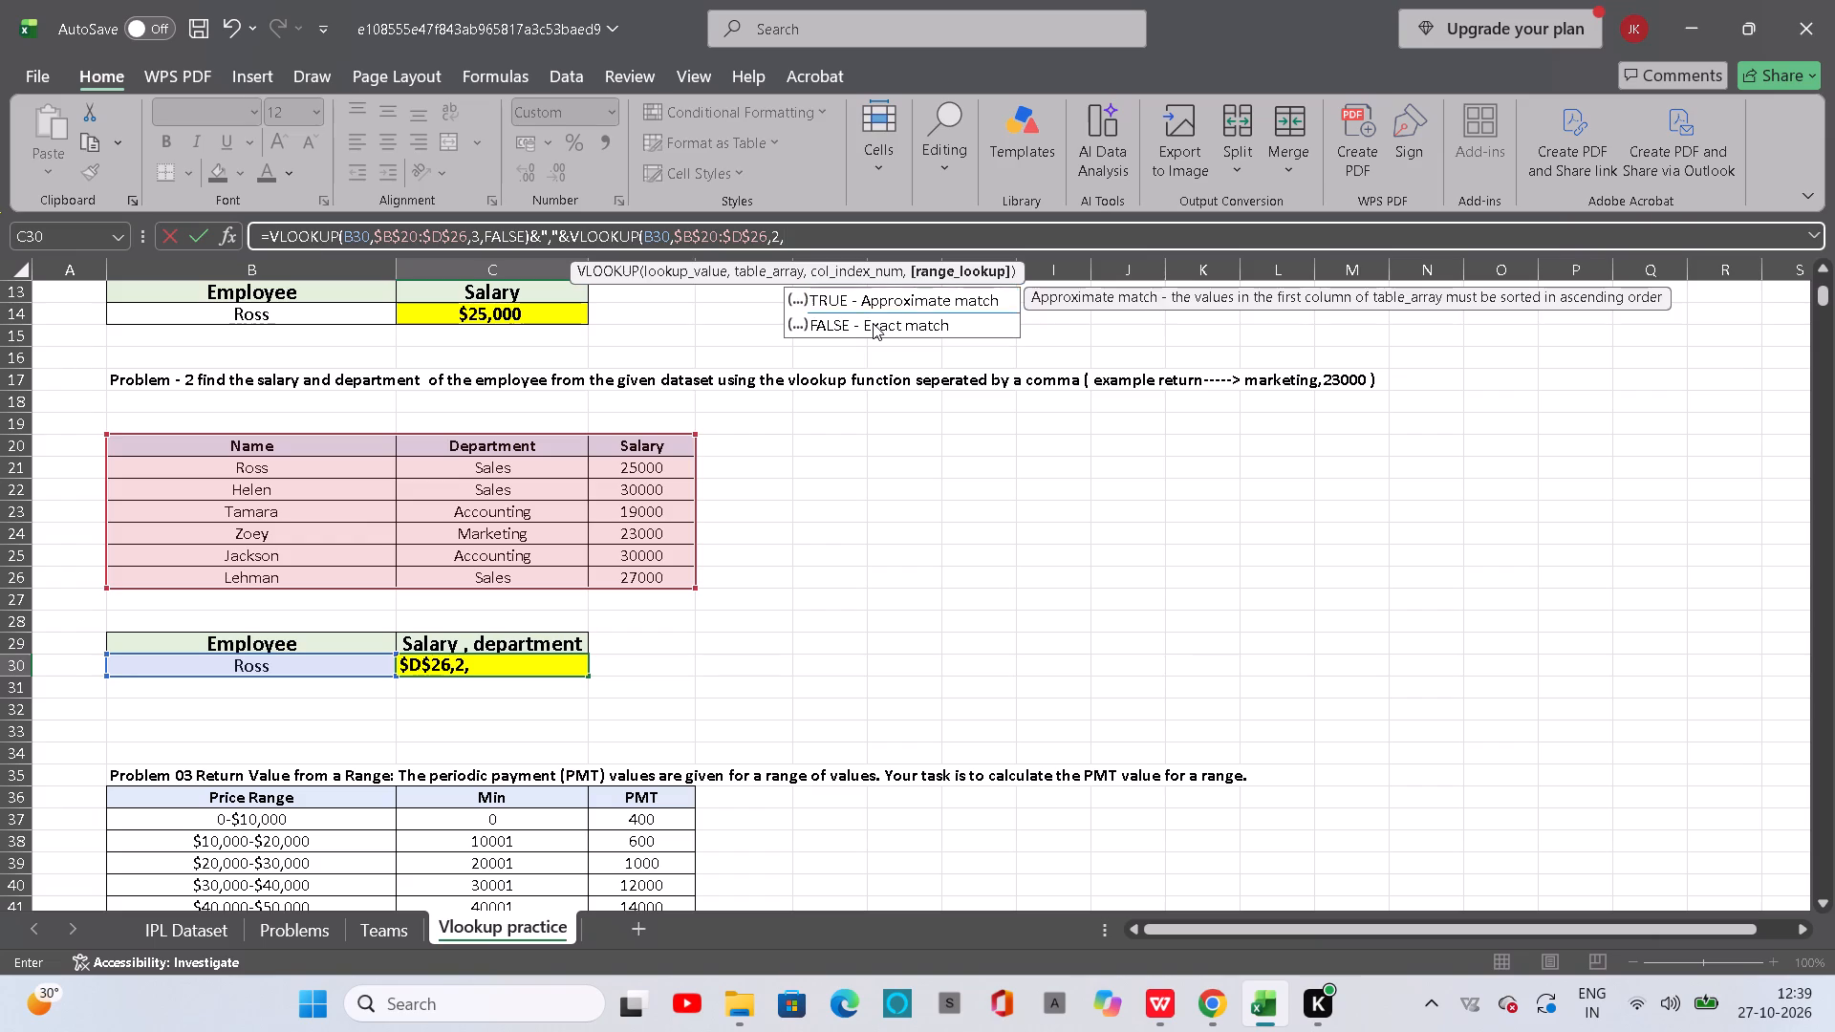
left_click(873, 323)
key("Tab")
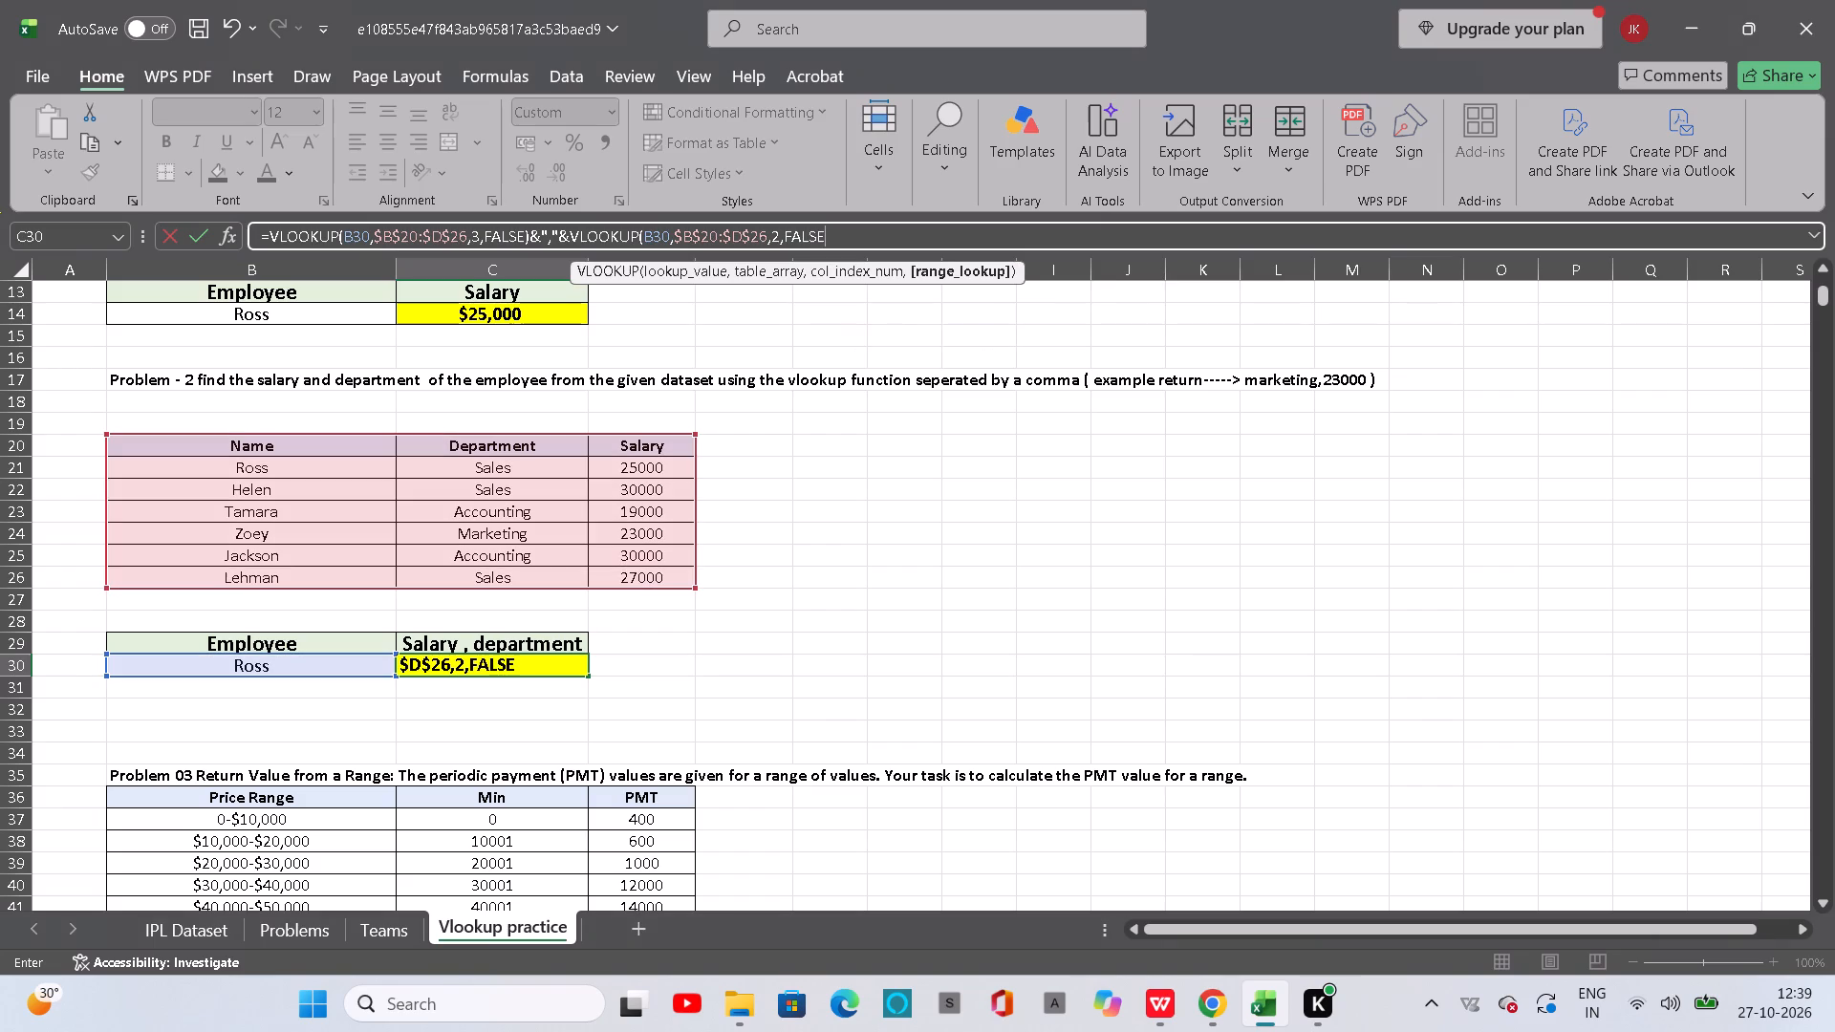
key("shift+parenright")
key("Return")
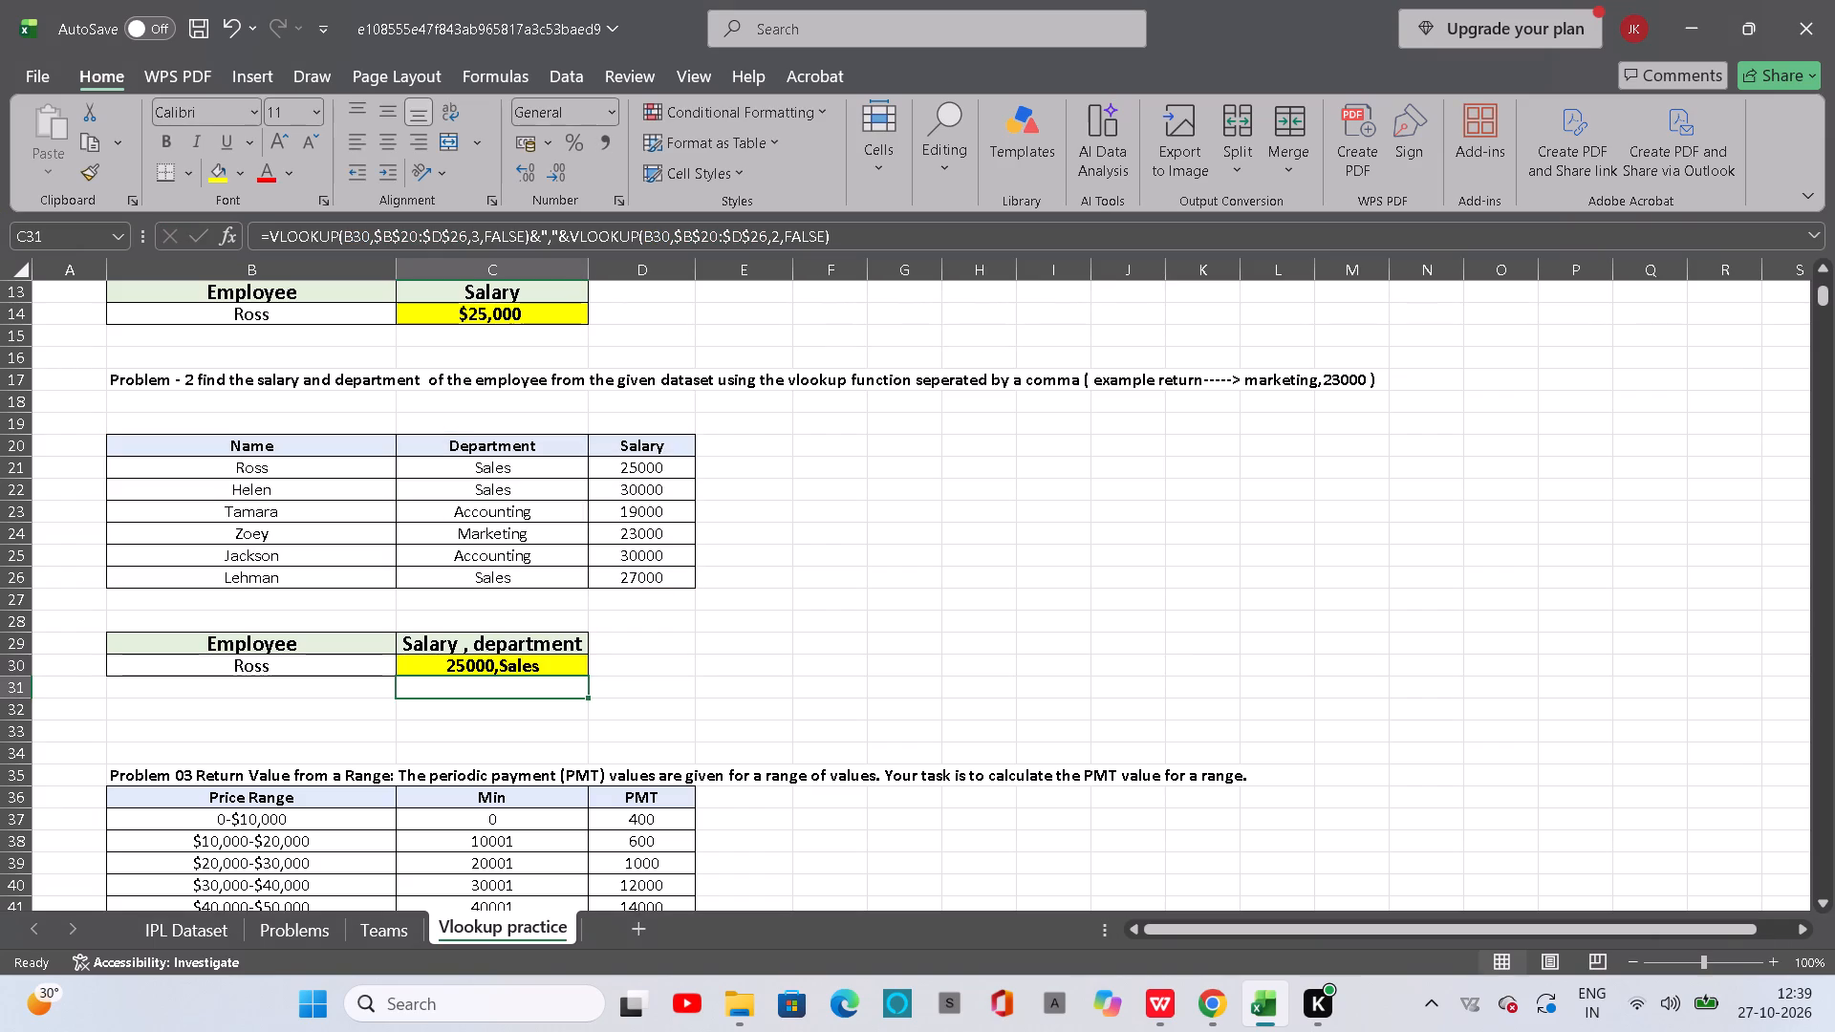
Add a space before and after the comma in the C30 formula's separator, making it " , ".
left_click(560, 663)
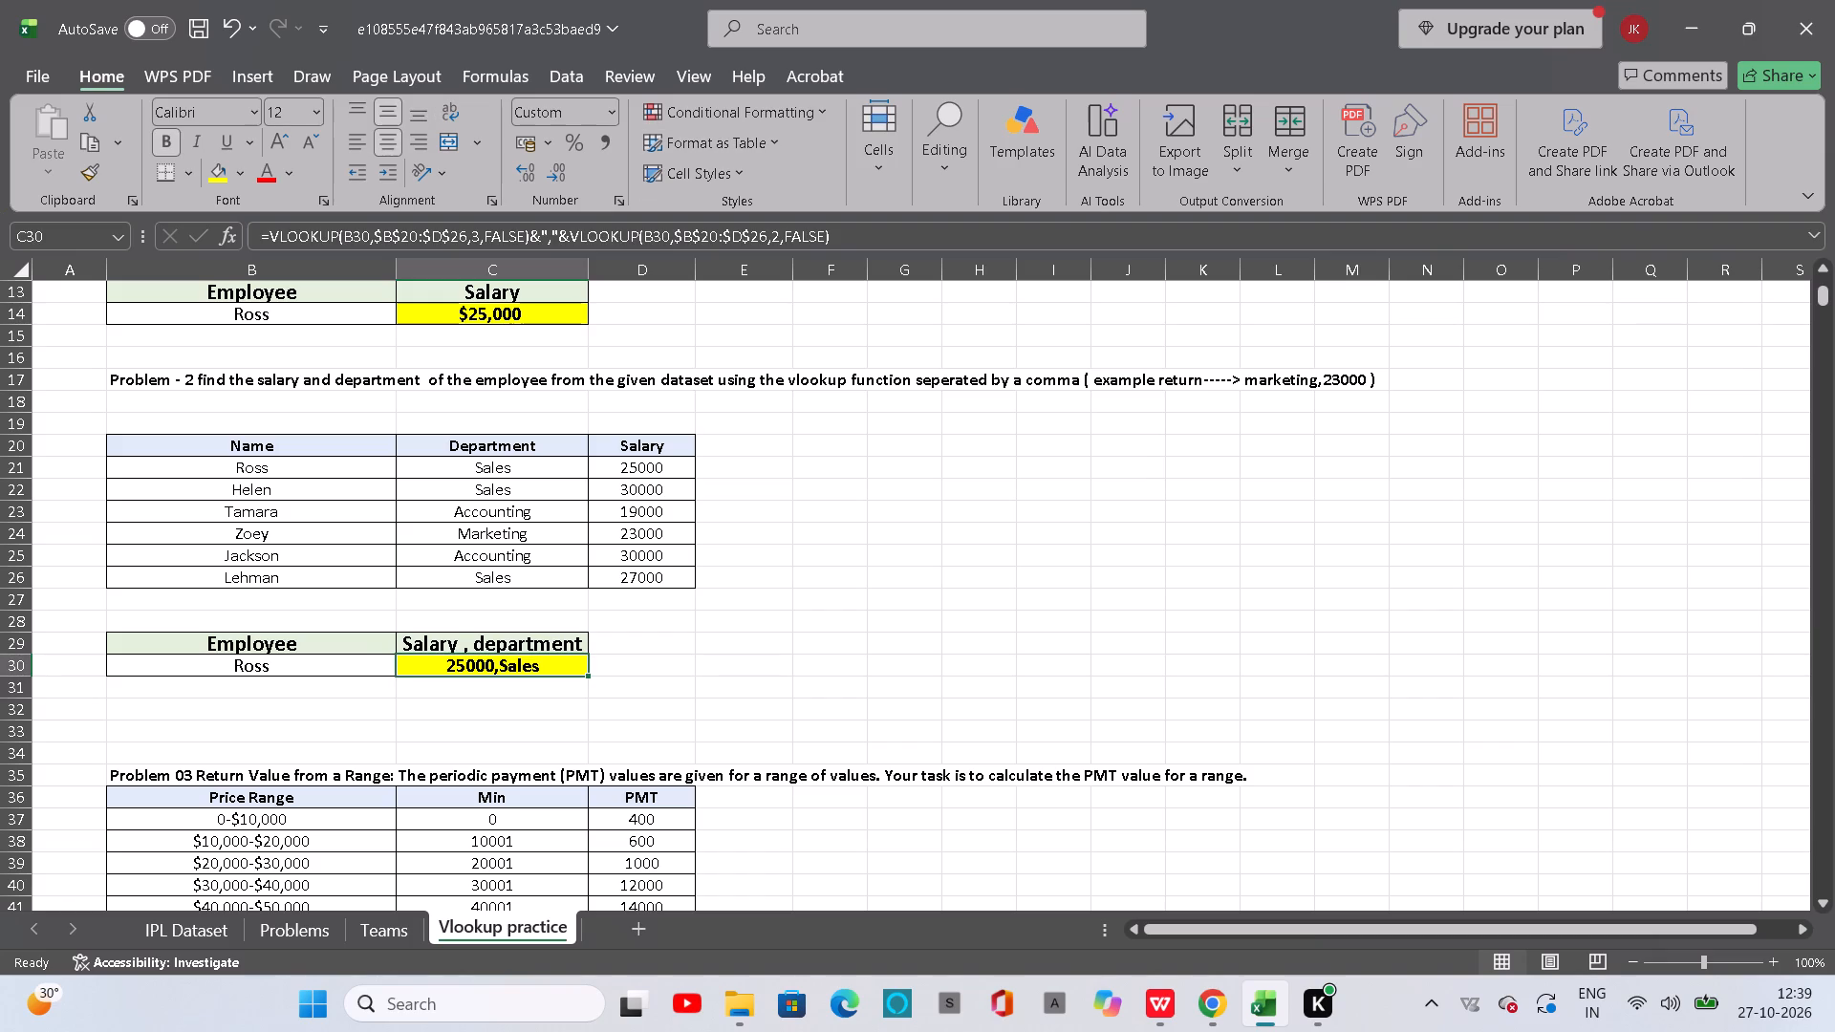
left_click(547, 237)
key("space")
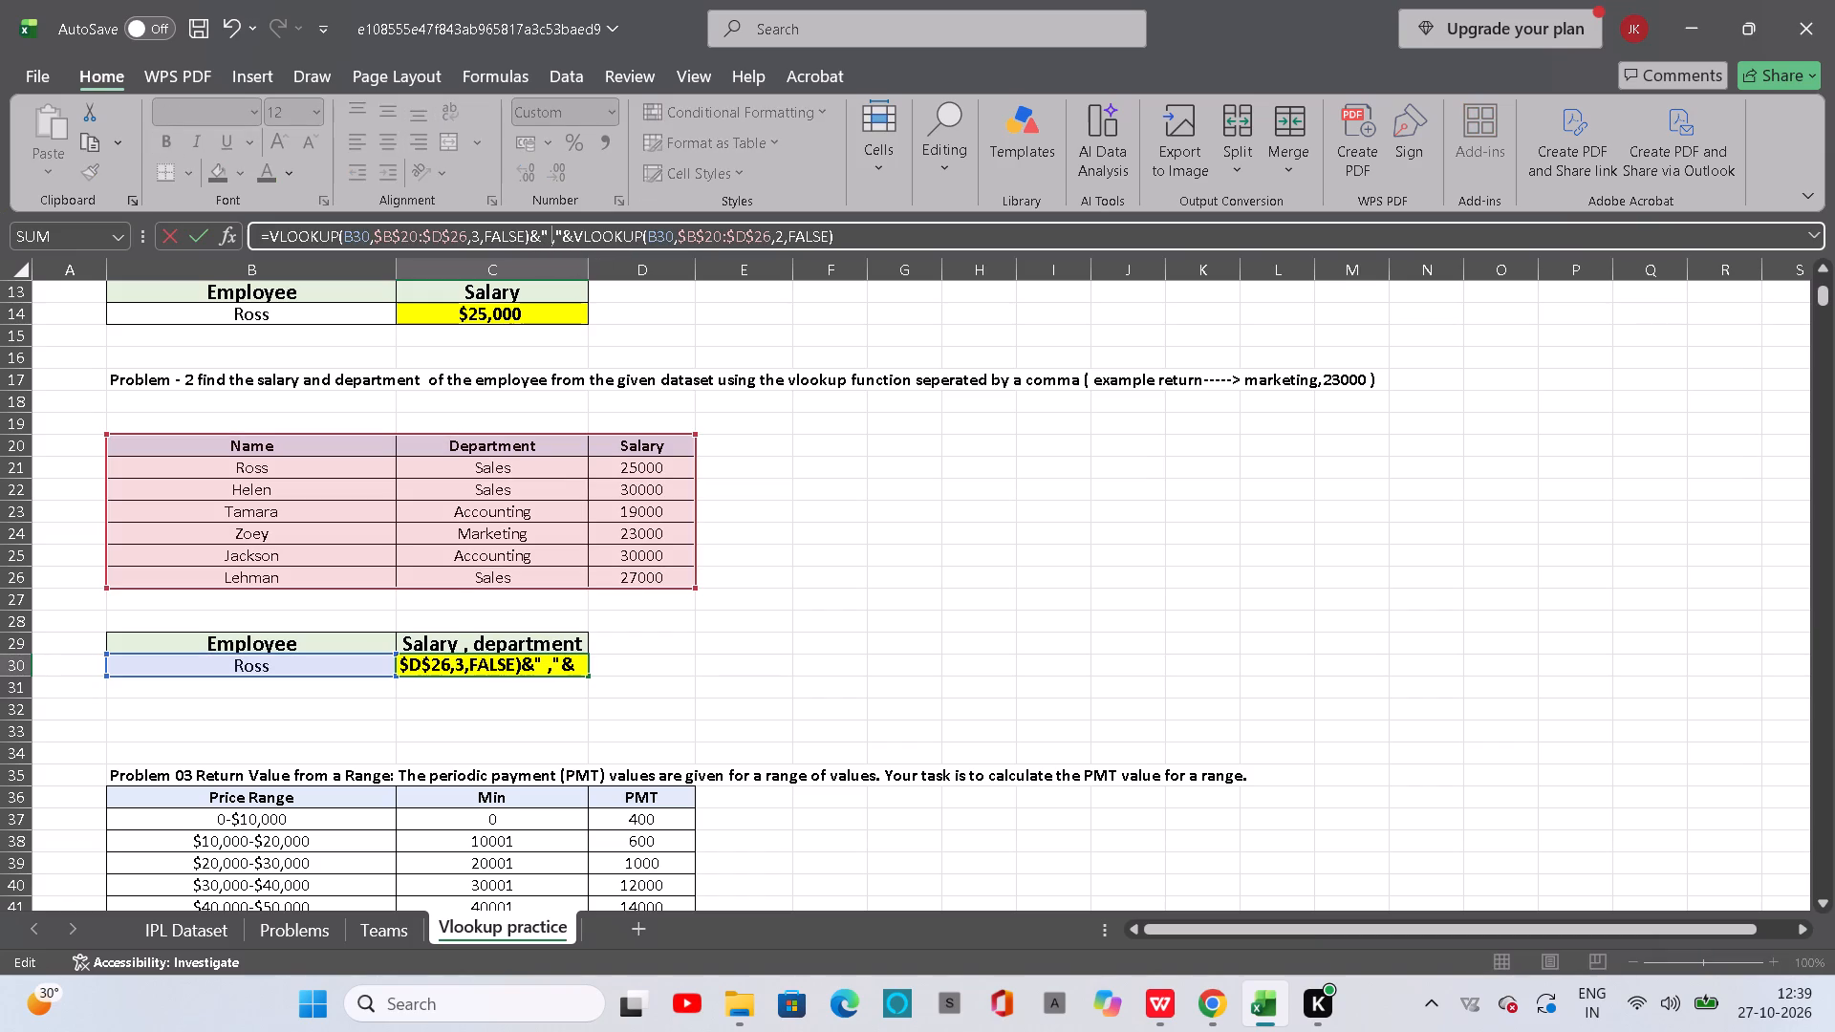
left_click(552, 236)
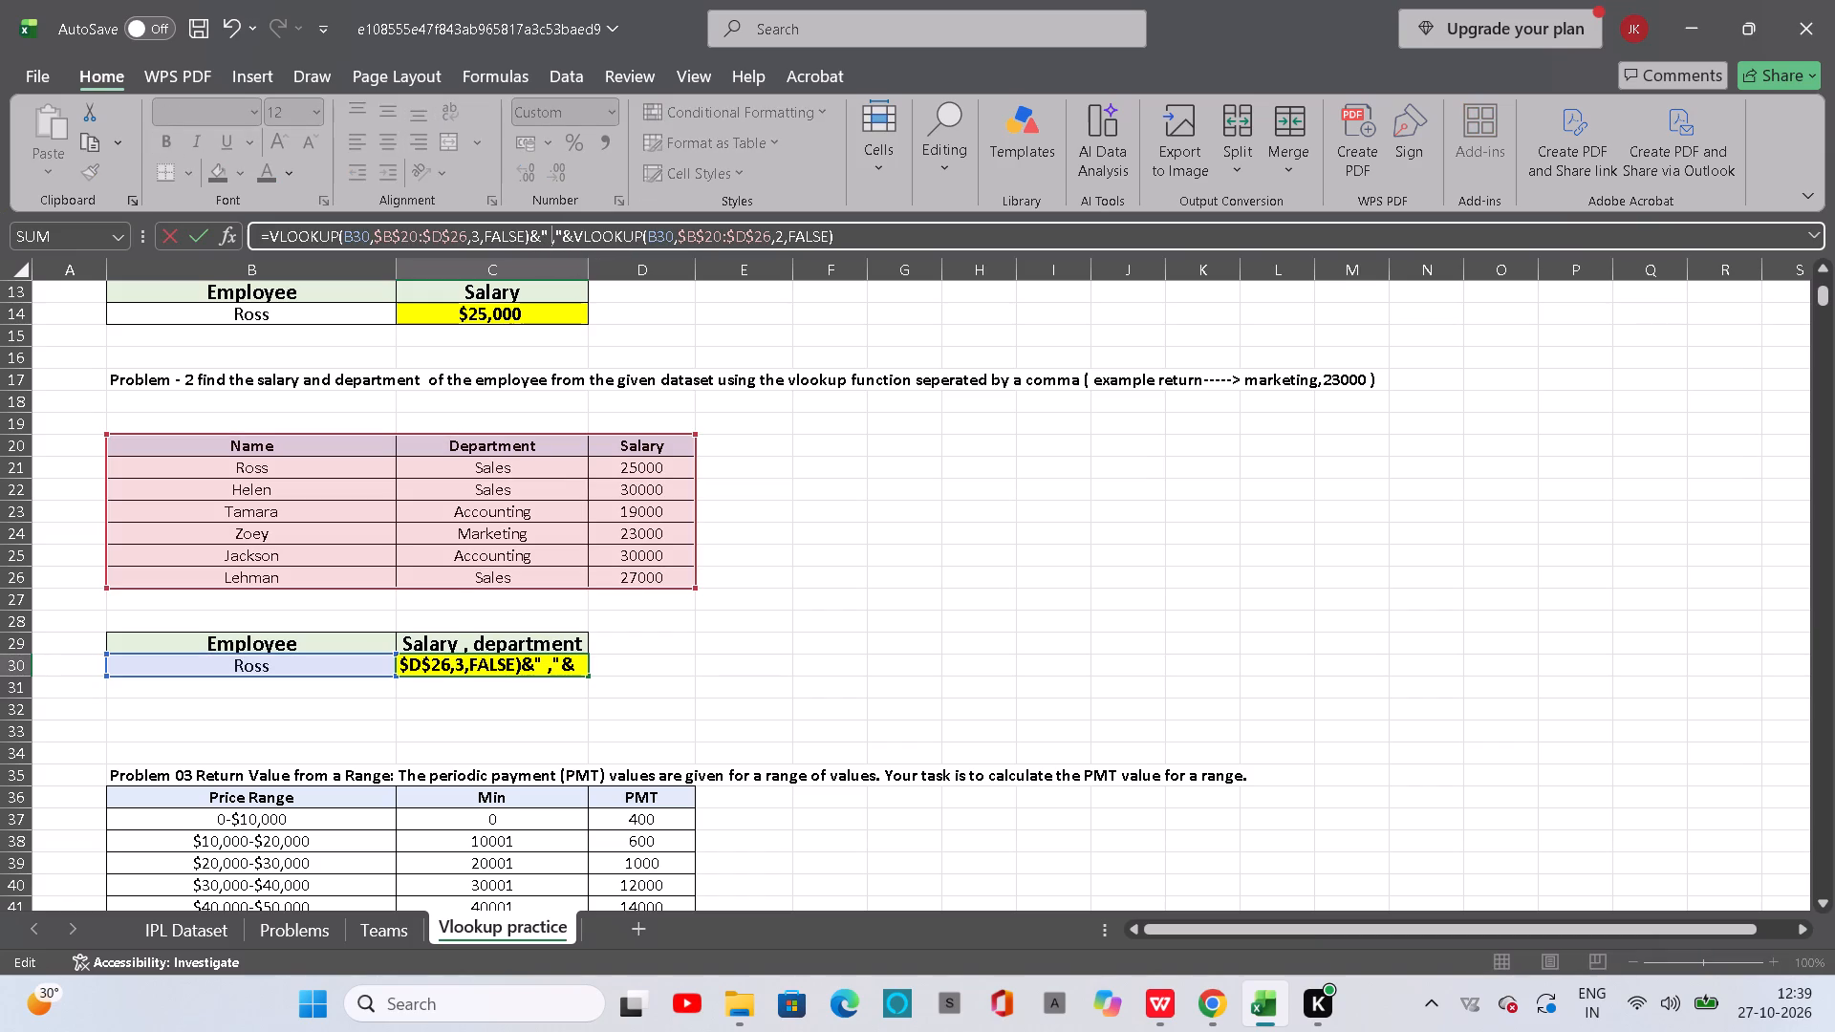
left_click(557, 235)
key("space")
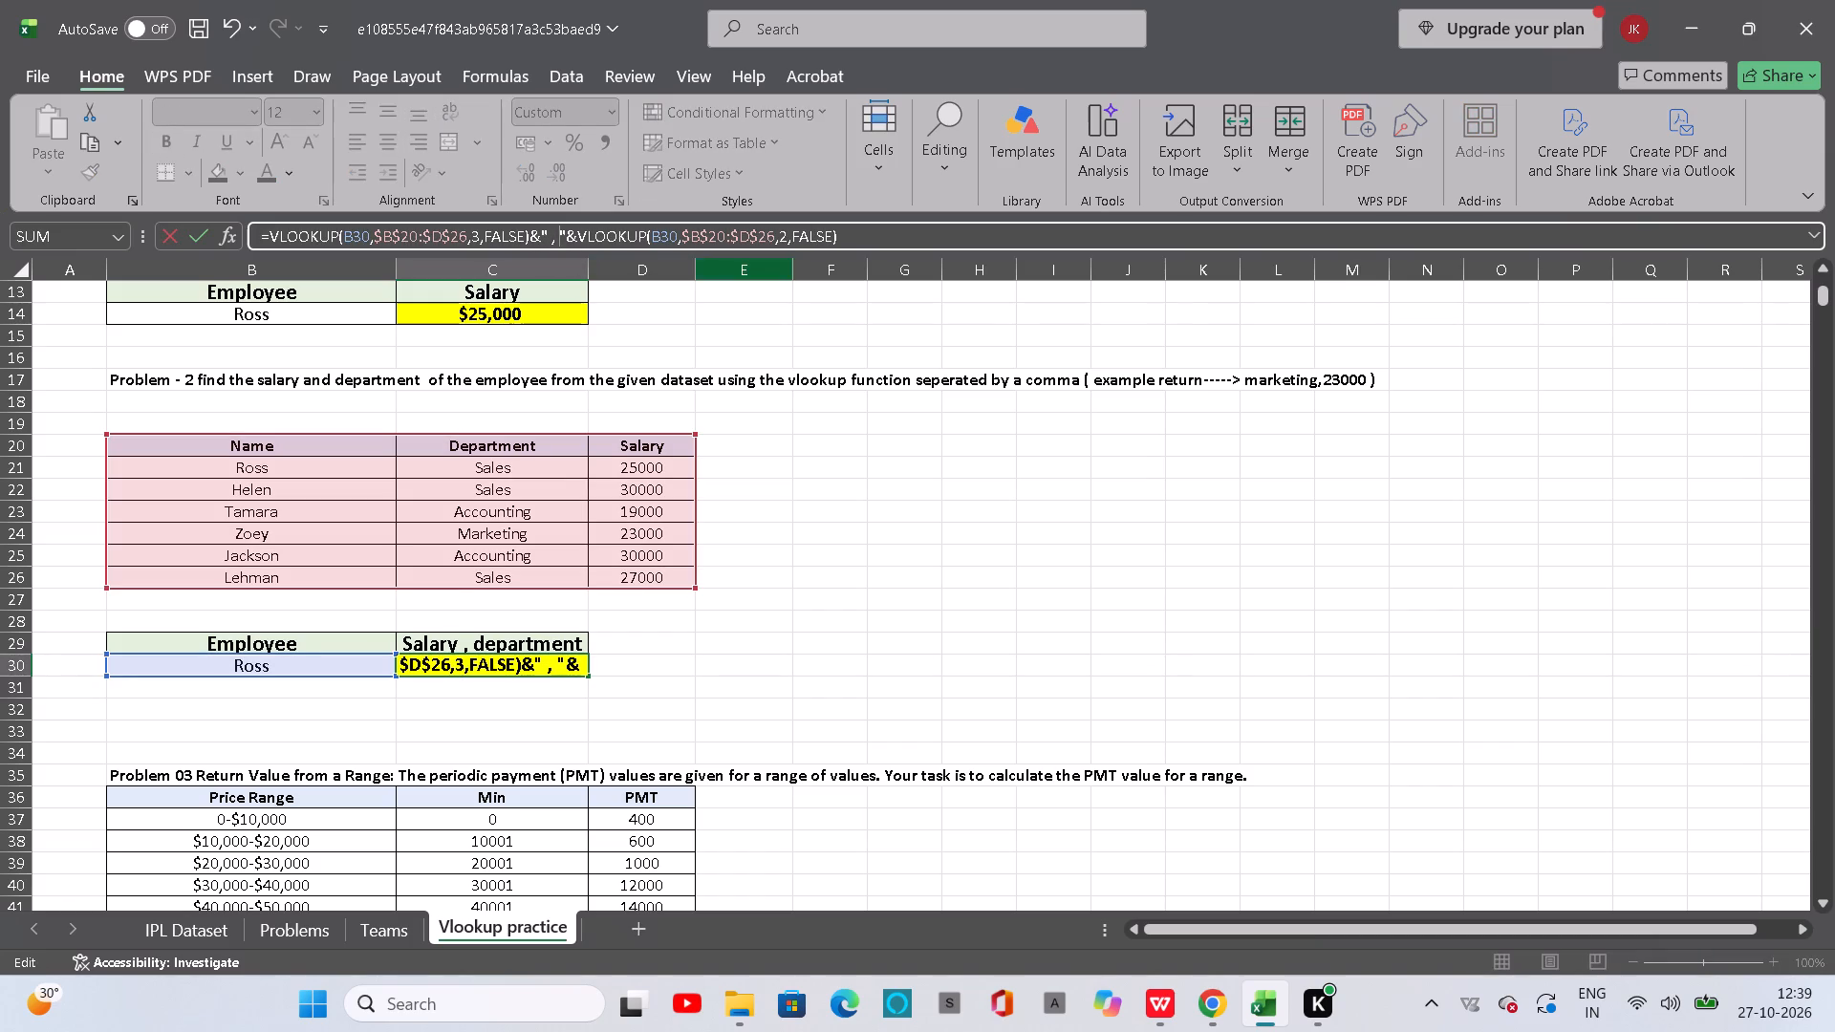
key("Return")
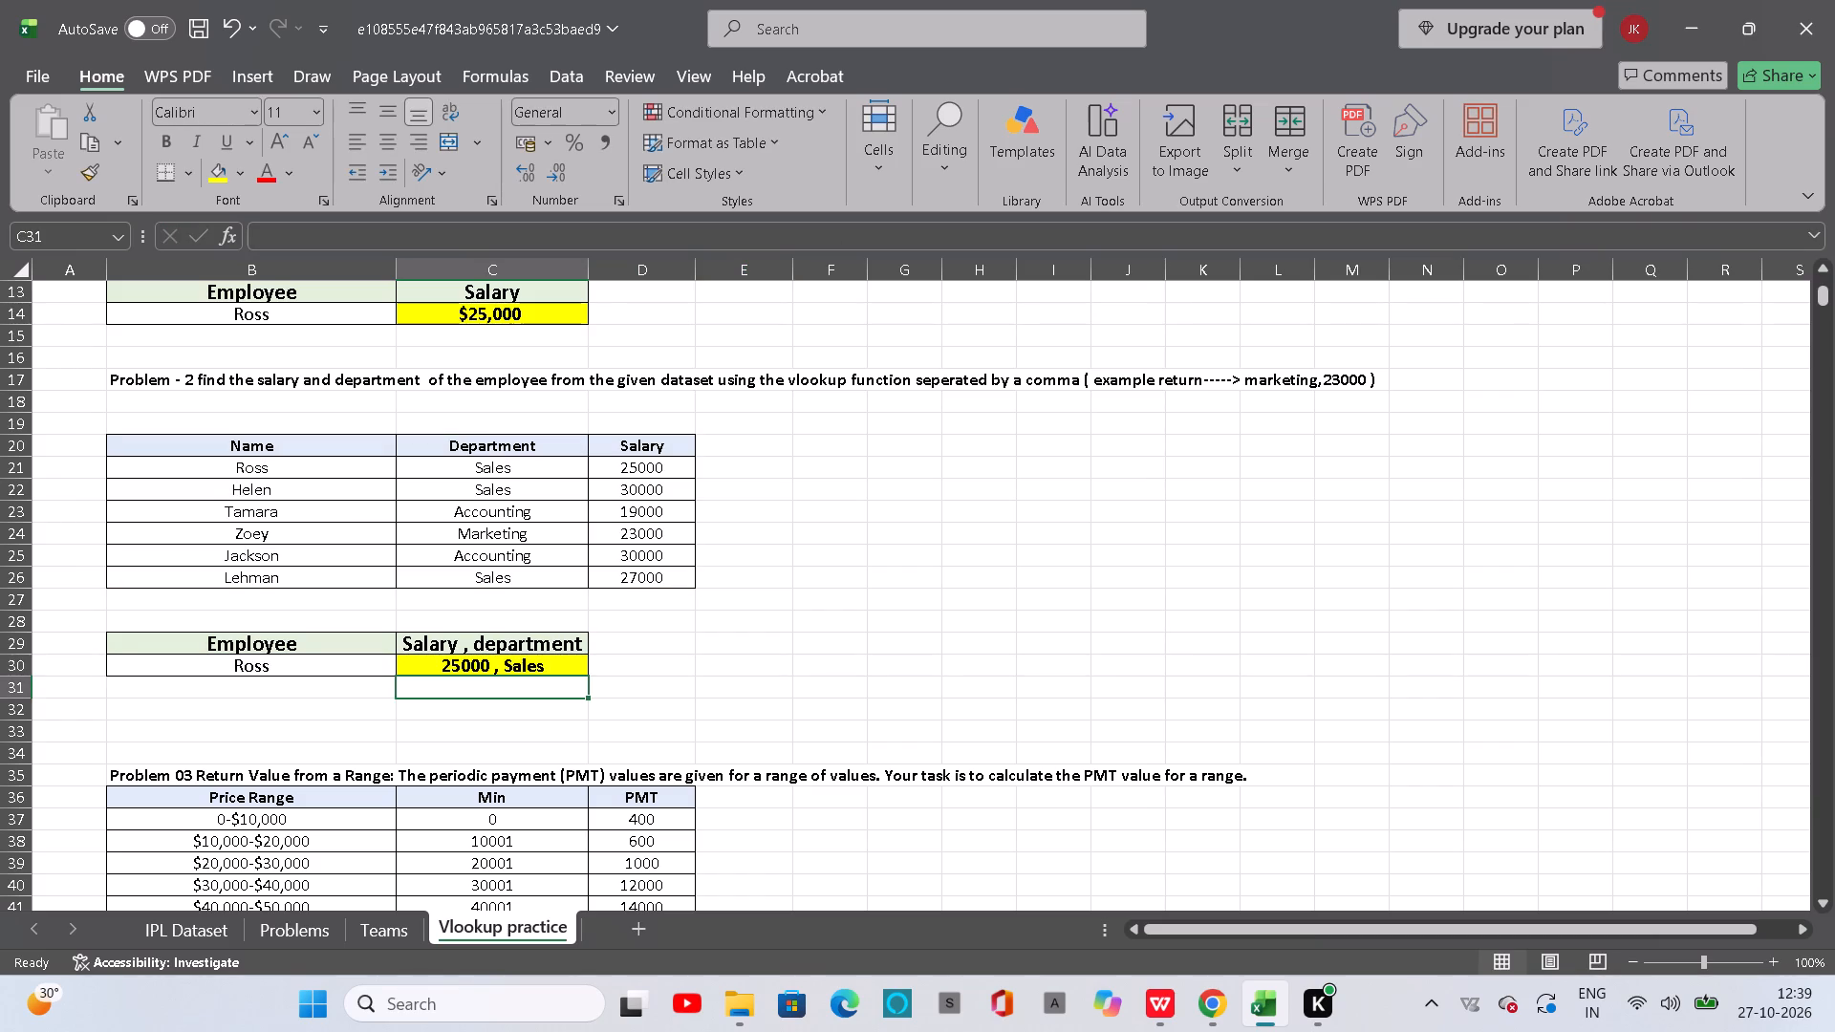
Start a VLOOKUP formula in the Problem 03 PMT cell C46 with the purchase price B46 as the lookup value.
scroll(514, 643, "down", 3)
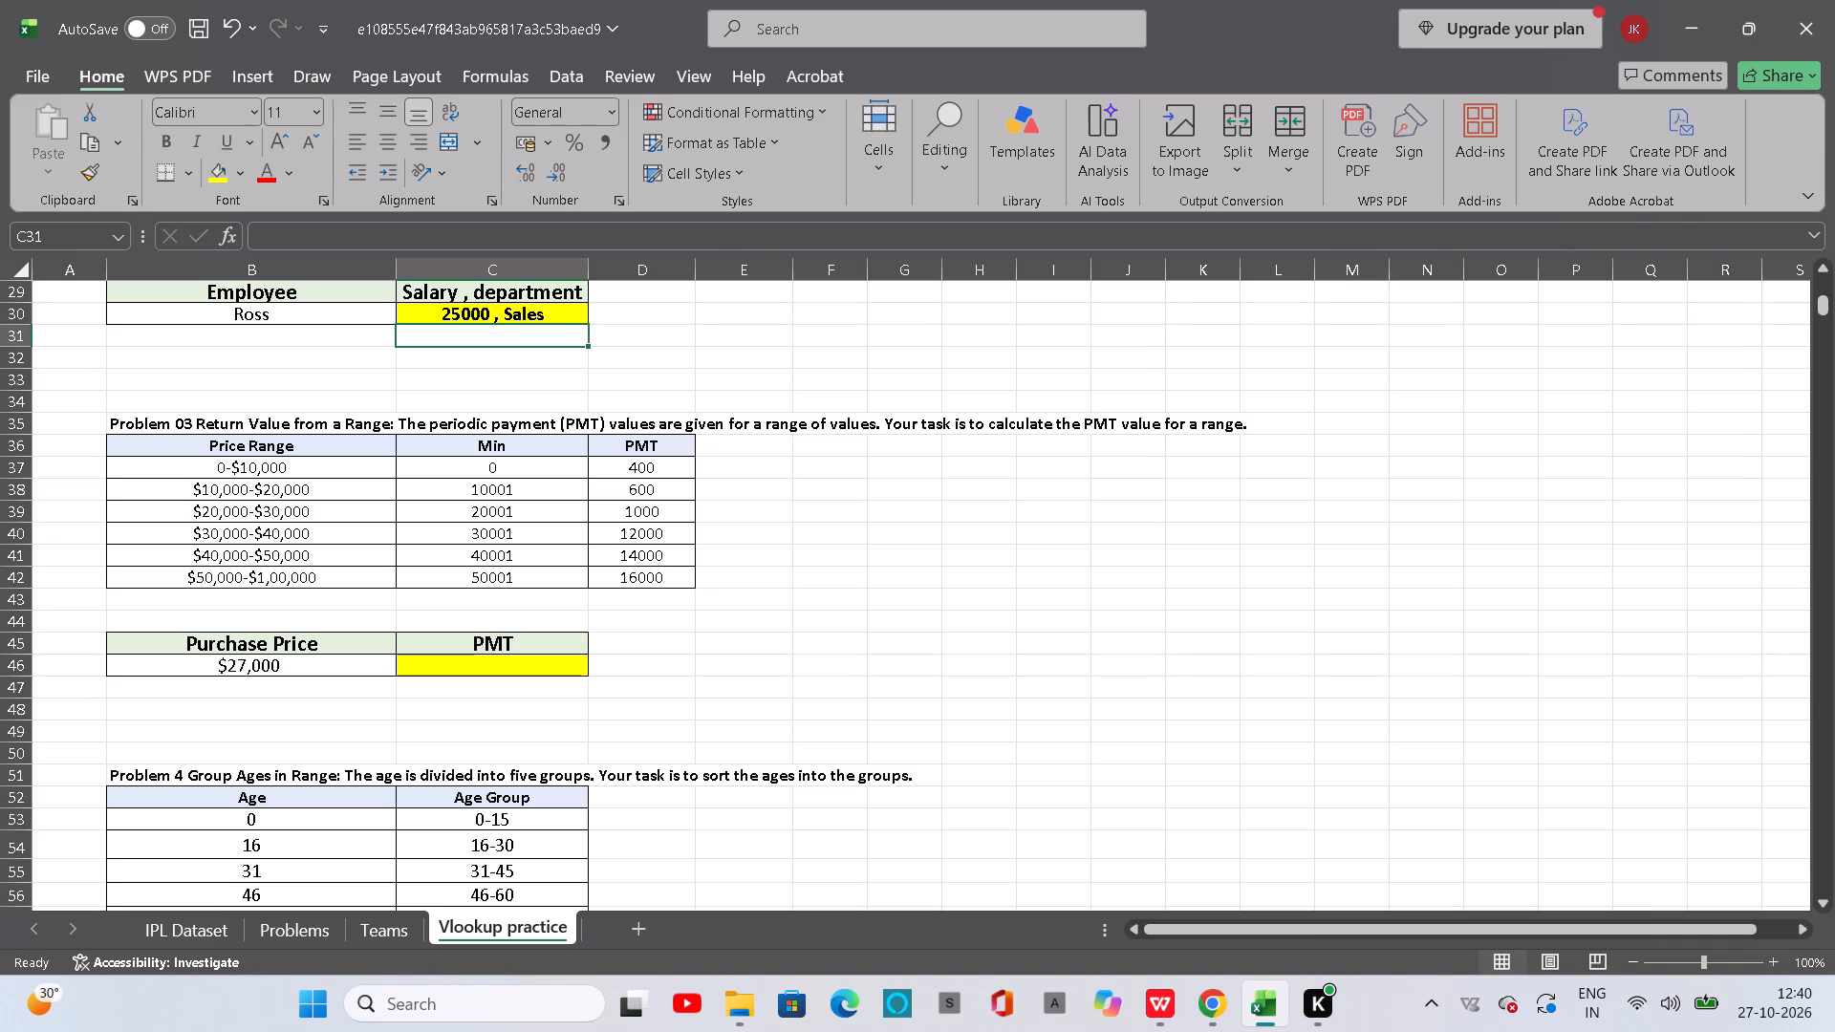
scroll(929, 556, "down", 2)
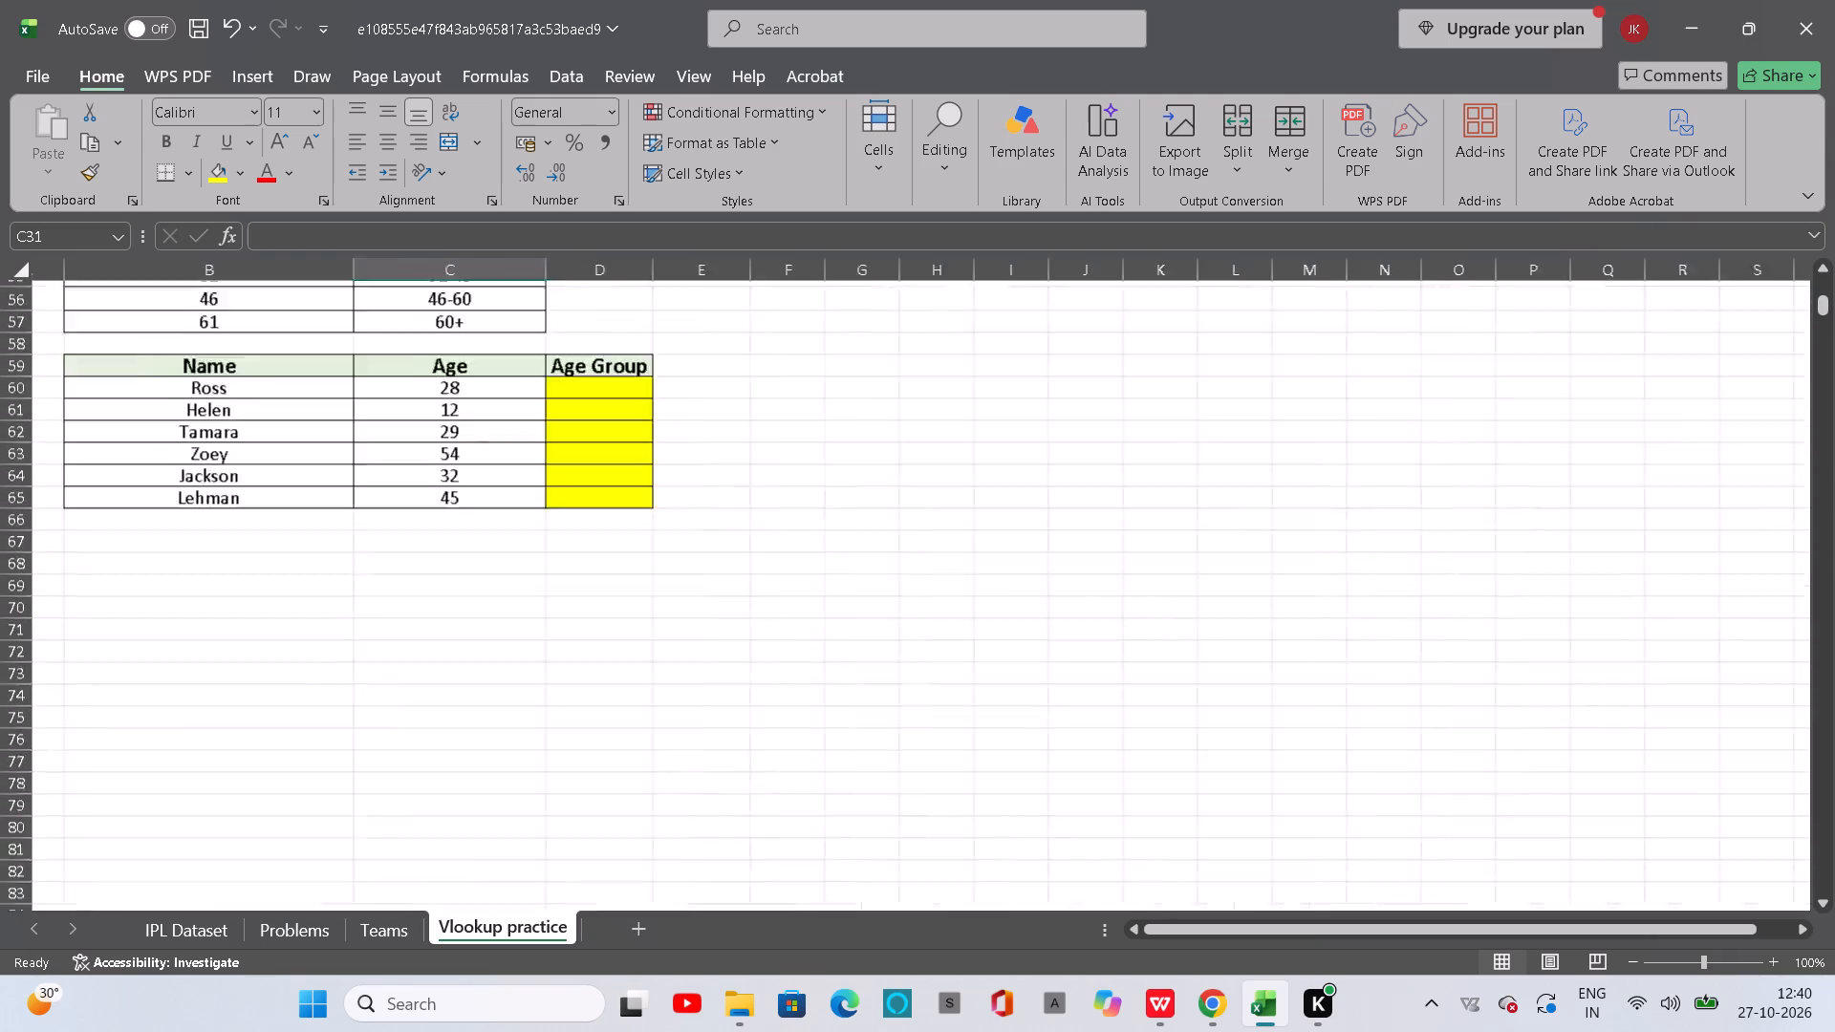
scroll(929, 556, "down", 2)
scroll(929, 556, "up", 1)
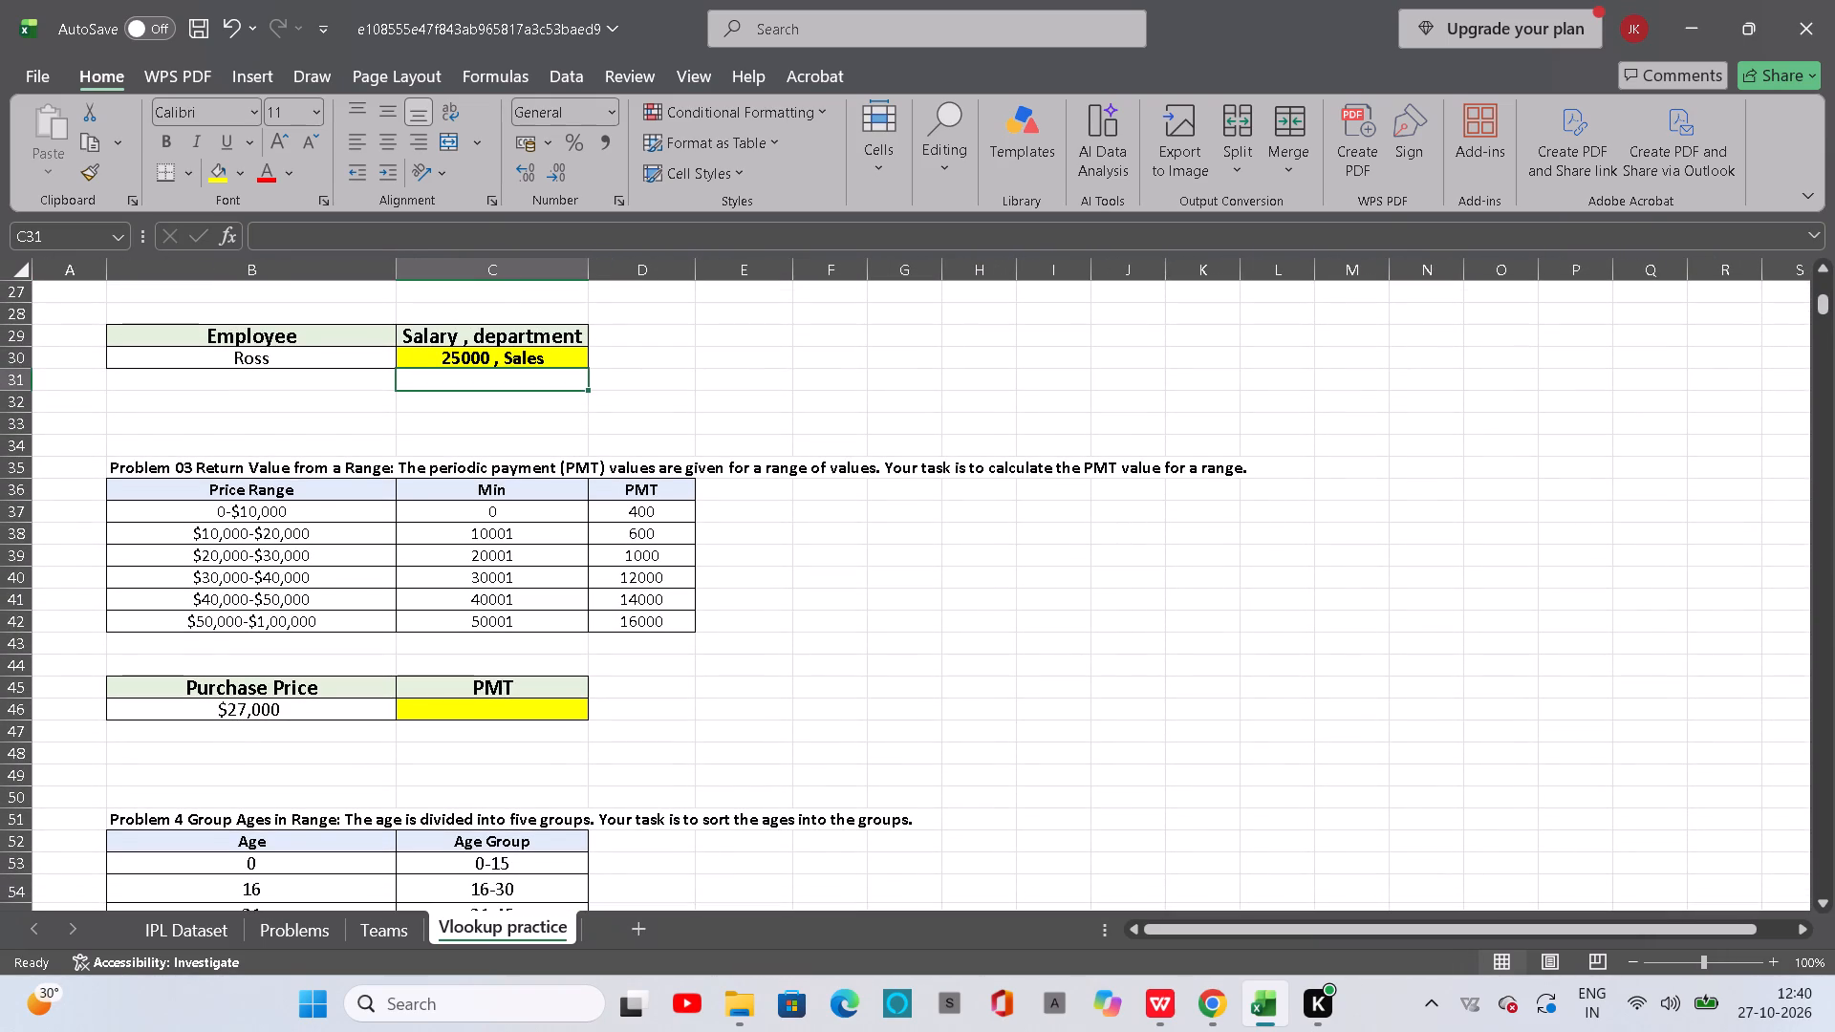
scroll(929, 556, "down", 2)
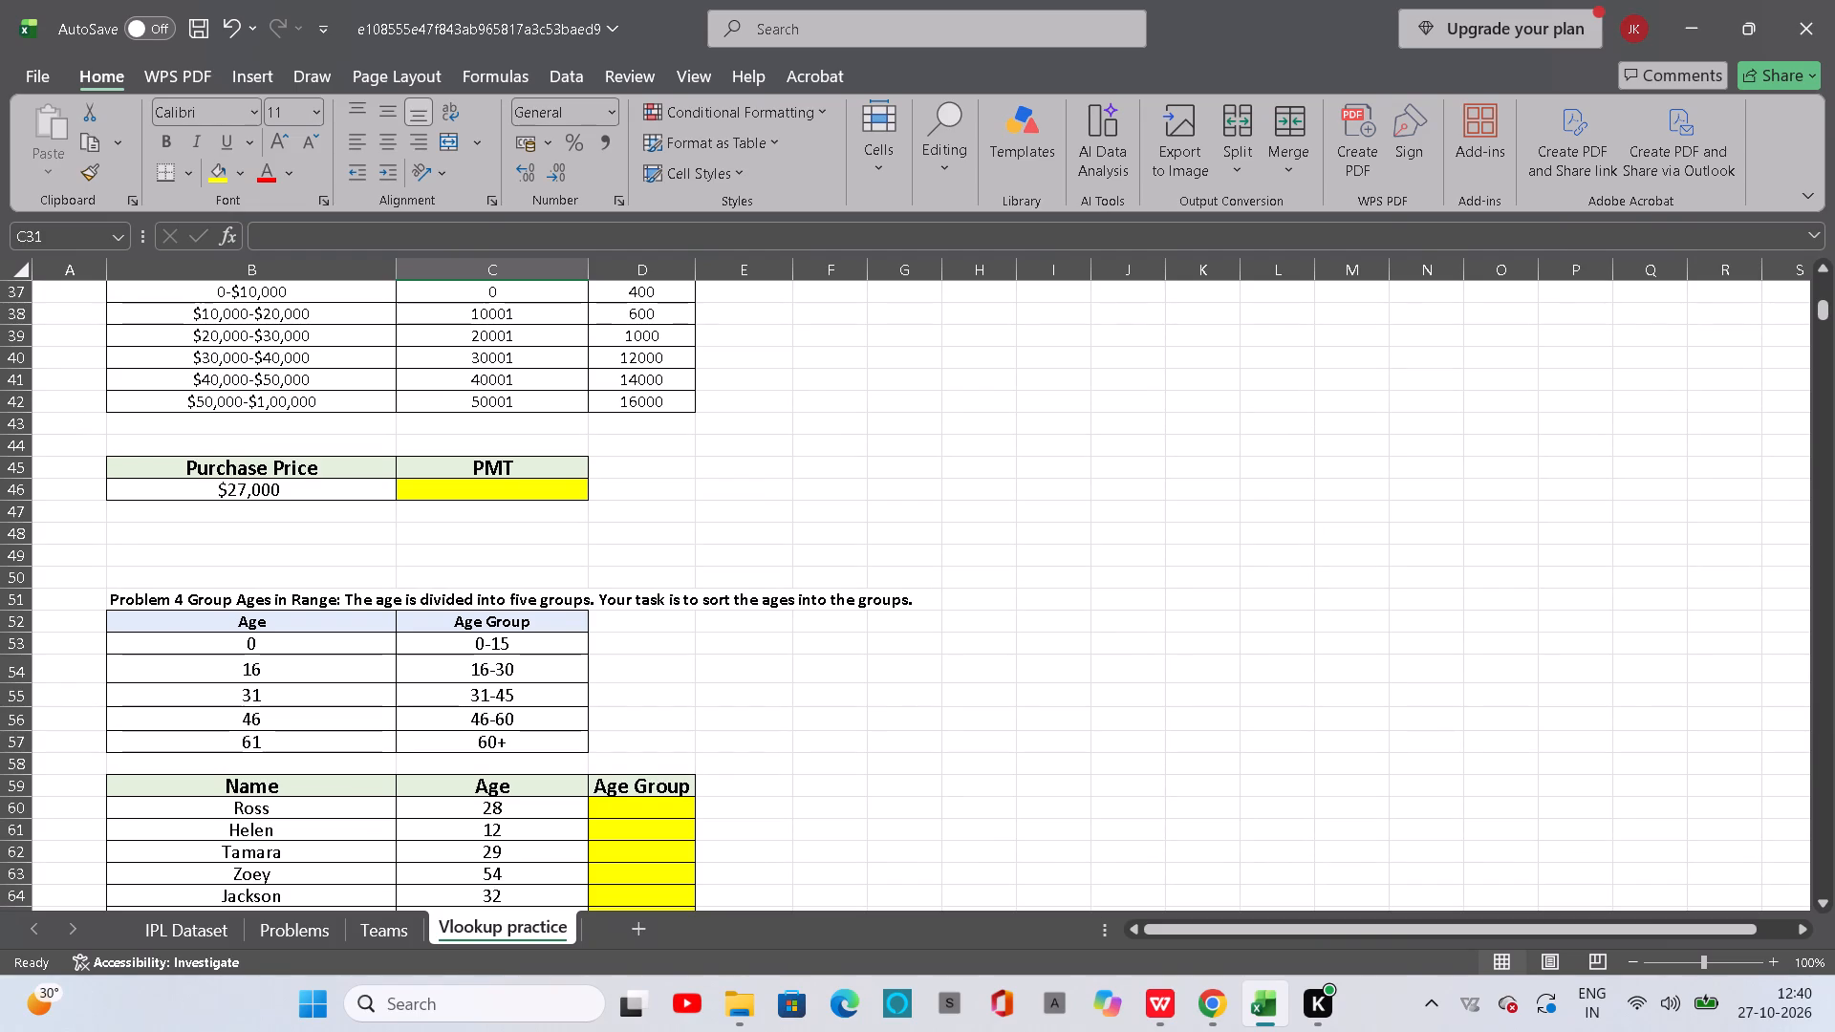
left_click(547, 504)
left_click(535, 495)
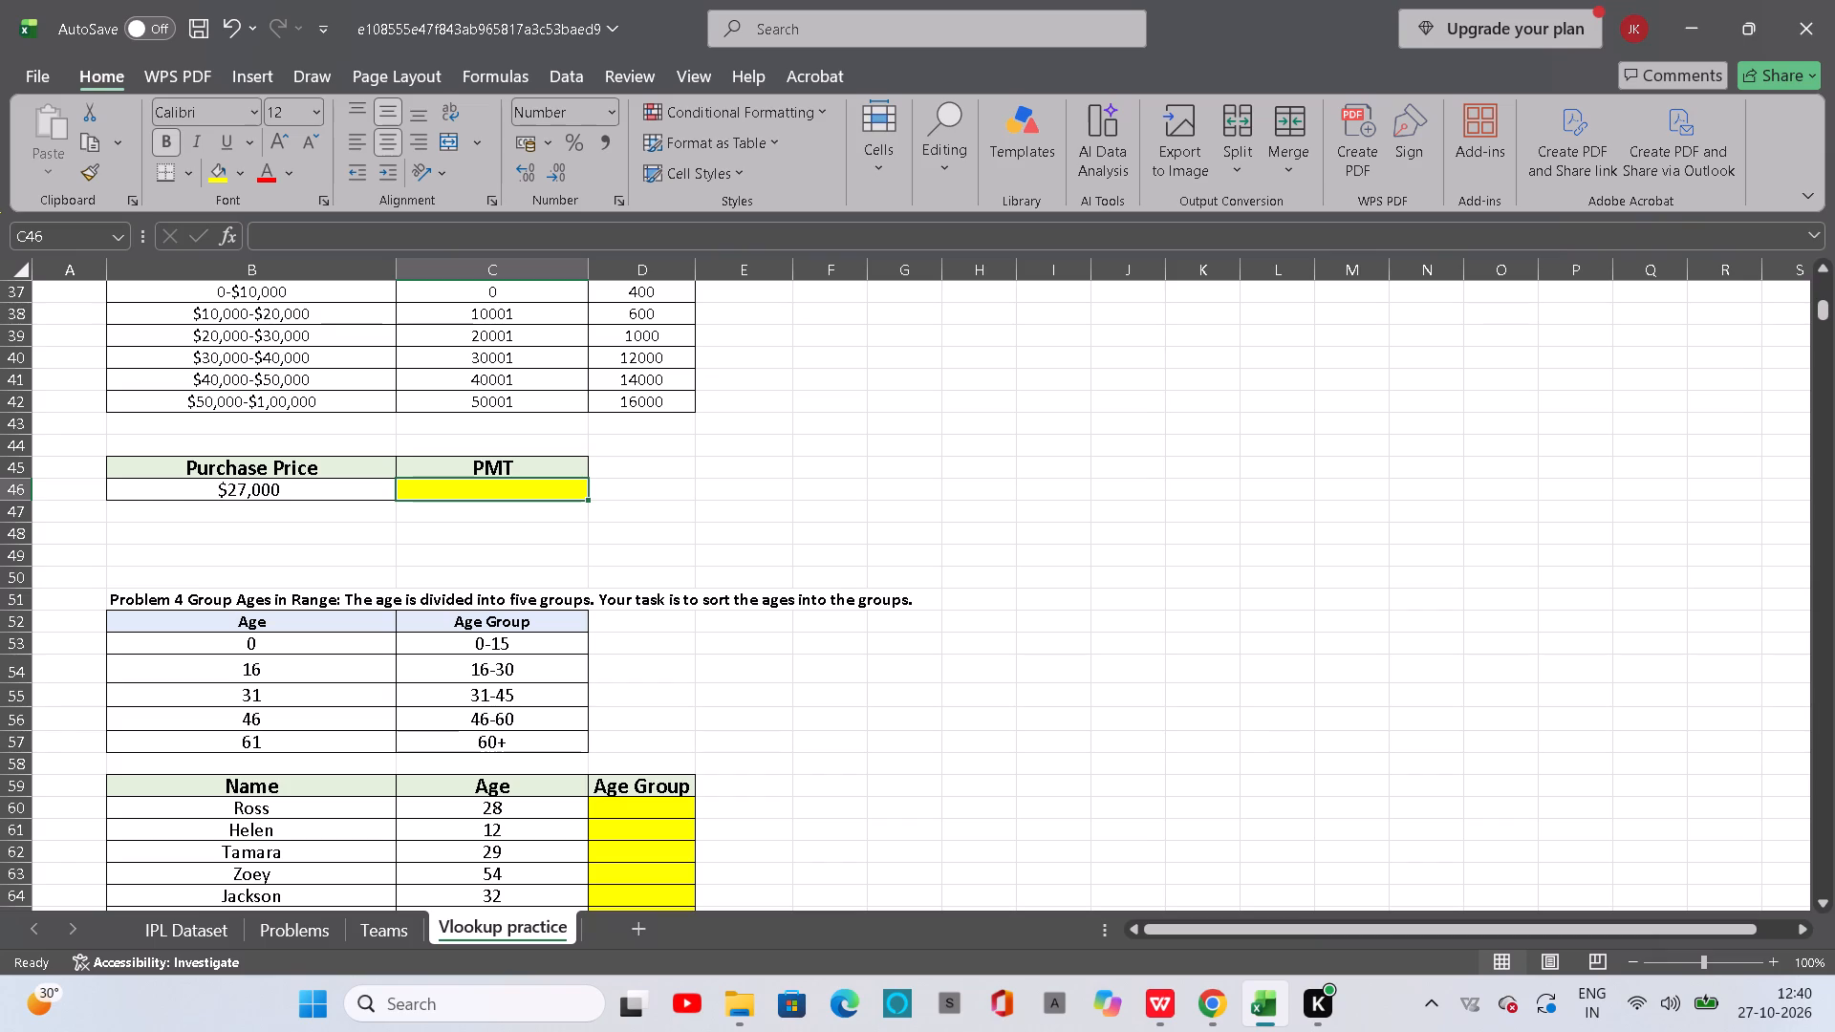
key("equal")
type("vlo")
key("Tab")
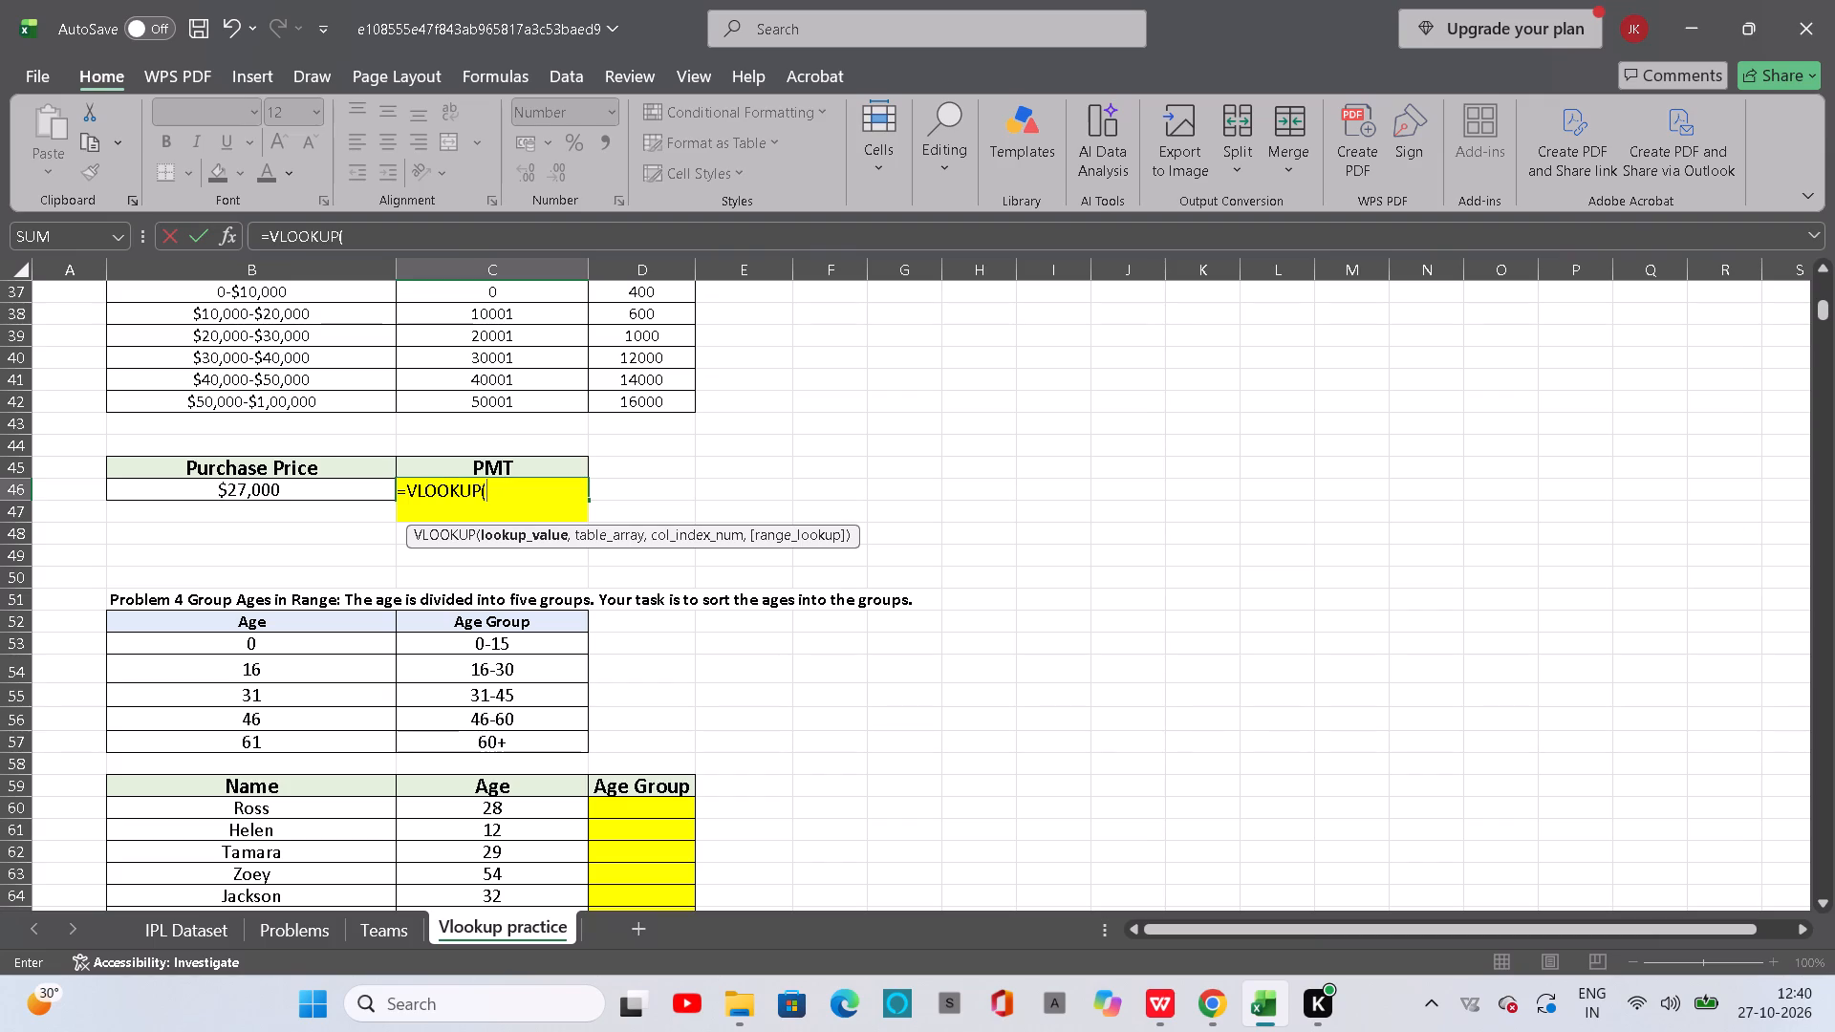
left_click(270, 494)
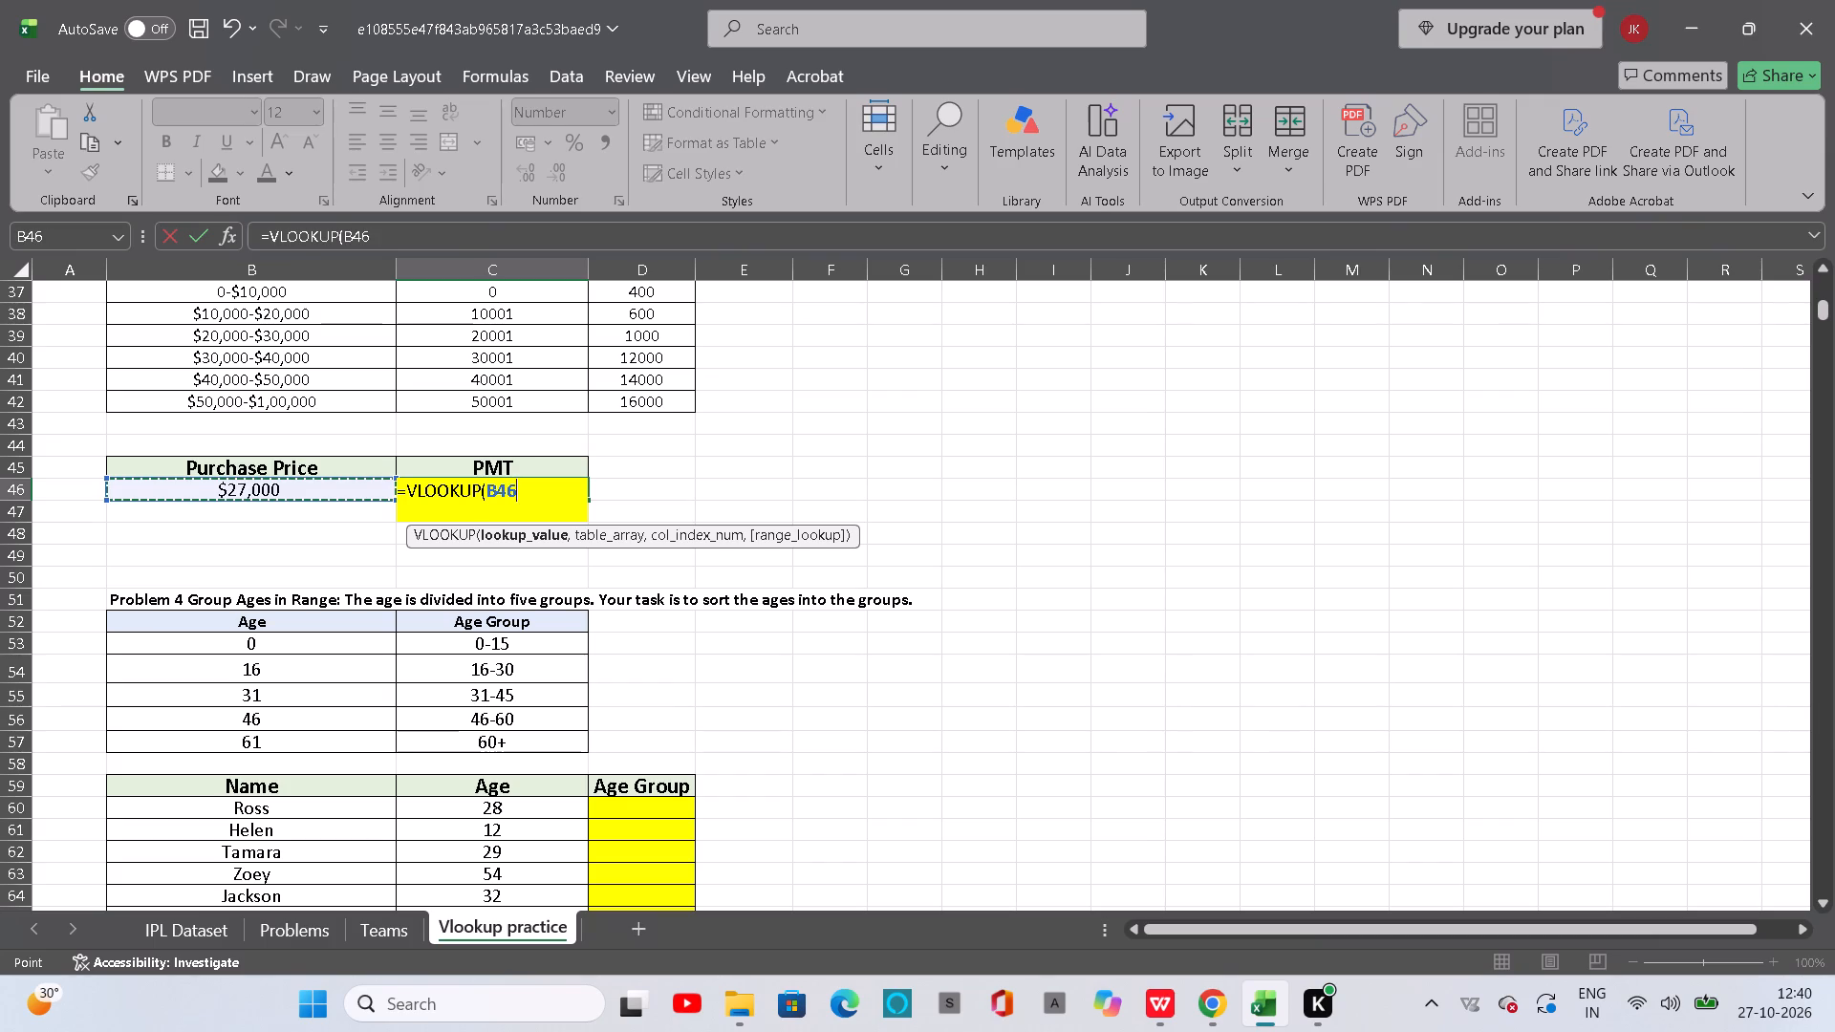
key("comma")
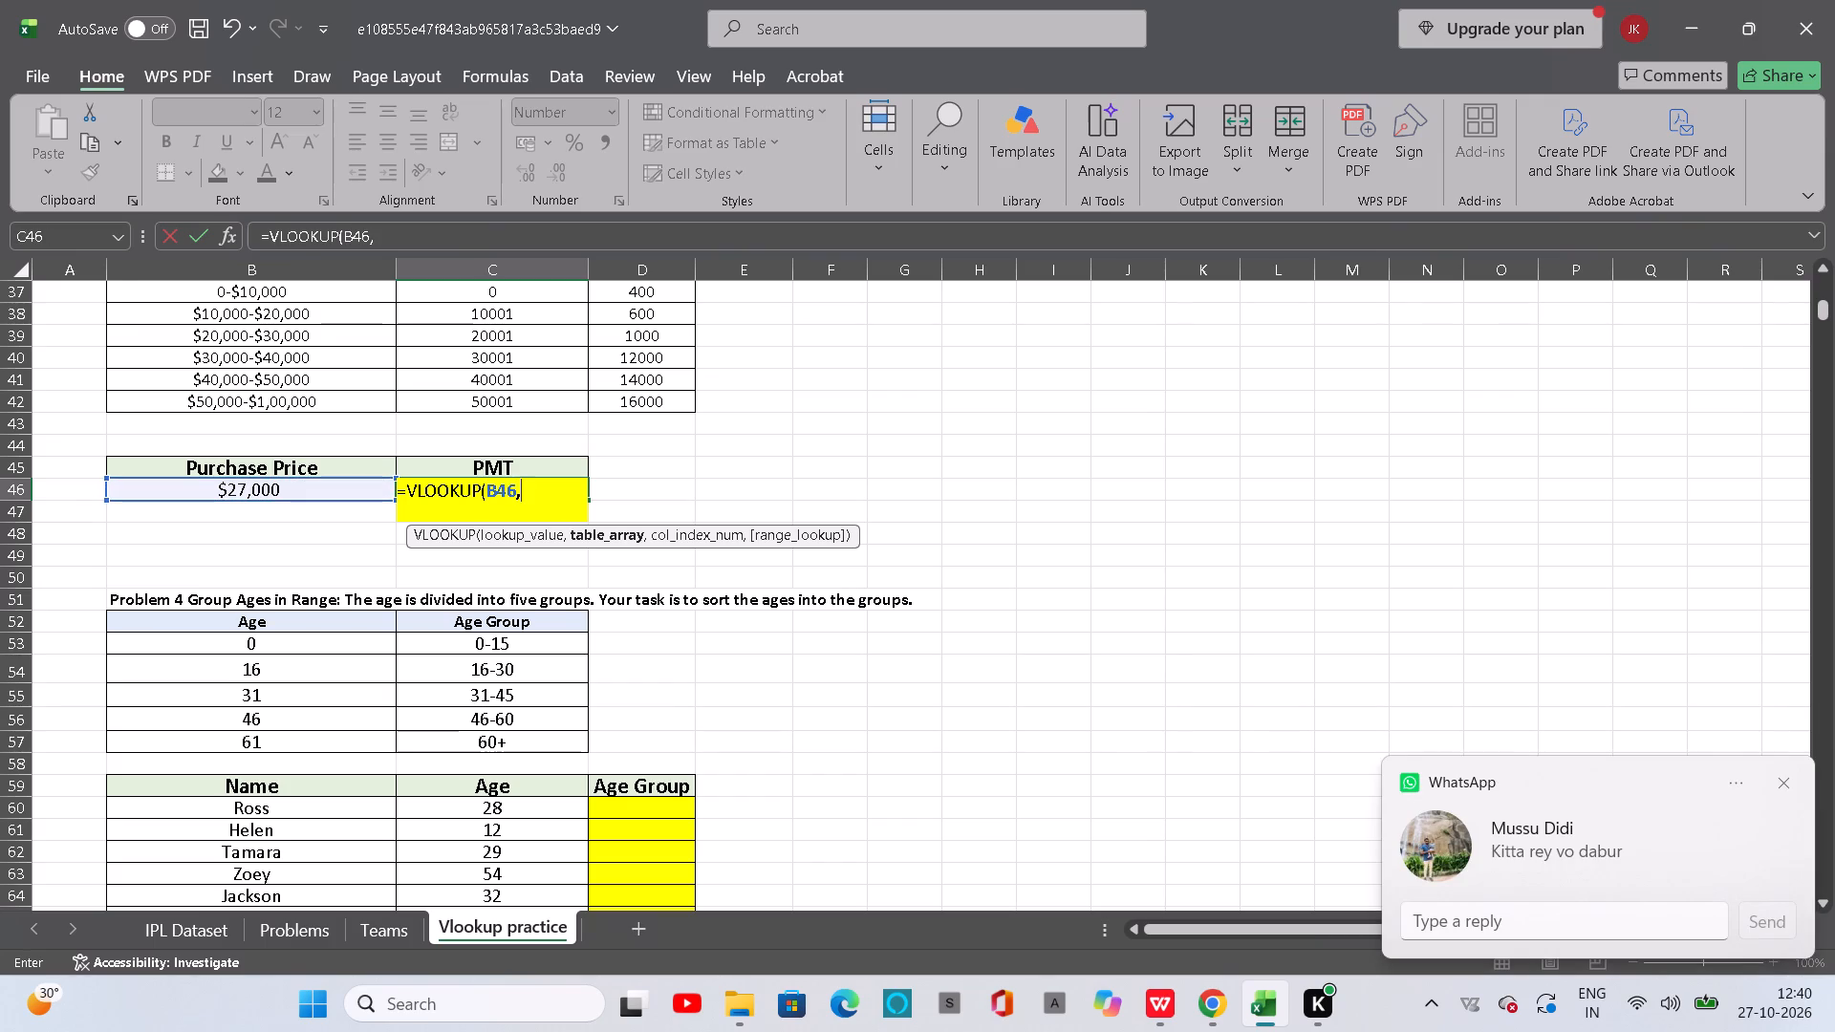
Set the VLOOKUP's table array in C46 to the price range table as the absolute reference $B$36:$D$42.
scroll(199, 441, "up", 1)
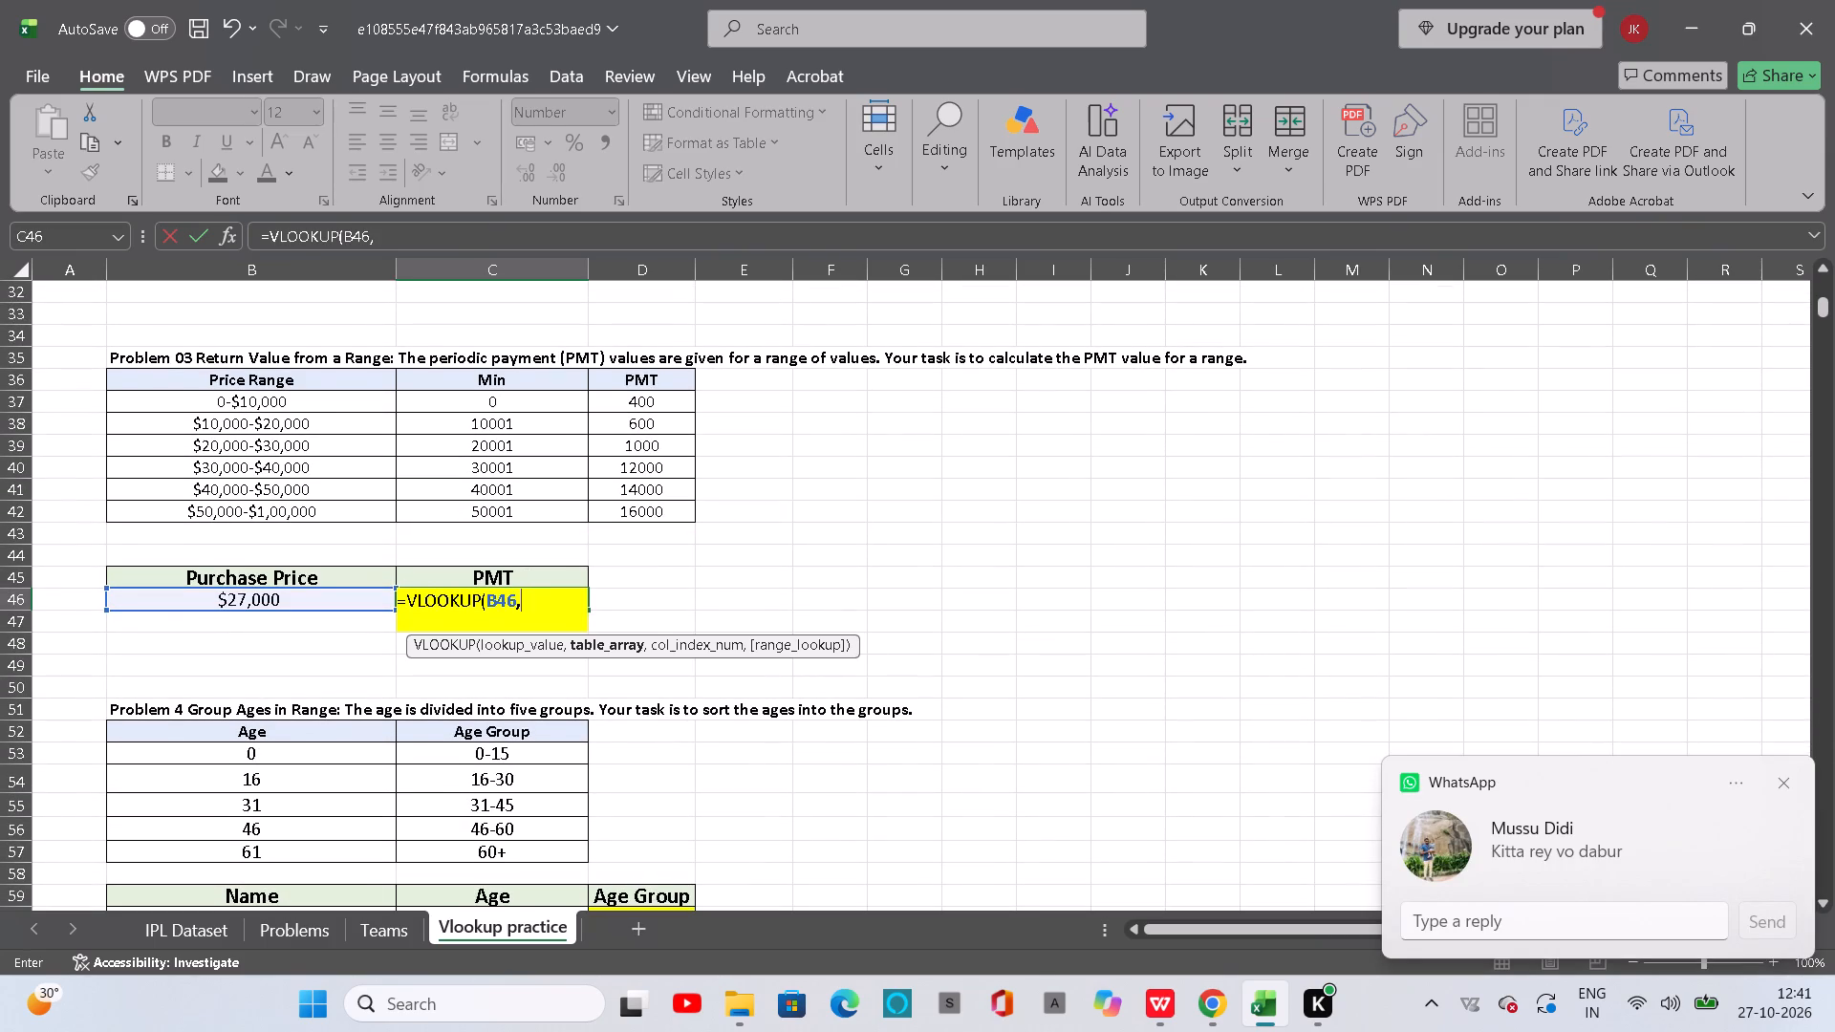
left_click_drag(109, 367, 323, 414)
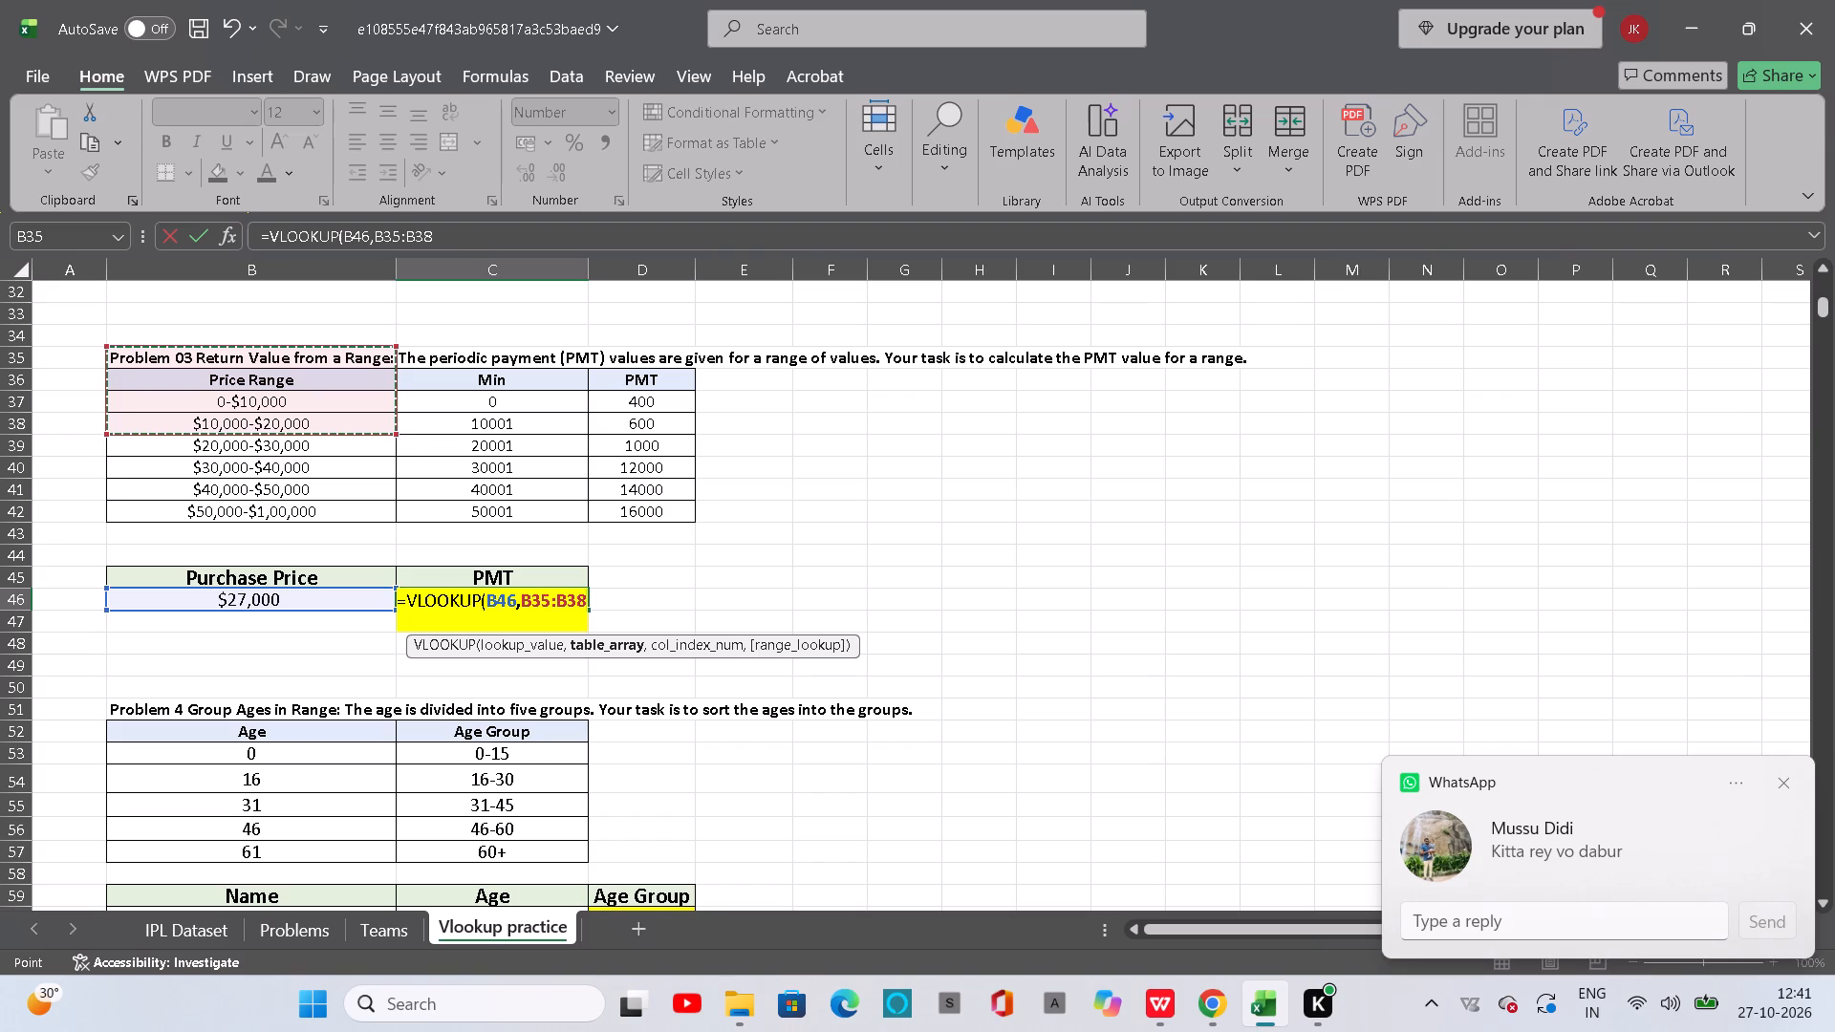
left_click_drag(65, 358, 107, 372)
left_click(107, 372)
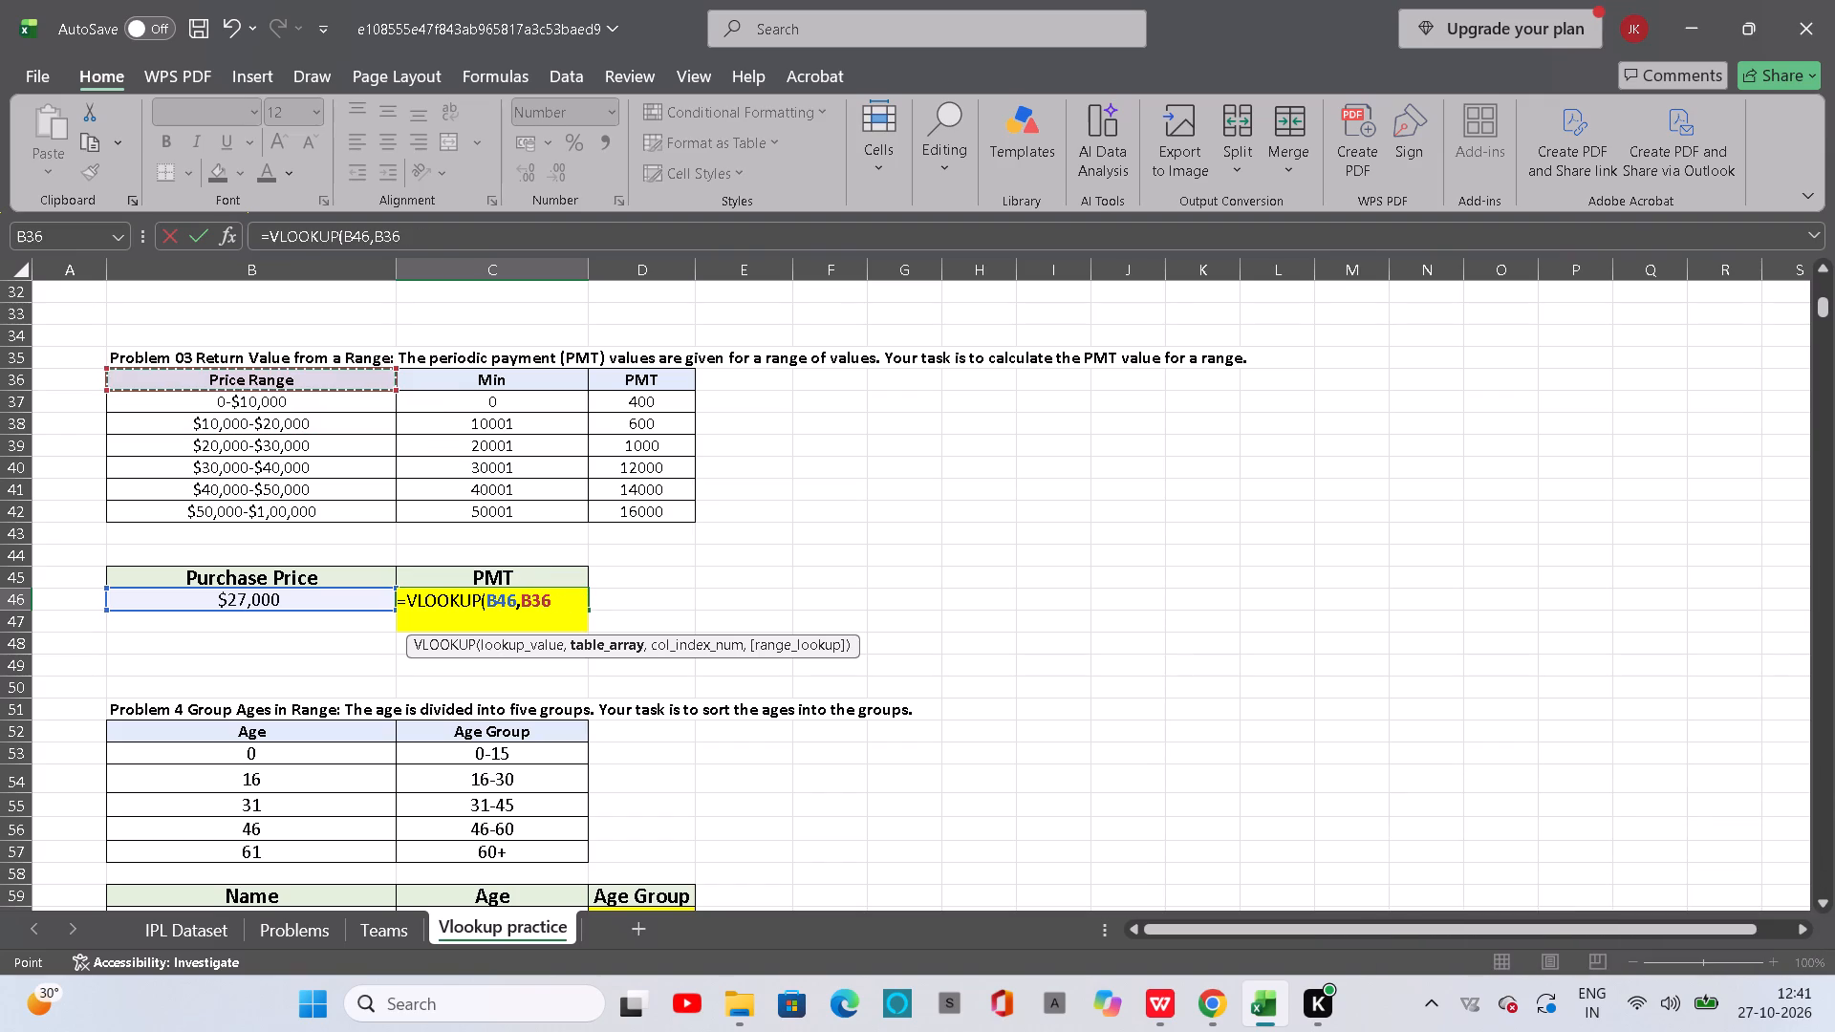
left_click_drag(107, 372, 119, 371)
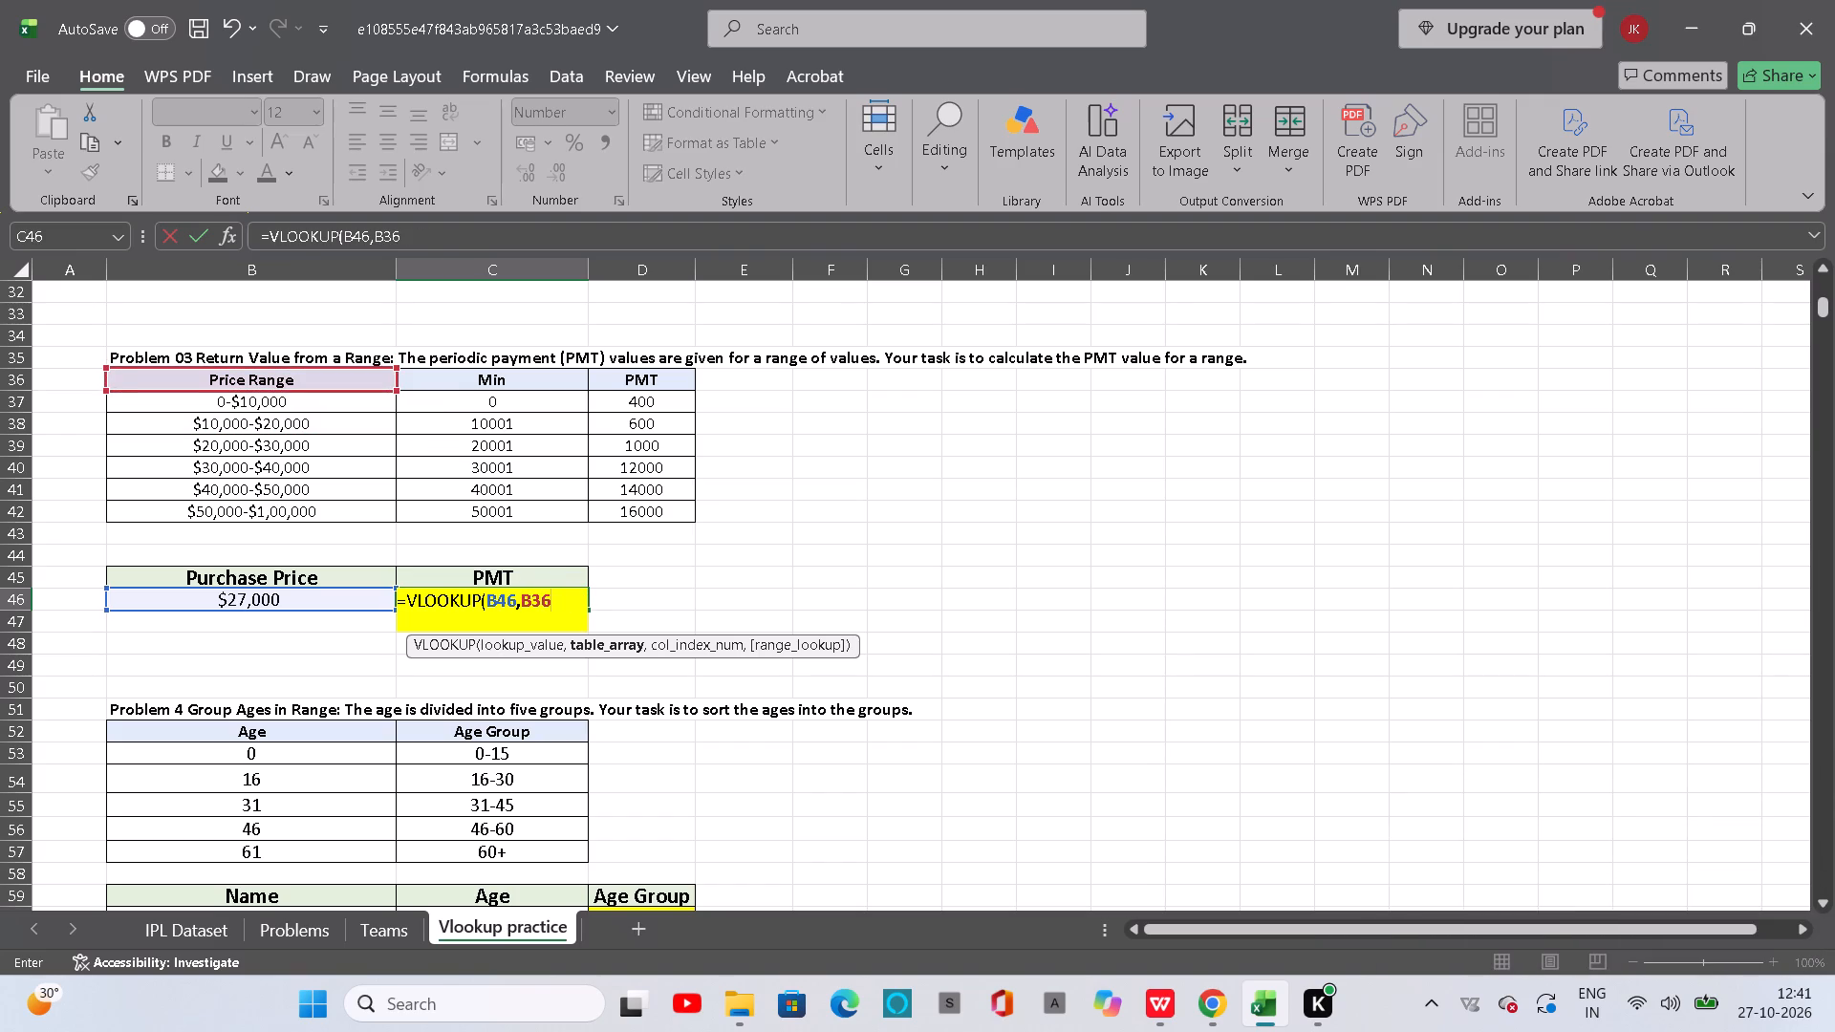
left_click(119, 371)
left_click_drag(119, 377, 1176, 497)
left_click(1088, 543)
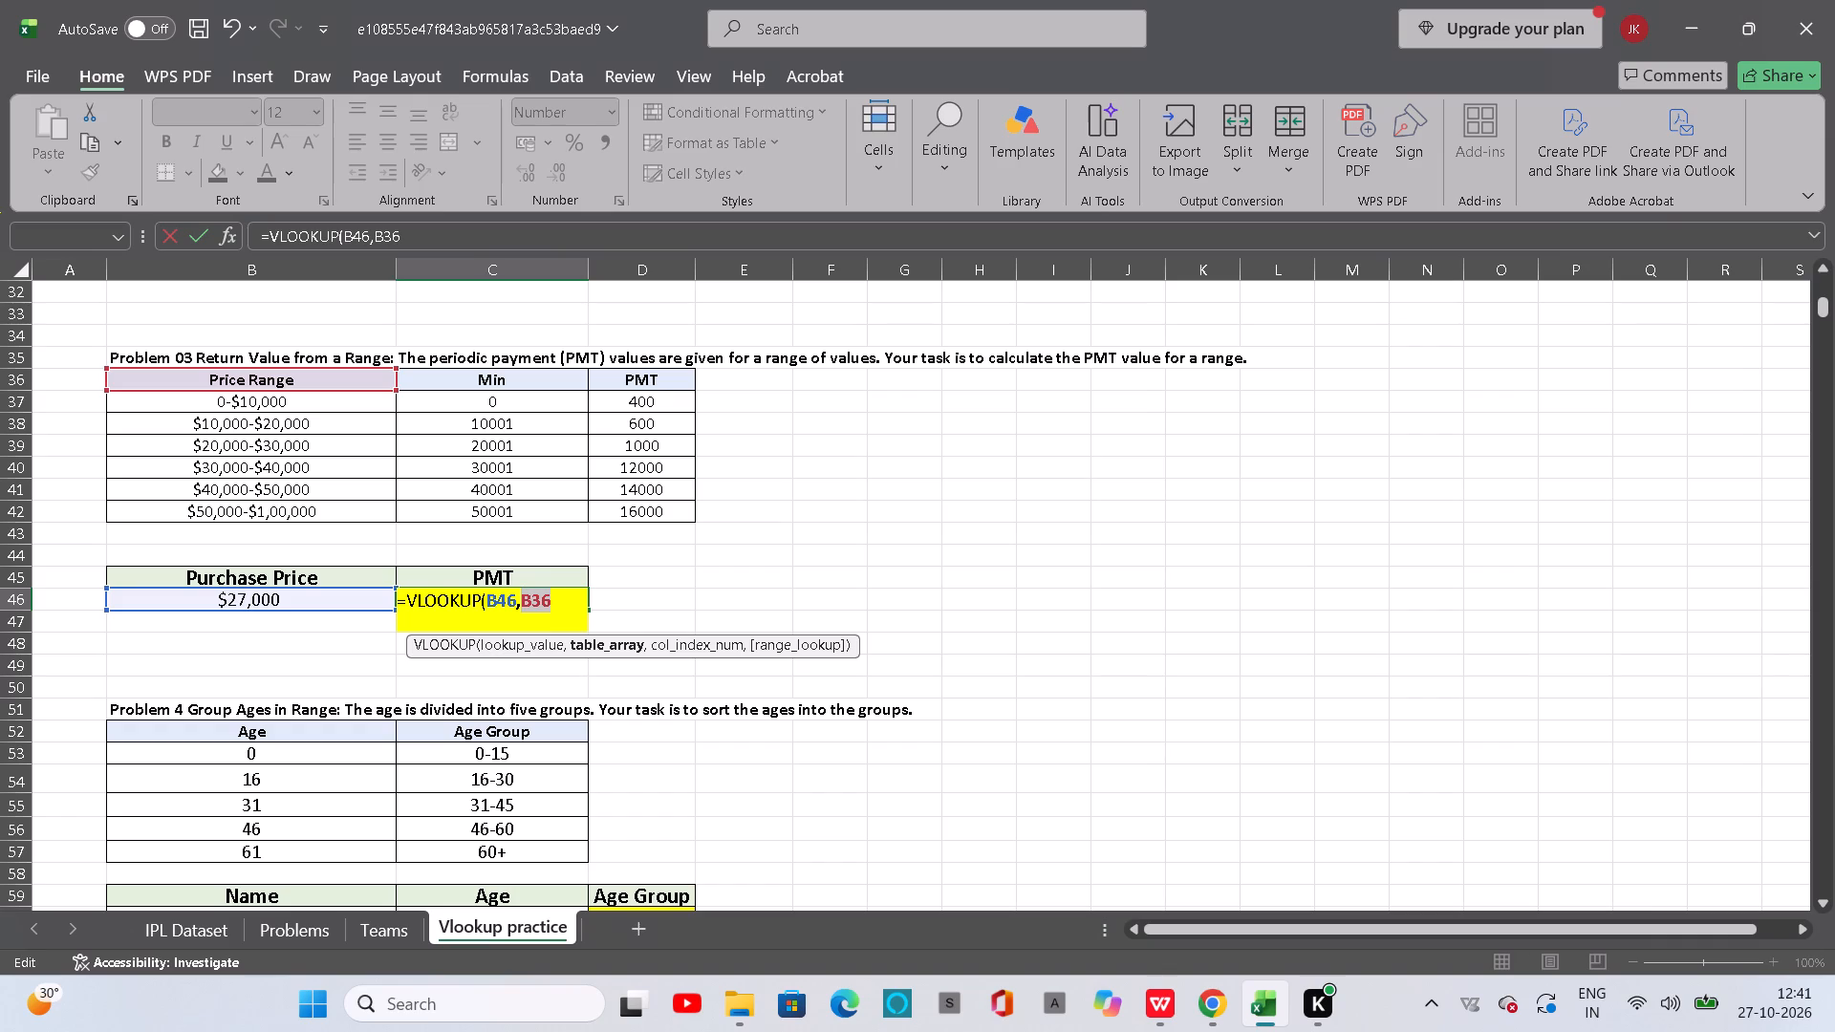
left_click_drag(120, 381, 674, 510)
key("F4")
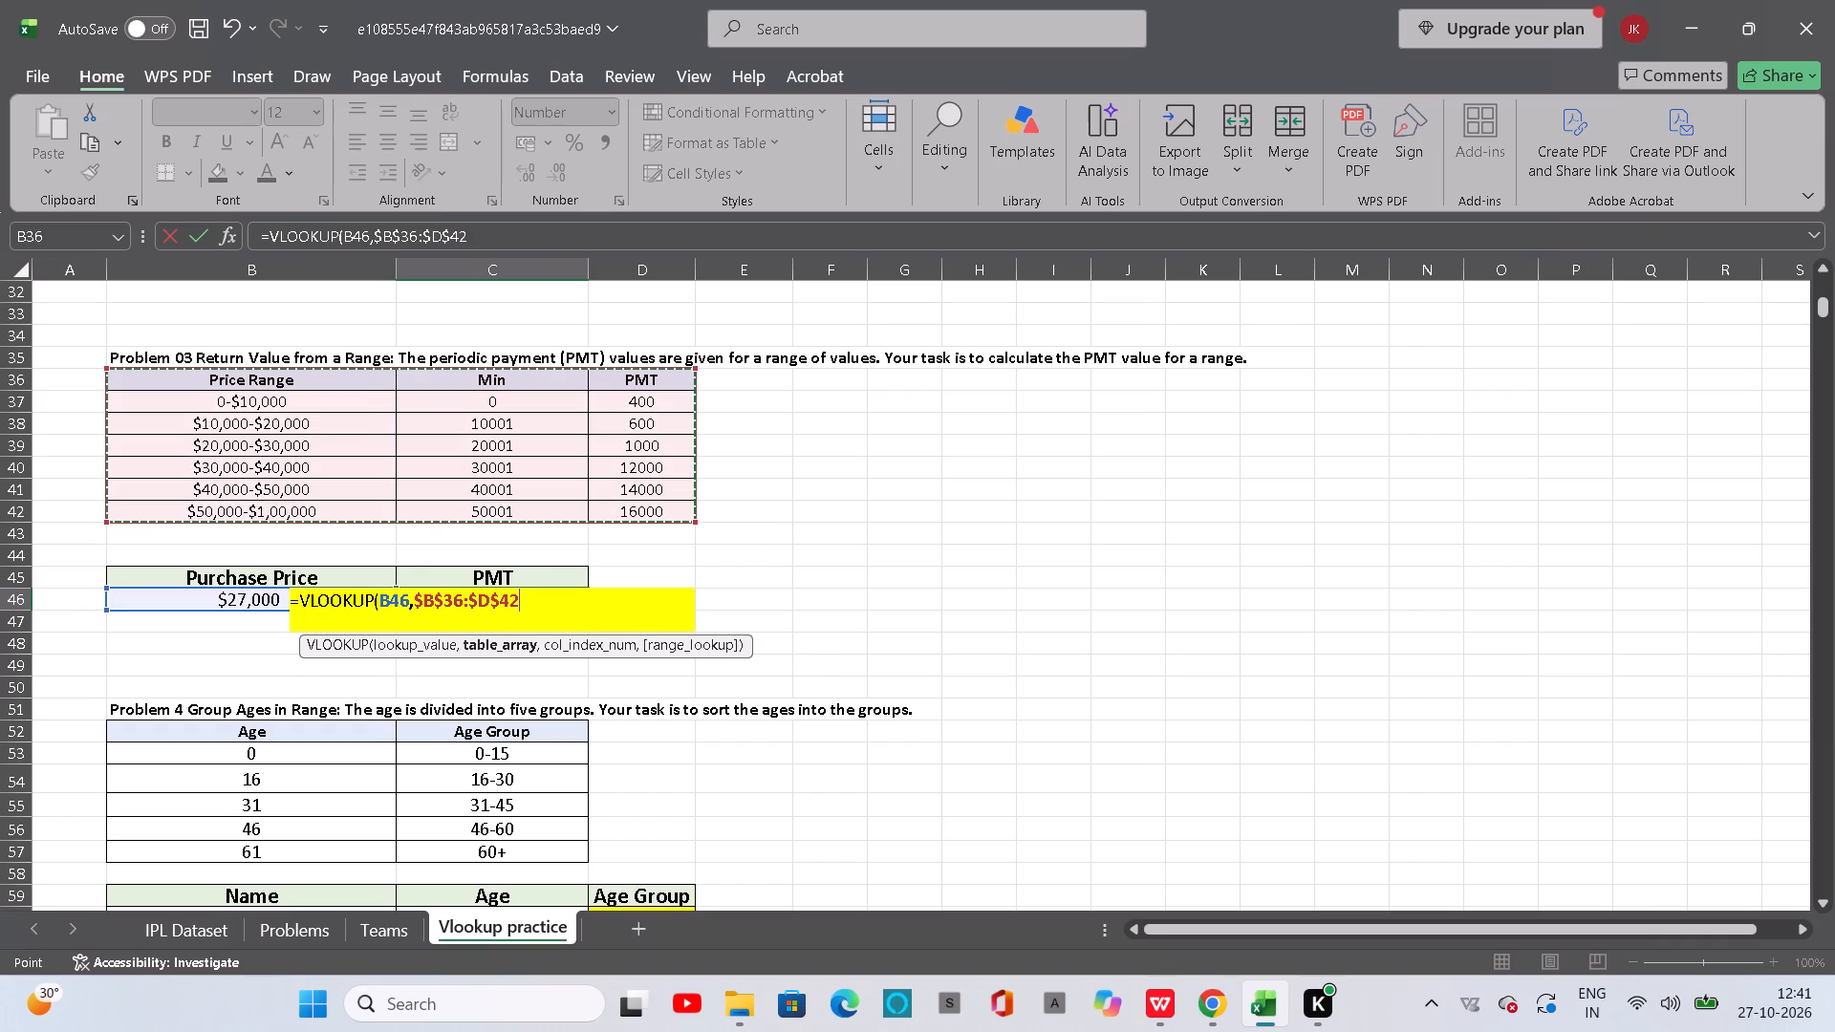
Enter 3 as the column index in the C46 VLOOKUP and continue editing the formula.
key("comma")
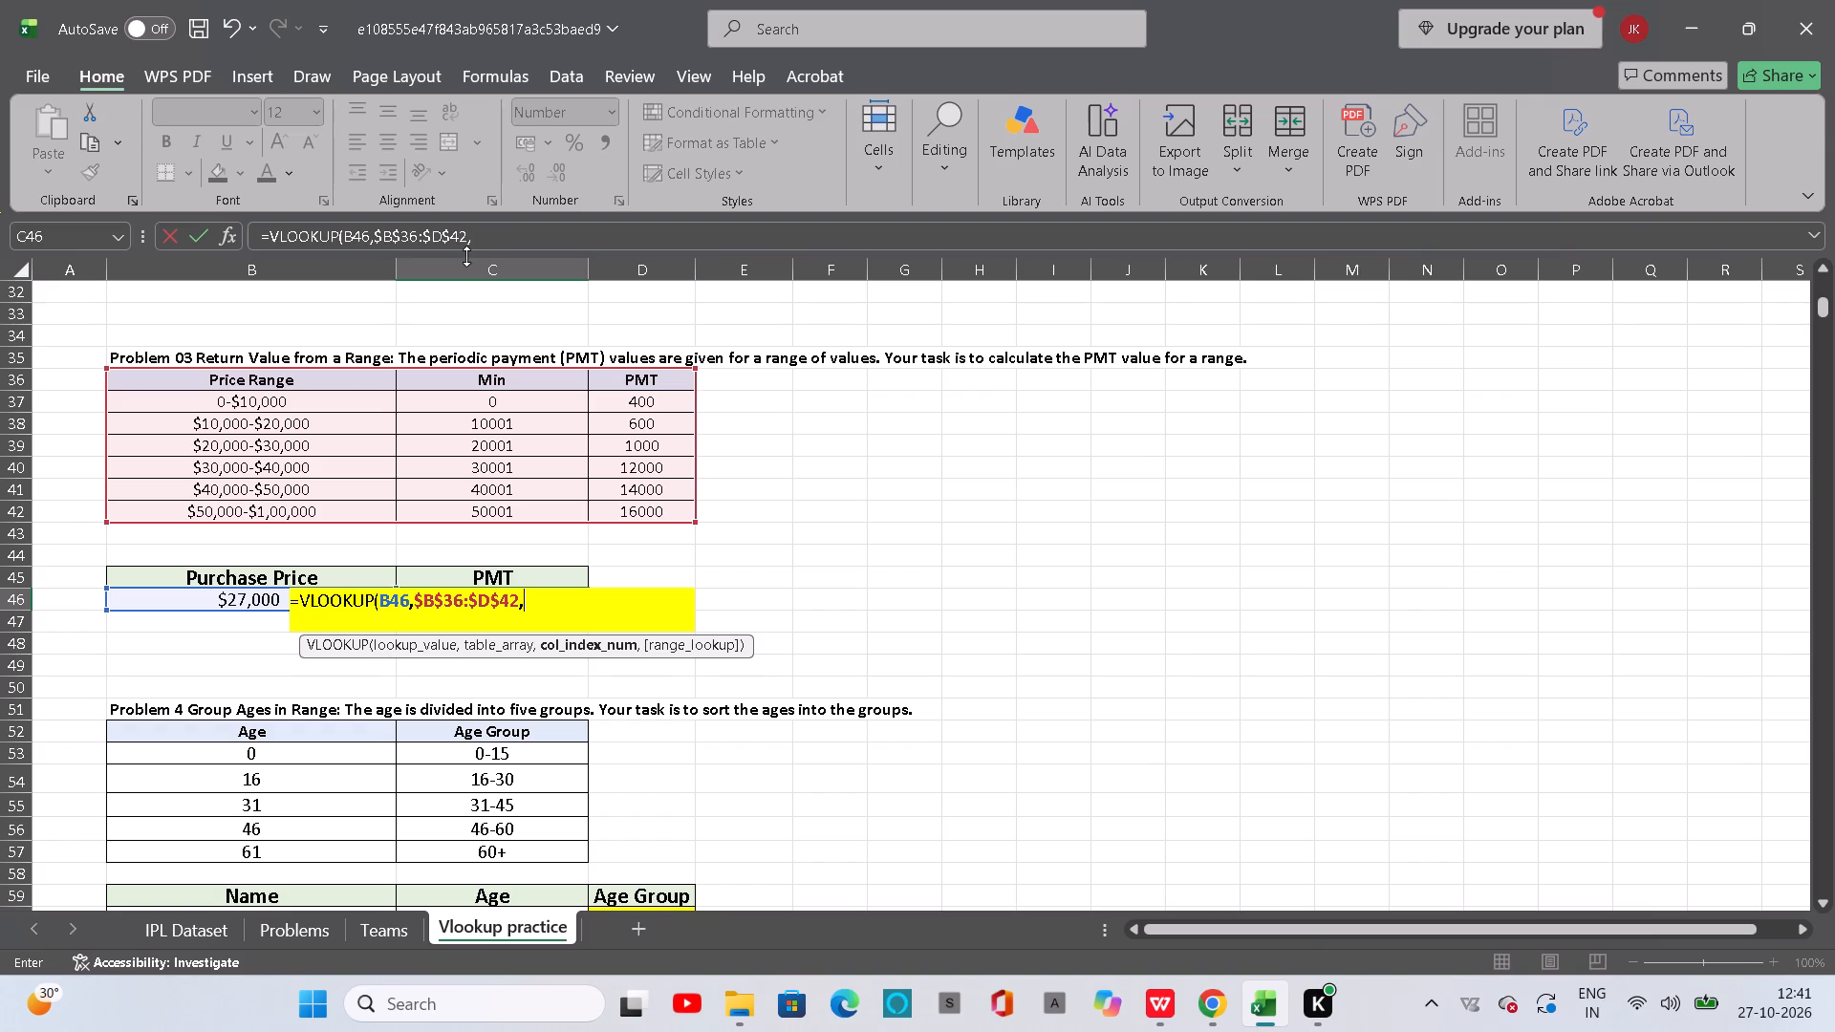
key("3")
left_click(485, 240)
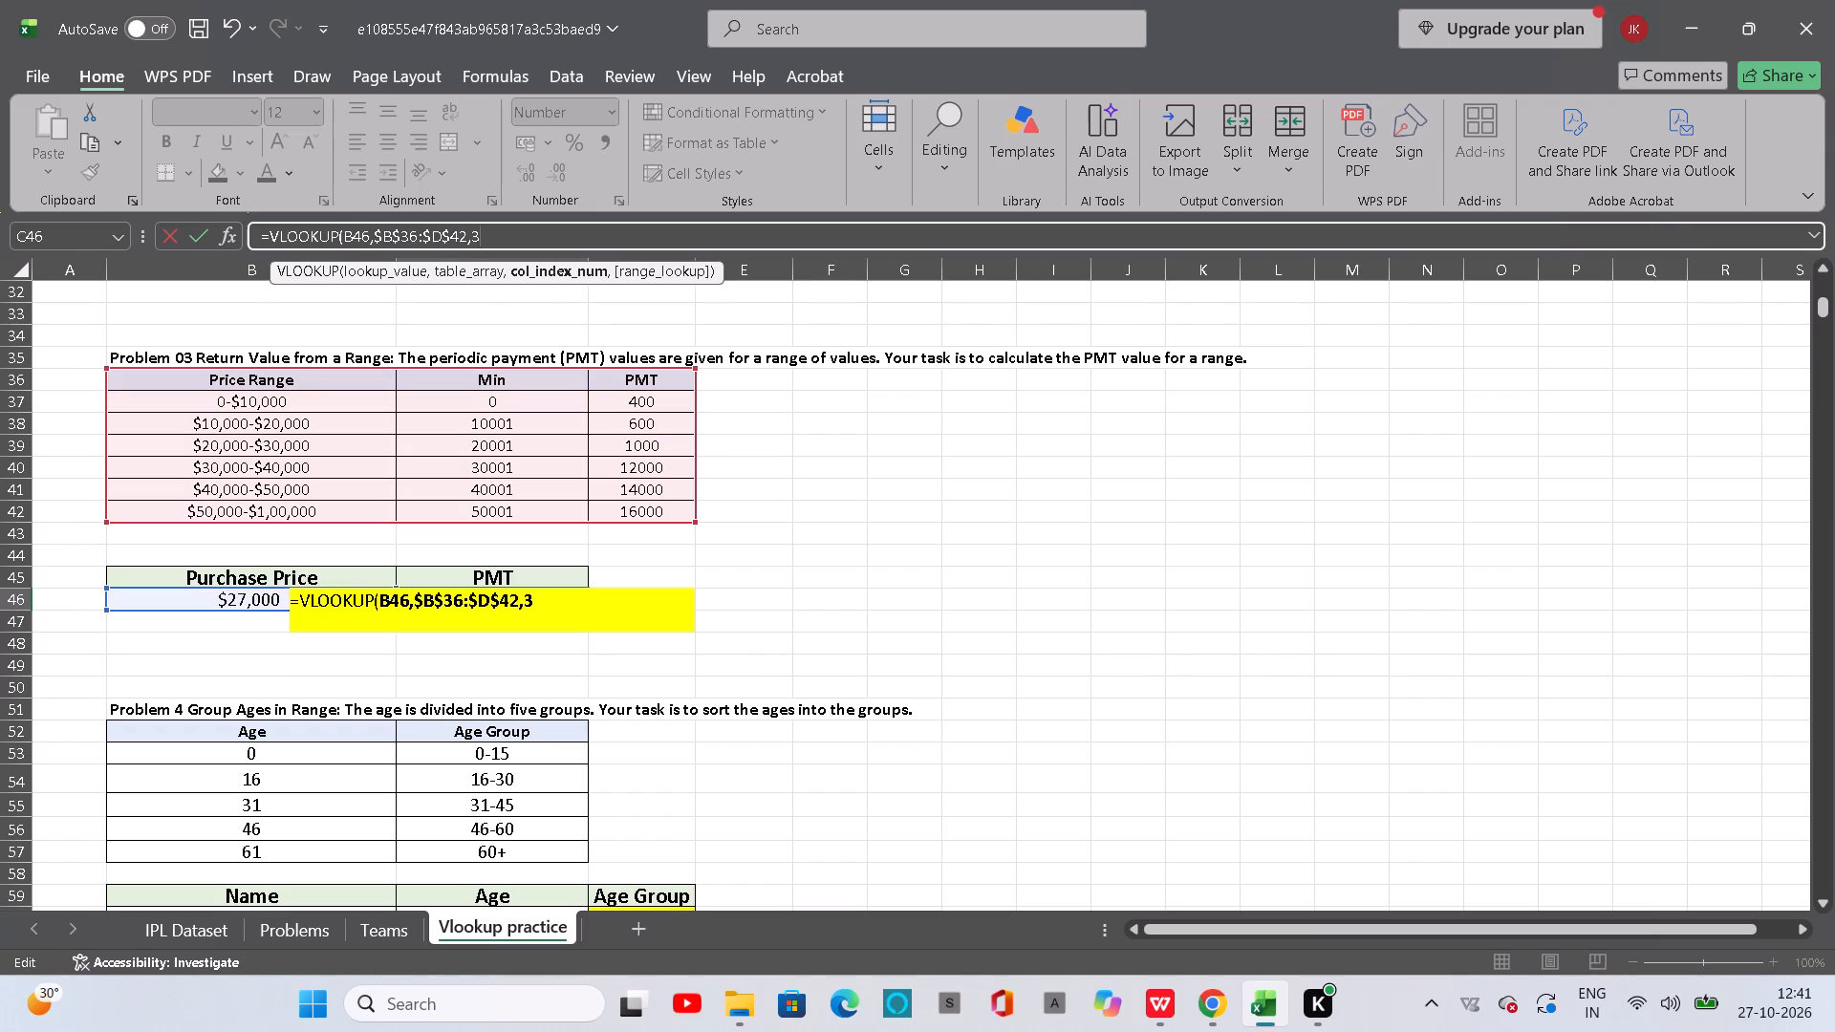
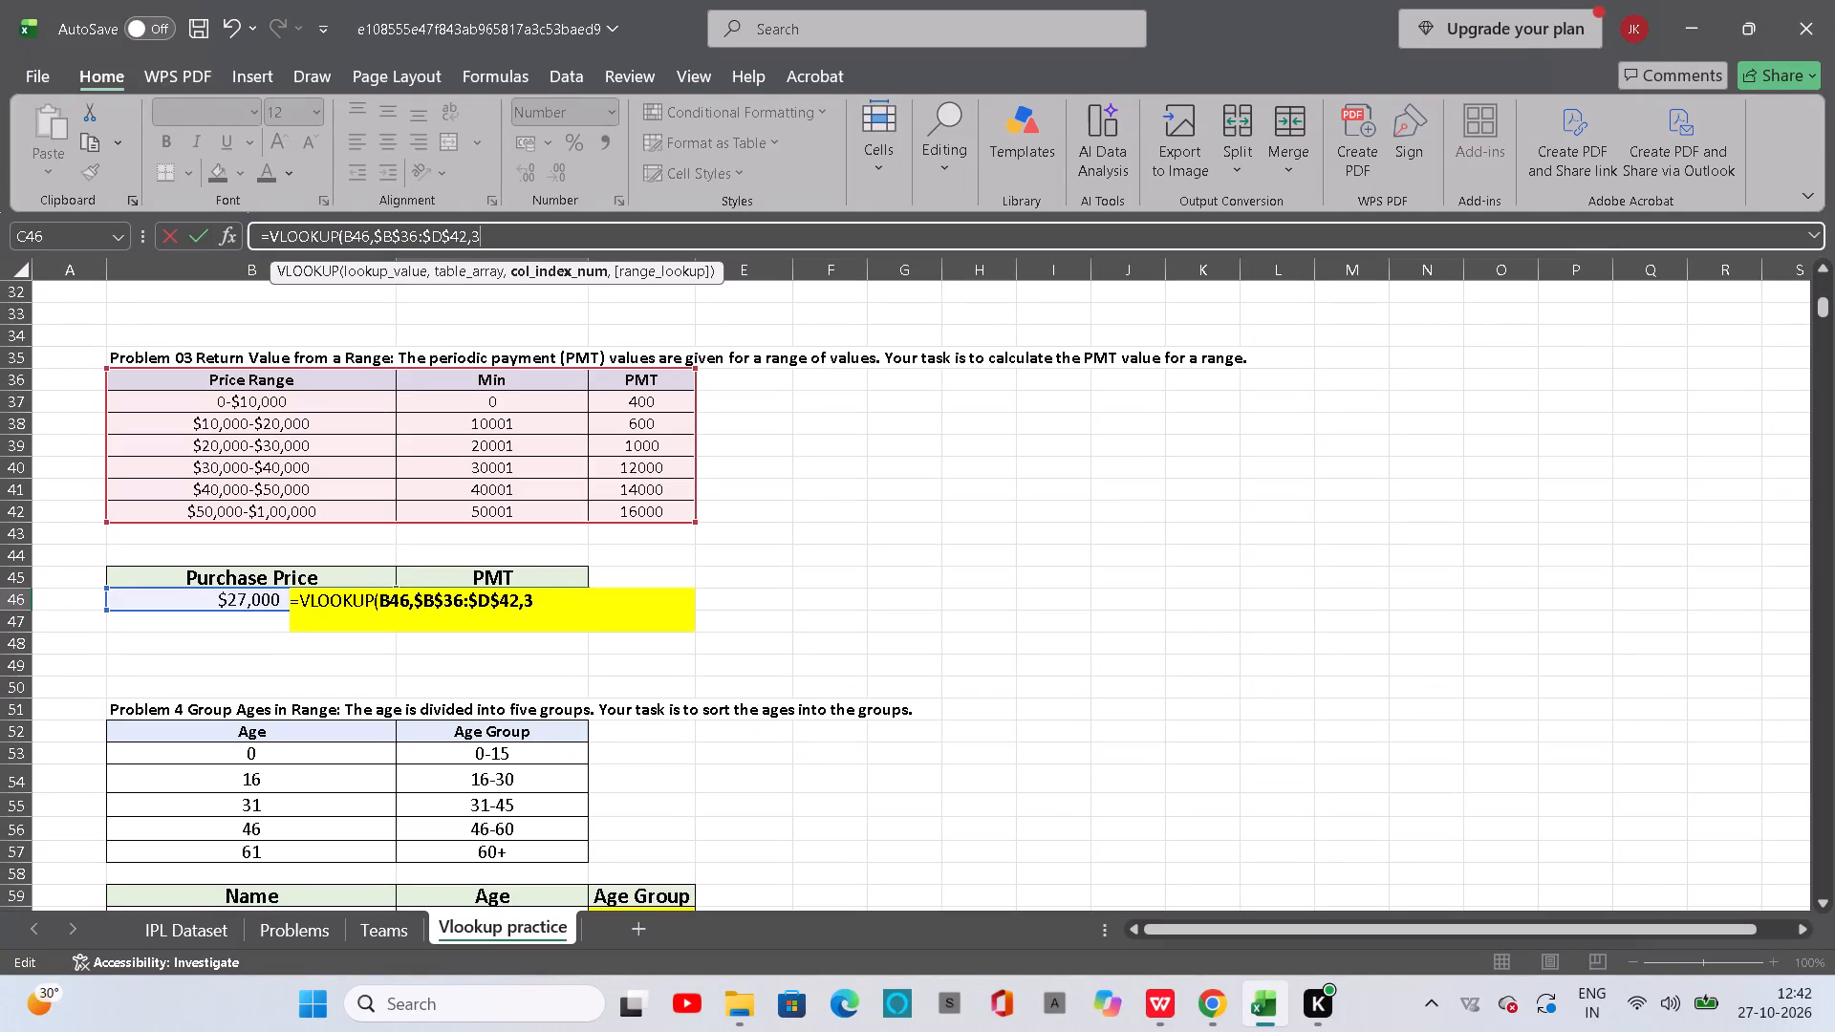
Close and enter the VLOOKUP formula in the PMT cell C46.
key("shift+parenright")
key("Return")
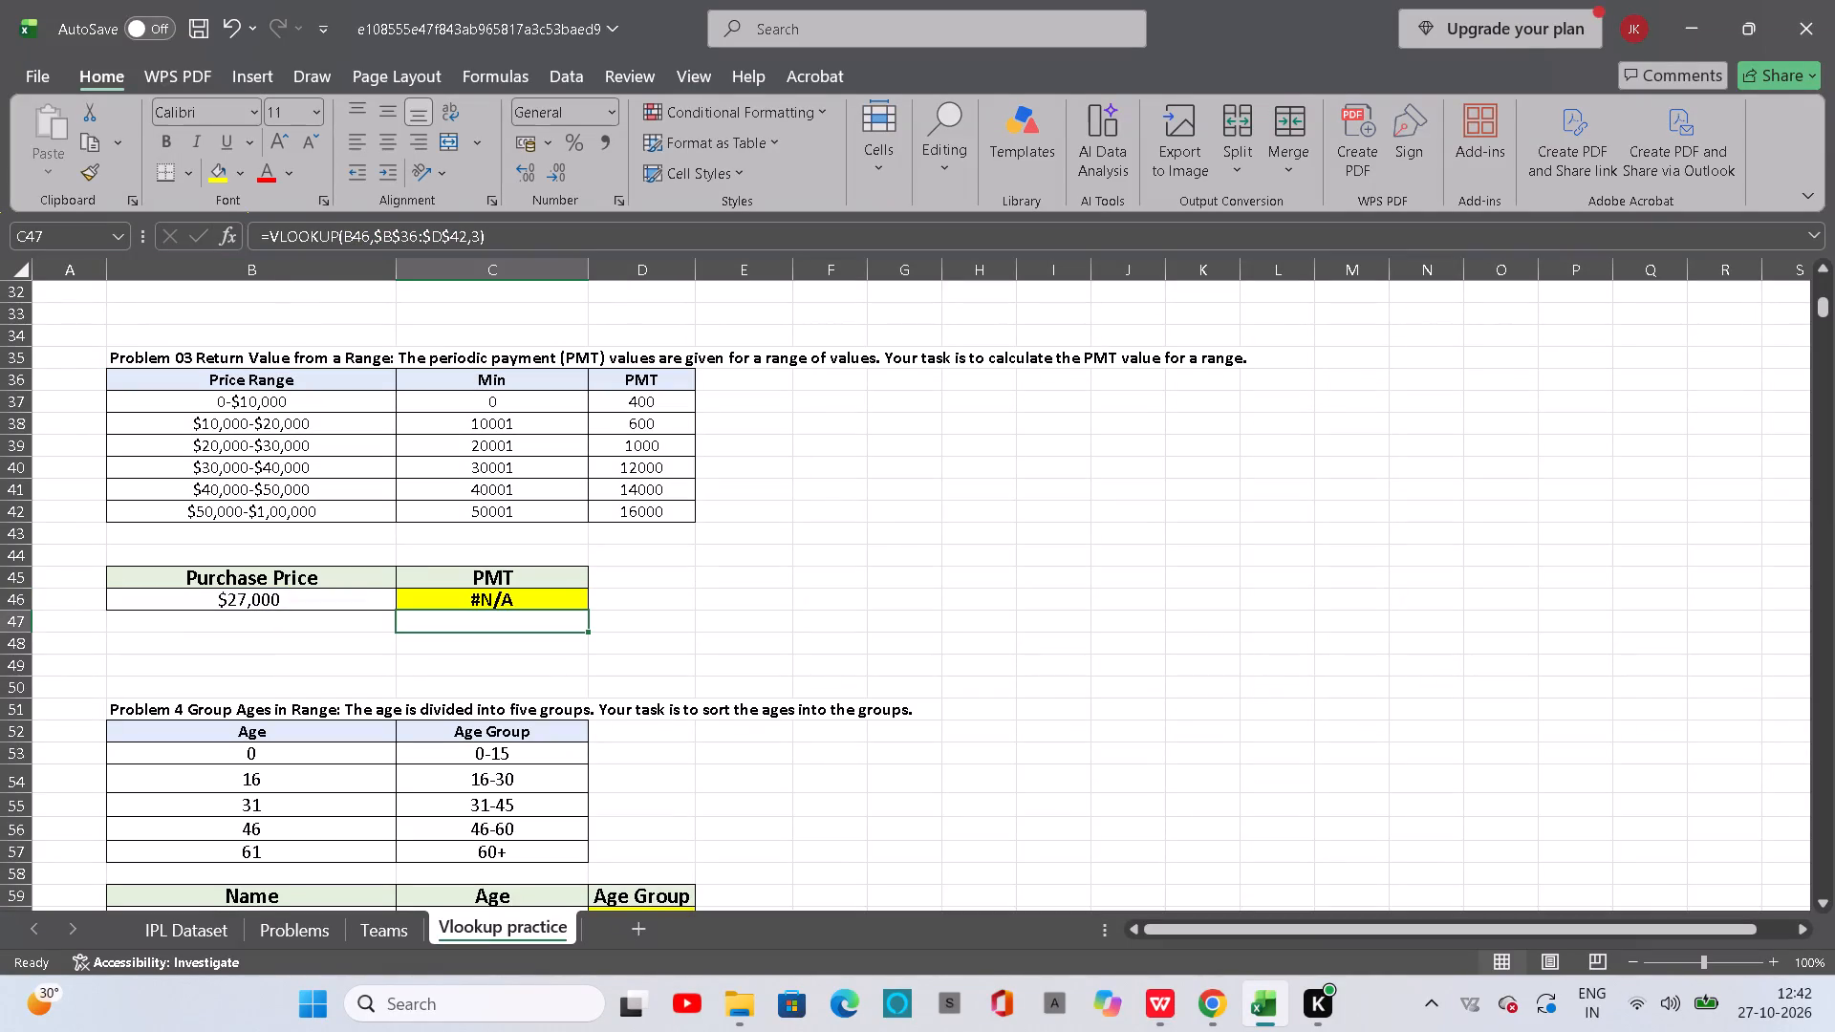
Replace the table array in the C46 VLOOKUP with the Min and PMT columns as the absolute reference $C$36:$D$42.
left_click(529, 606)
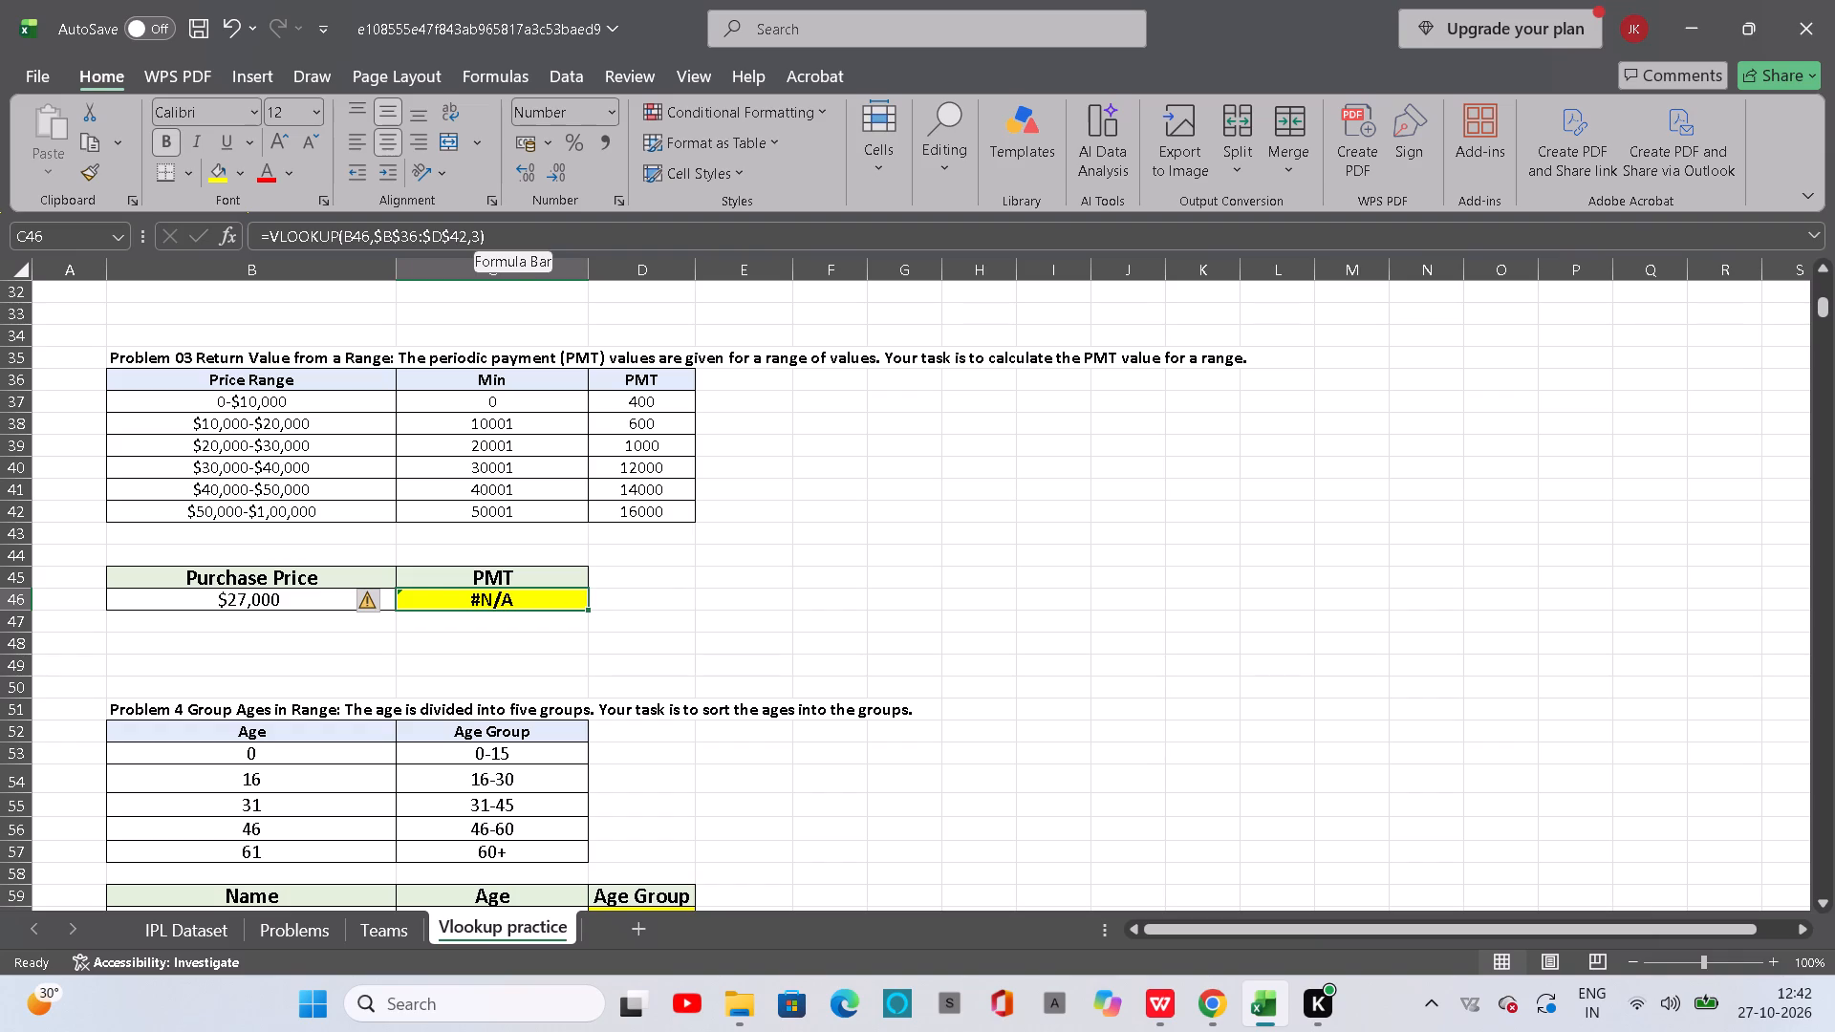
left_click(482, 236)
key("BackSpace")
key("BackSpace")
key("BackSpace")
key("BackSpace")
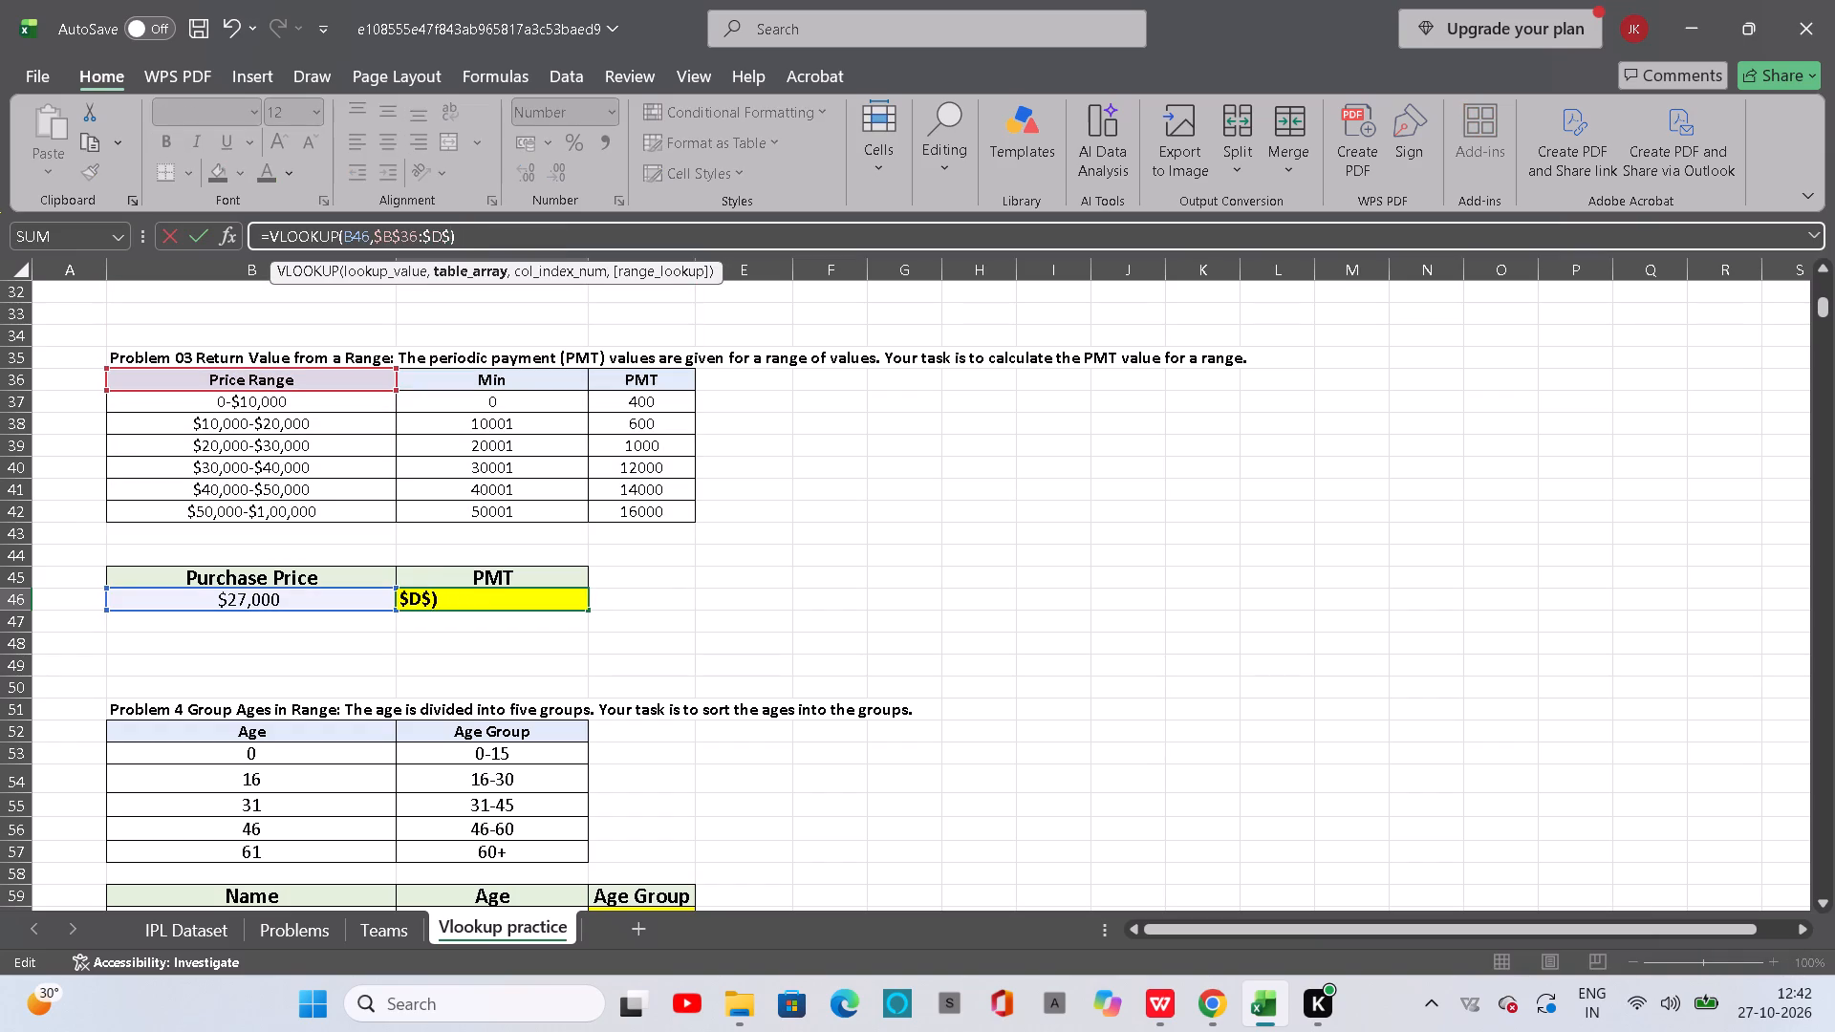
key("BackSpace")
key("BackSpace")
key("BackSpace")
key("BackSpace")
key("BackSpace")
key("BackSpace")
key("BackSpace")
key("BackSpace")
key("BackSpace")
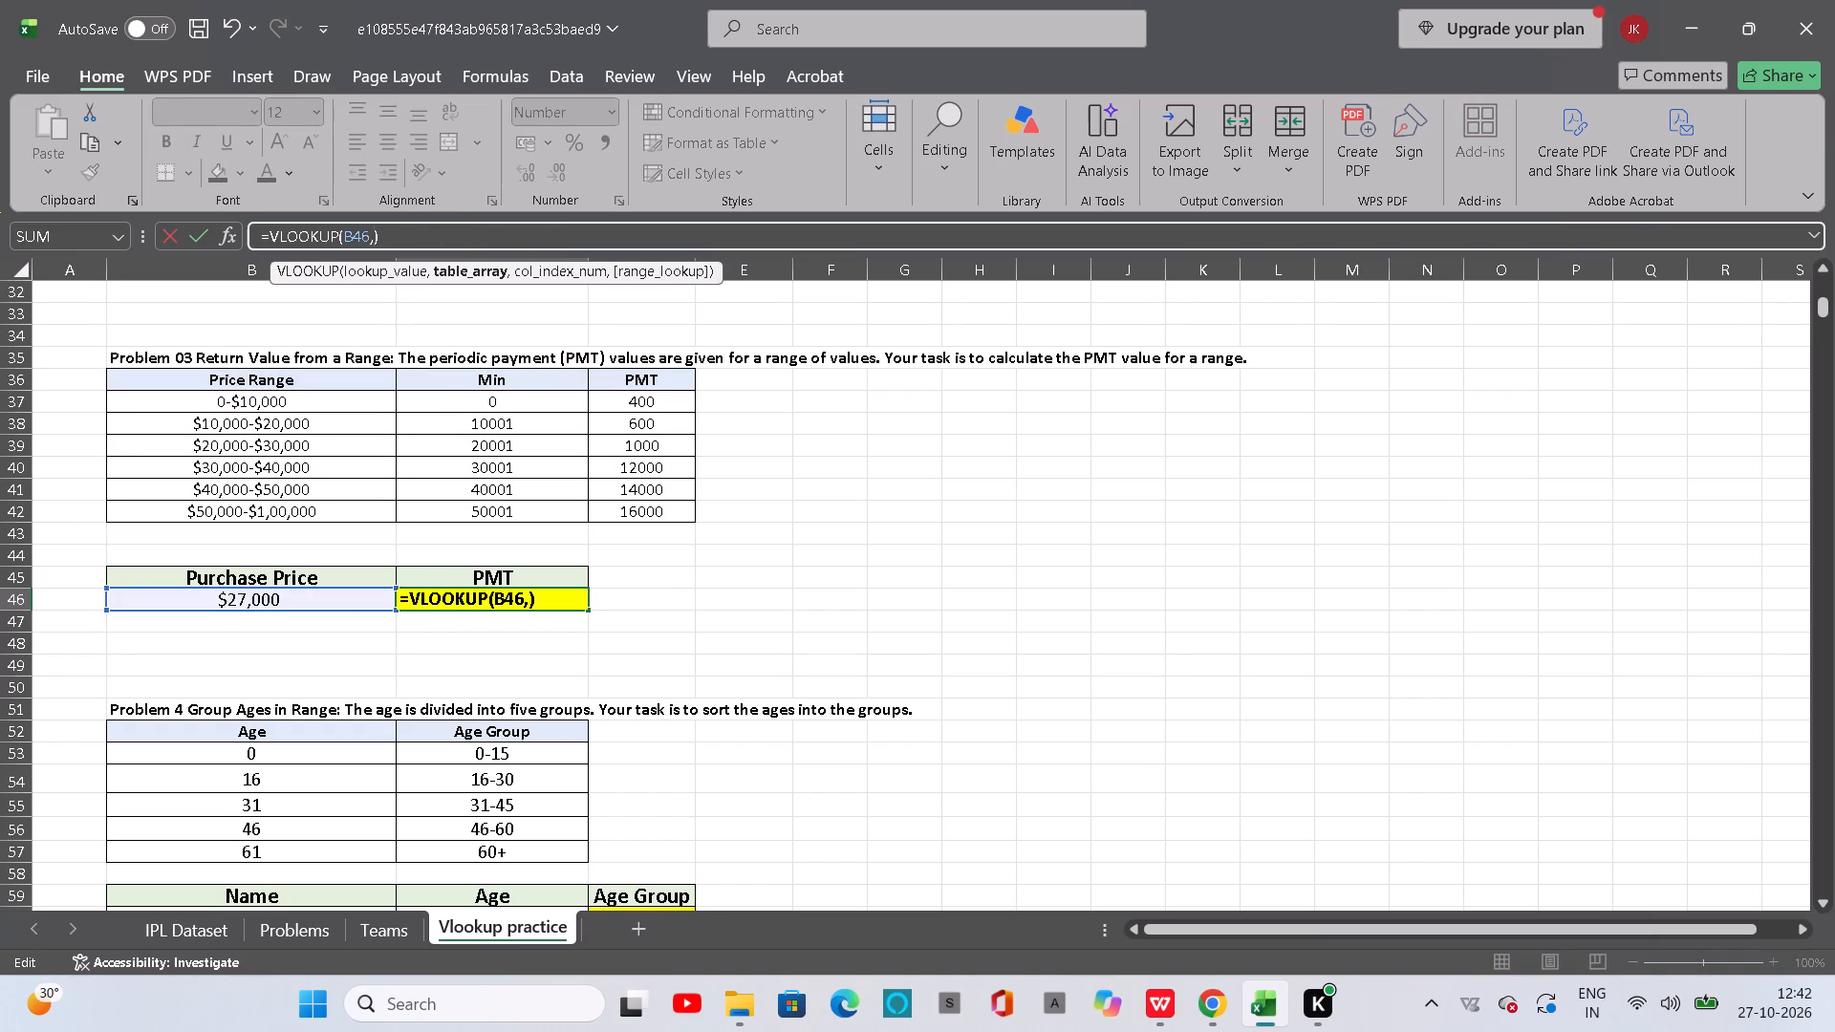
key("BackSpace")
key("comma")
left_click_drag(400, 374, 656, 521)
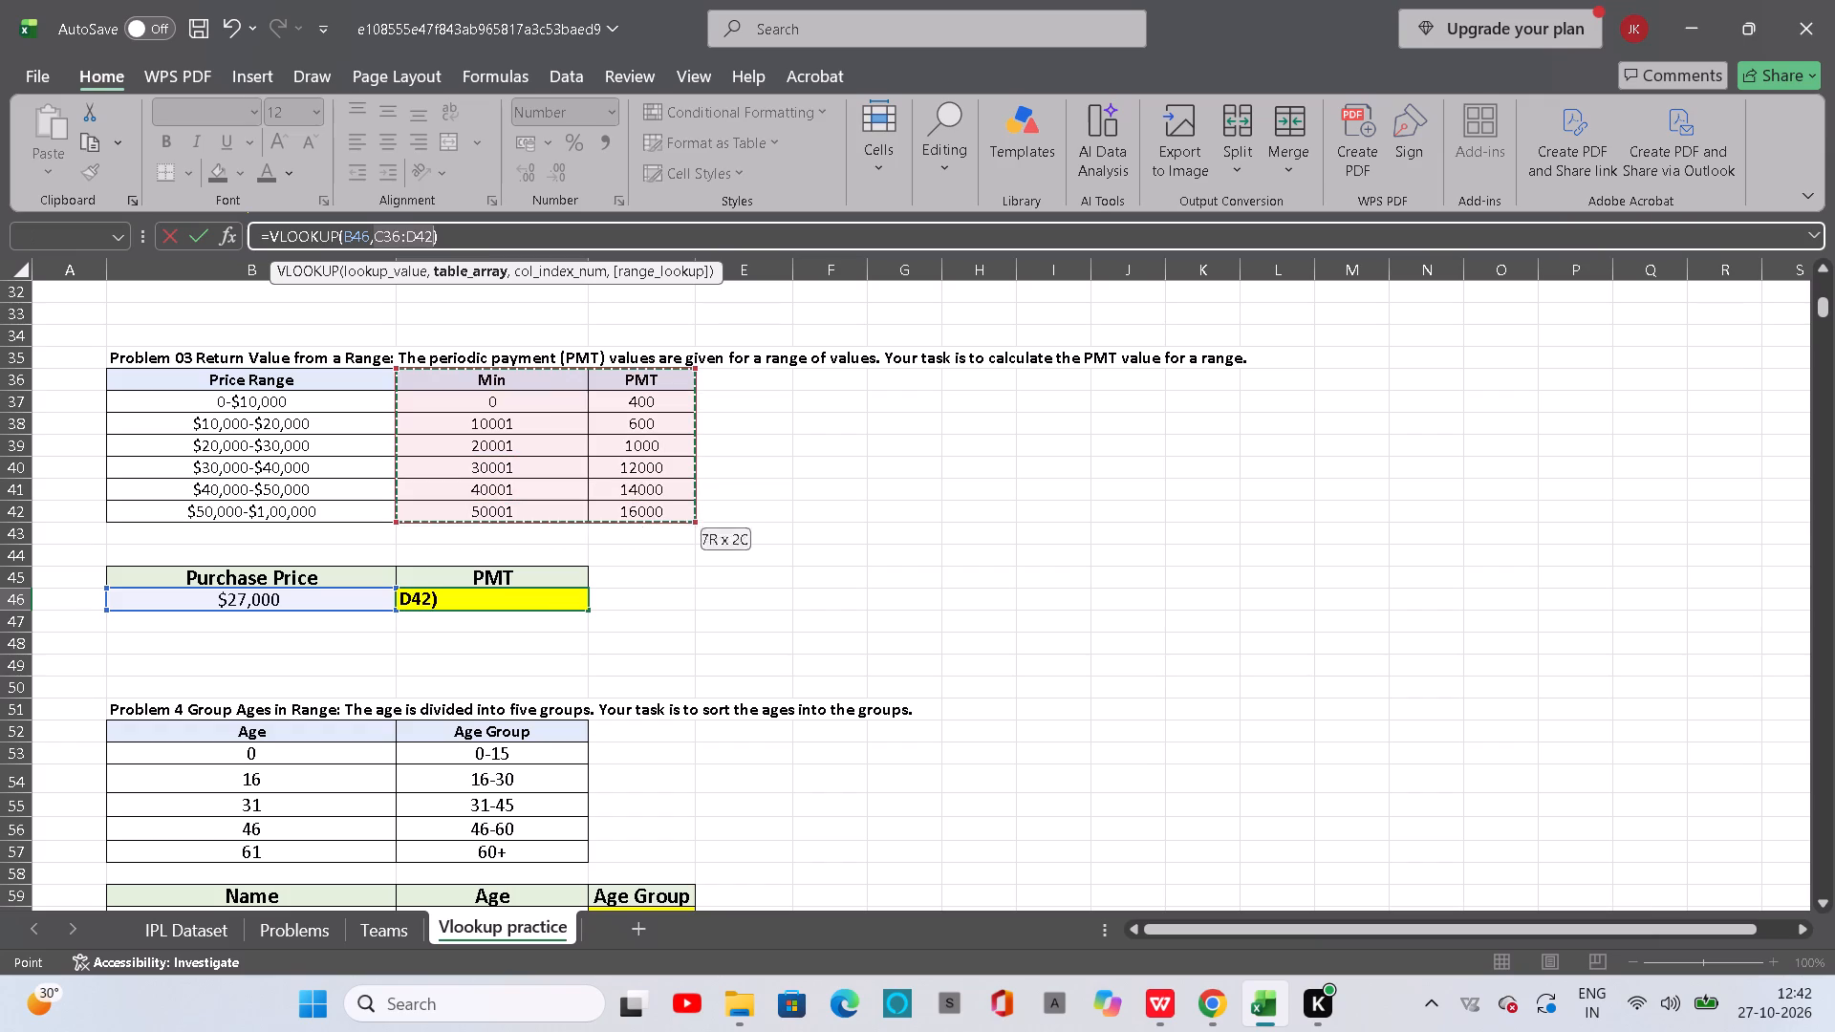
left_click_drag(656, 521, 675, 513)
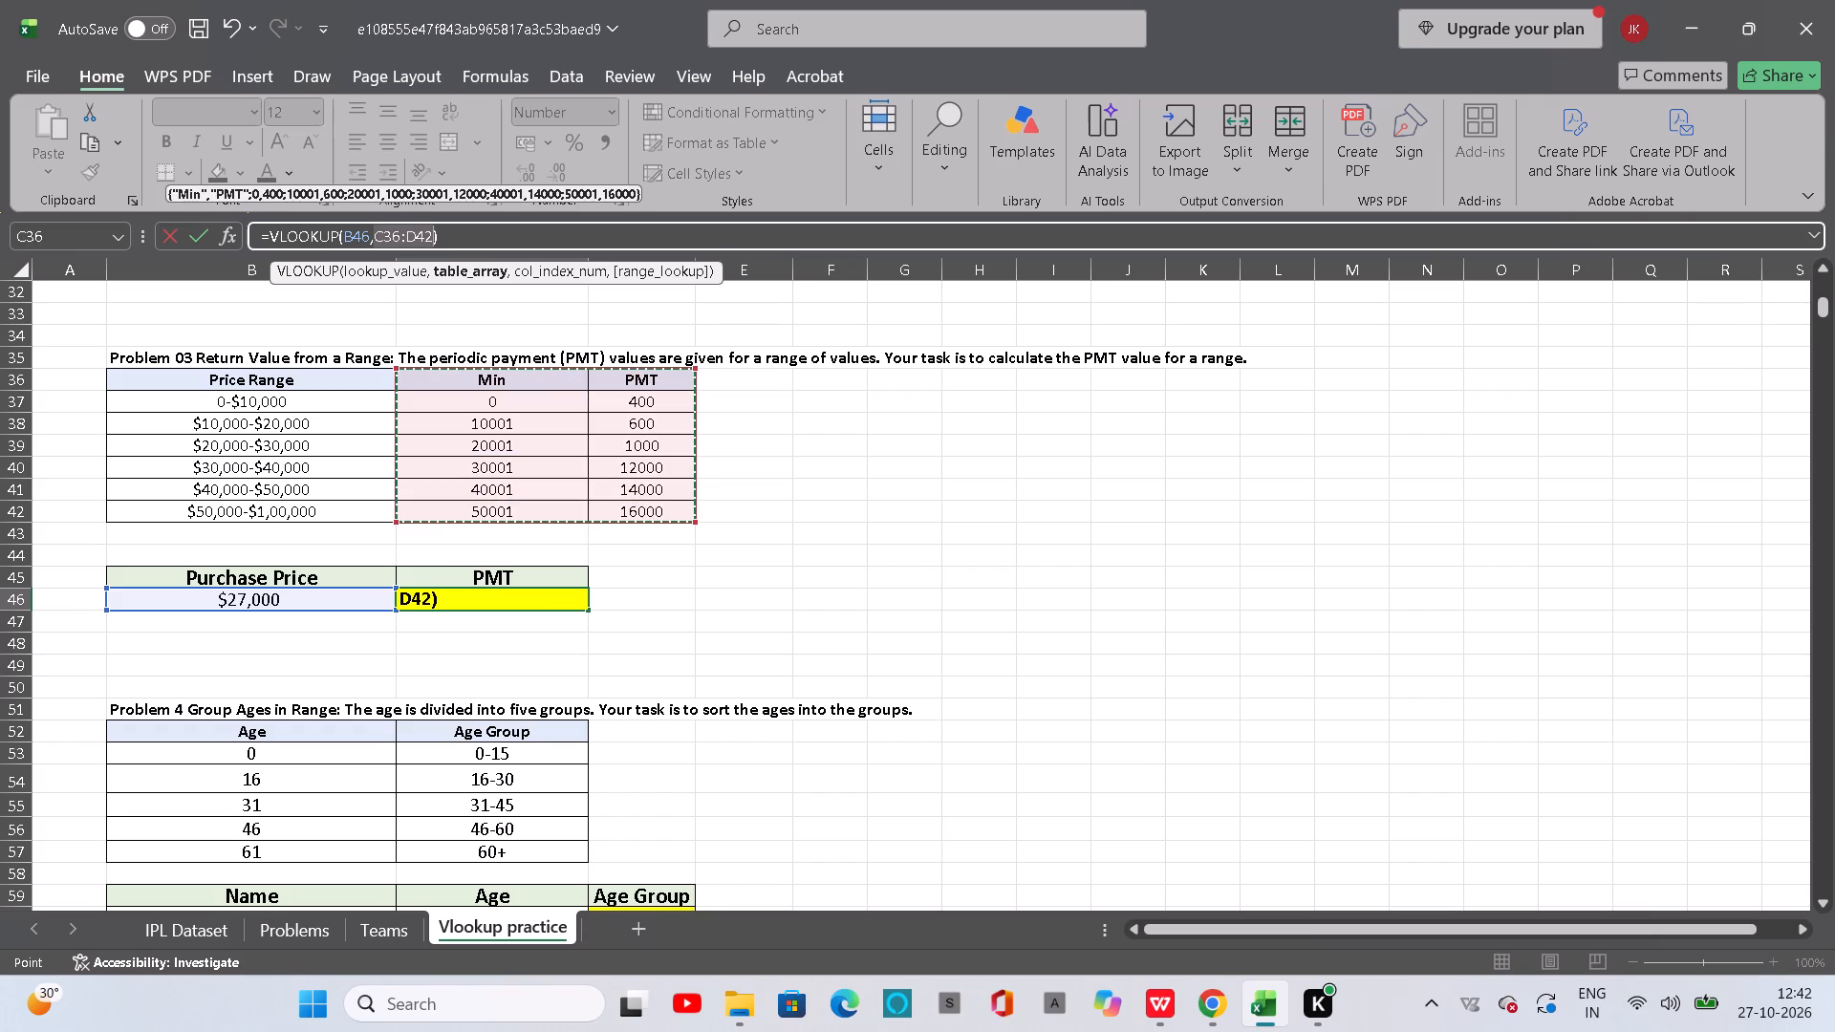
key("F4")
Set the column index of the C46 VLOOKUP to 2 and enter the formula.
type(",2")
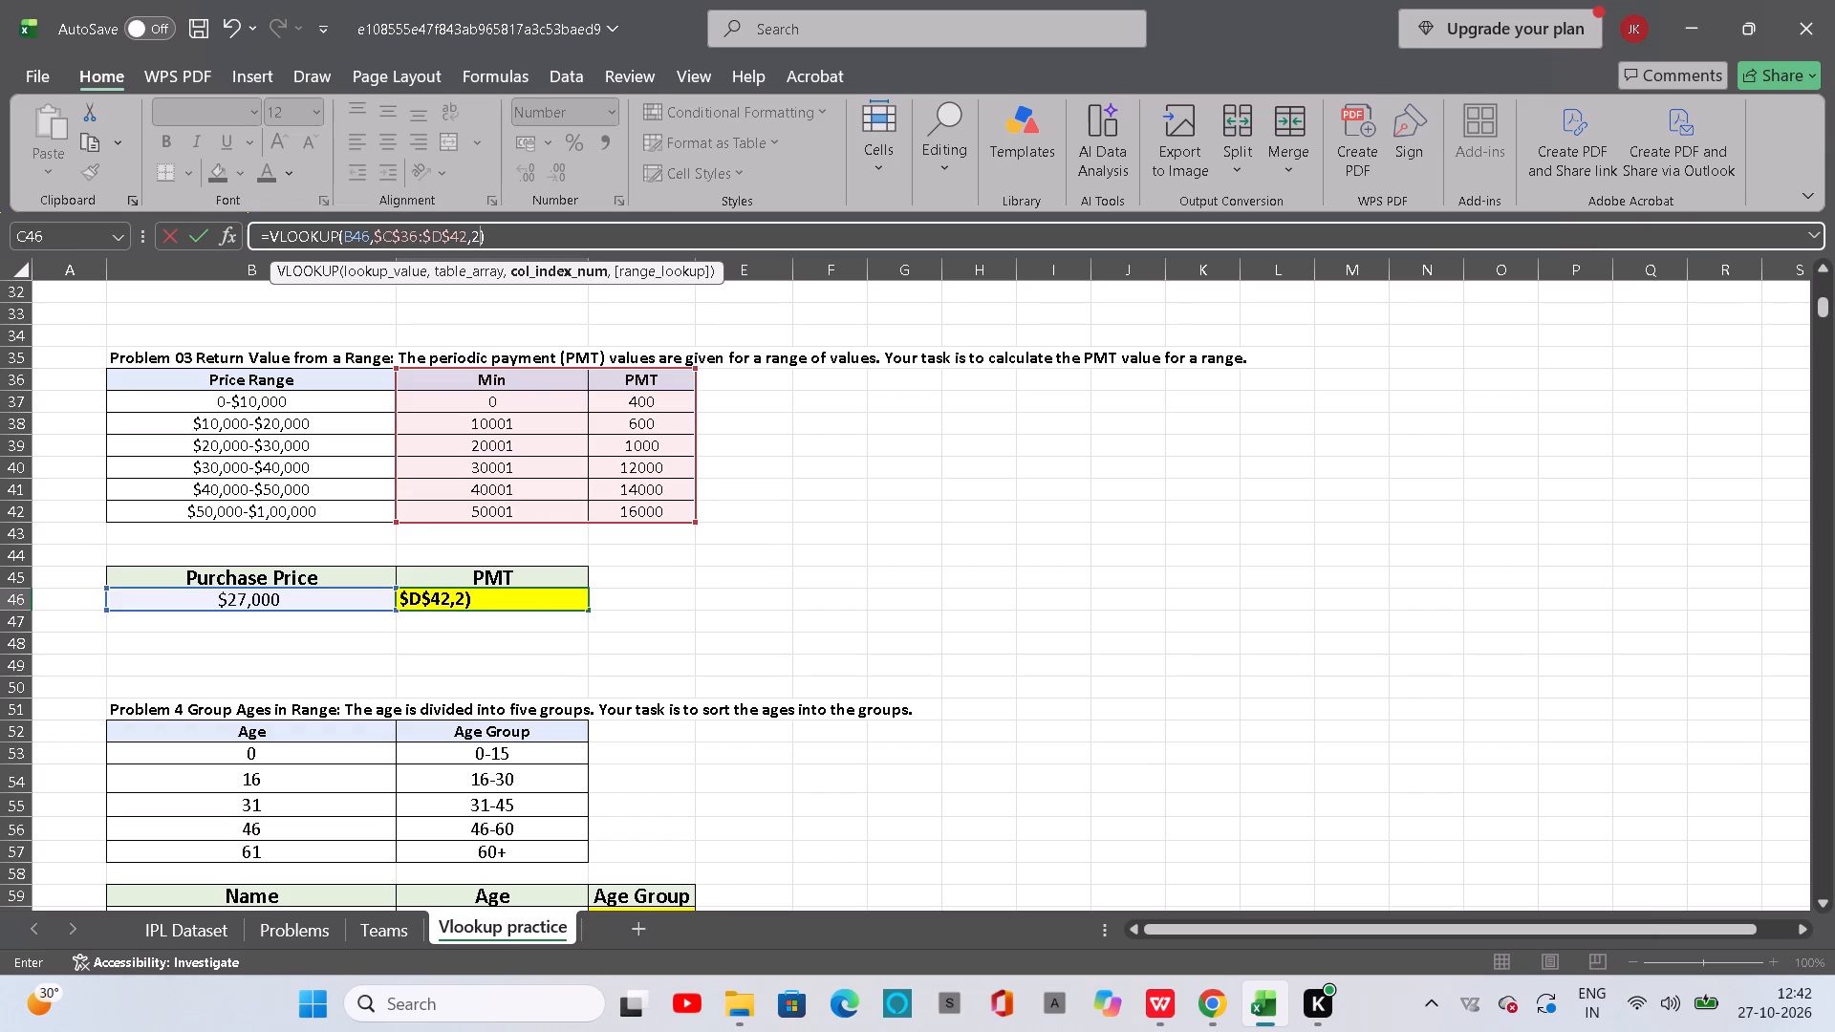
left_click(601, 232)
key("Return")
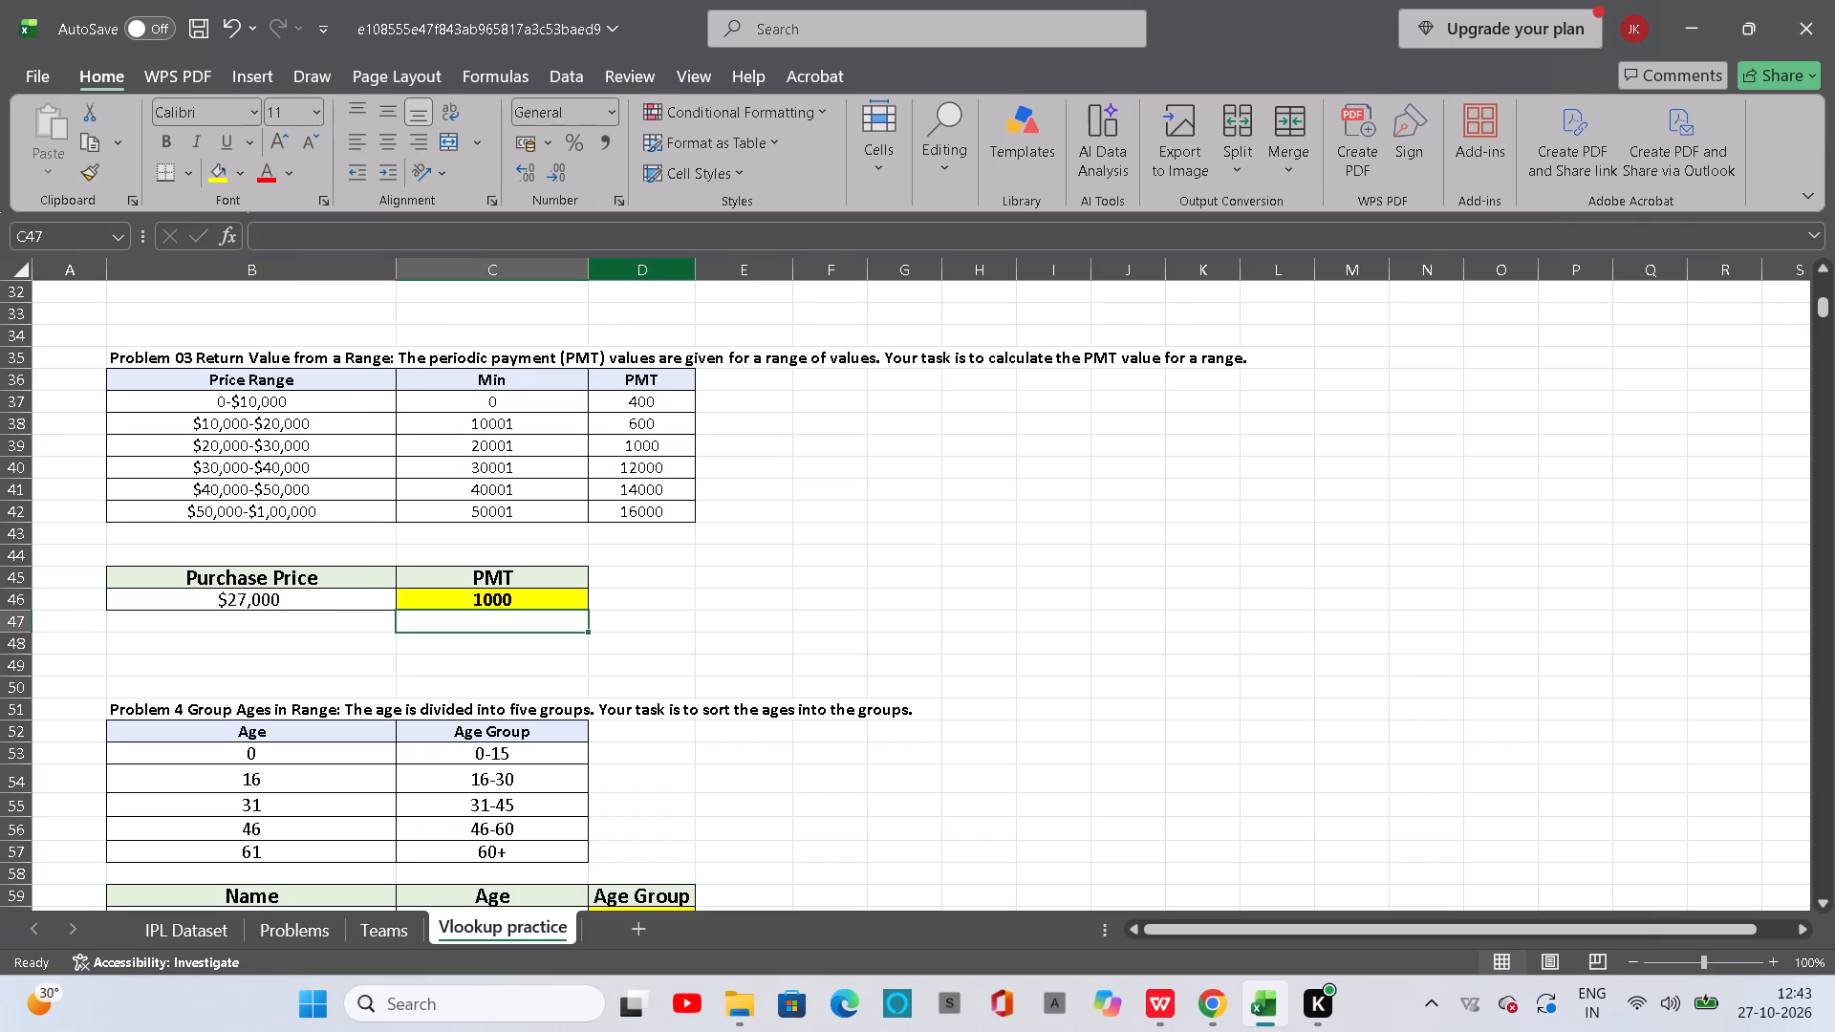
Look over the Problem 4 age tables and the preceding problems on the Vlookup practice sheet.
scroll(684, 658, "down", 2)
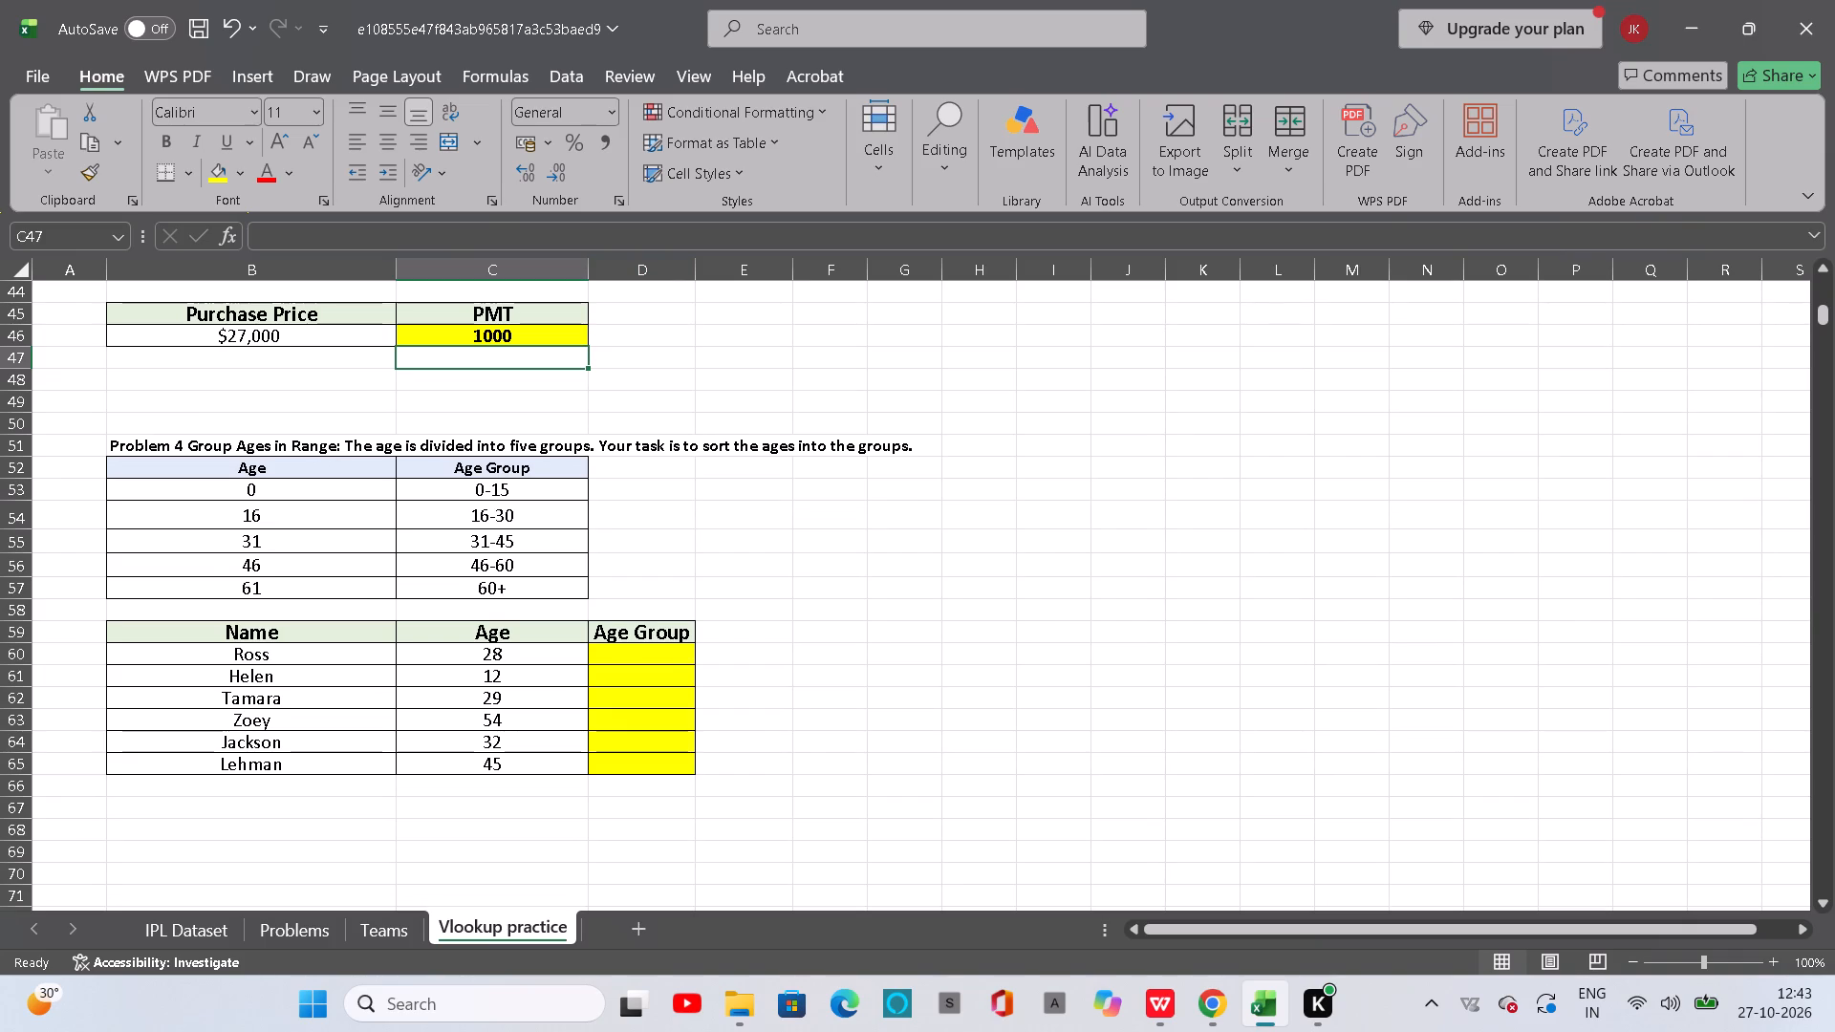
scroll(684, 658, "up", 2)
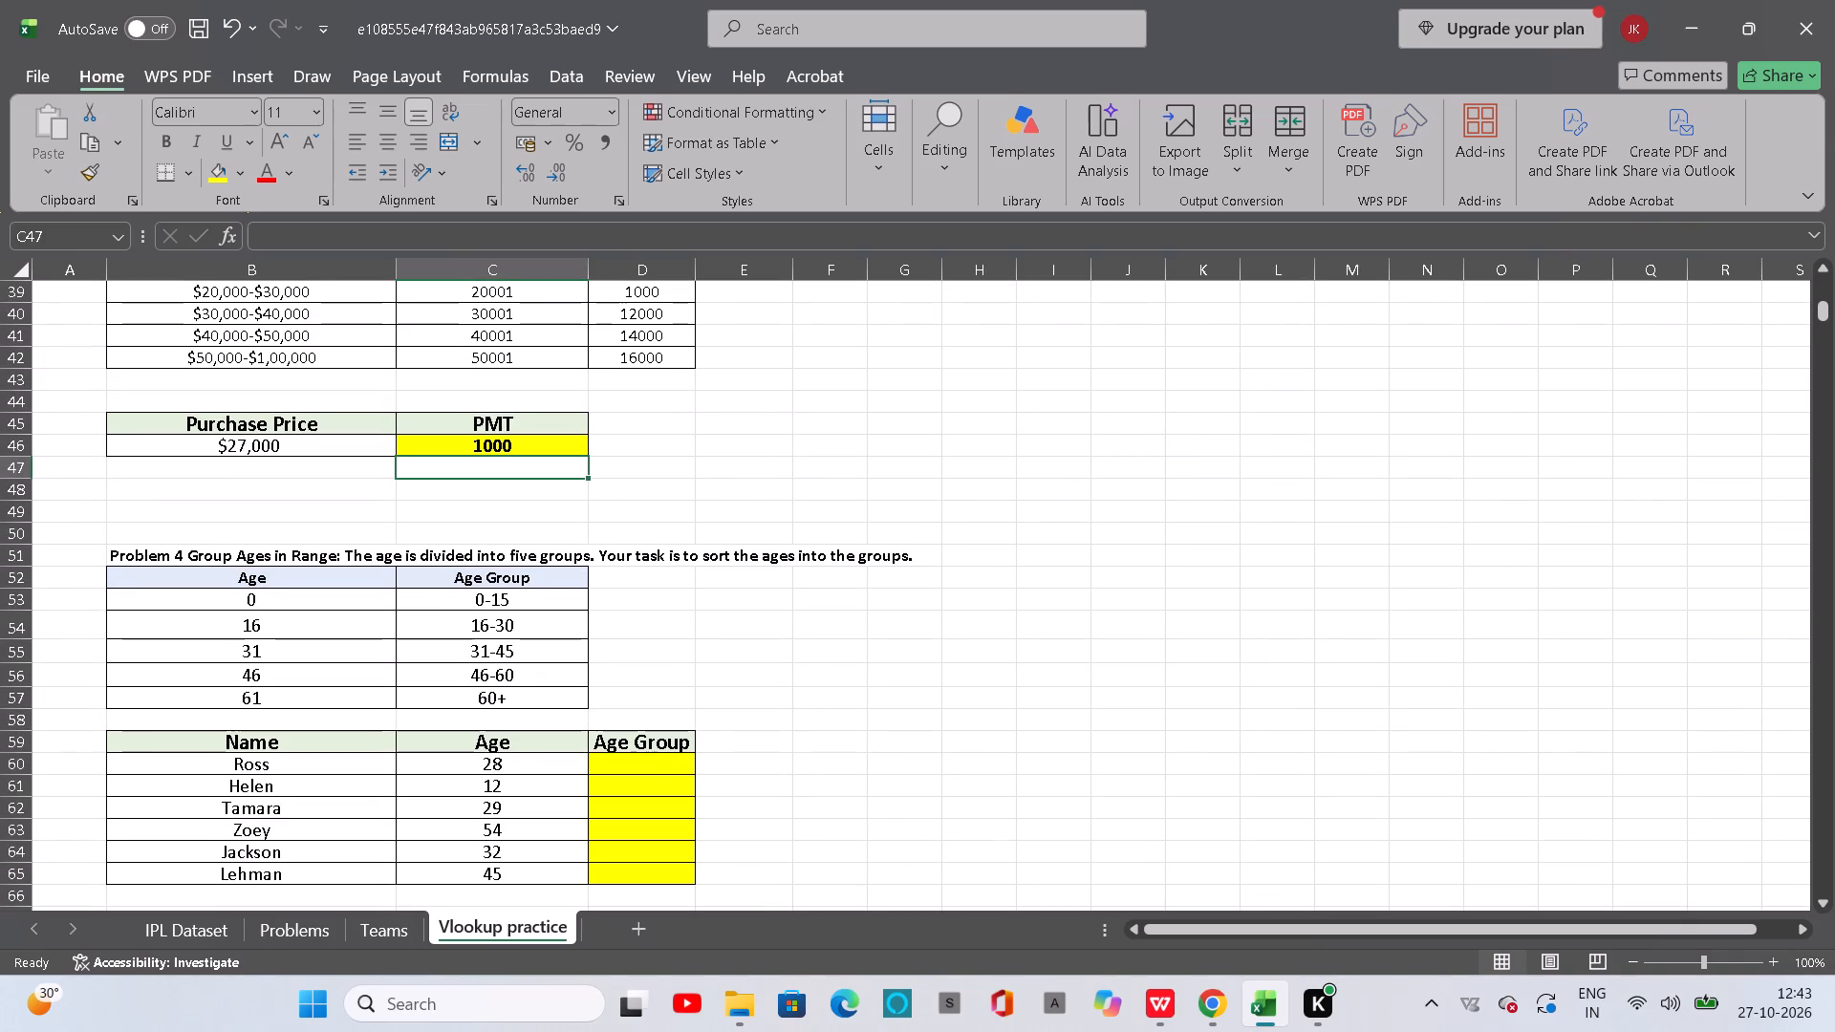
scroll(684, 658, "down", 1)
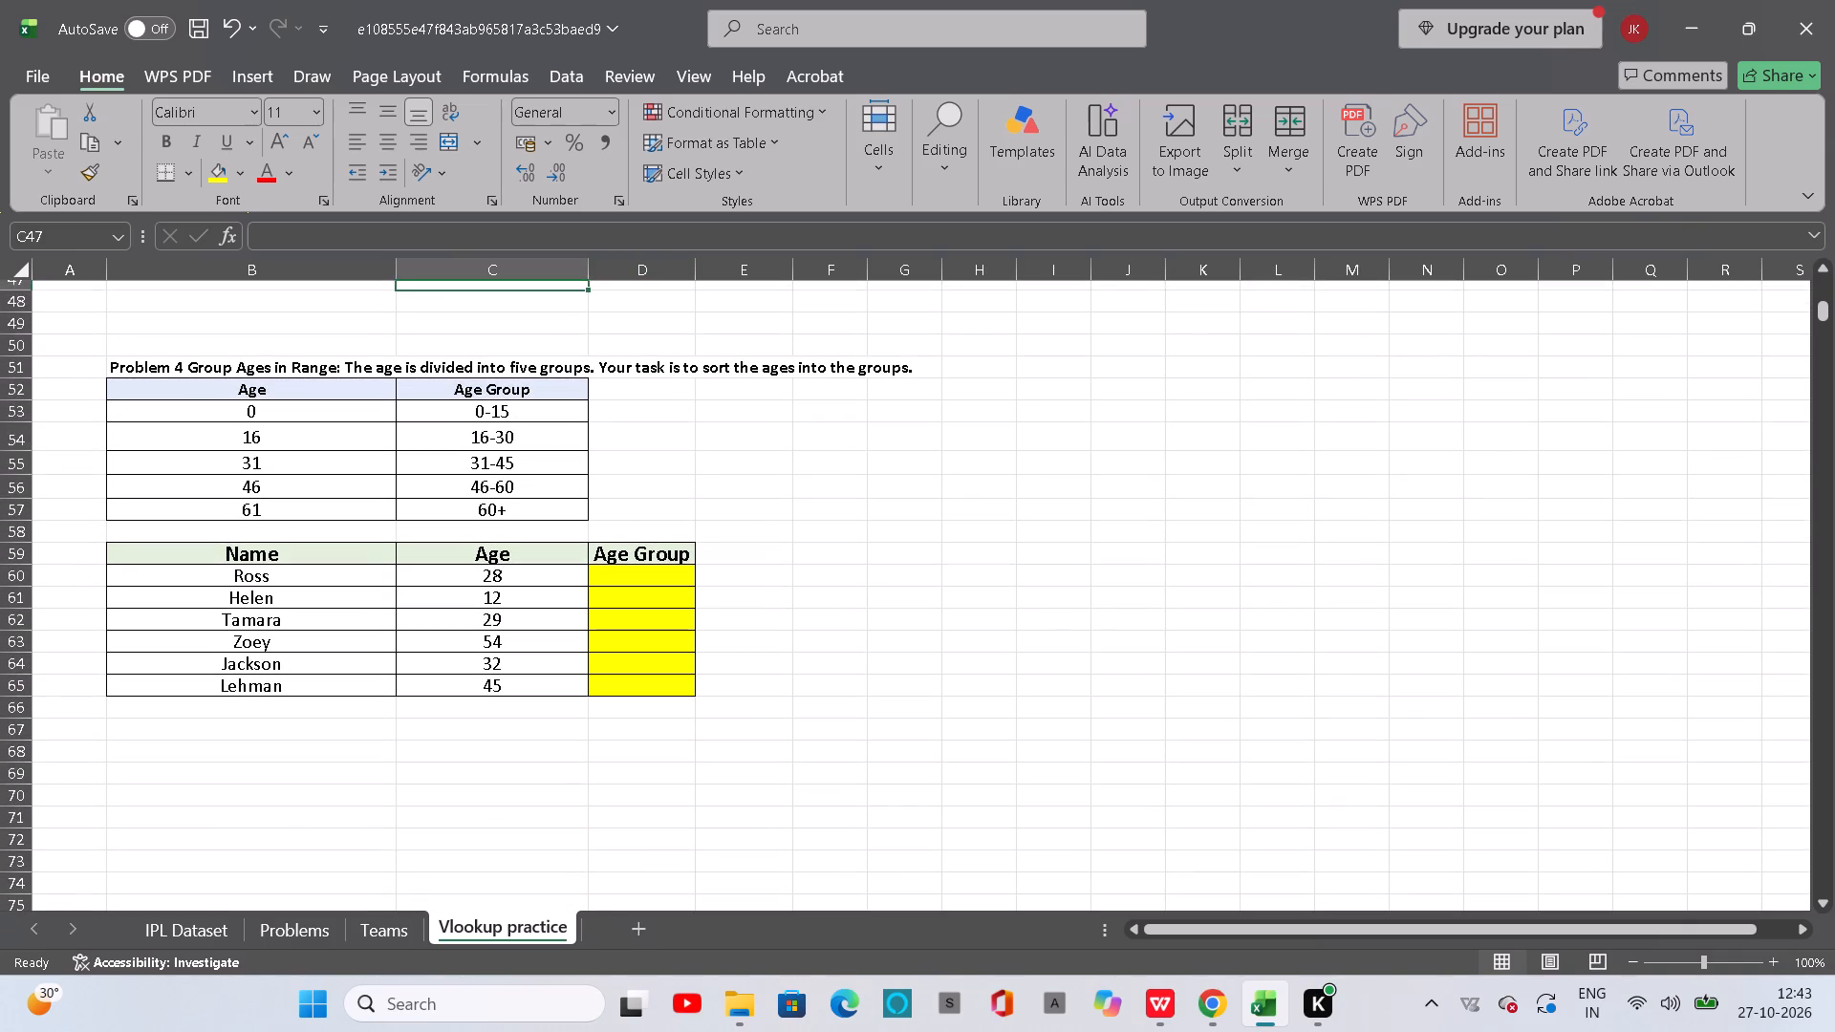
scroll(684, 658, "down", 1)
scroll(684, 658, "up", 1)
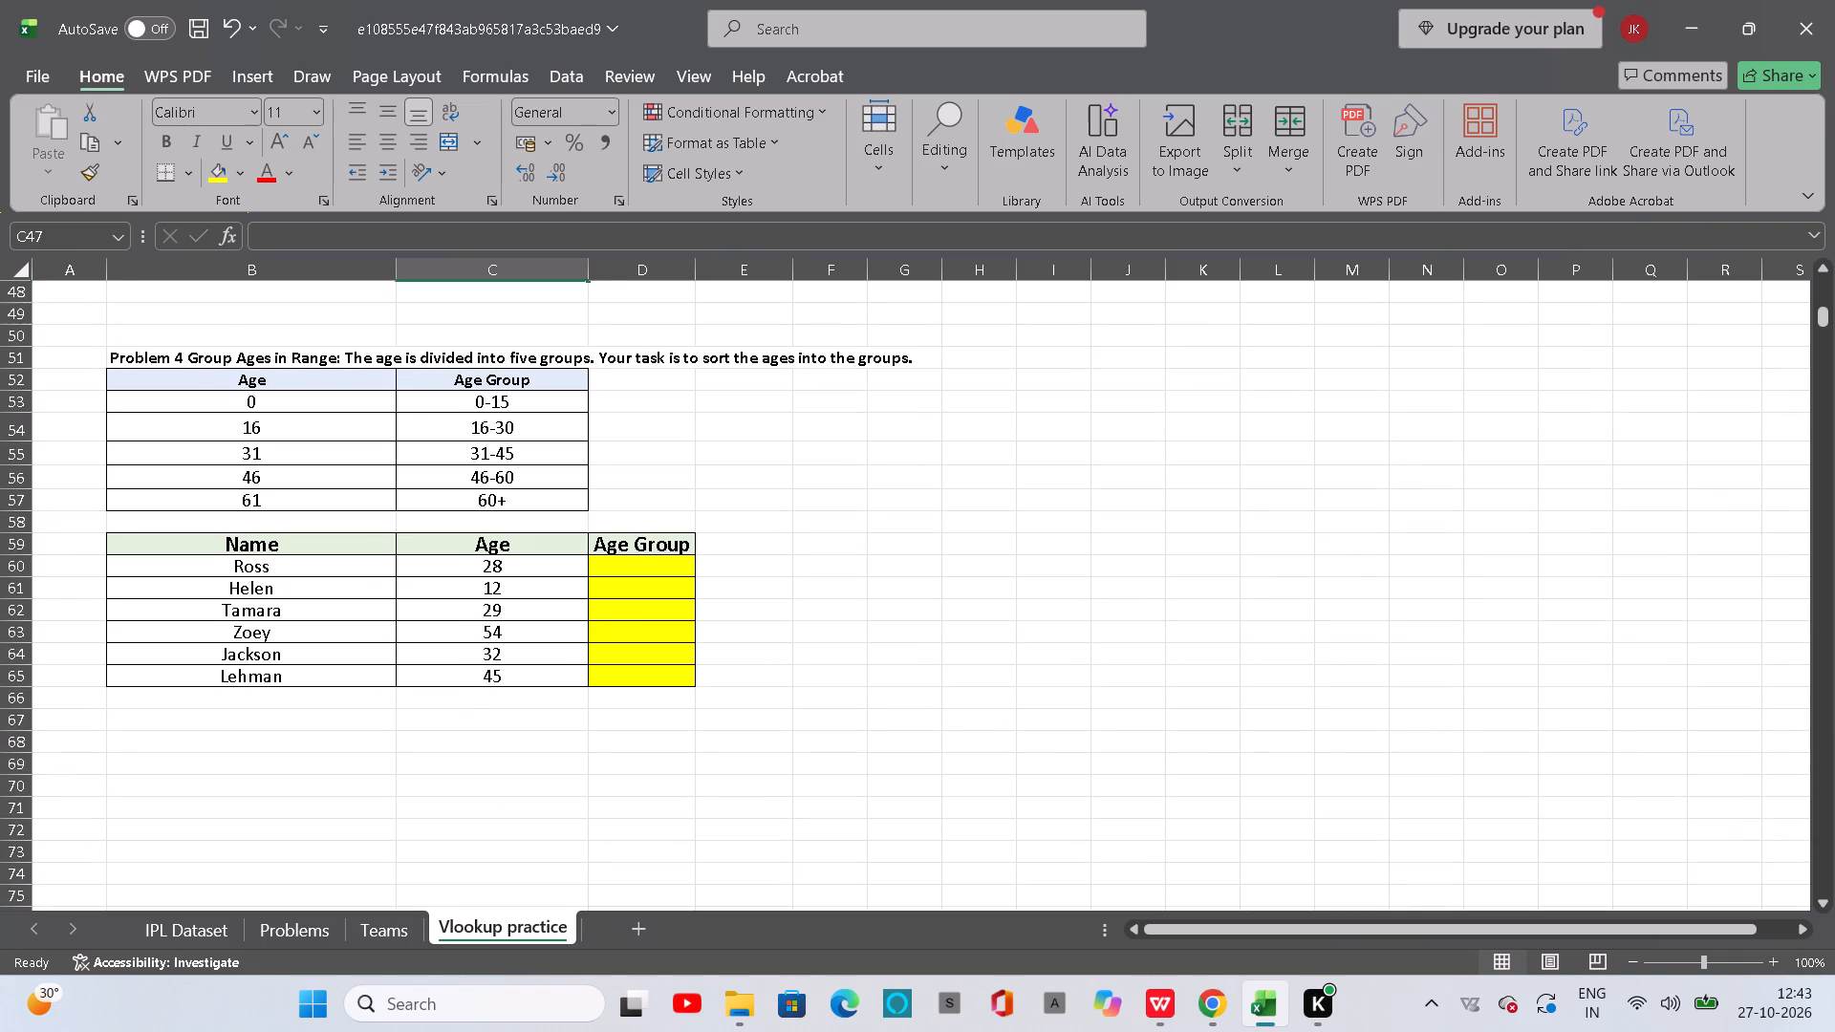
scroll(684, 658, "up", 4)
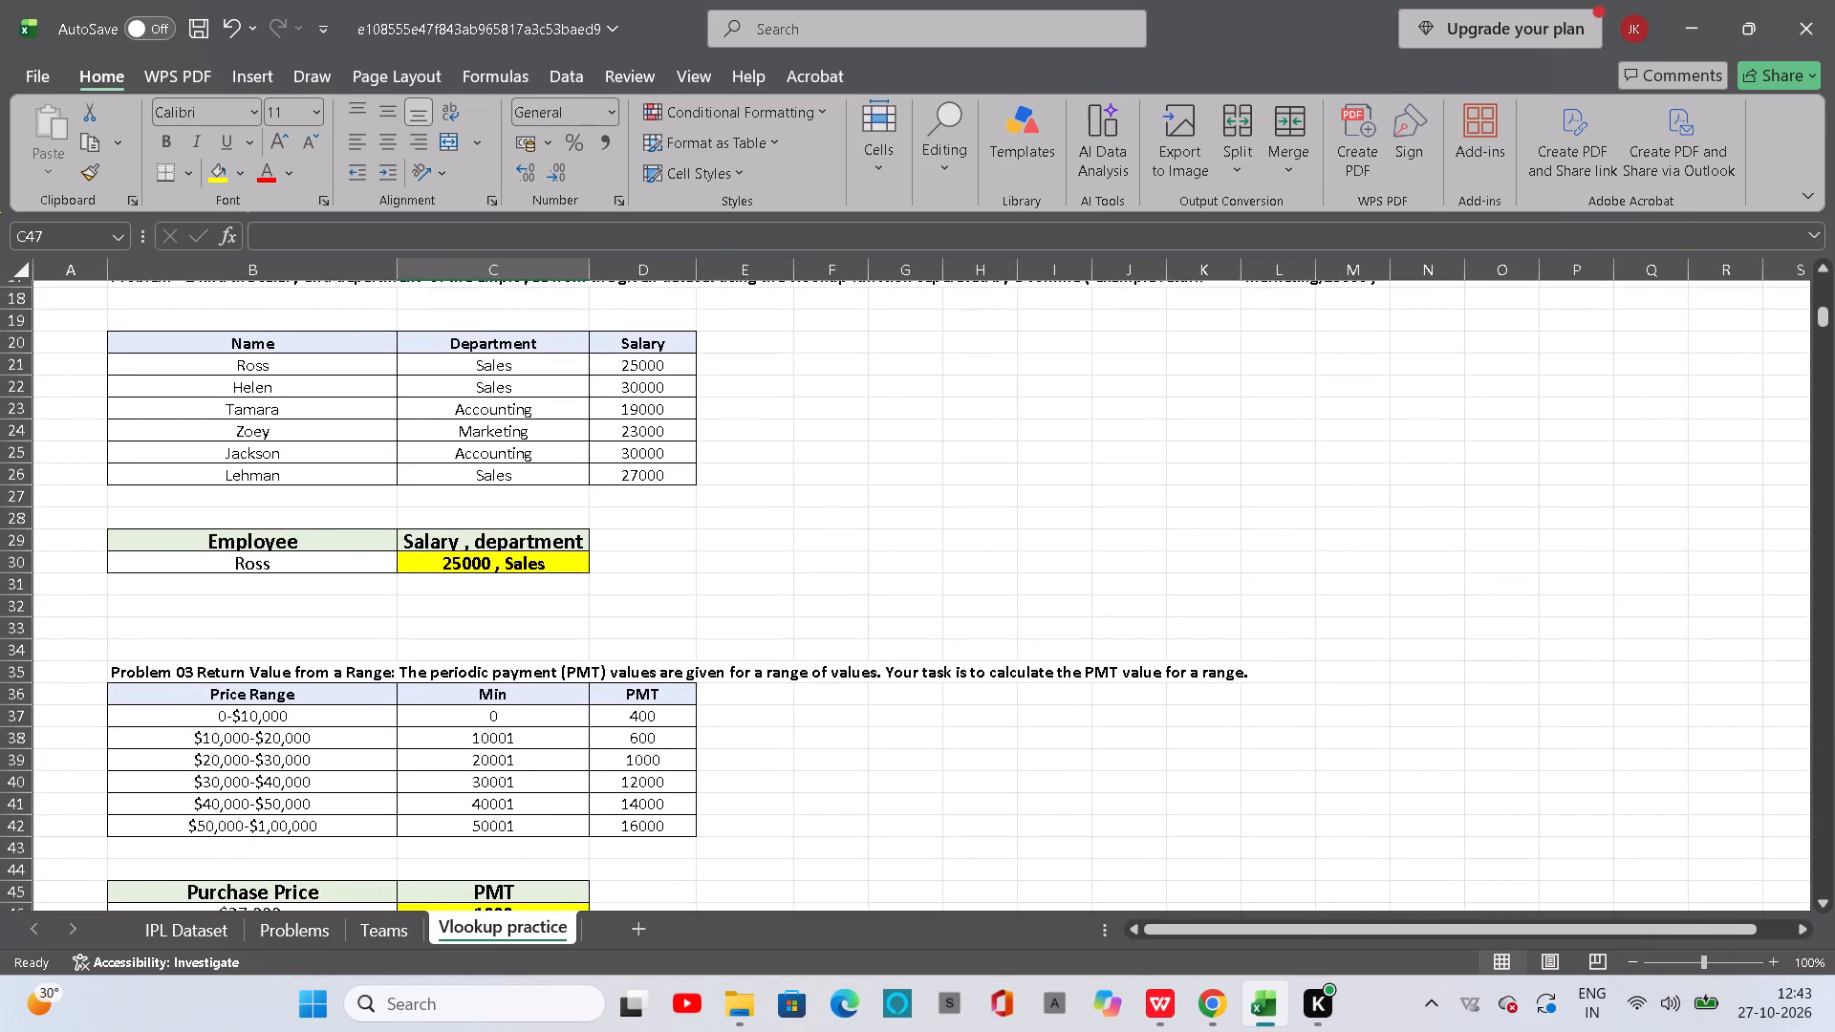
scroll(684, 658, "up", 1)
scroll(684, 658, "down", 2)
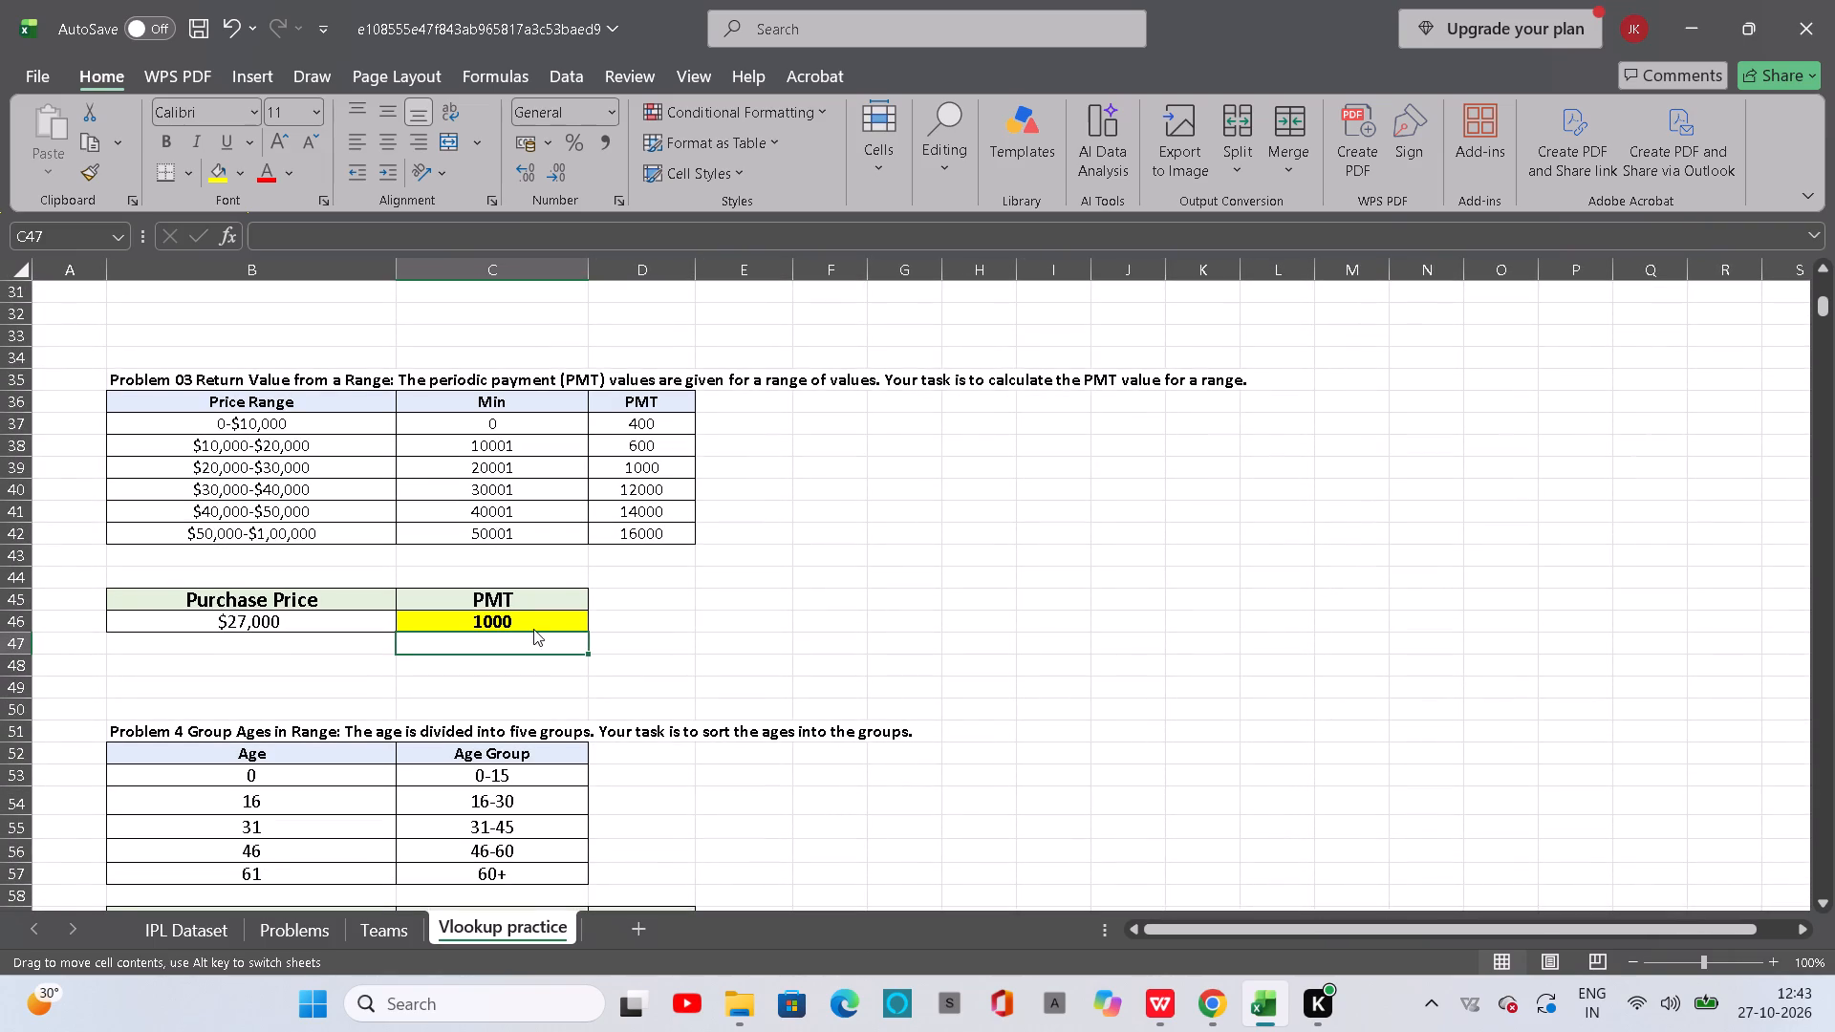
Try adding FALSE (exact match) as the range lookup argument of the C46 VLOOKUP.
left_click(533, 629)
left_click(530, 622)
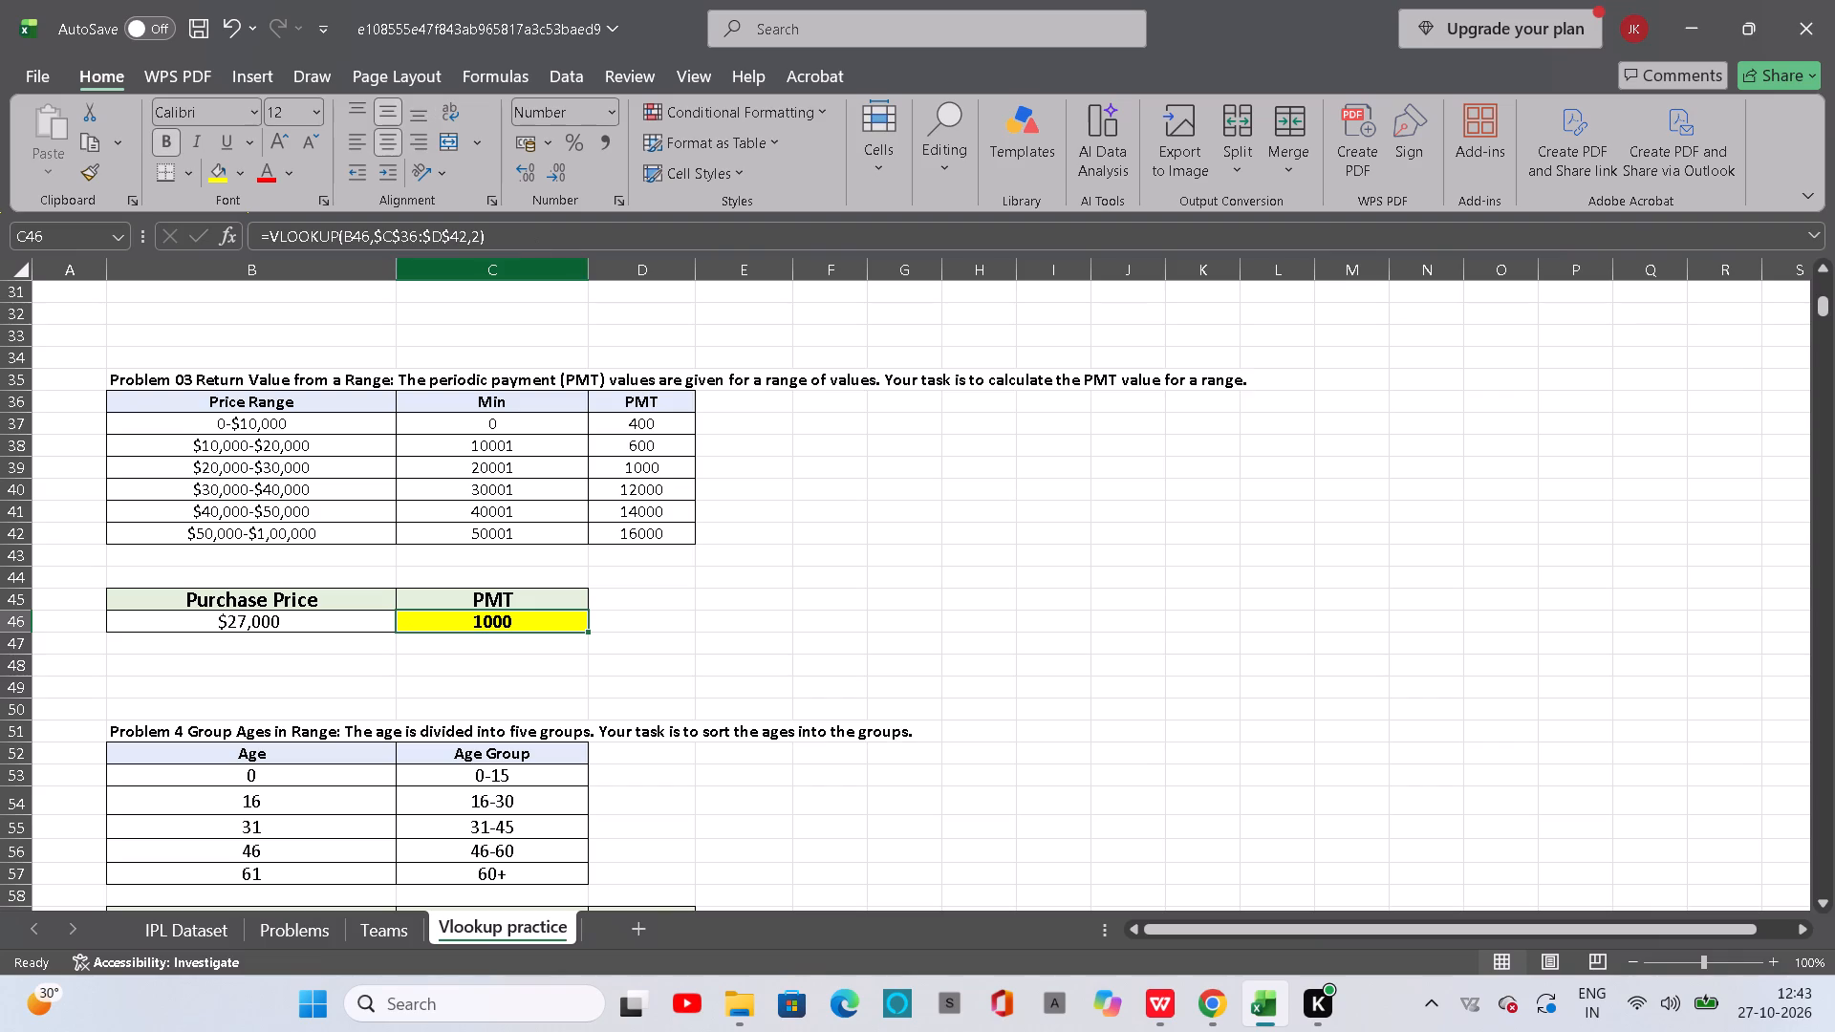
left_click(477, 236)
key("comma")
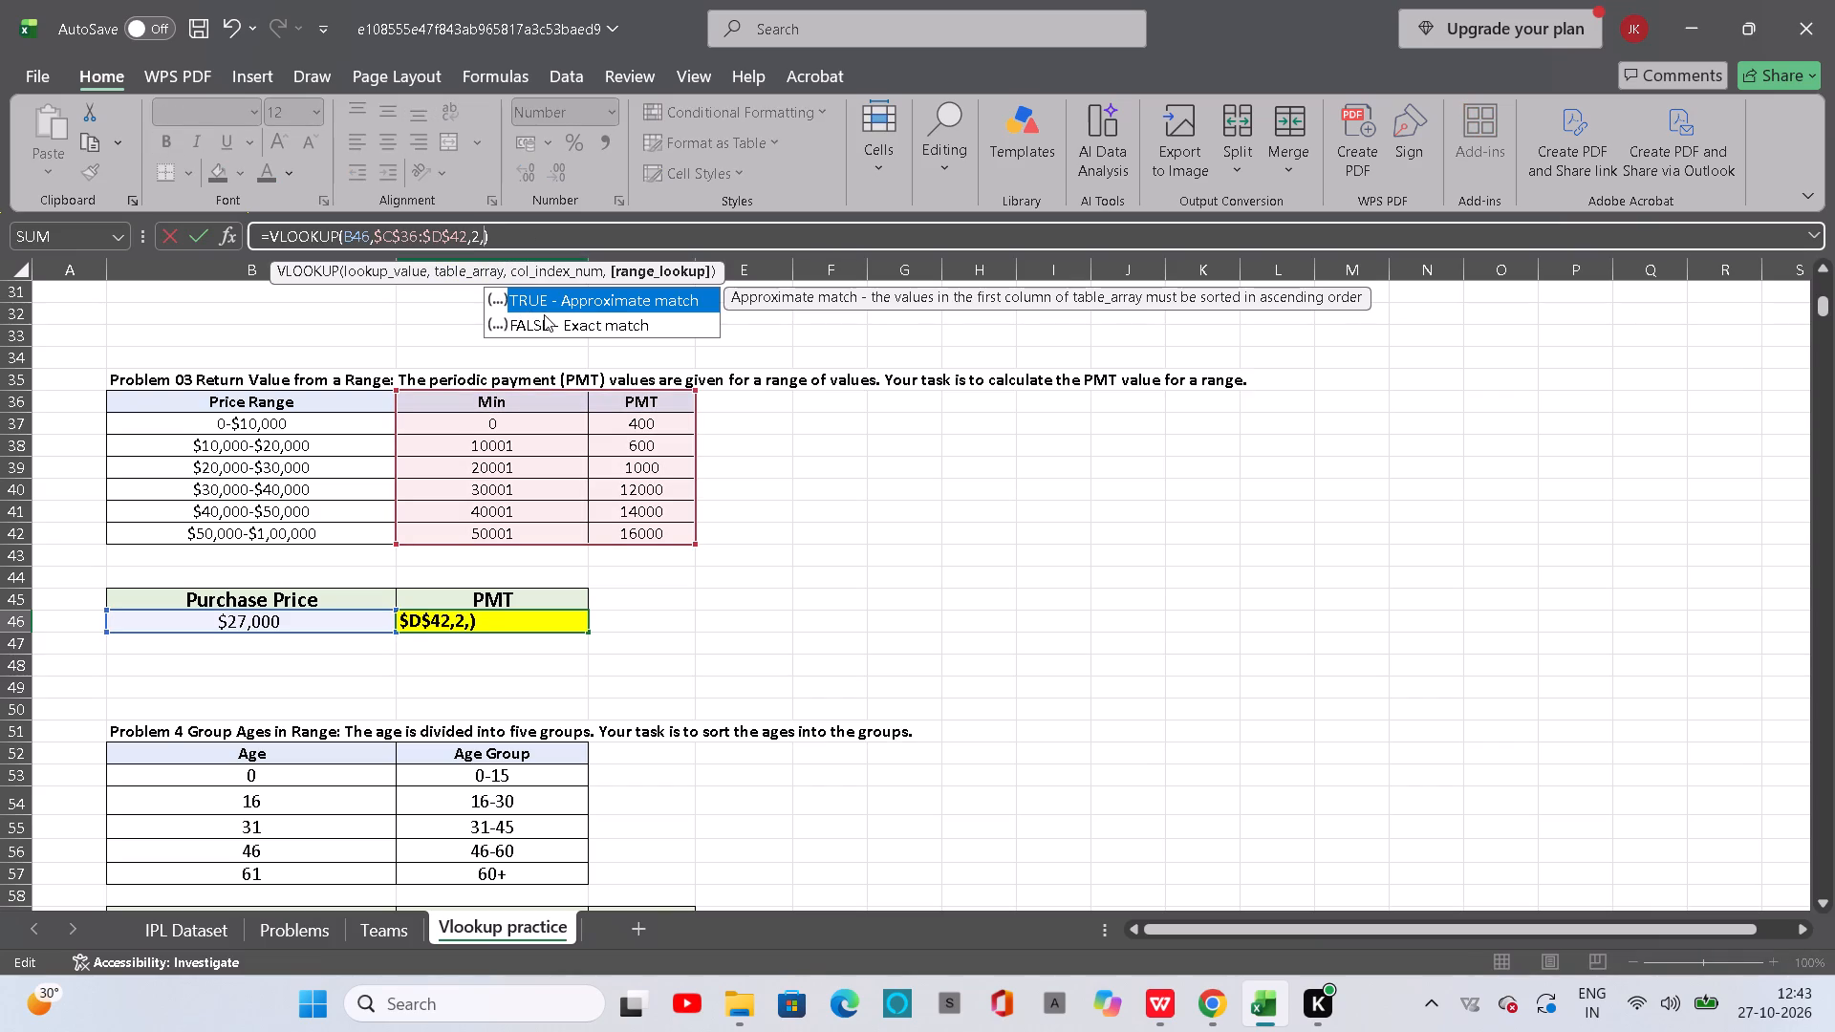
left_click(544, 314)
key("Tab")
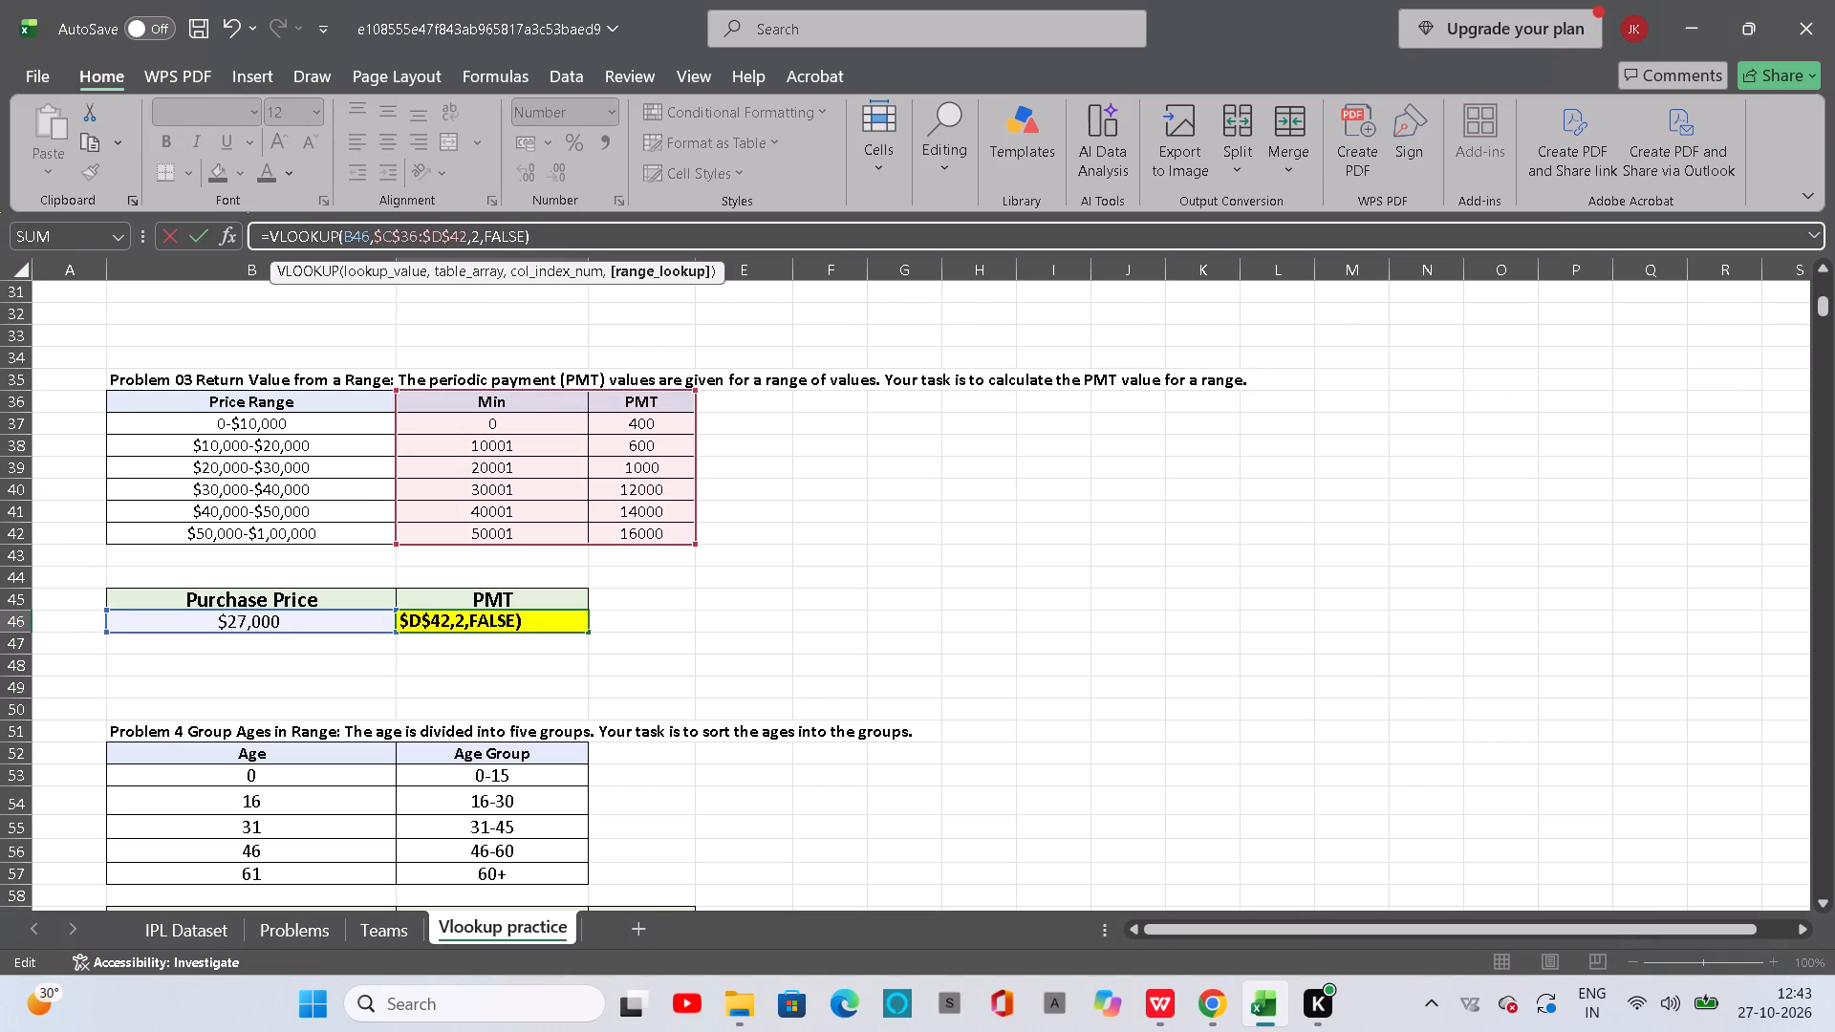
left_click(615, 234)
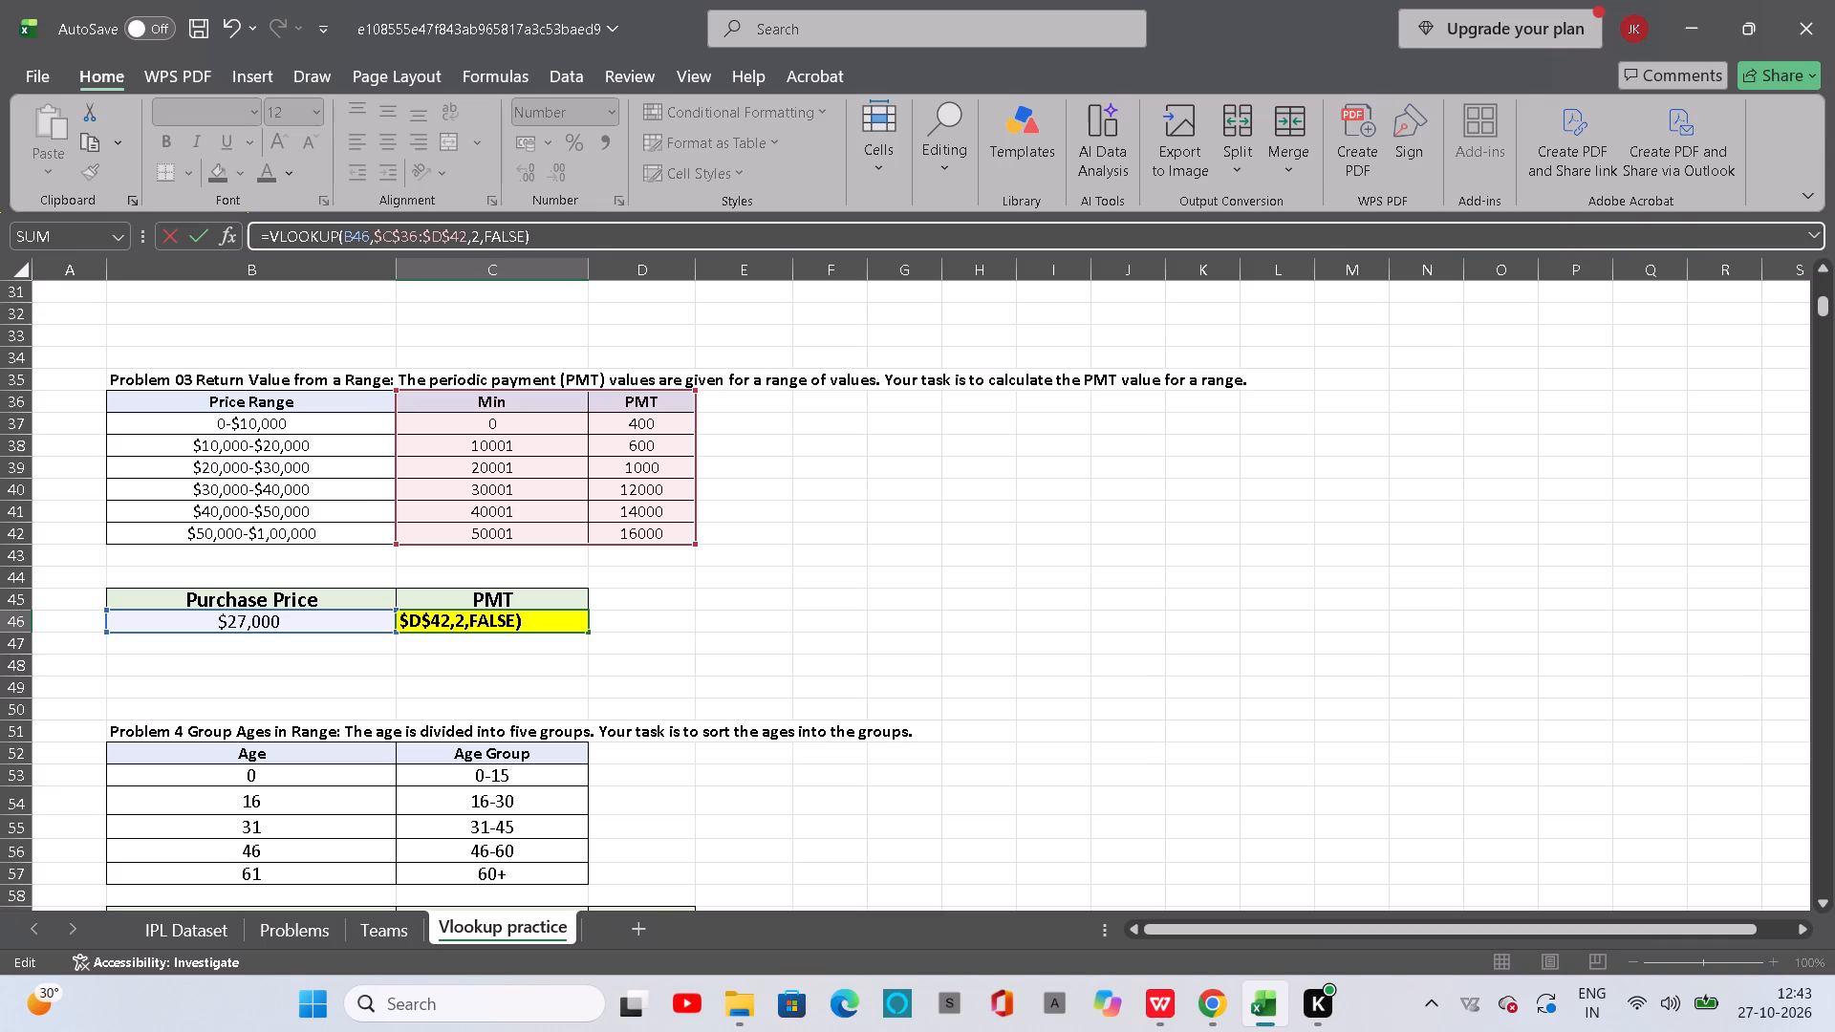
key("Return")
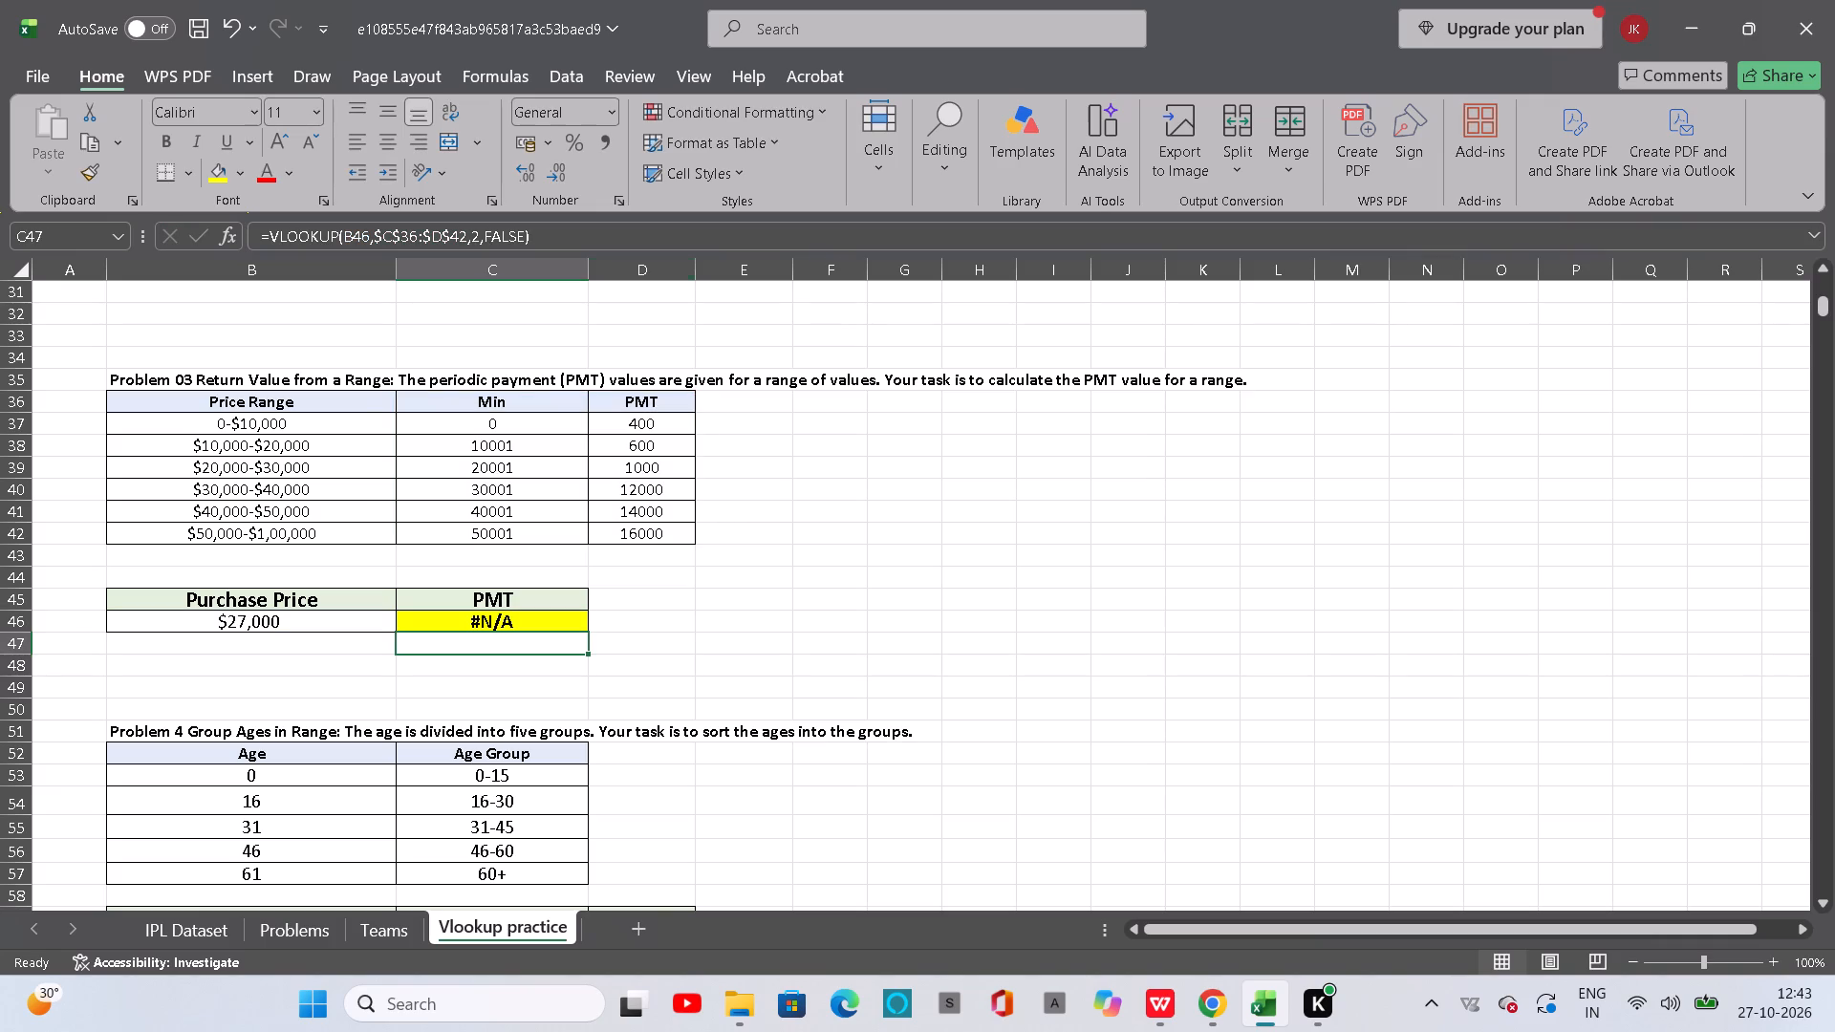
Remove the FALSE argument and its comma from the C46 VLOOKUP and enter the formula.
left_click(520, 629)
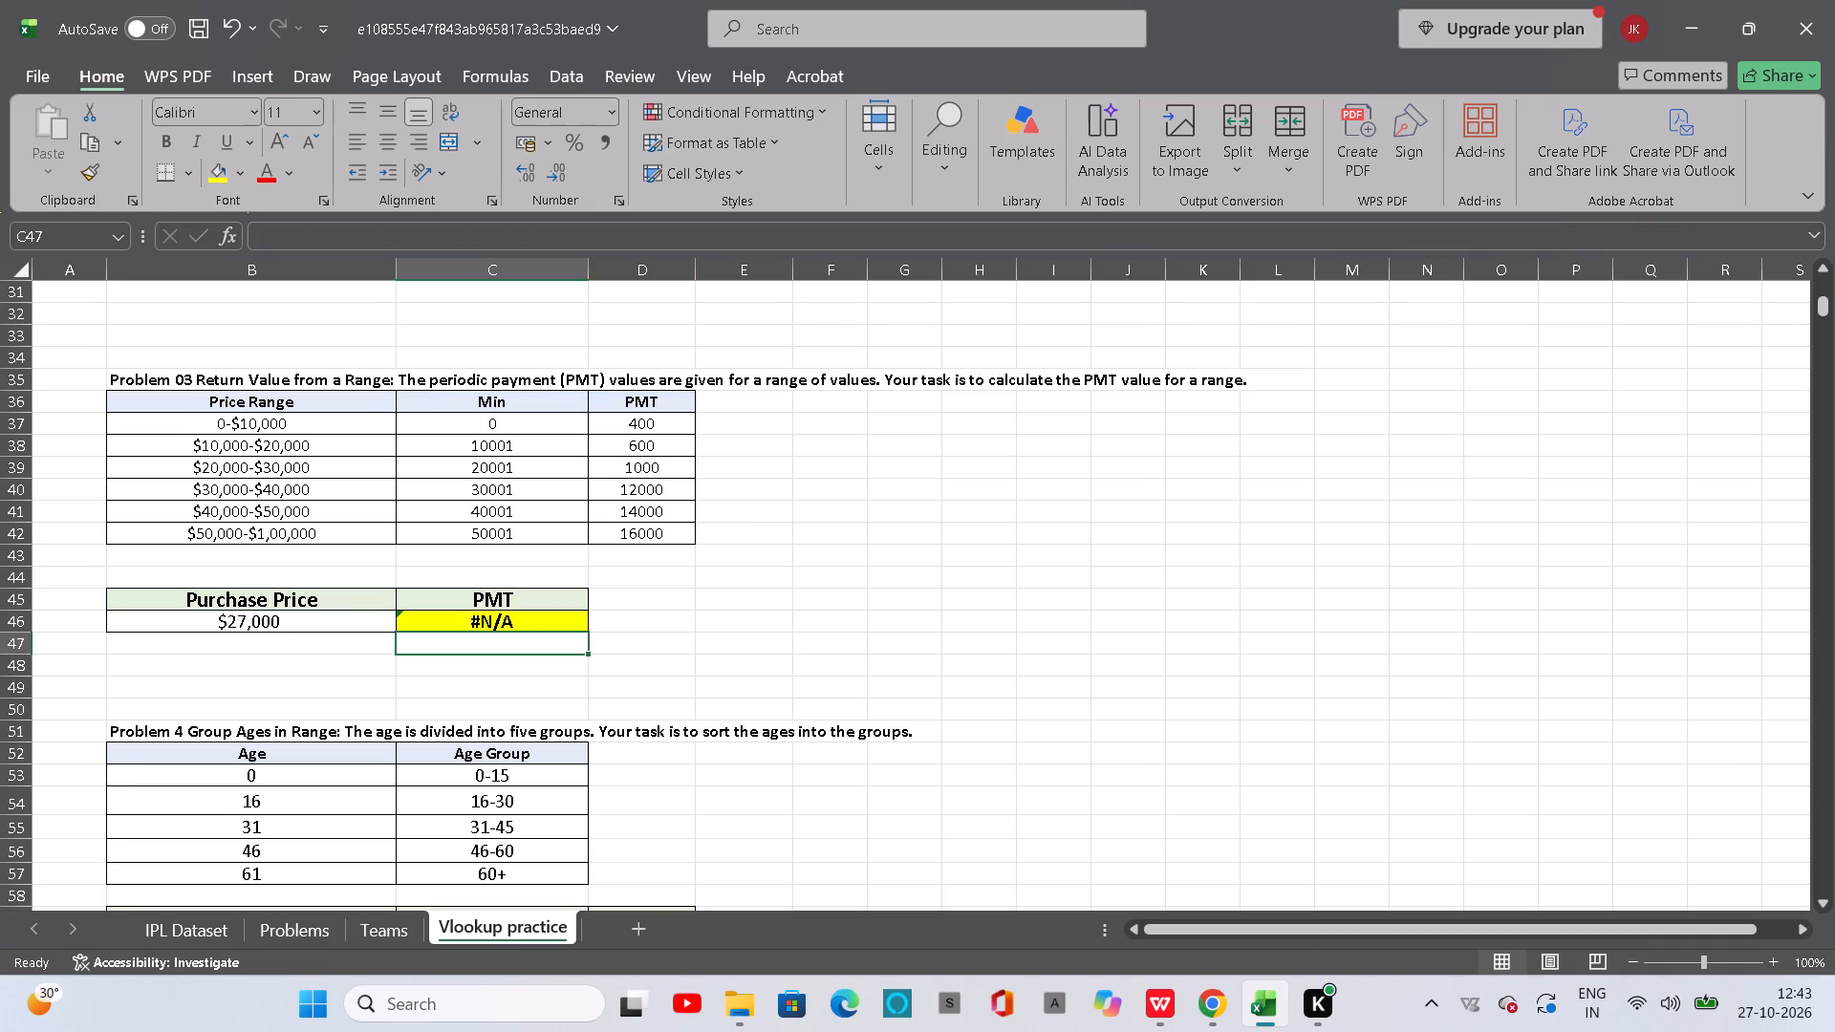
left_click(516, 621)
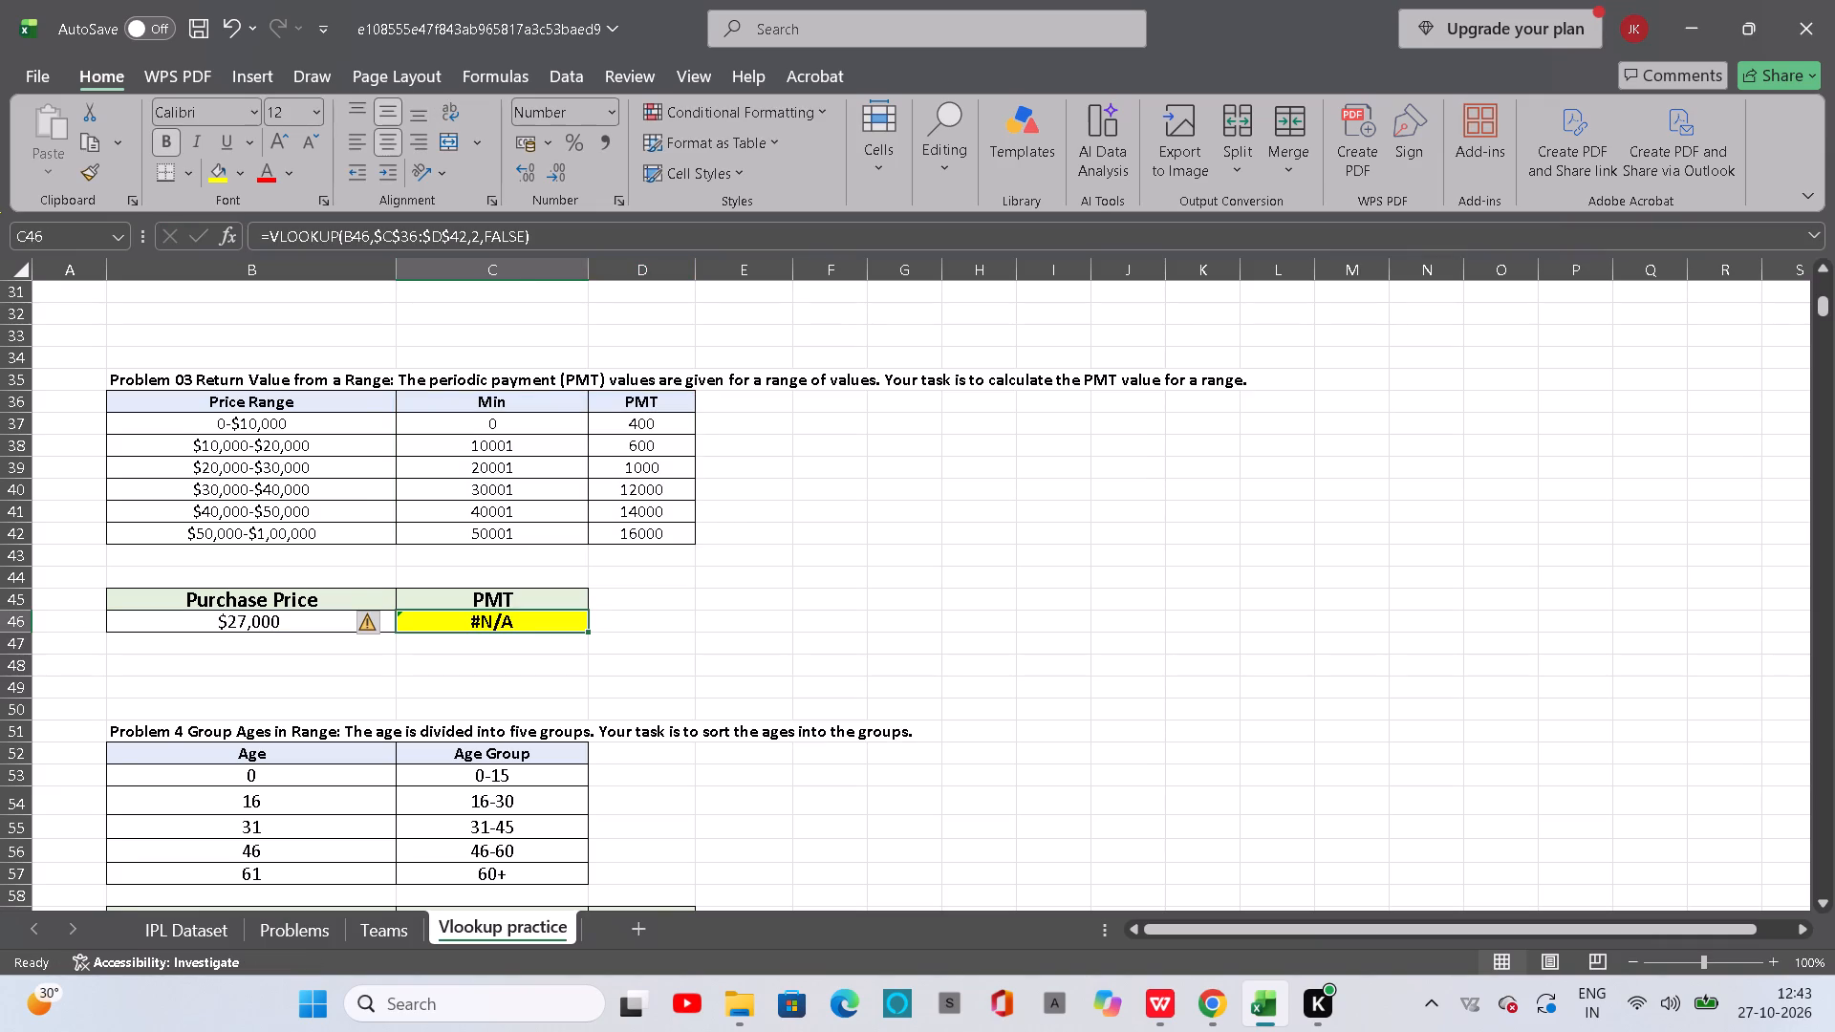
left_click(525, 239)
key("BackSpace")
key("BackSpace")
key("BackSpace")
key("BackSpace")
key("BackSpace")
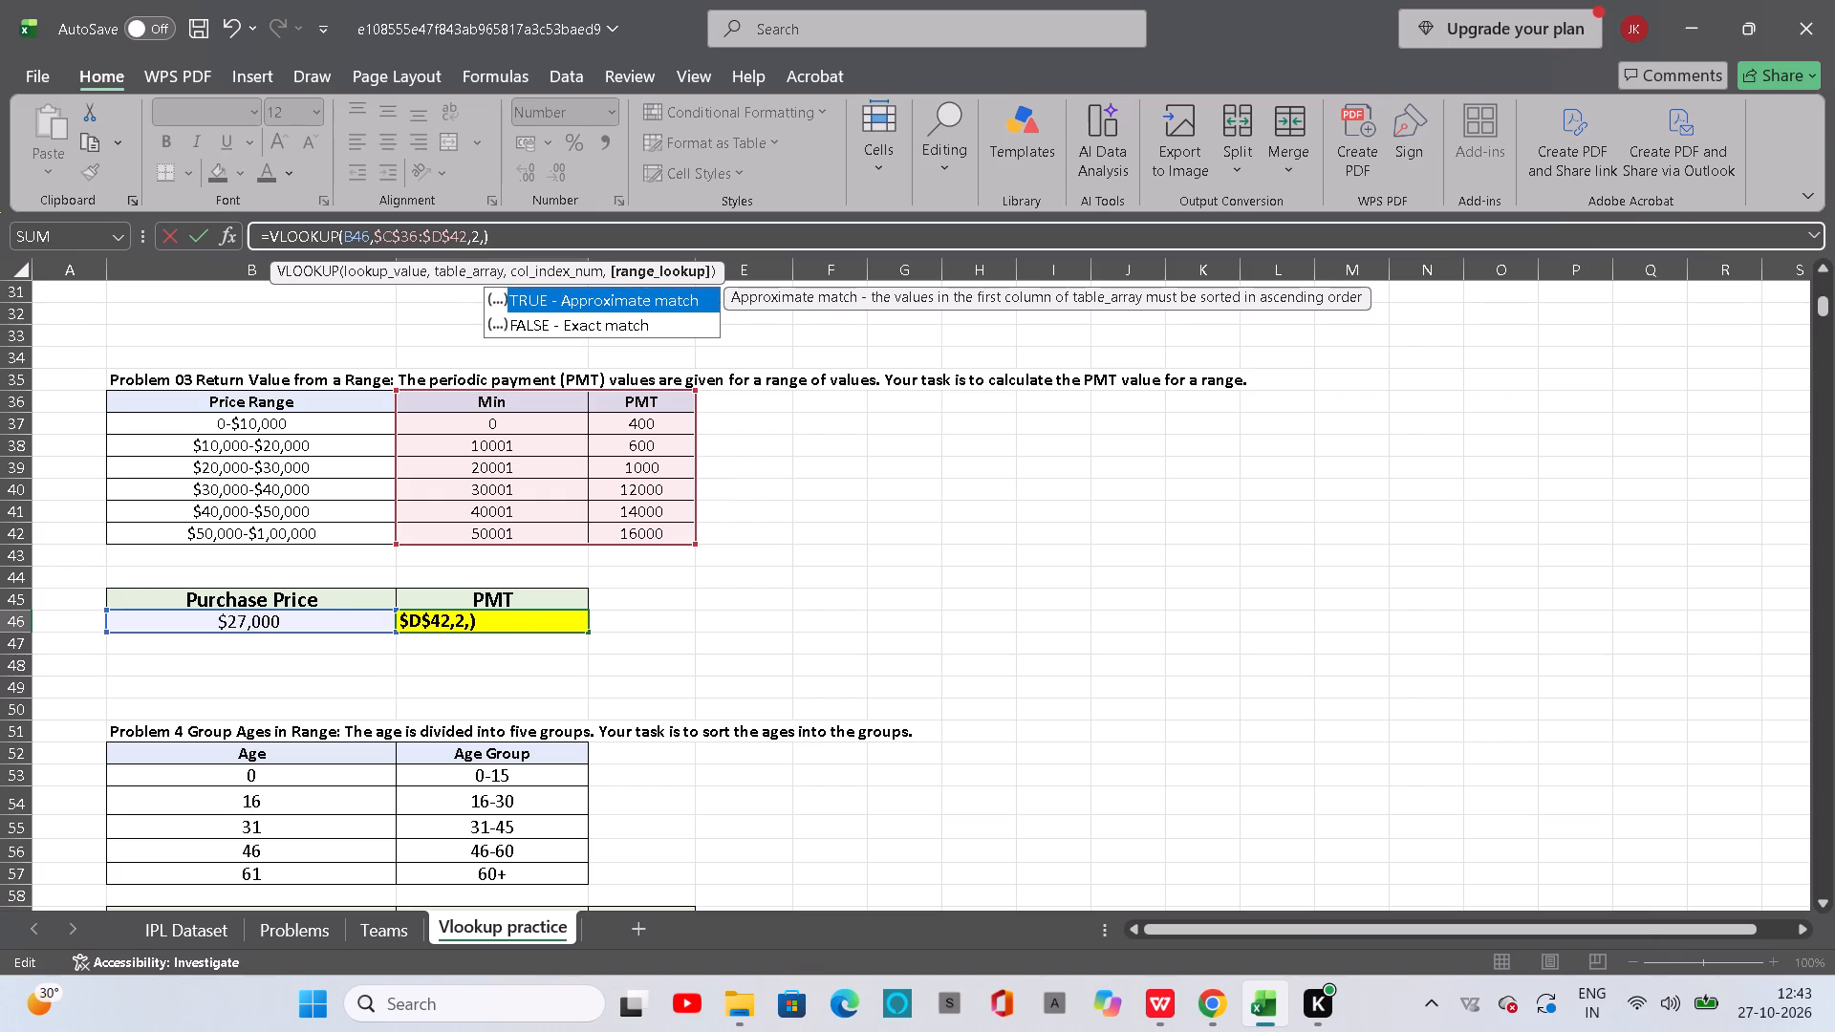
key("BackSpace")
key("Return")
Clear any entry in Ross's Age Group cell D60 and start a VLOOKUP formula there.
scroll(544, 488, "down", 1)
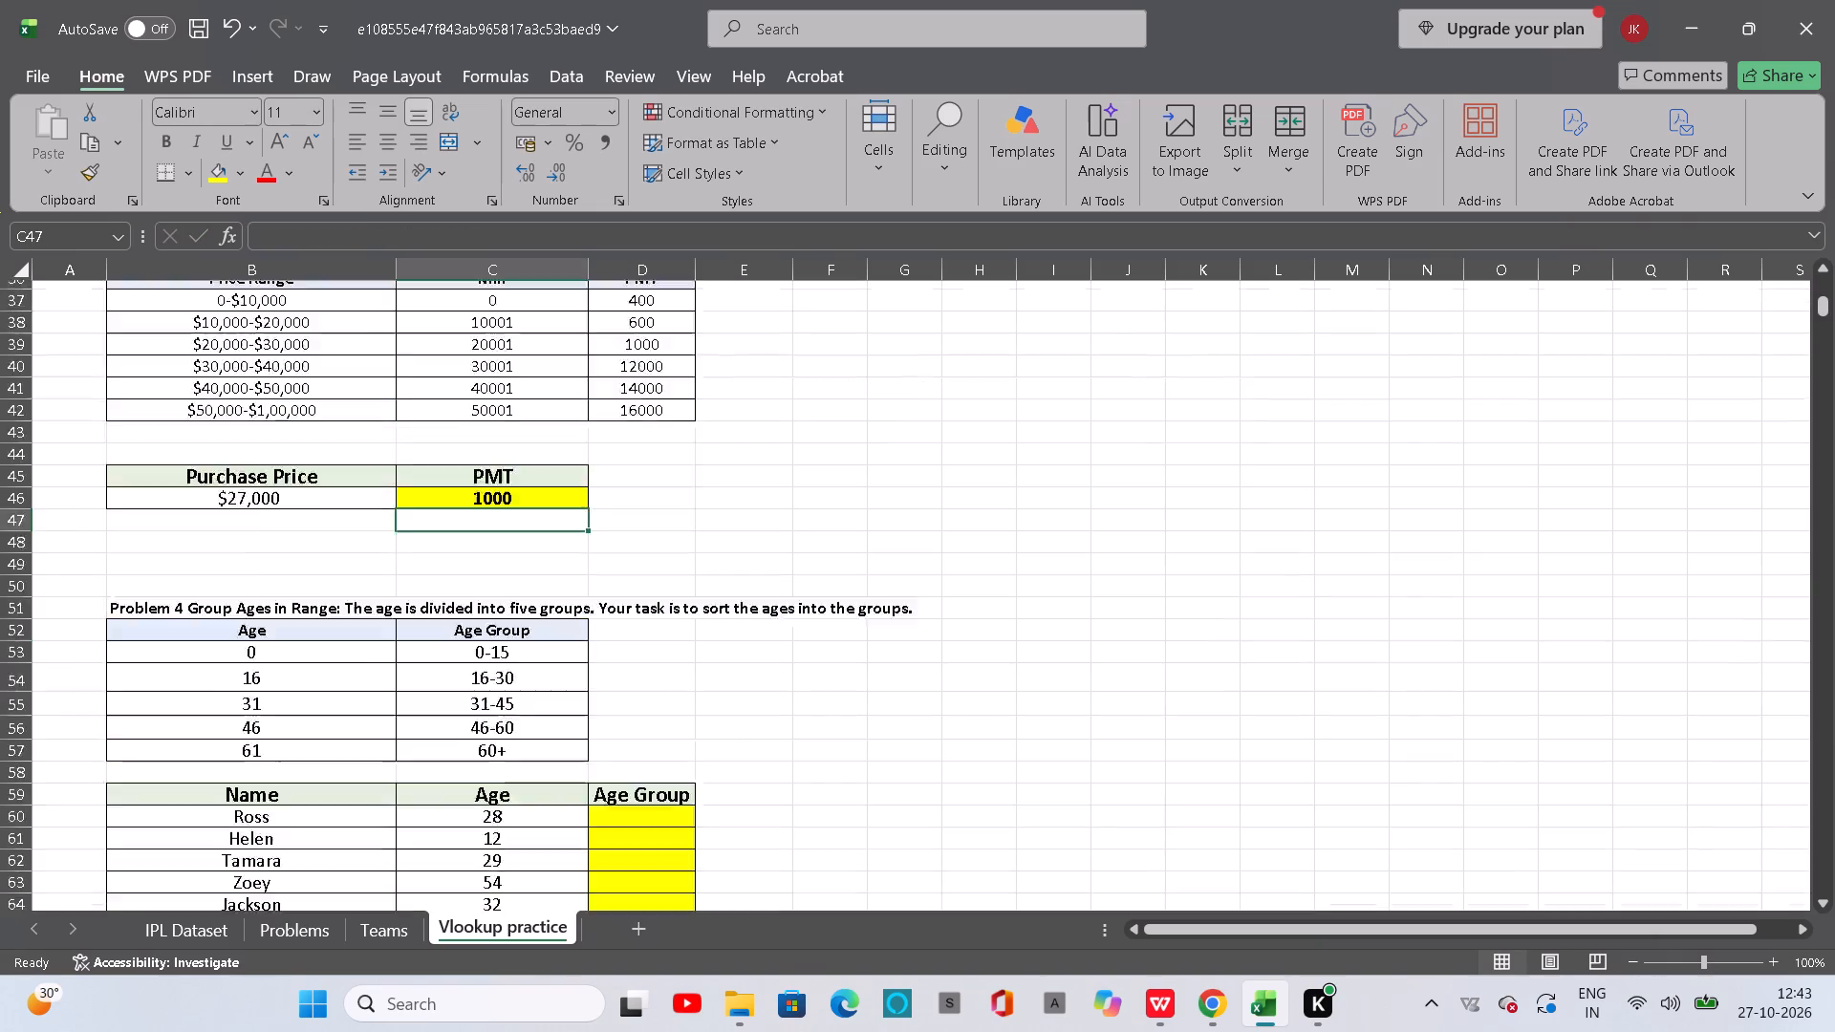
scroll(544, 488, "down", 1)
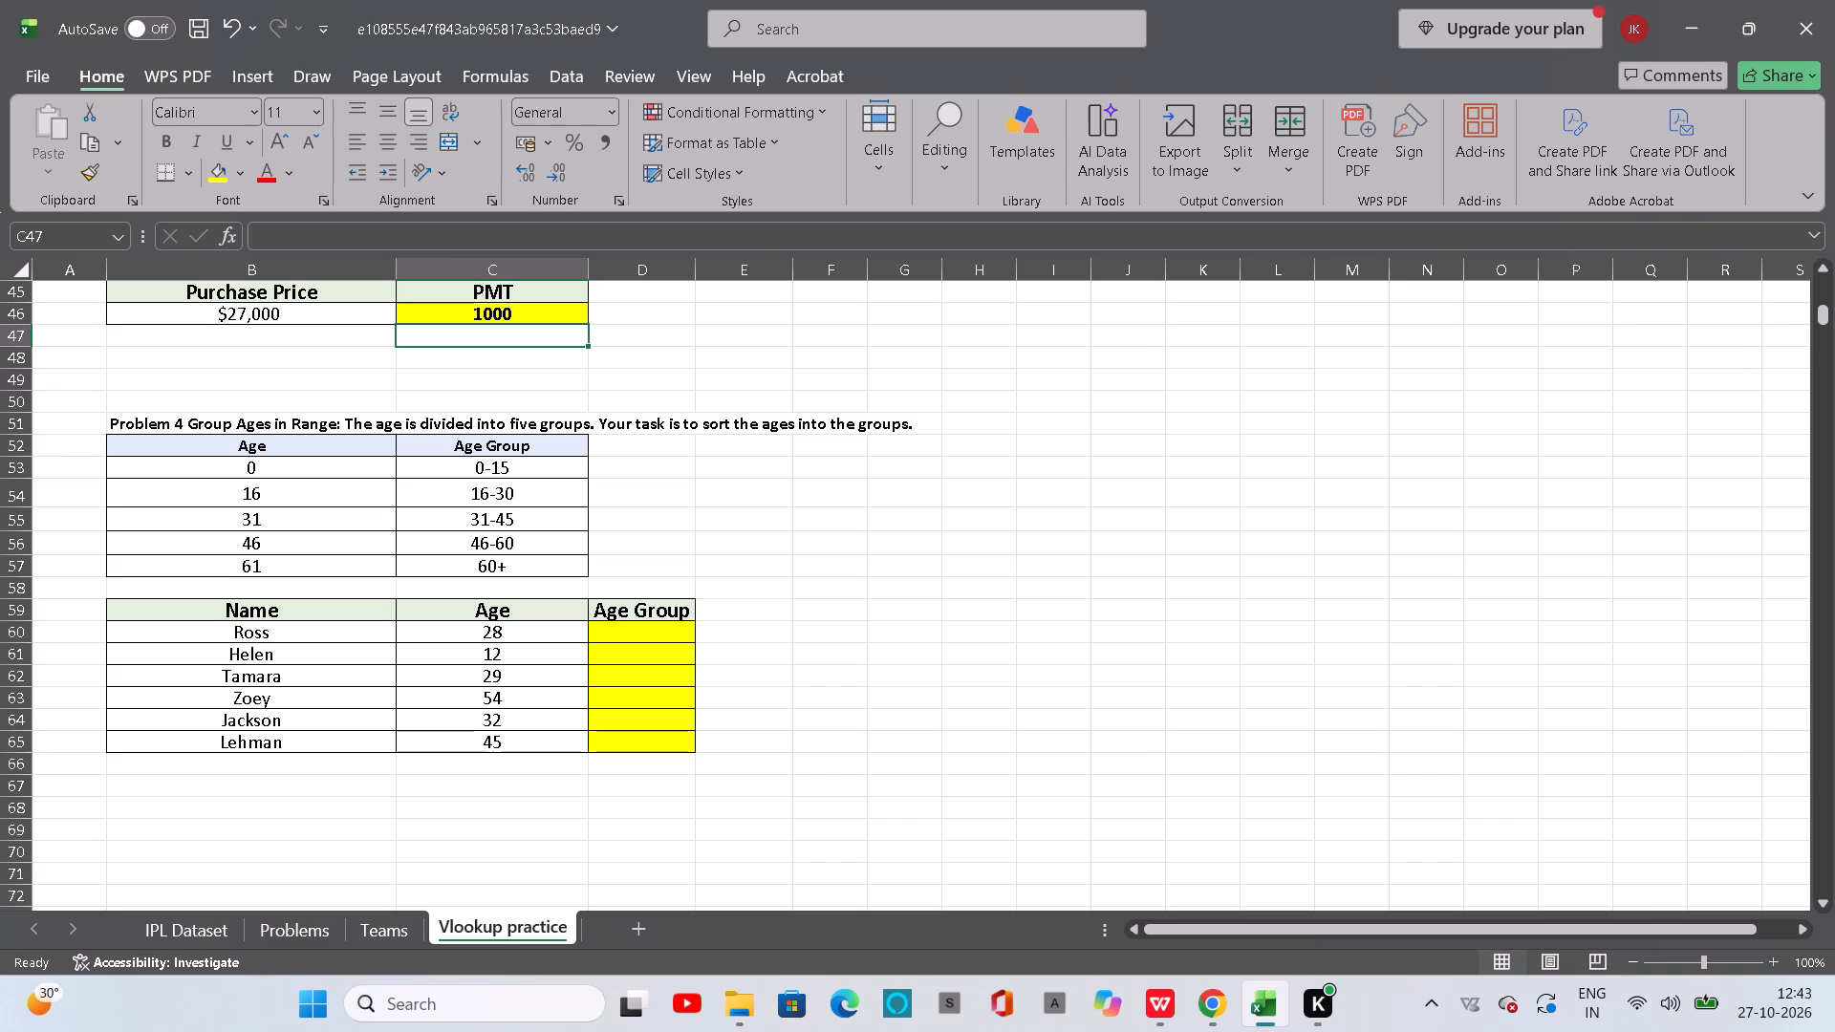
left_click(615, 626)
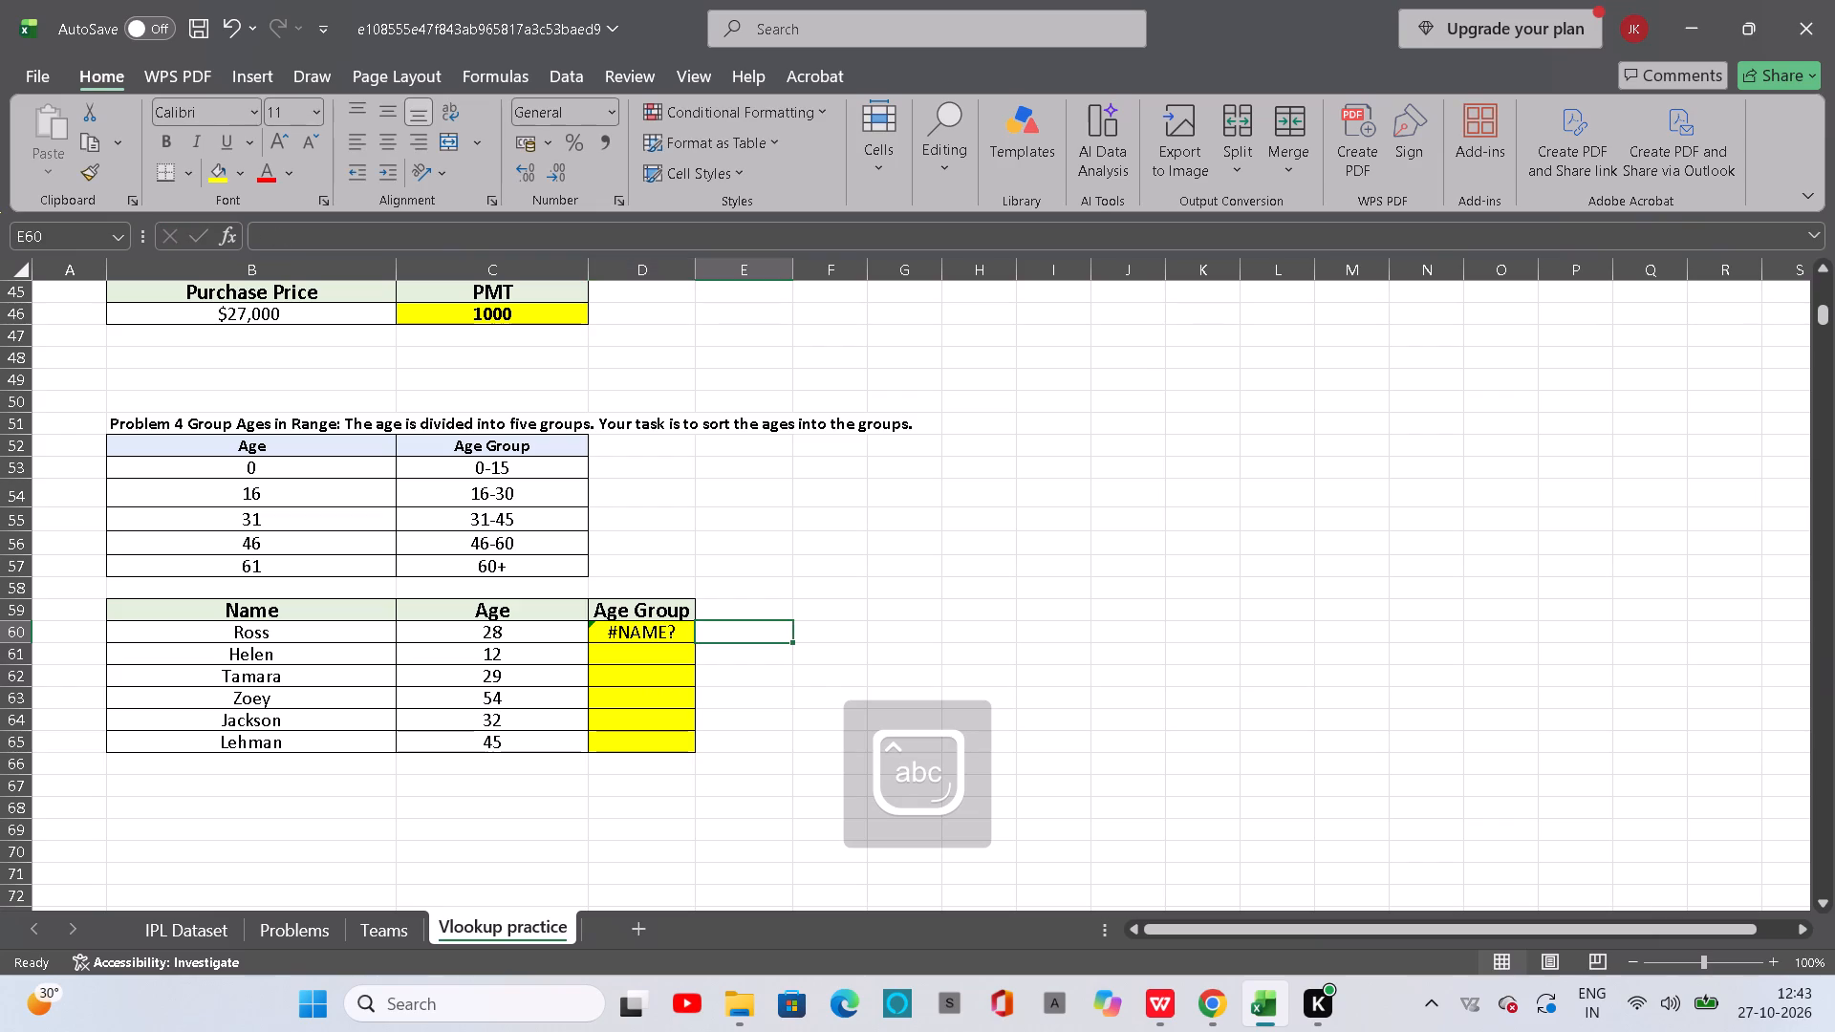
left_click(663, 639)
key("BackSpace")
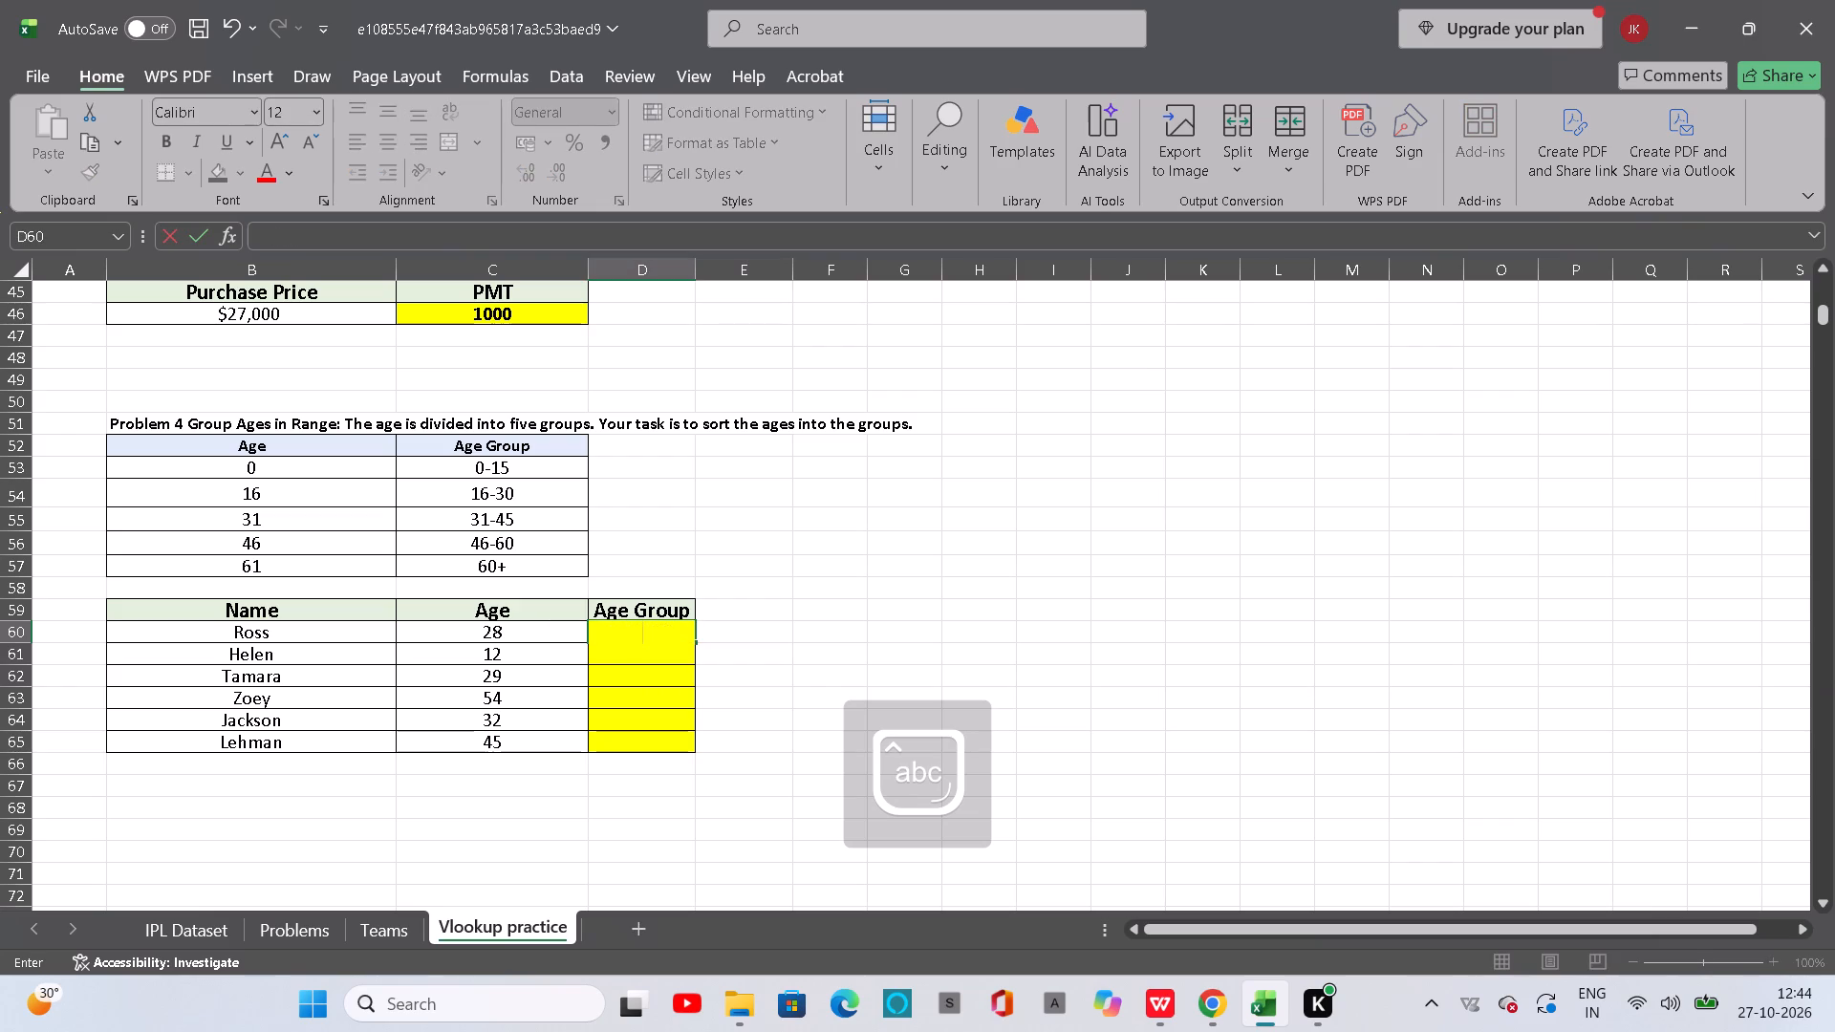
key("equal")
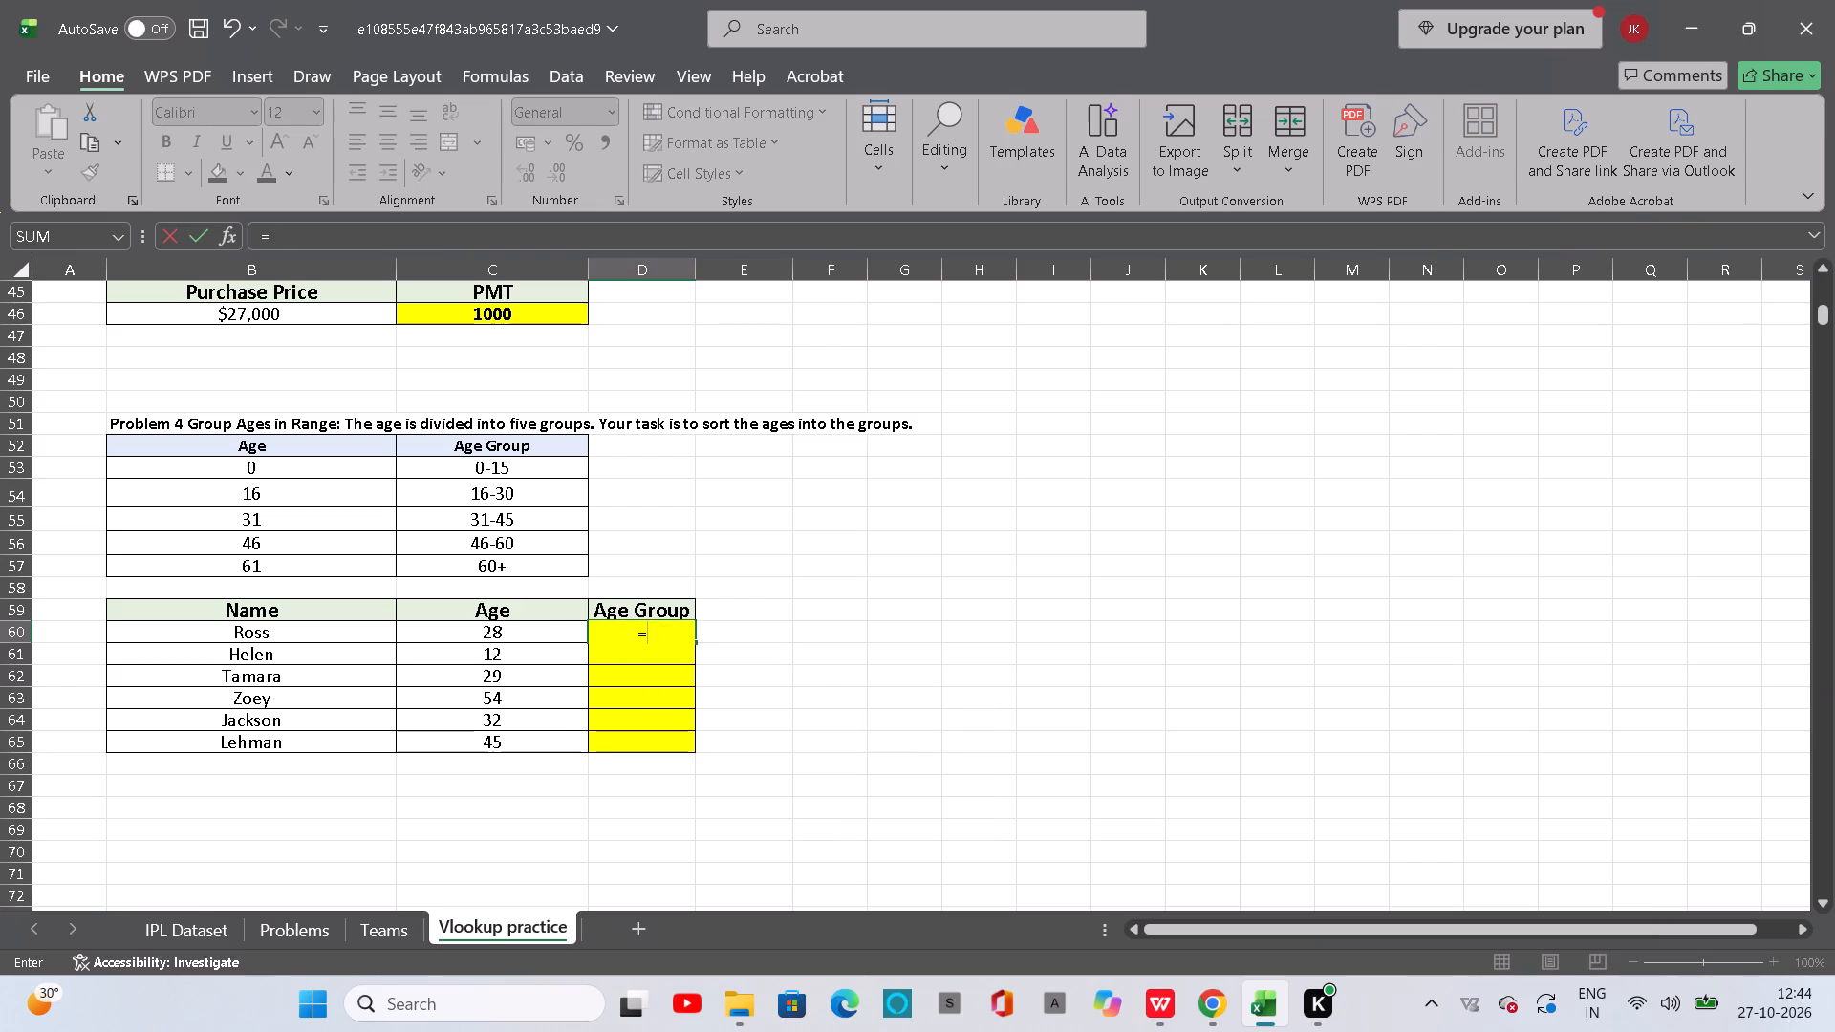
type("vloo")
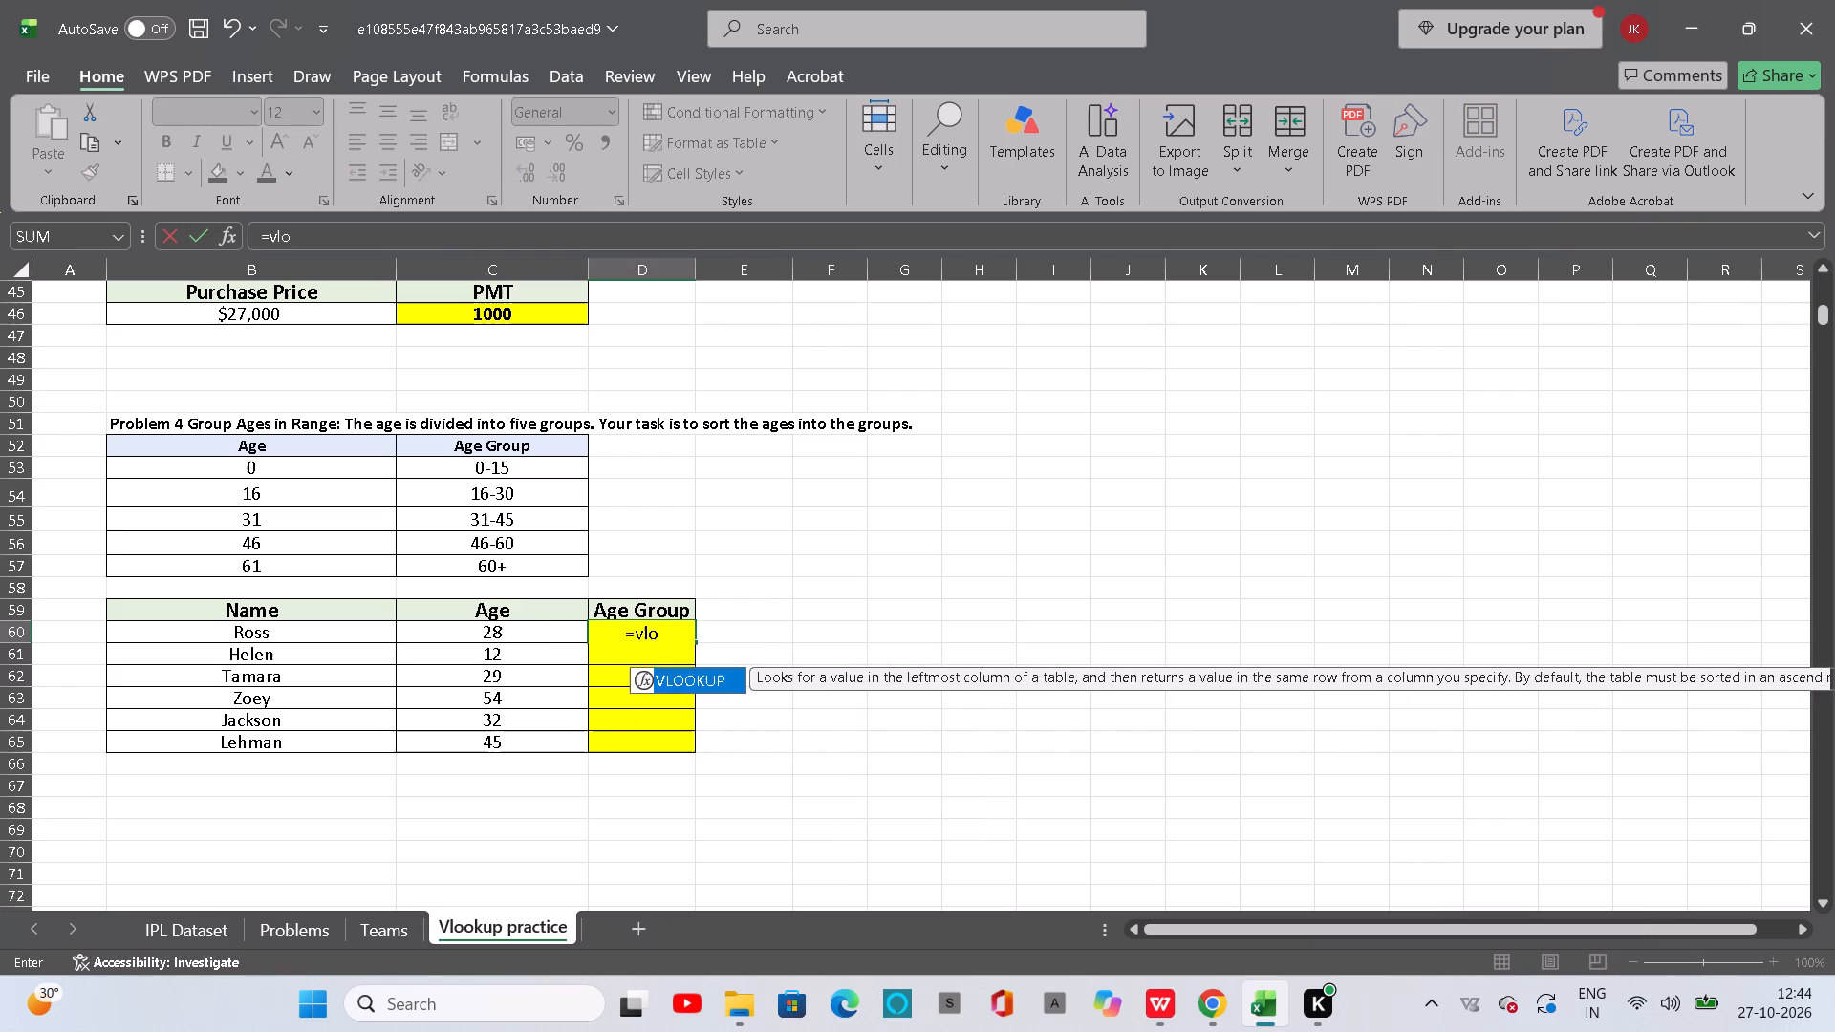
key("Tab")
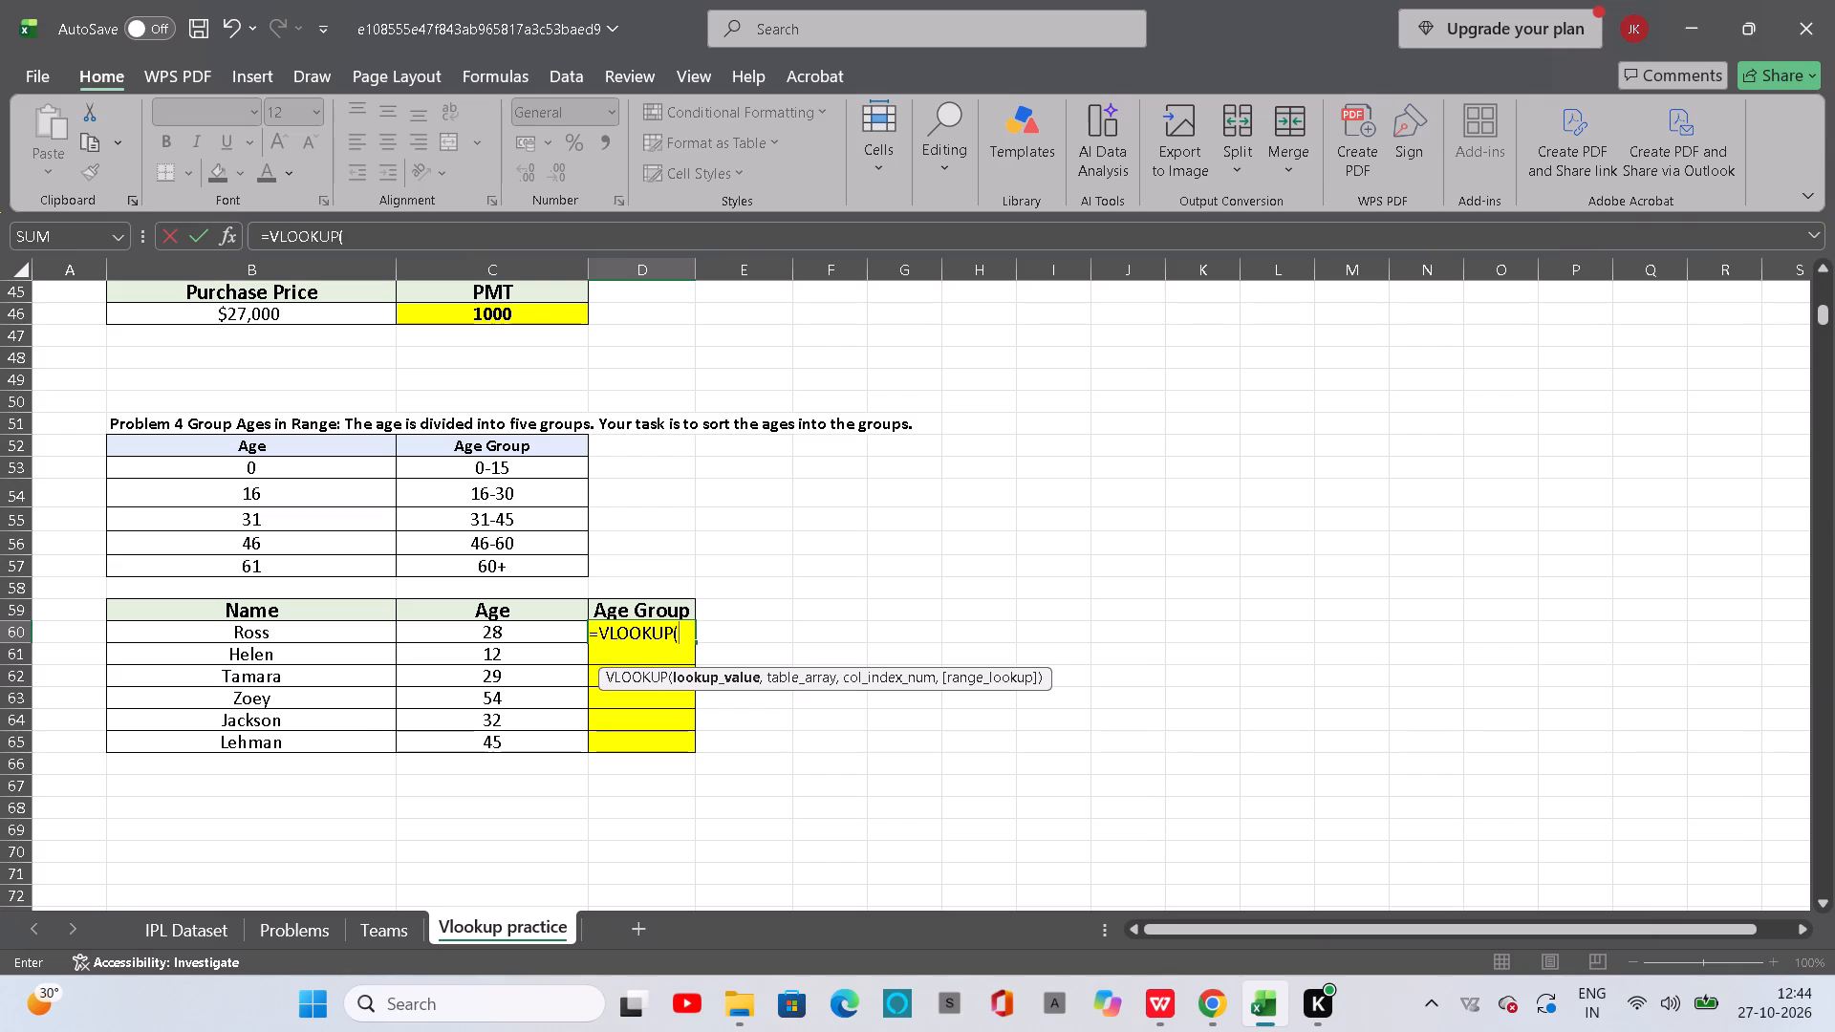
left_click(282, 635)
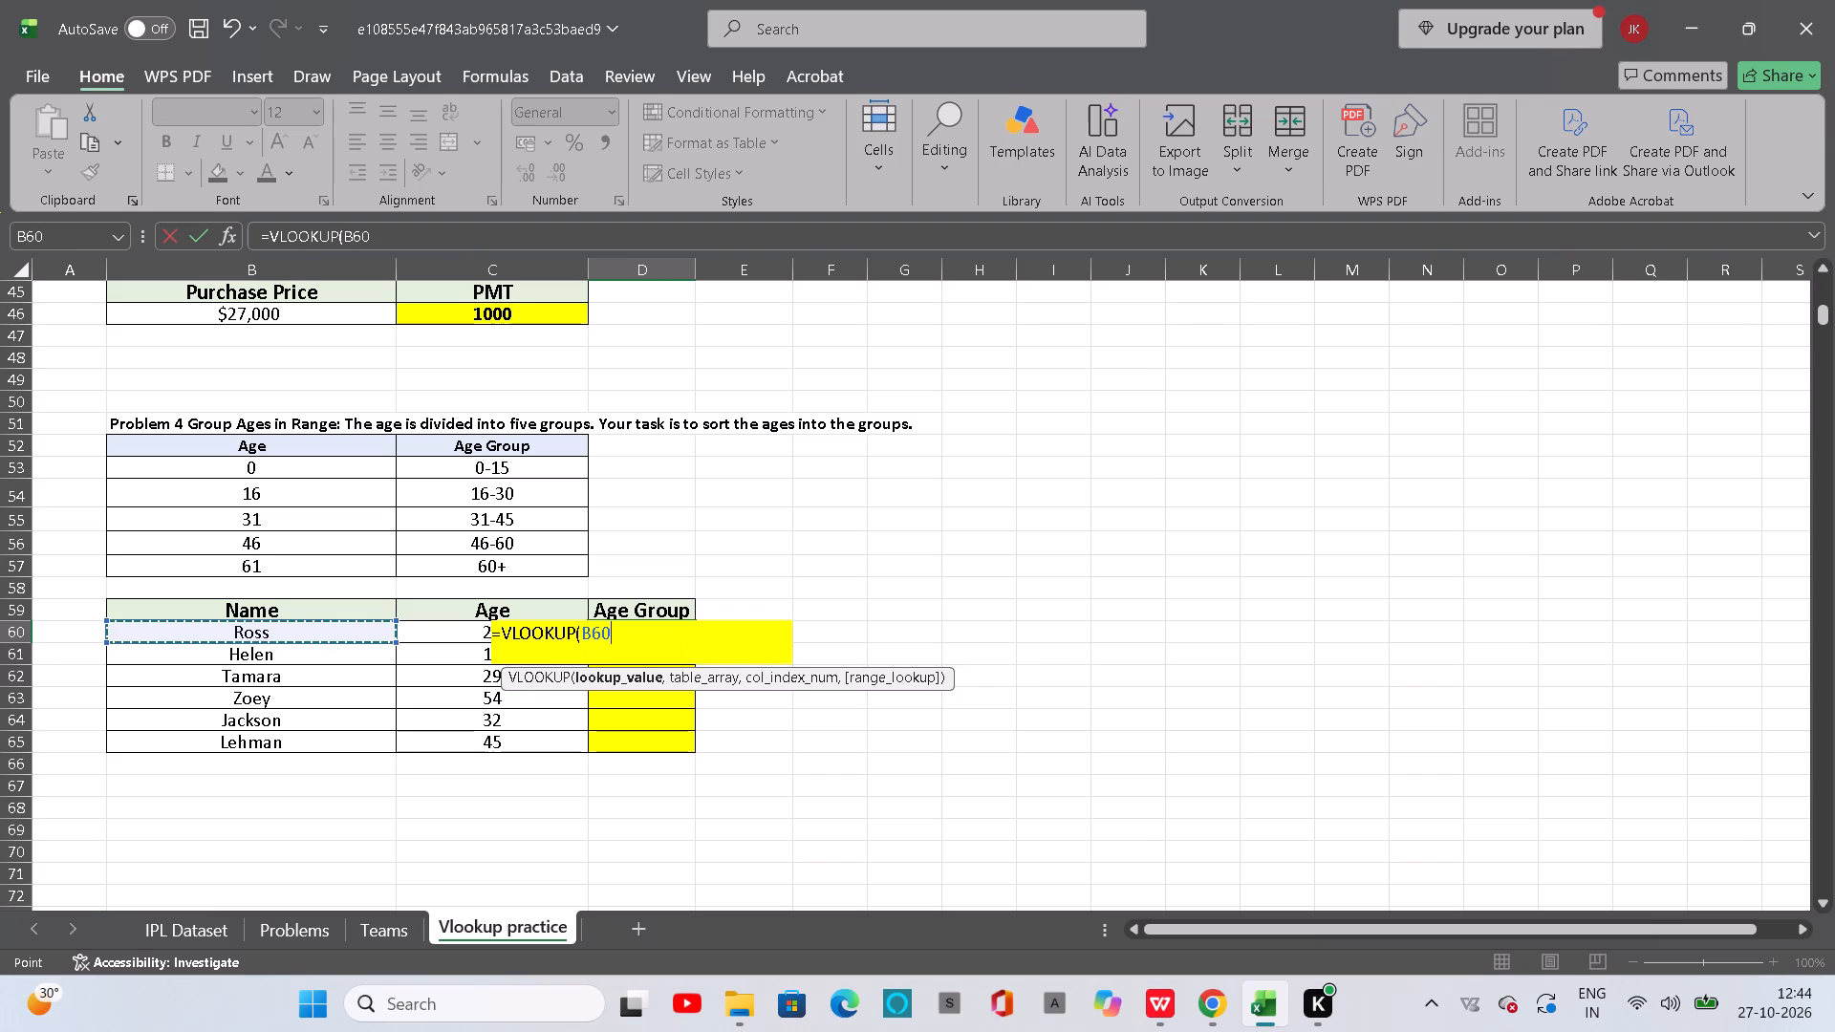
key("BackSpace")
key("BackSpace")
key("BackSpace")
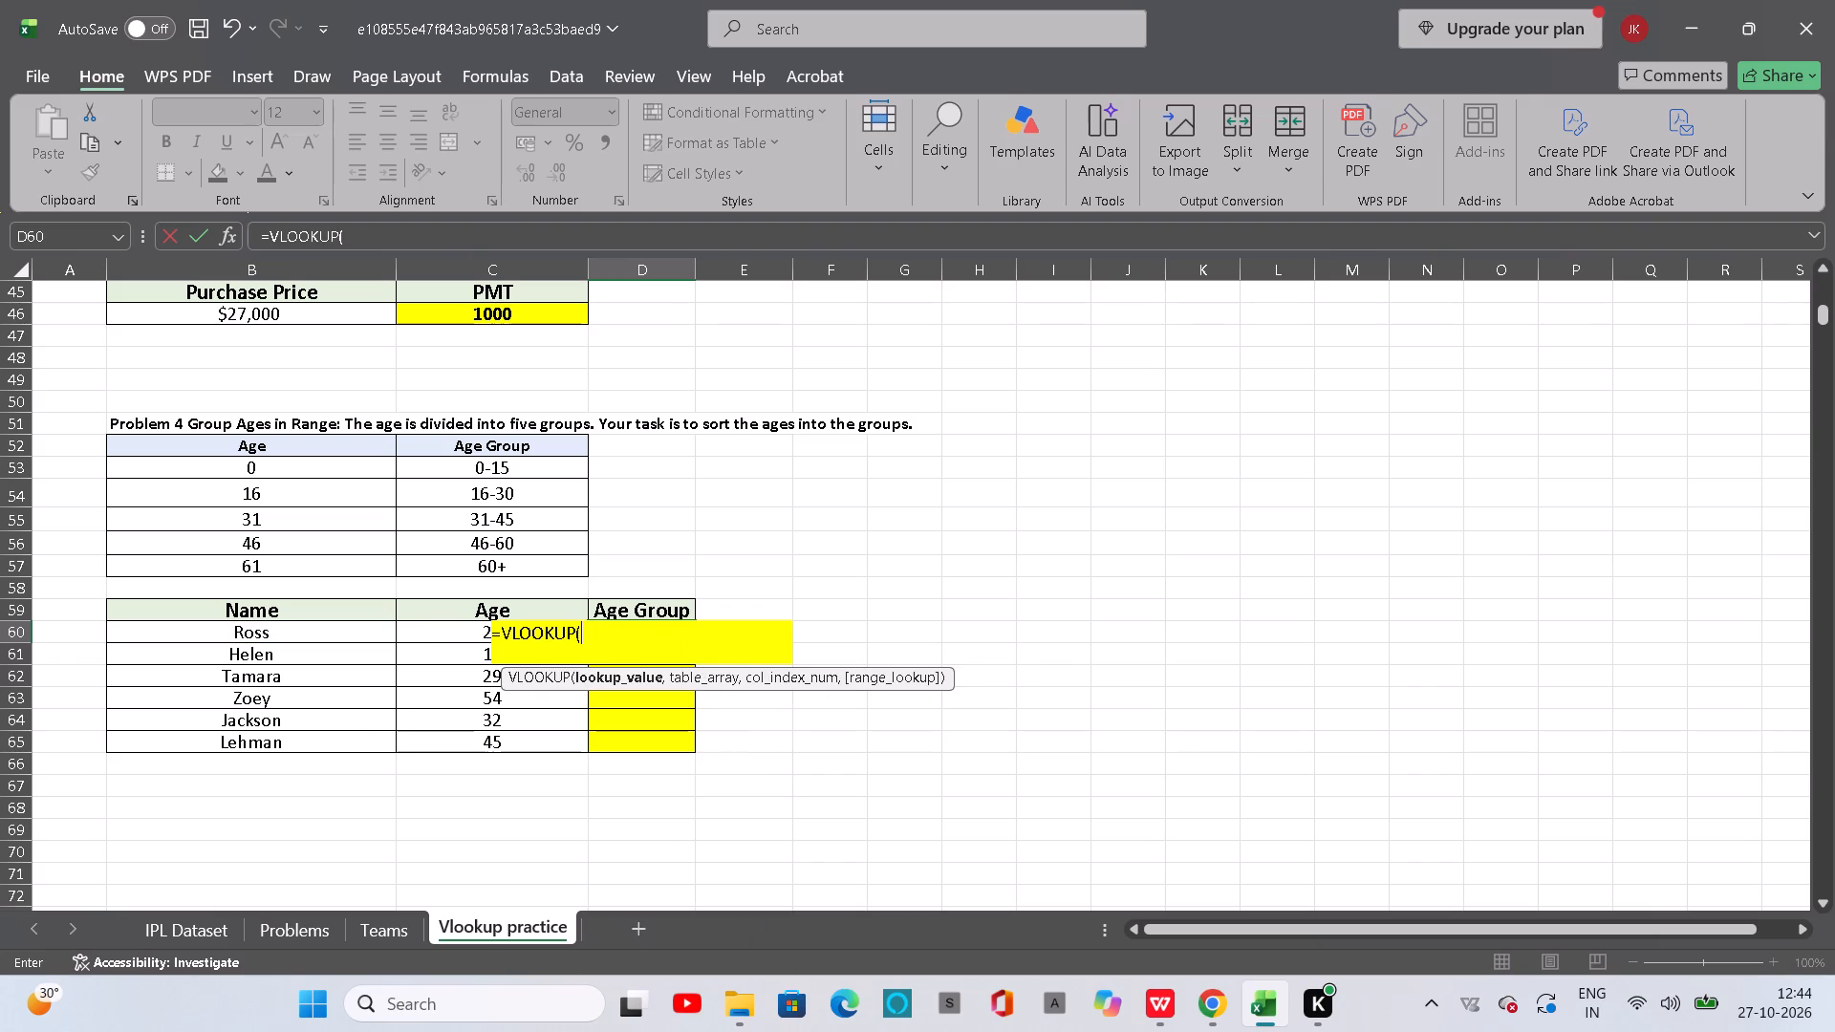
In the D60 VLOOKUP, use Ross's age C60 as the lookup value and the age table $B$52:$C$57 as the absolute table array.
left_click(474, 641)
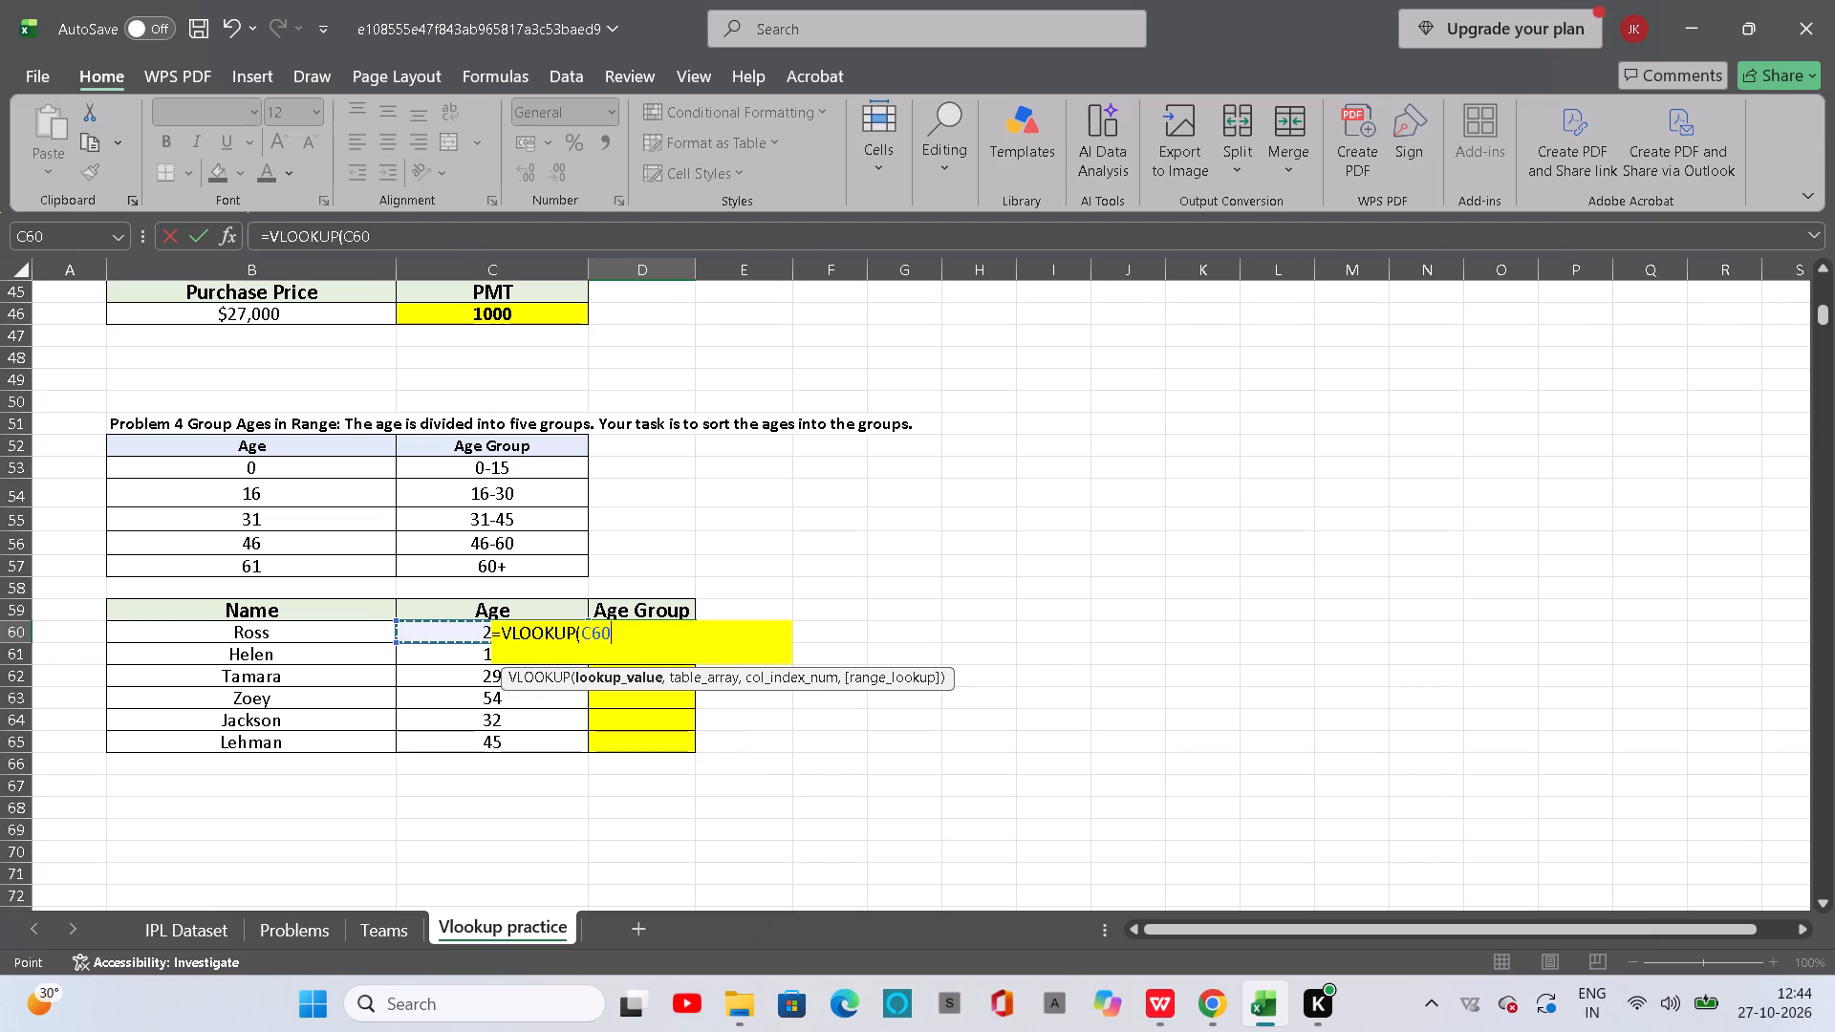
key("comma")
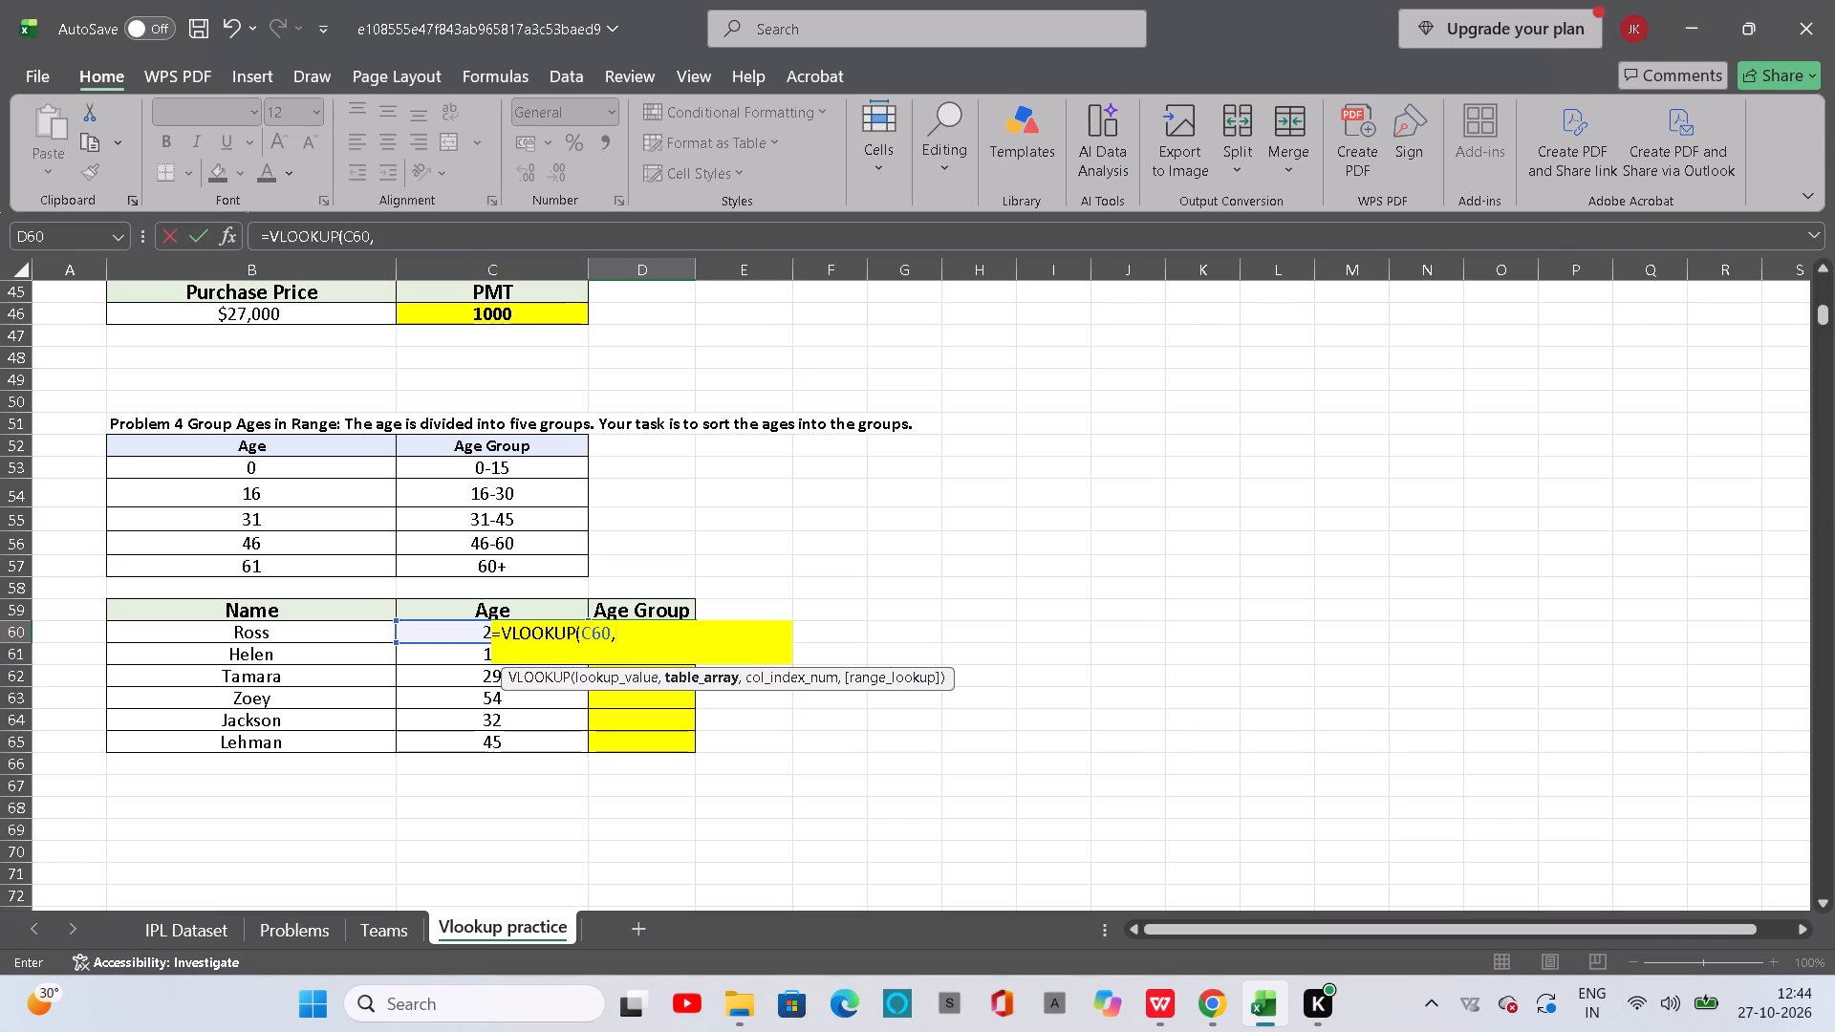
left_click_drag(111, 439, 545, 570)
key("F4")
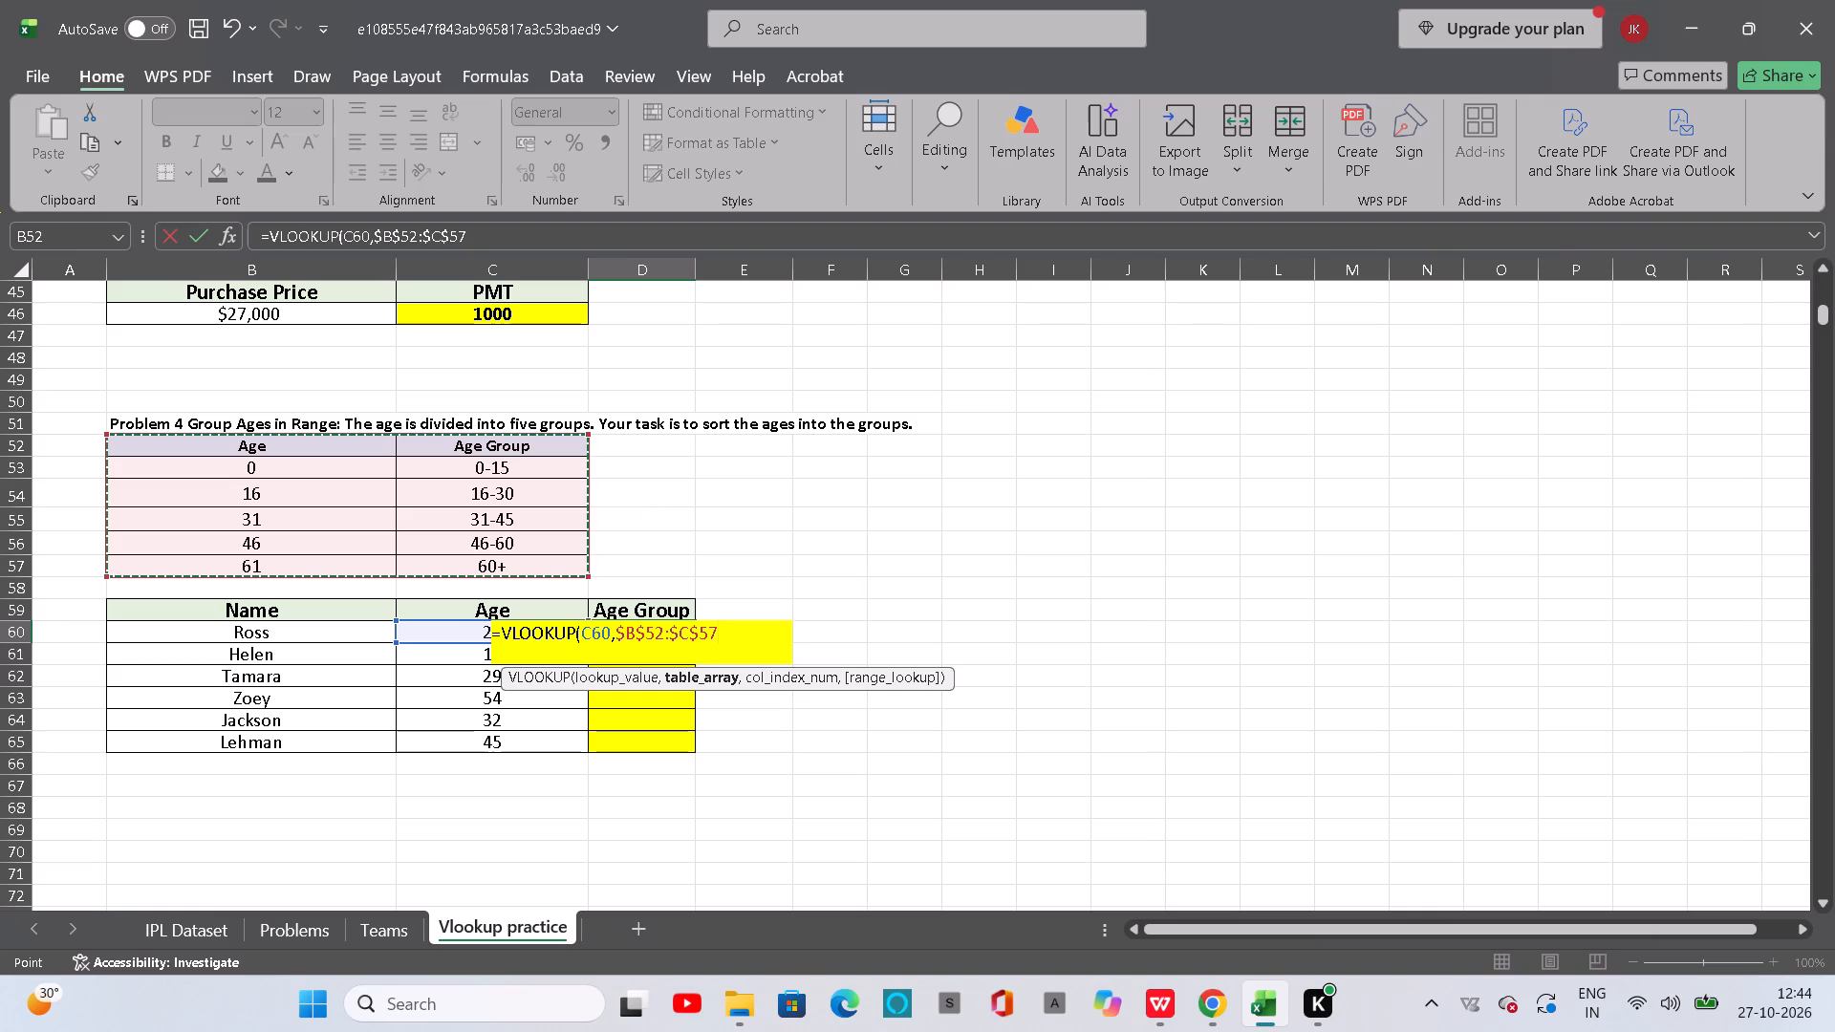
Complete Ross's age-group VLOOKUP in D60 with column index 2 and TRUE (approximate match), and enter the formula.
key("comma")
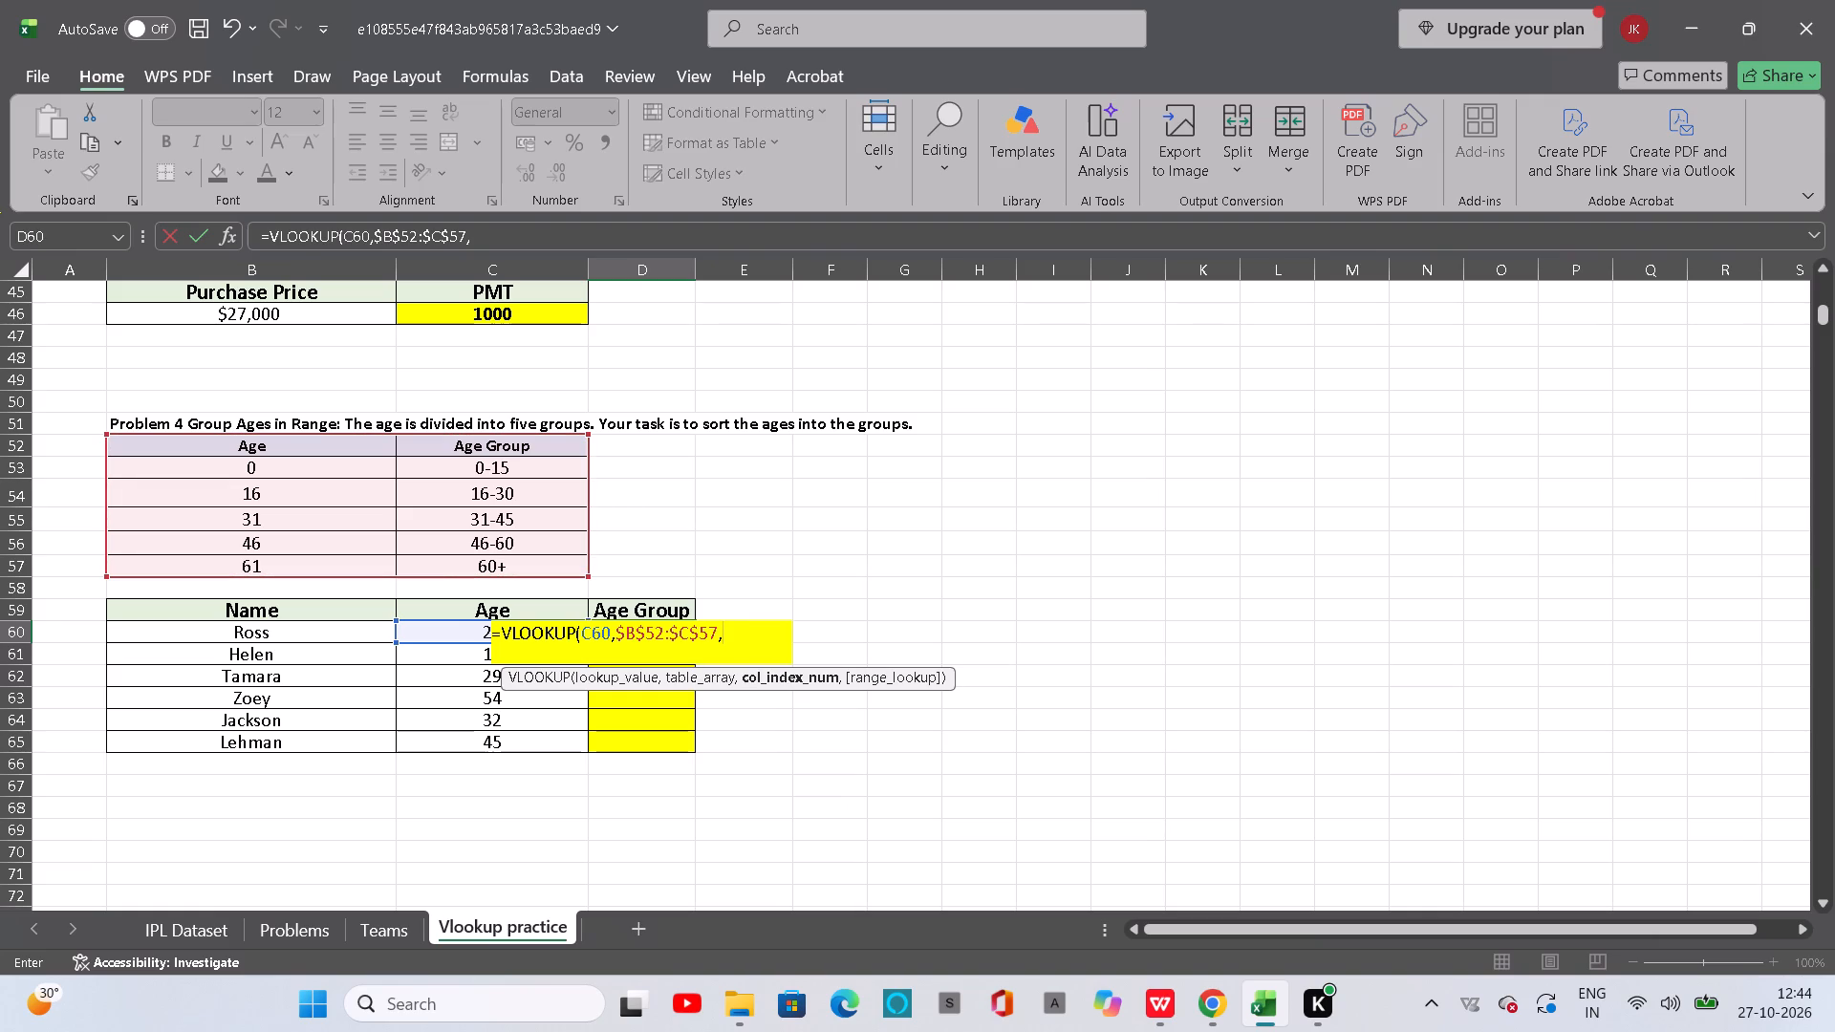
key("2")
key("comma")
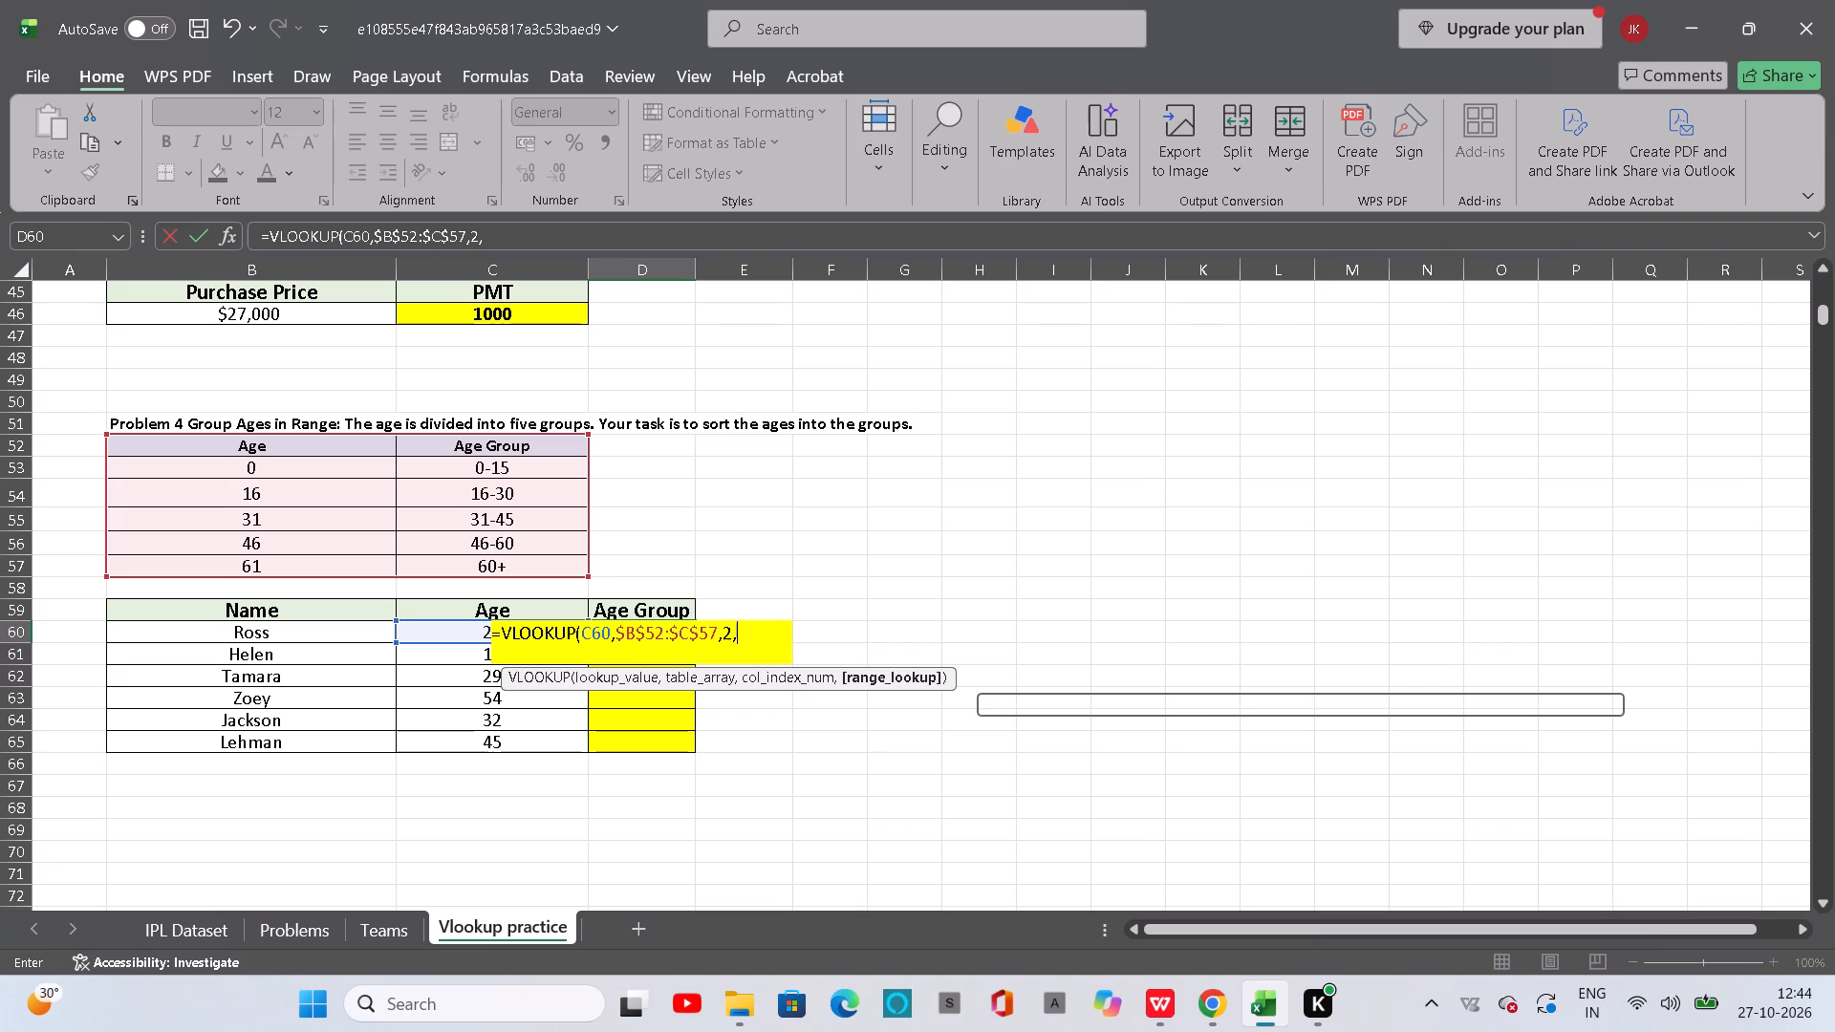
key("grave")
key("Tab")
key("Tab")
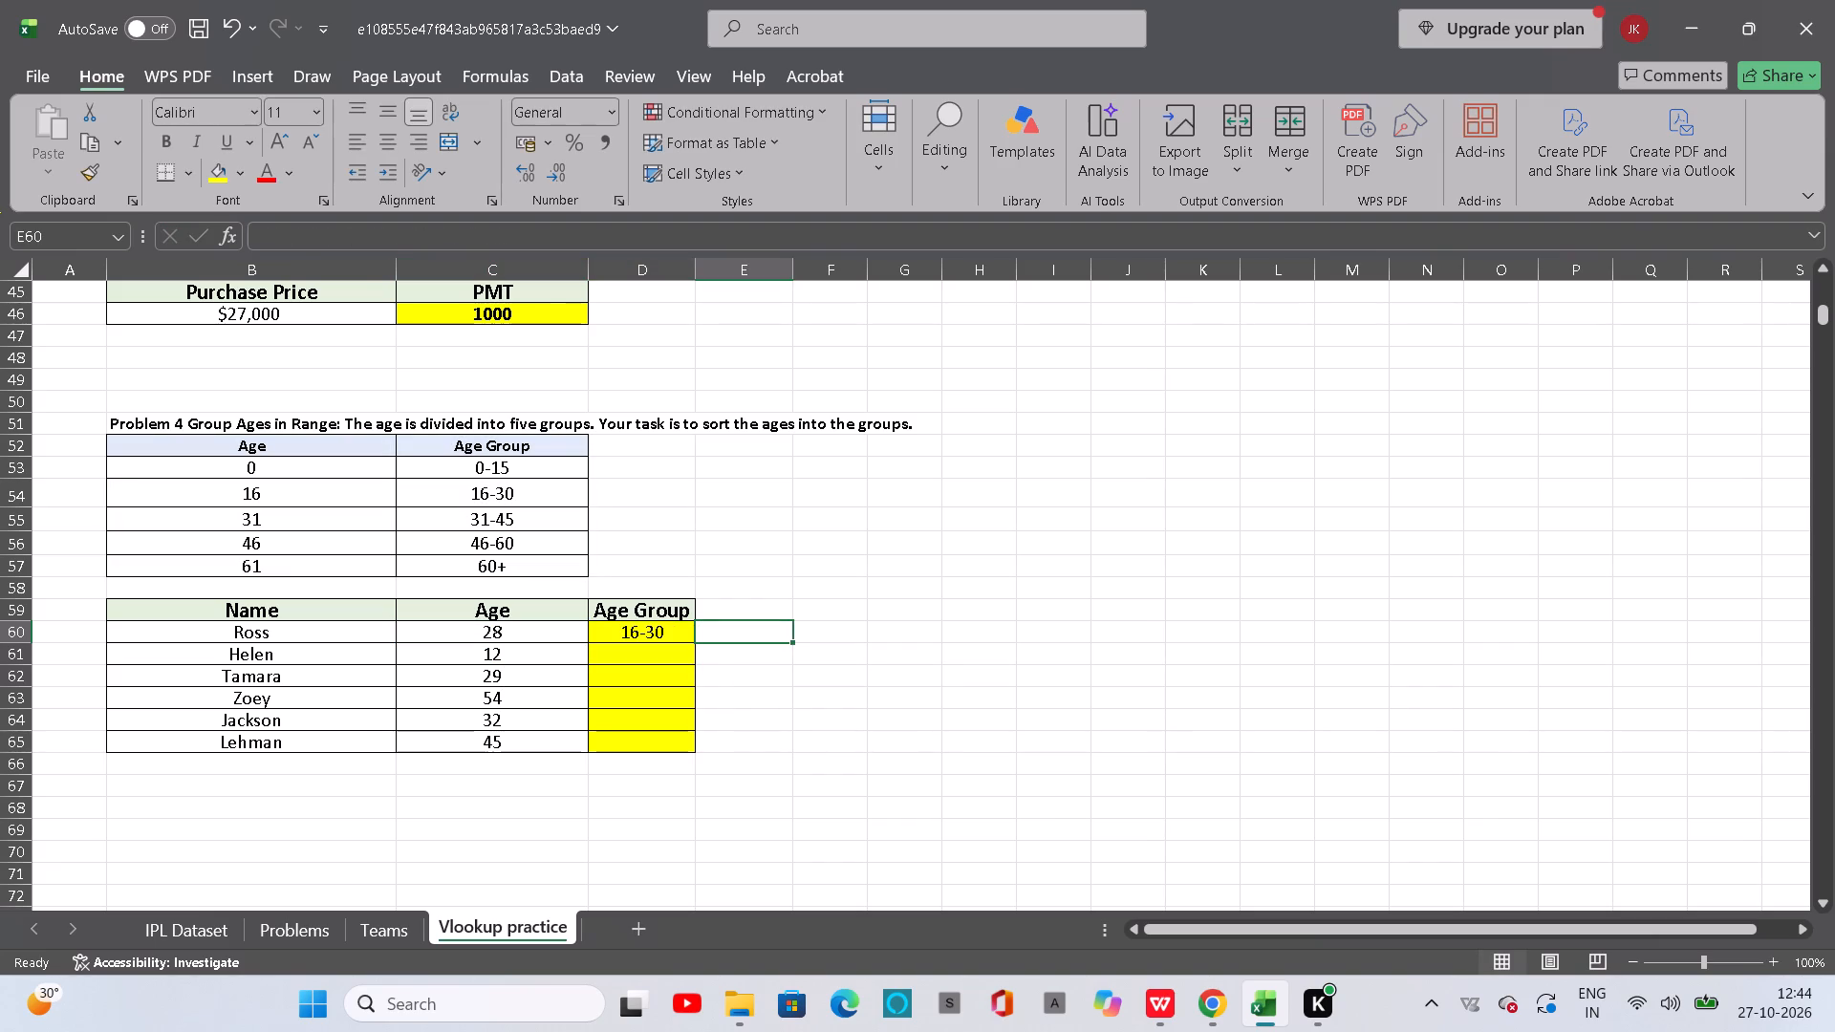
Fill the D60 age-group formula down through Lehman's row, D65.
left_click(689, 634)
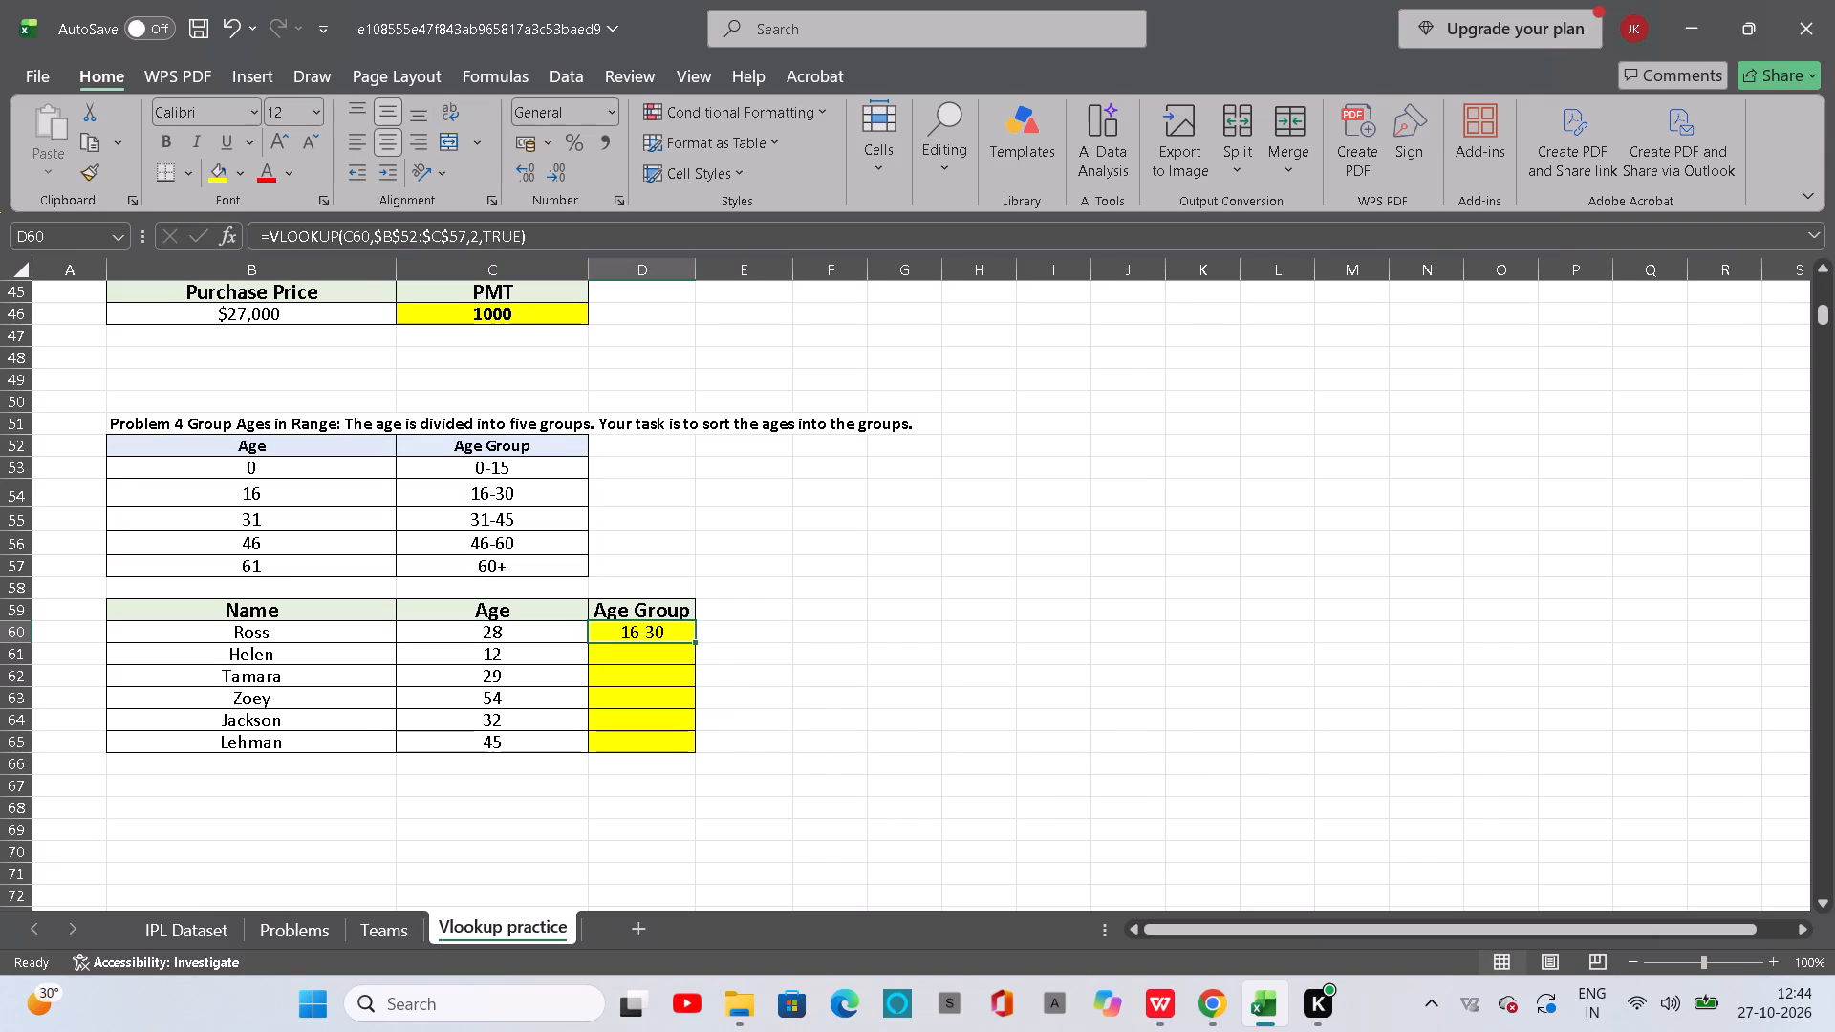
double_click(696, 641)
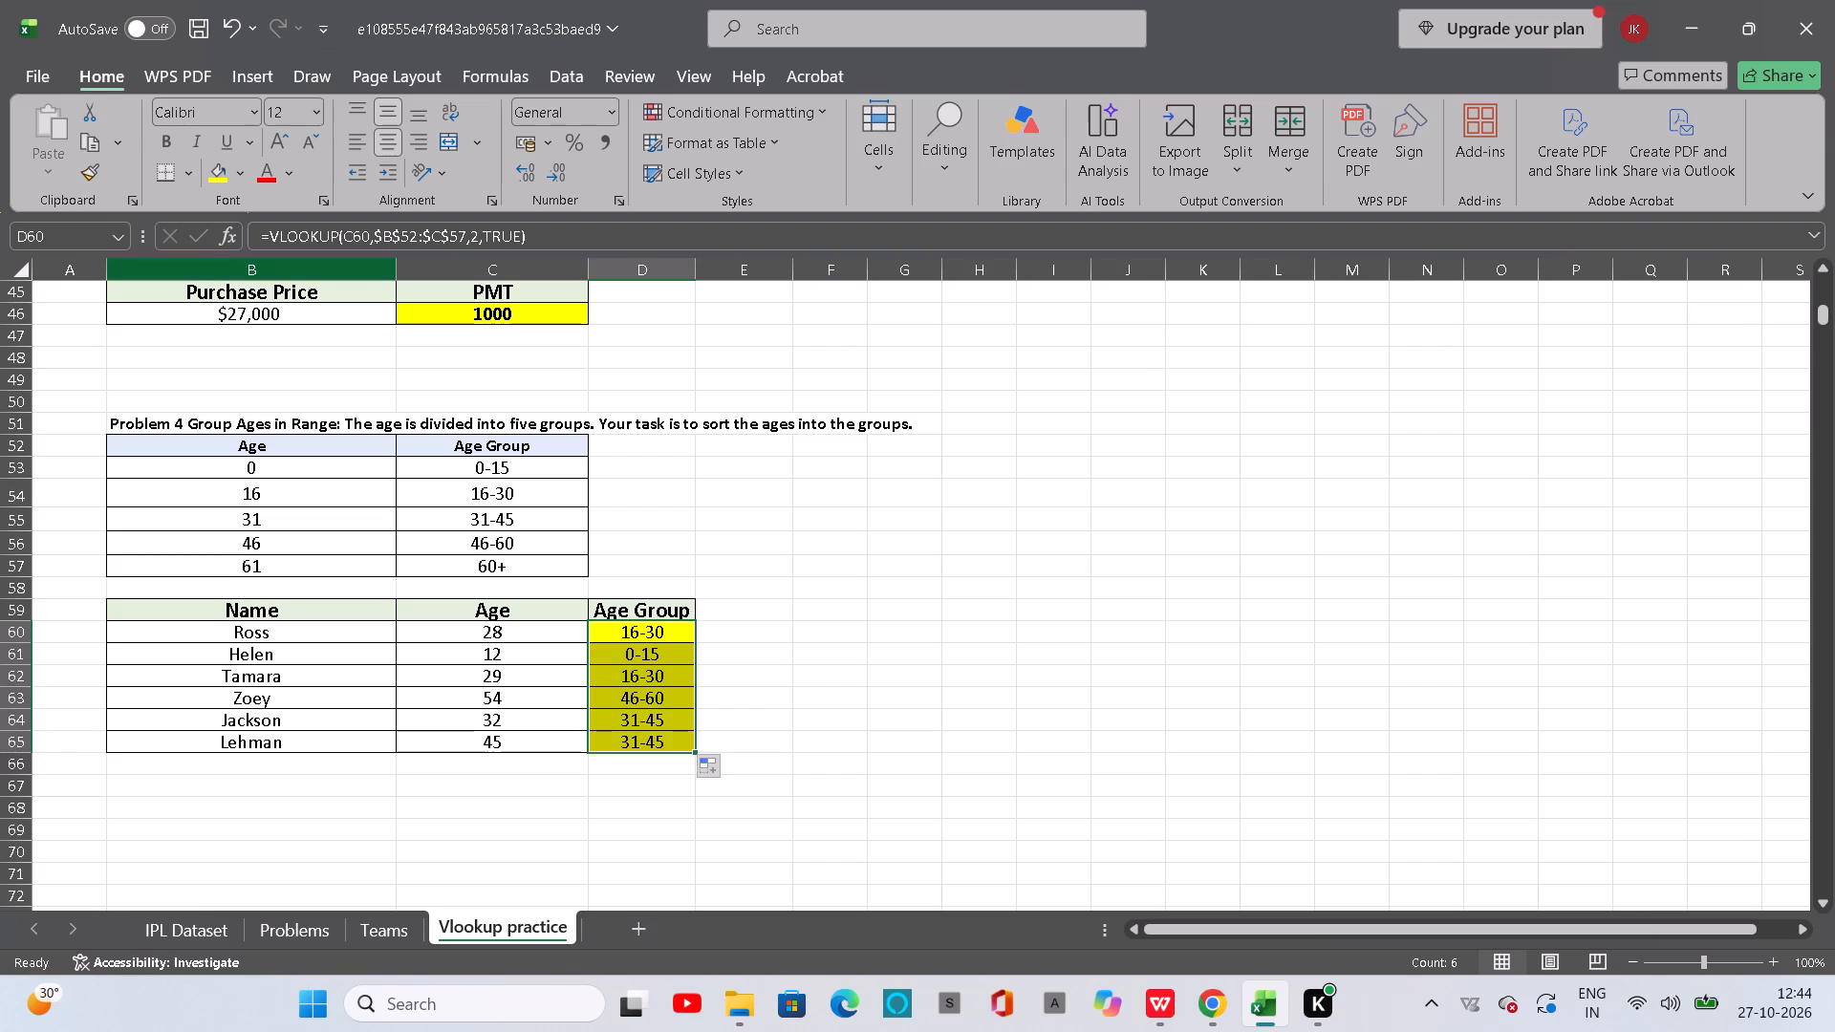
Save the workbook under its existing name.
left_click(27, 66)
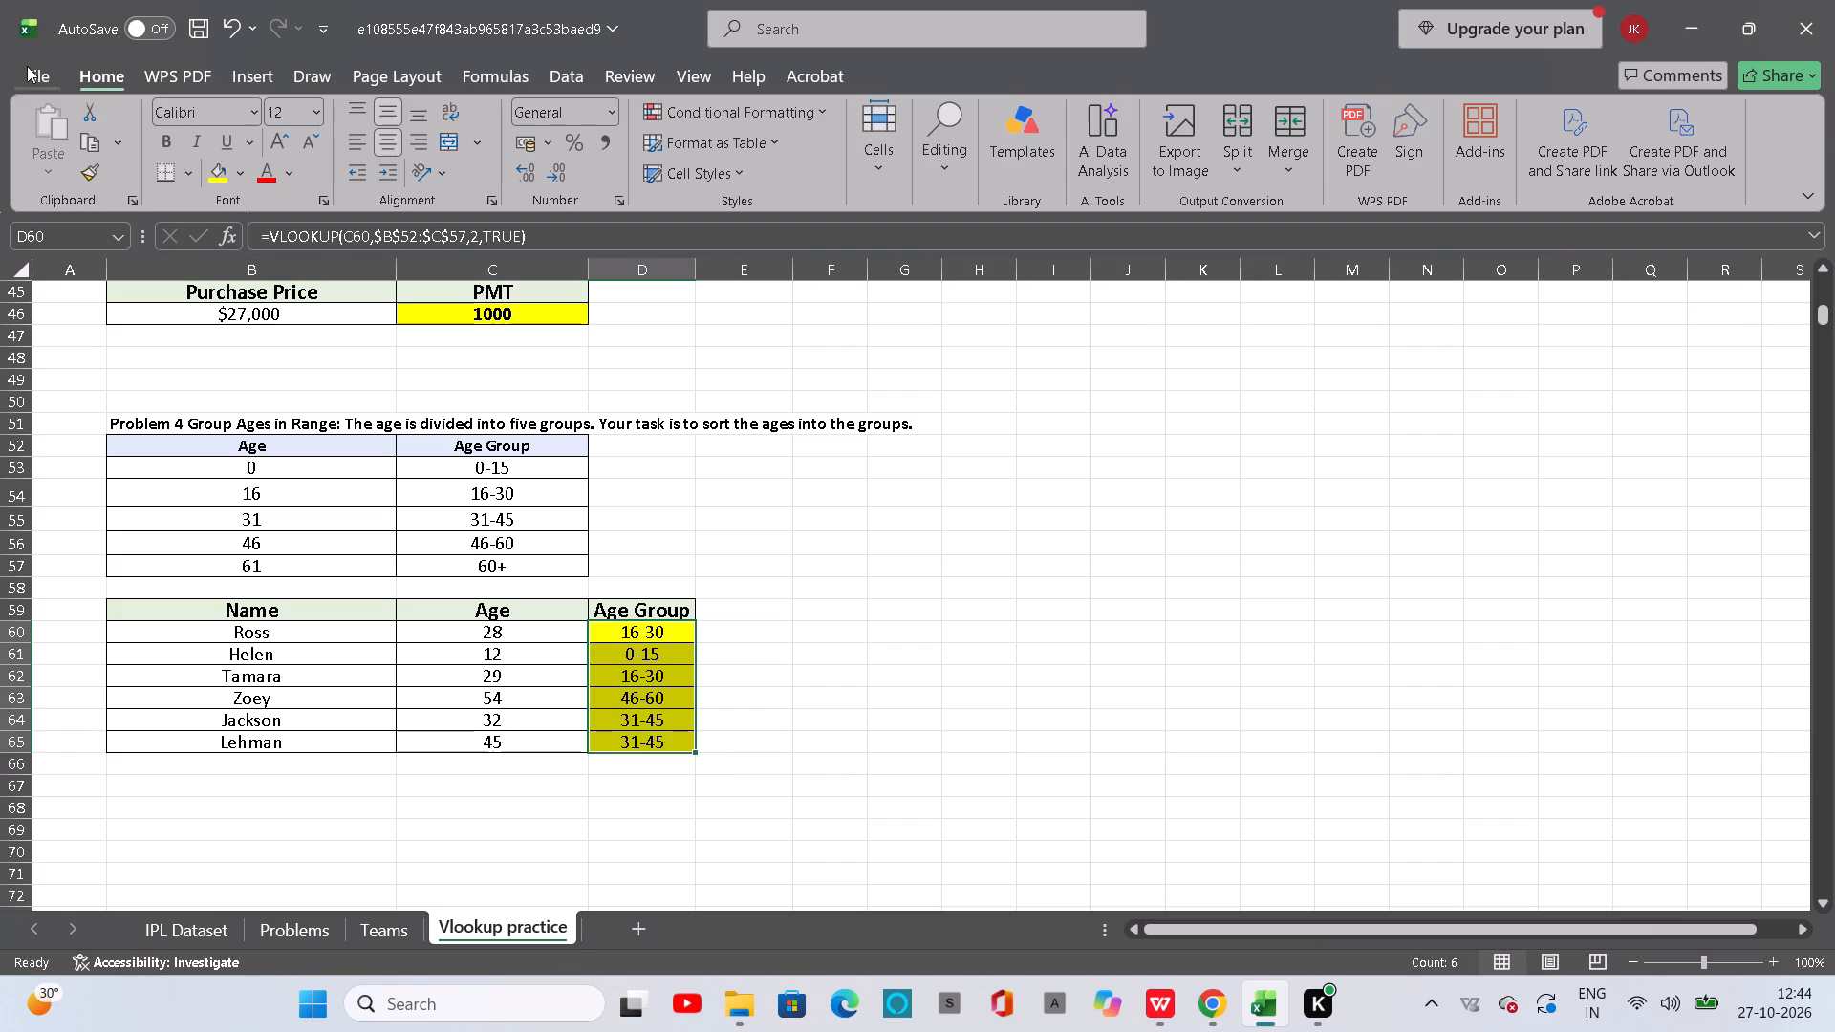
left_click(85, 408)
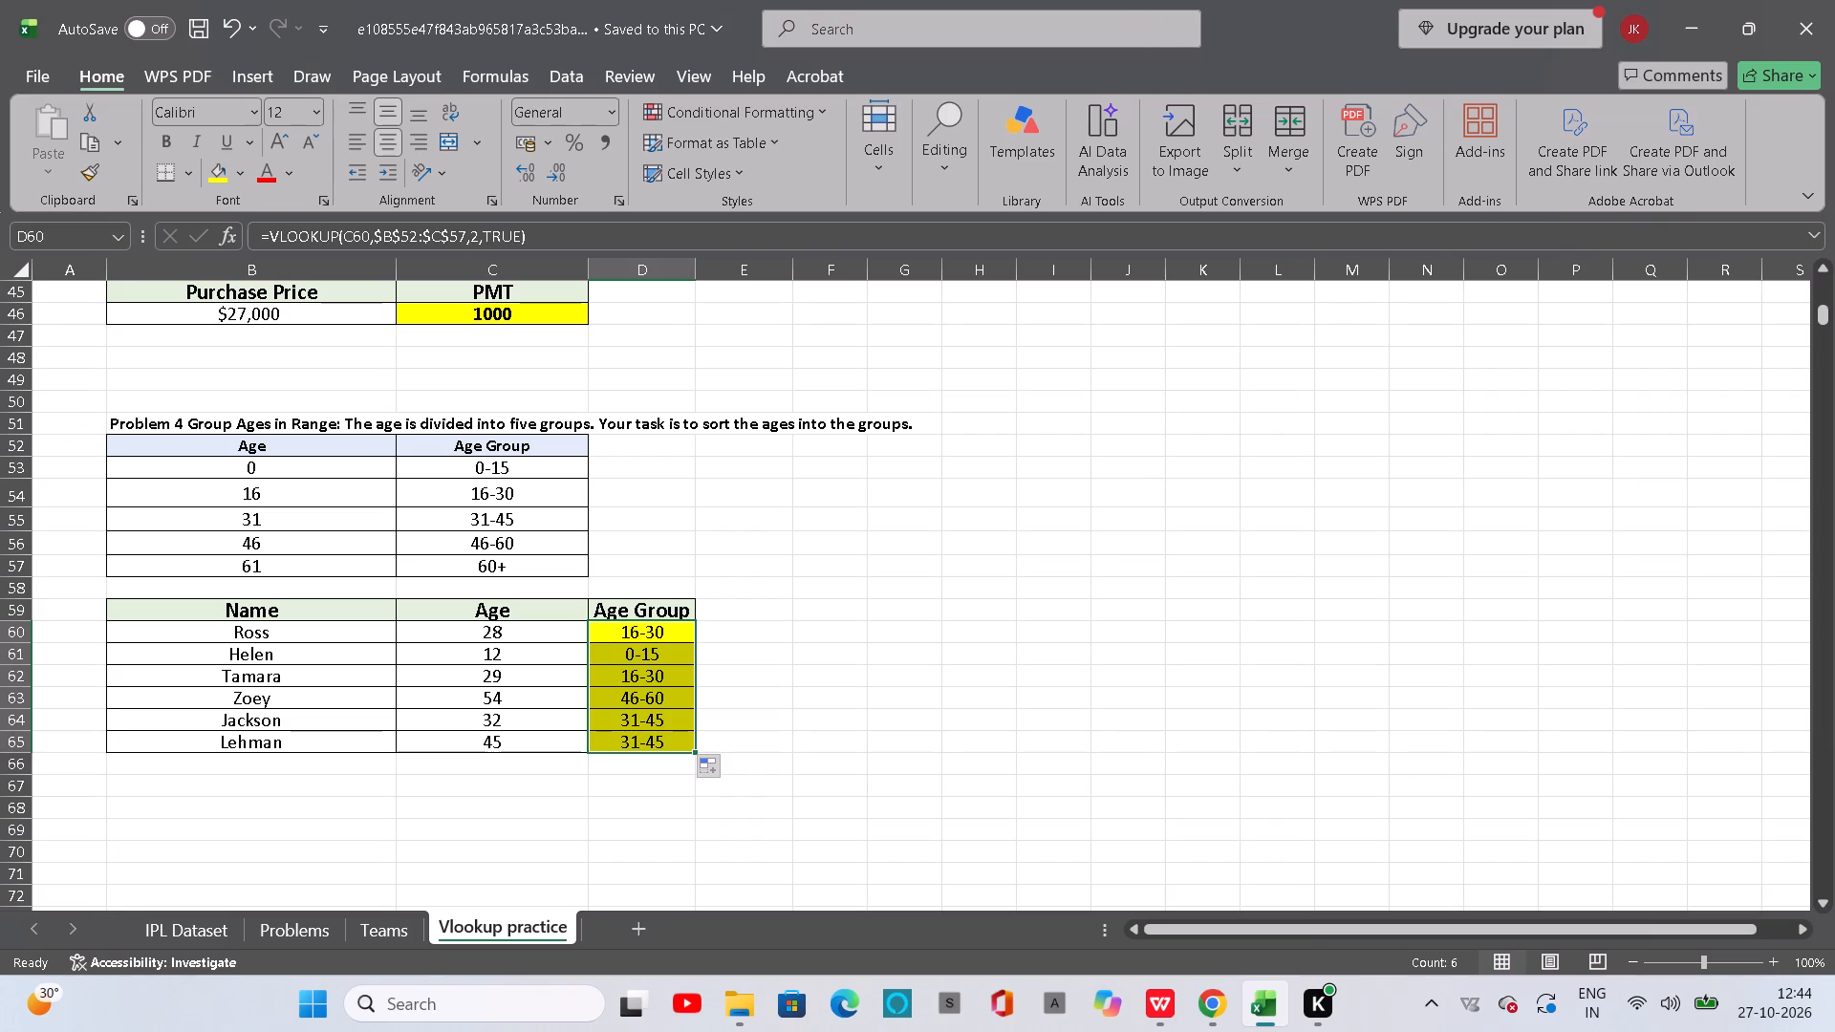
left_click(36, 77)
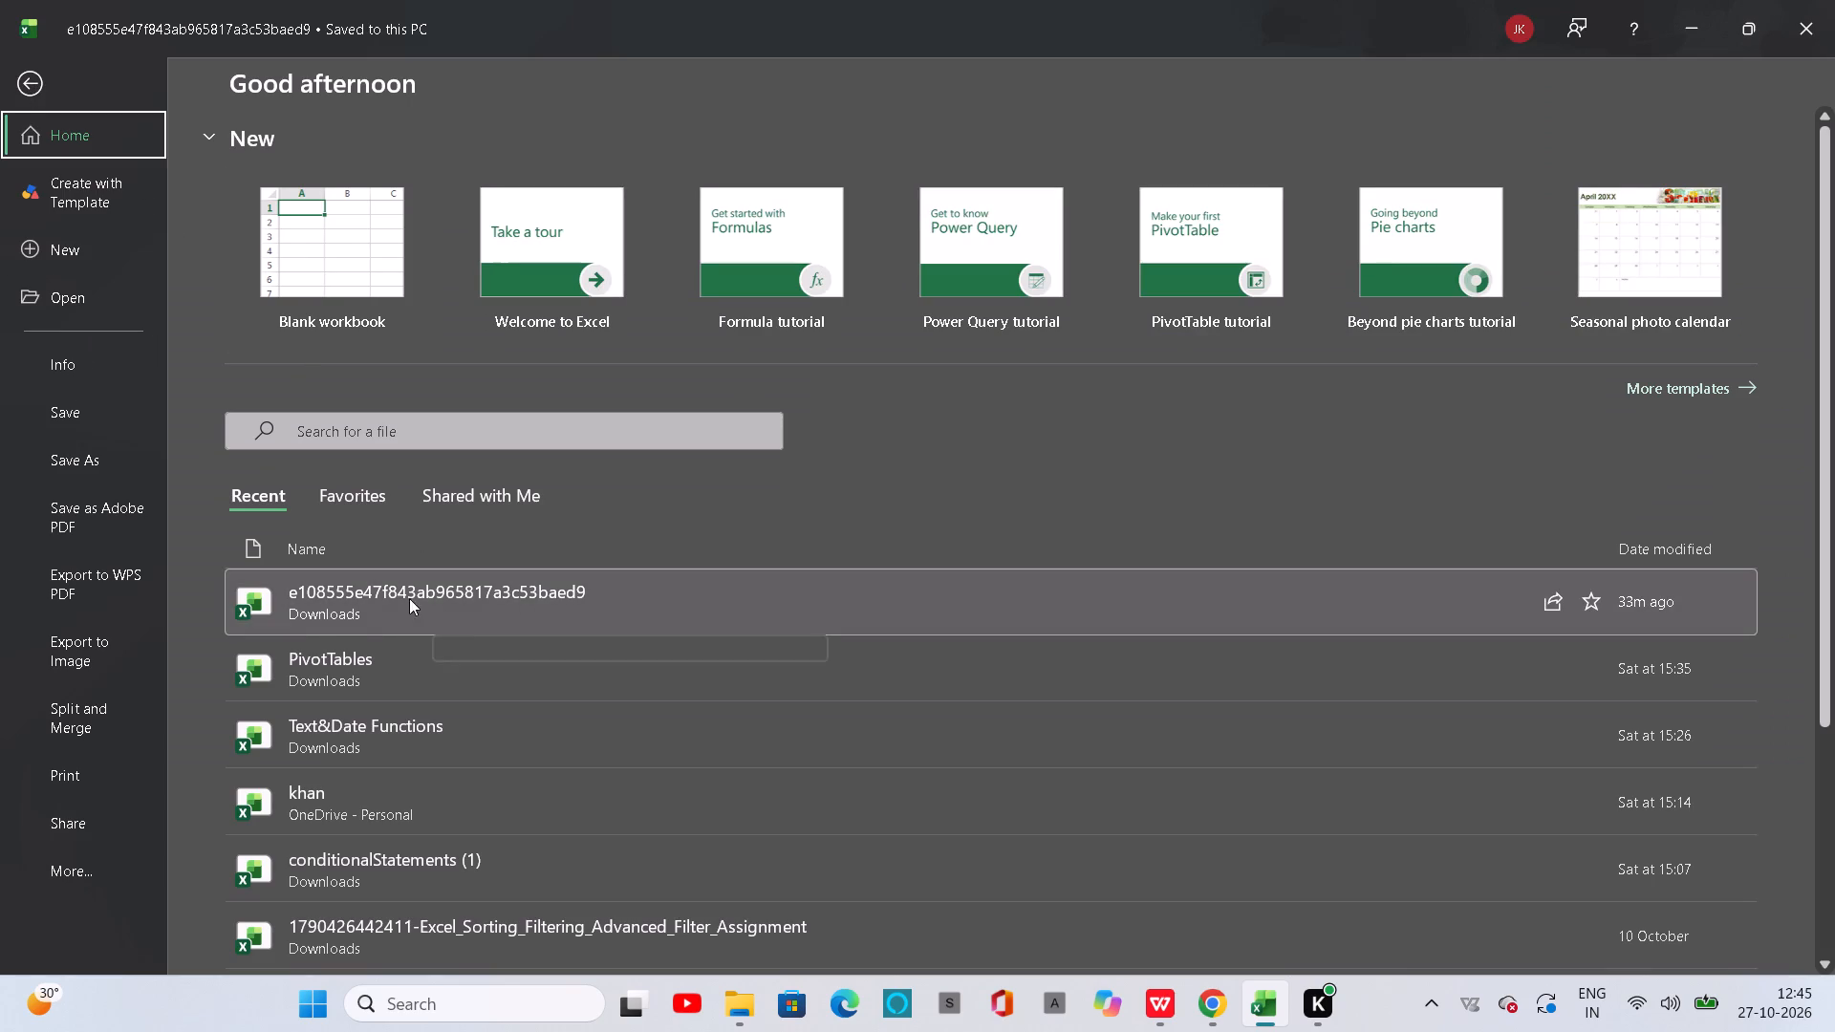
left_click(30, 74)
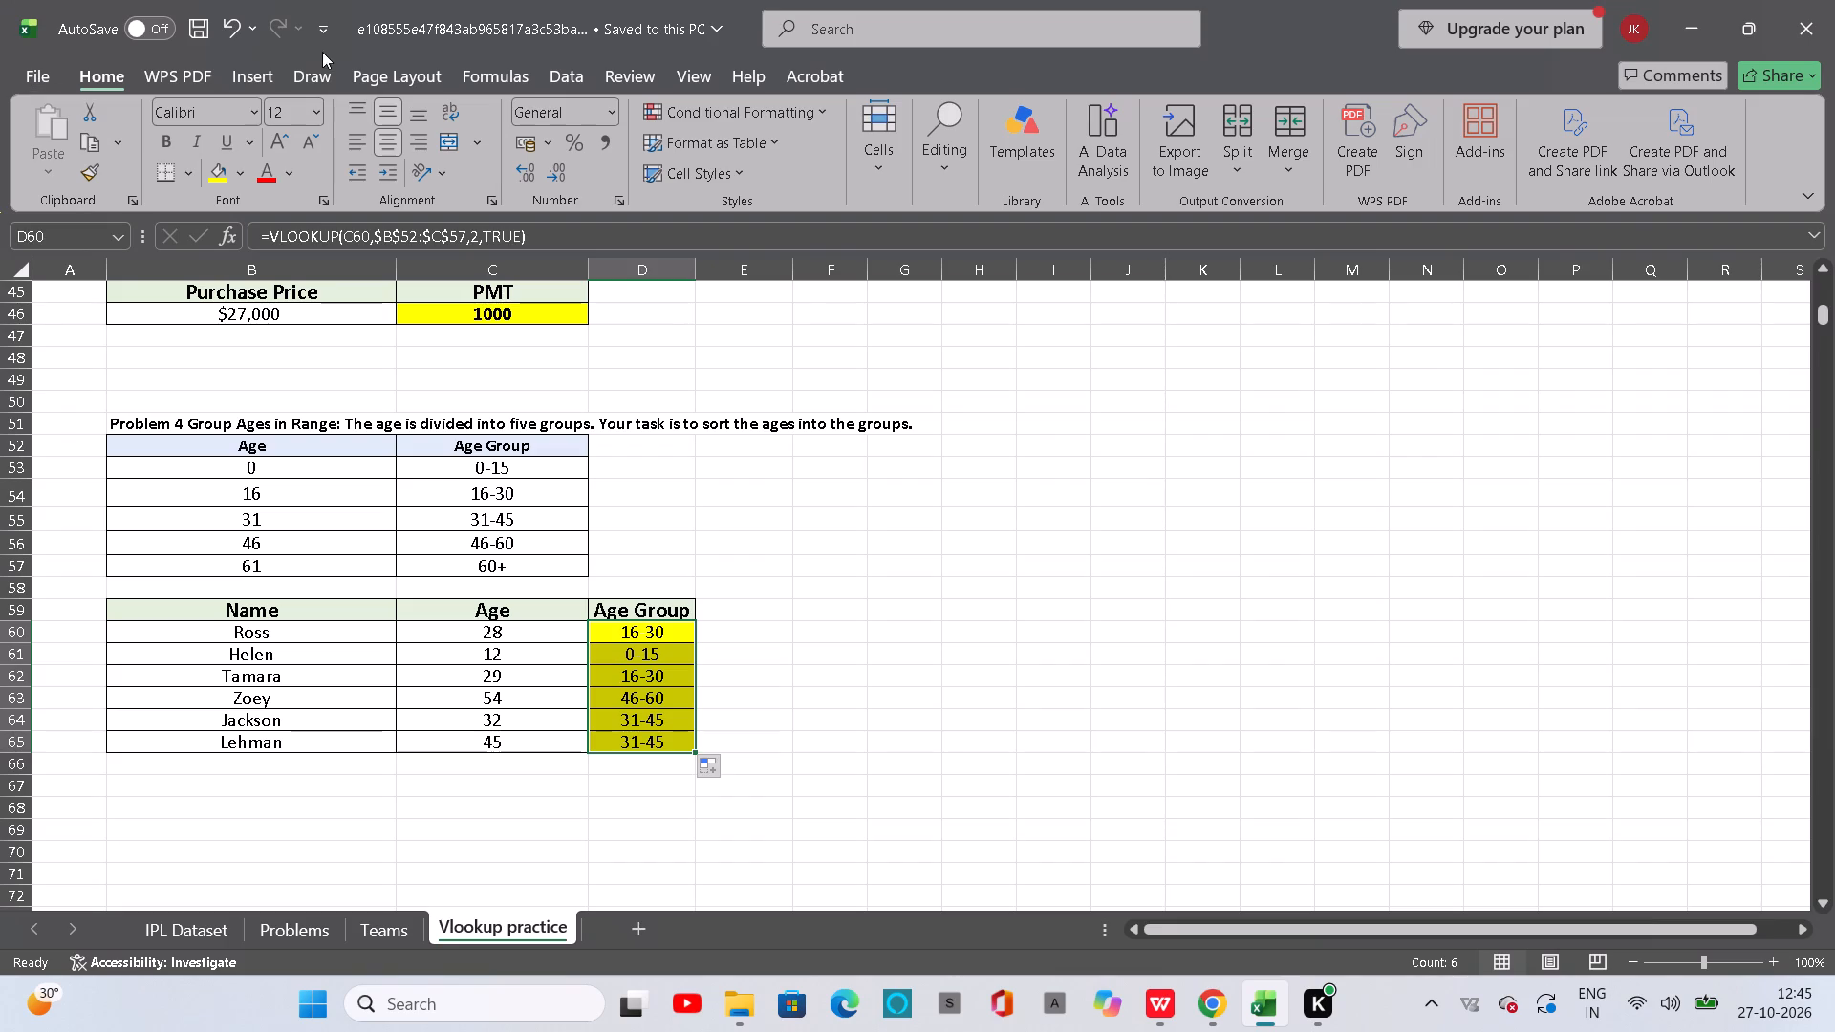
Switch to Chrome, open the Lookup & Reference (Part 2) module and copy the assignment title "Lookup and related formulae".
left_click(1225, 1010)
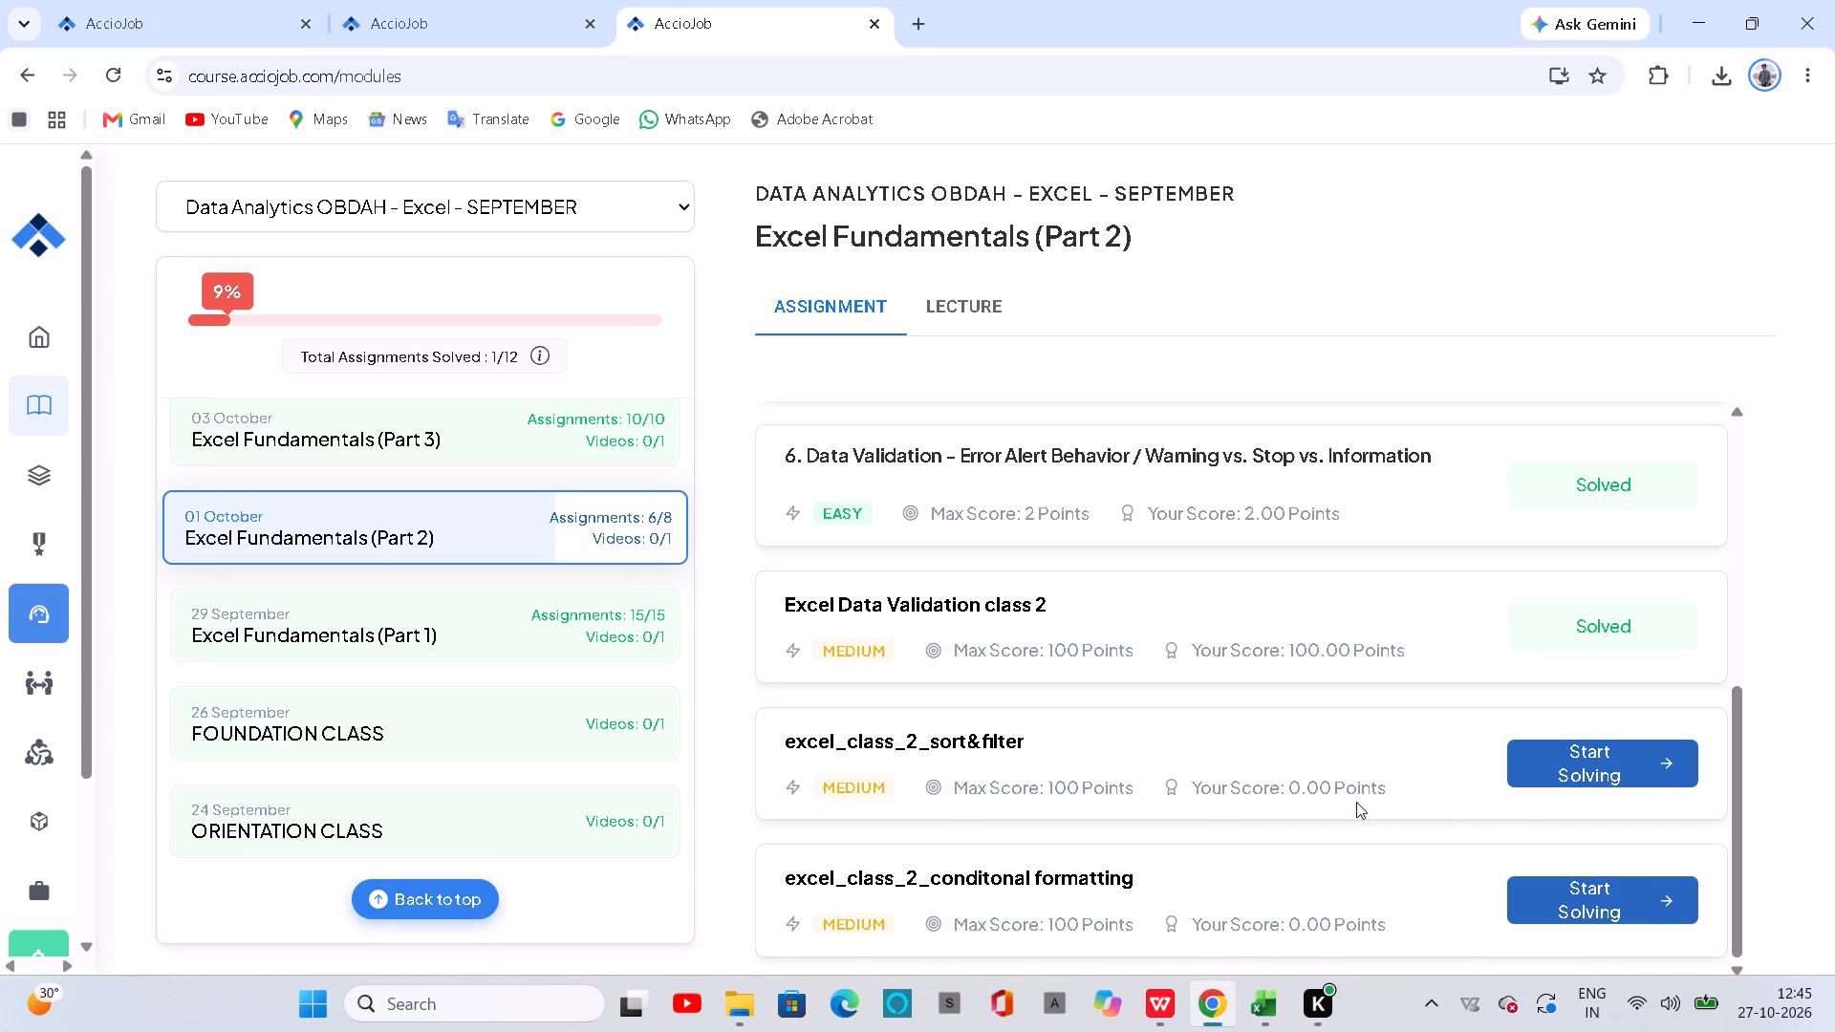
scroll(381, 632, "up", 5)
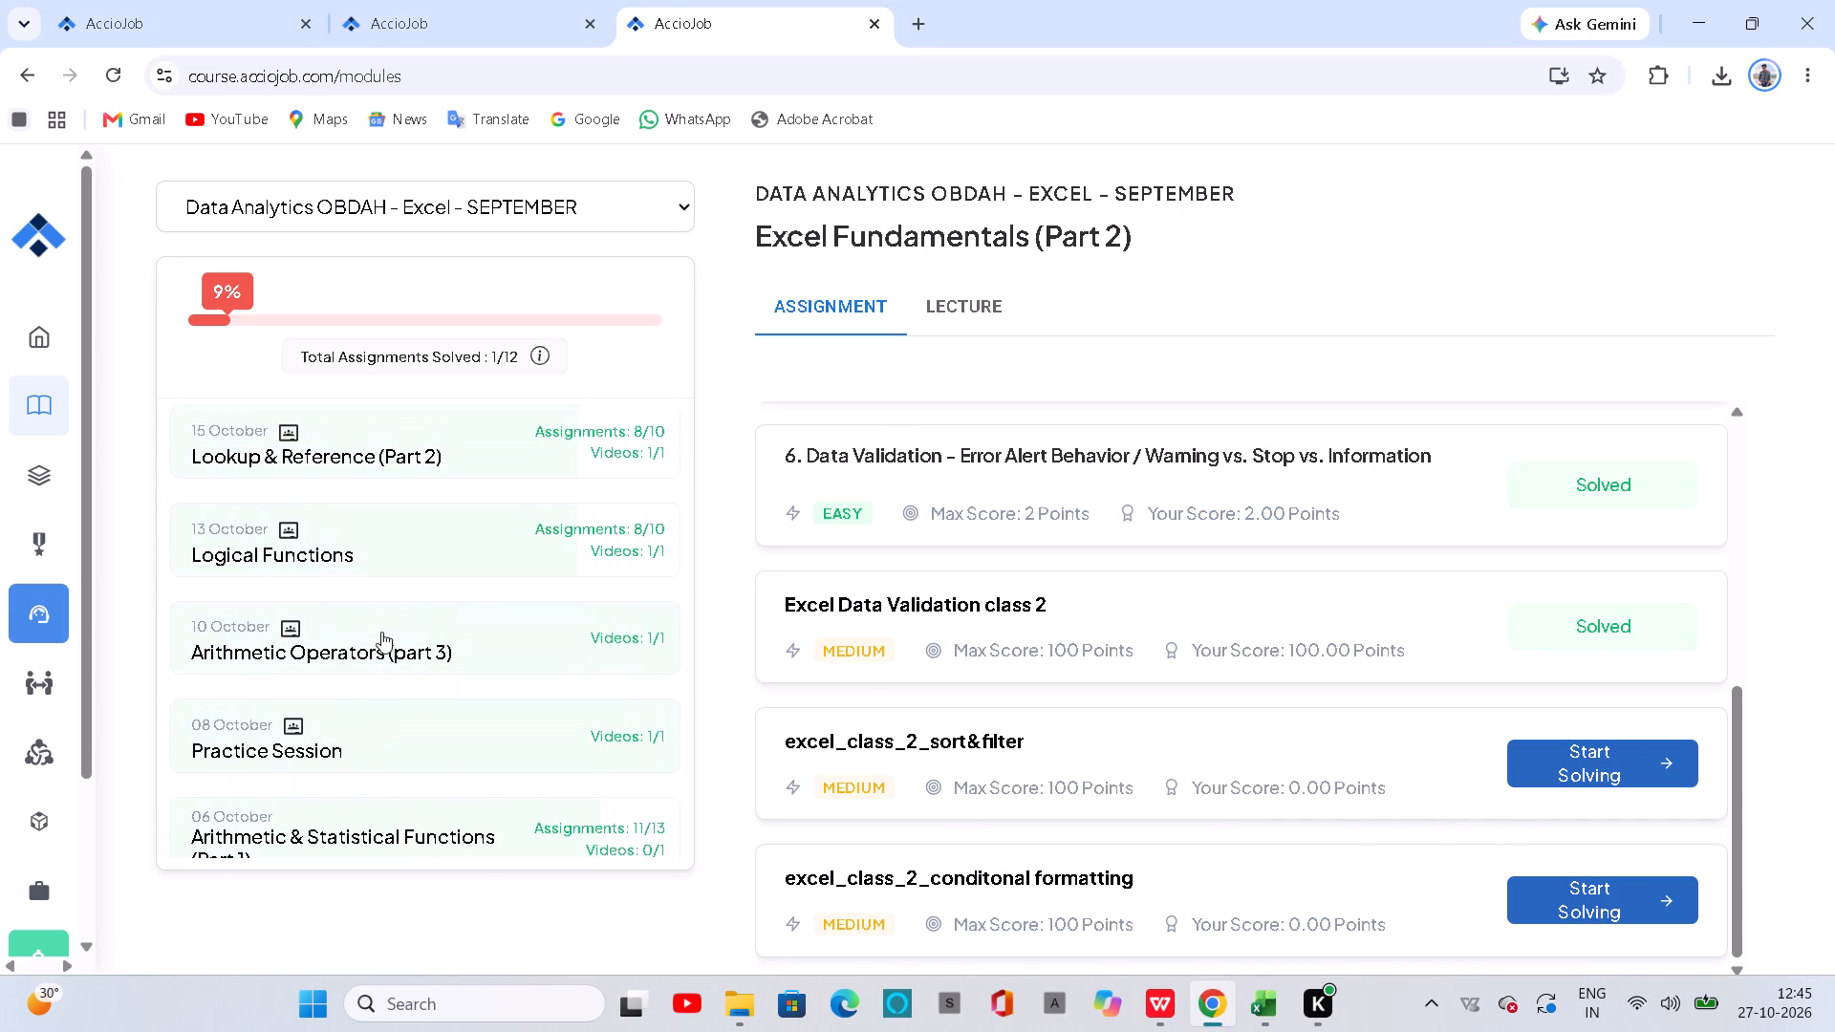
scroll(381, 632, "up", 1)
left_click(429, 687)
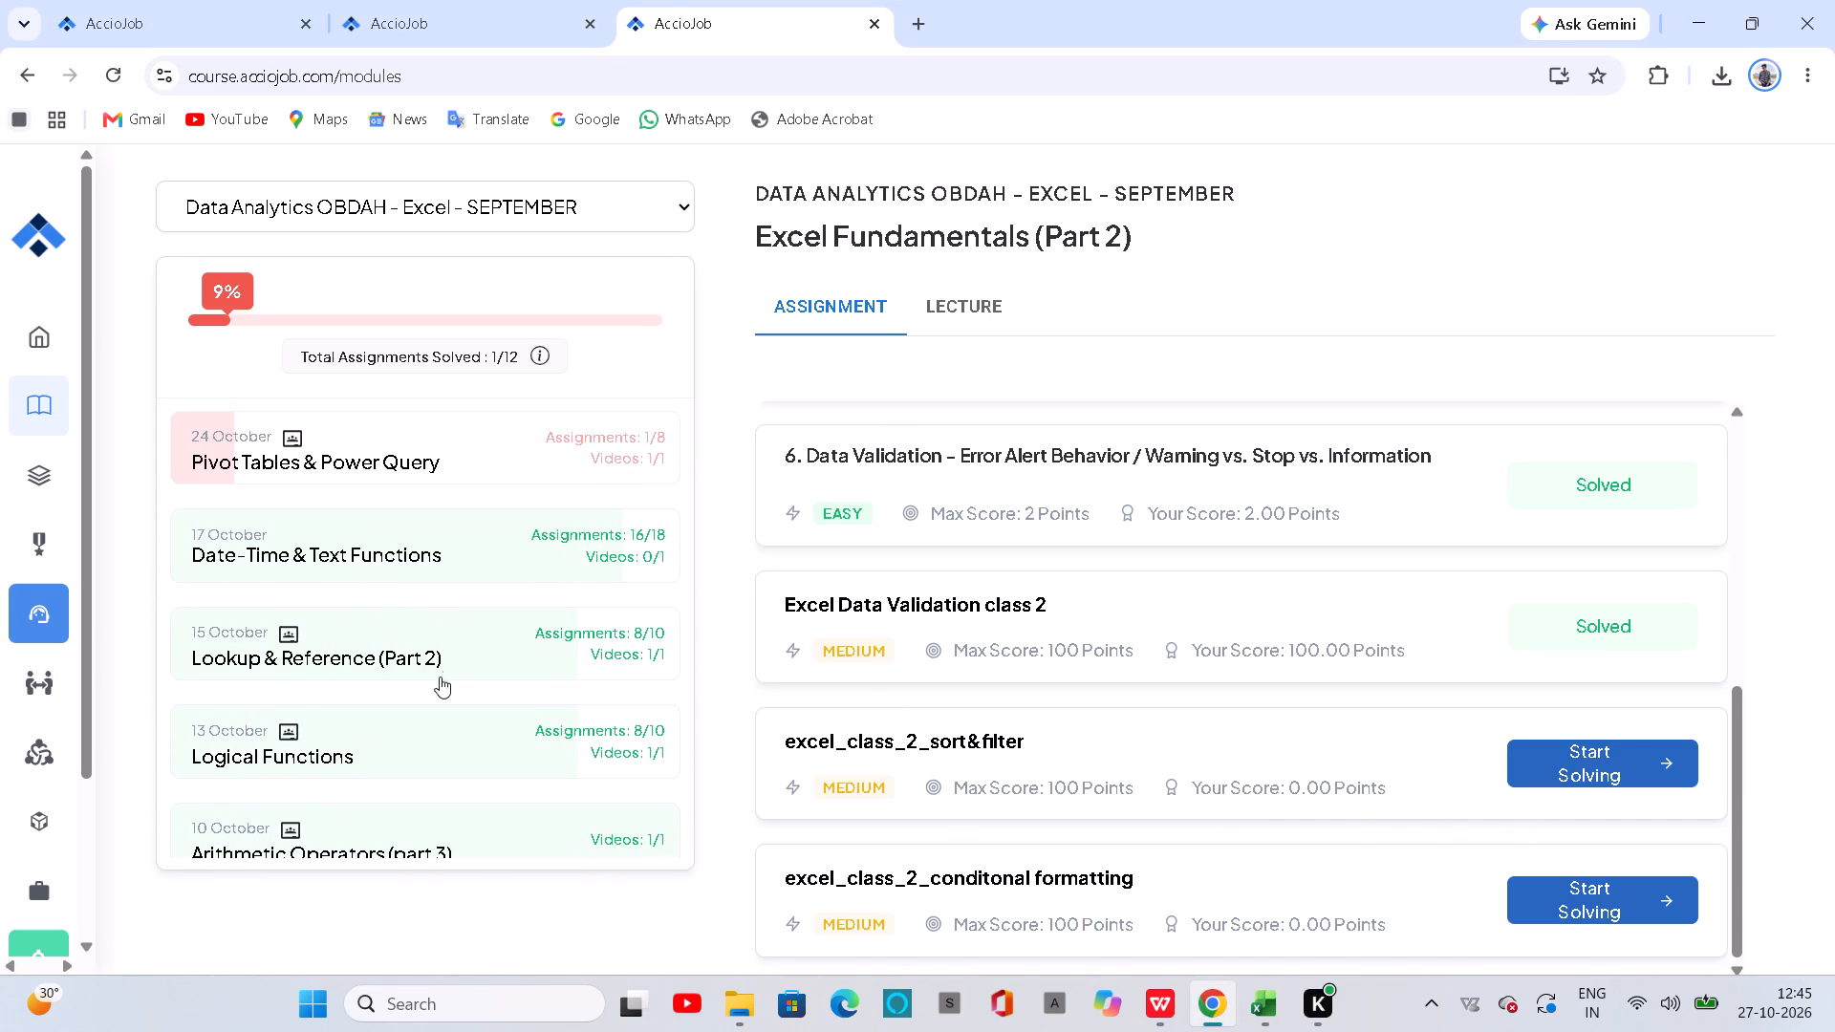
left_click(455, 658)
scroll(1511, 887, "down", 4)
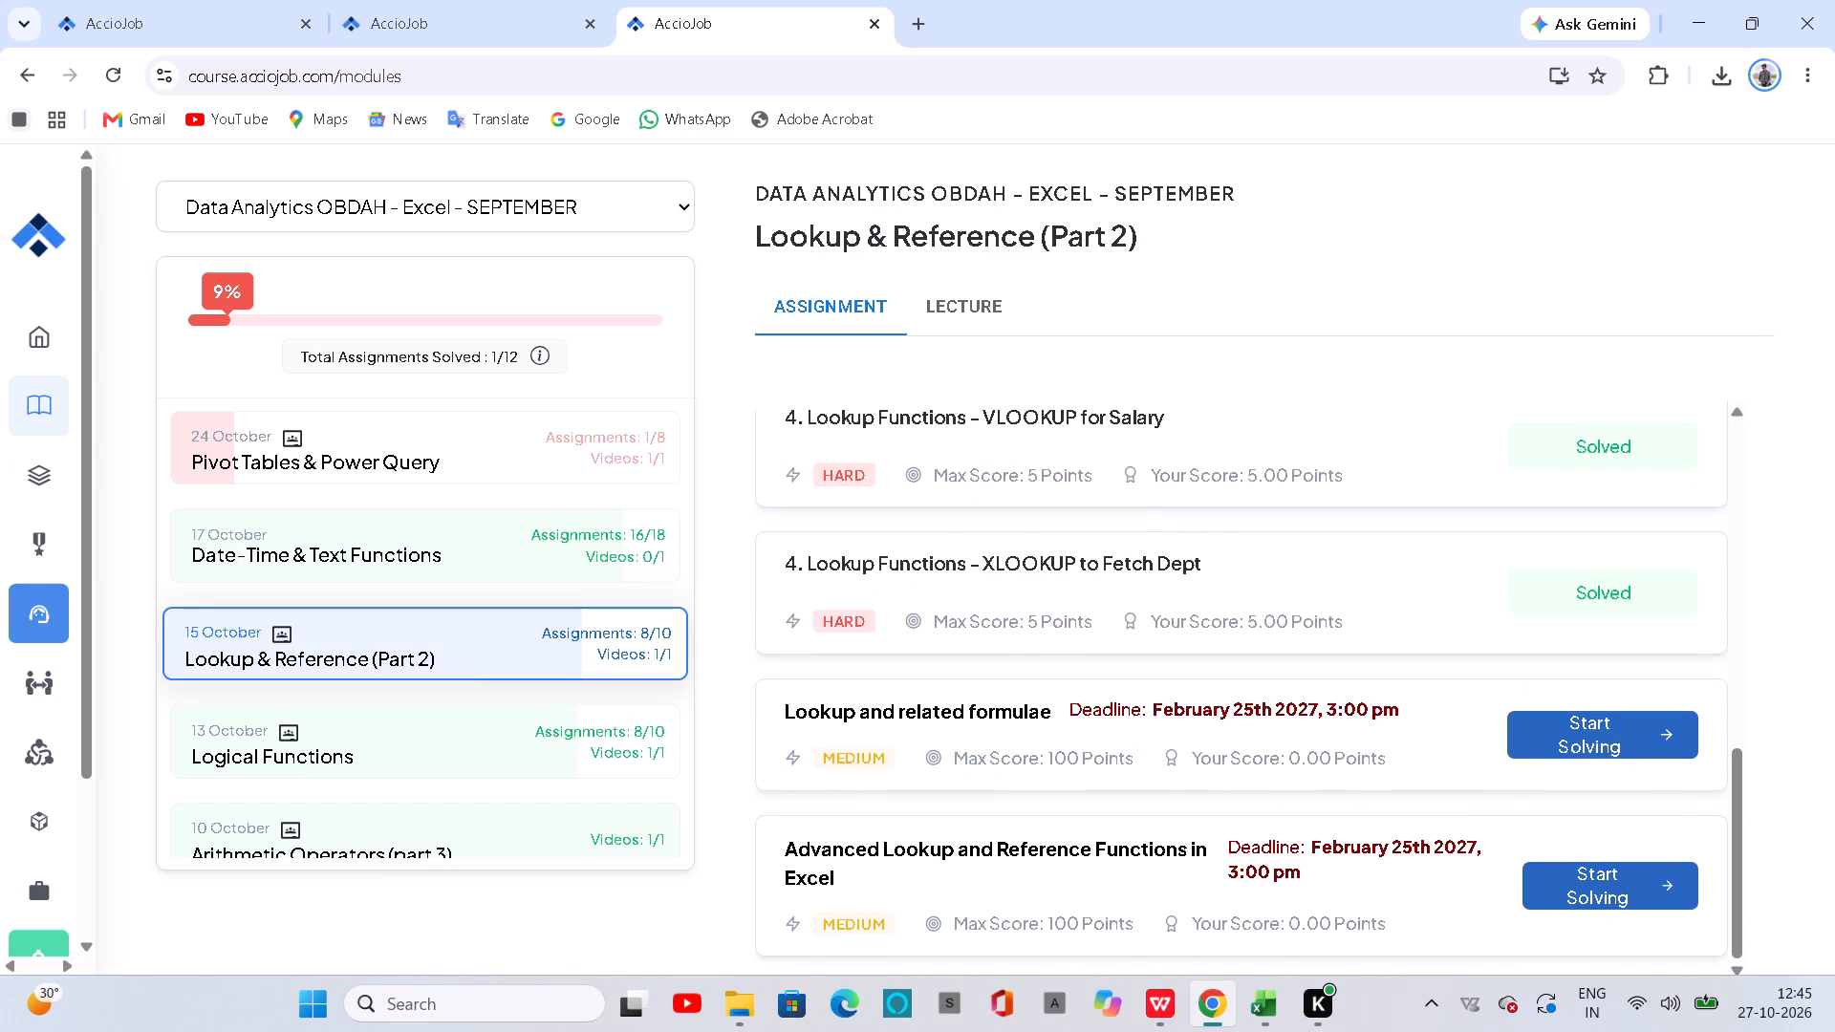
left_click_drag(1048, 718, 785, 716)
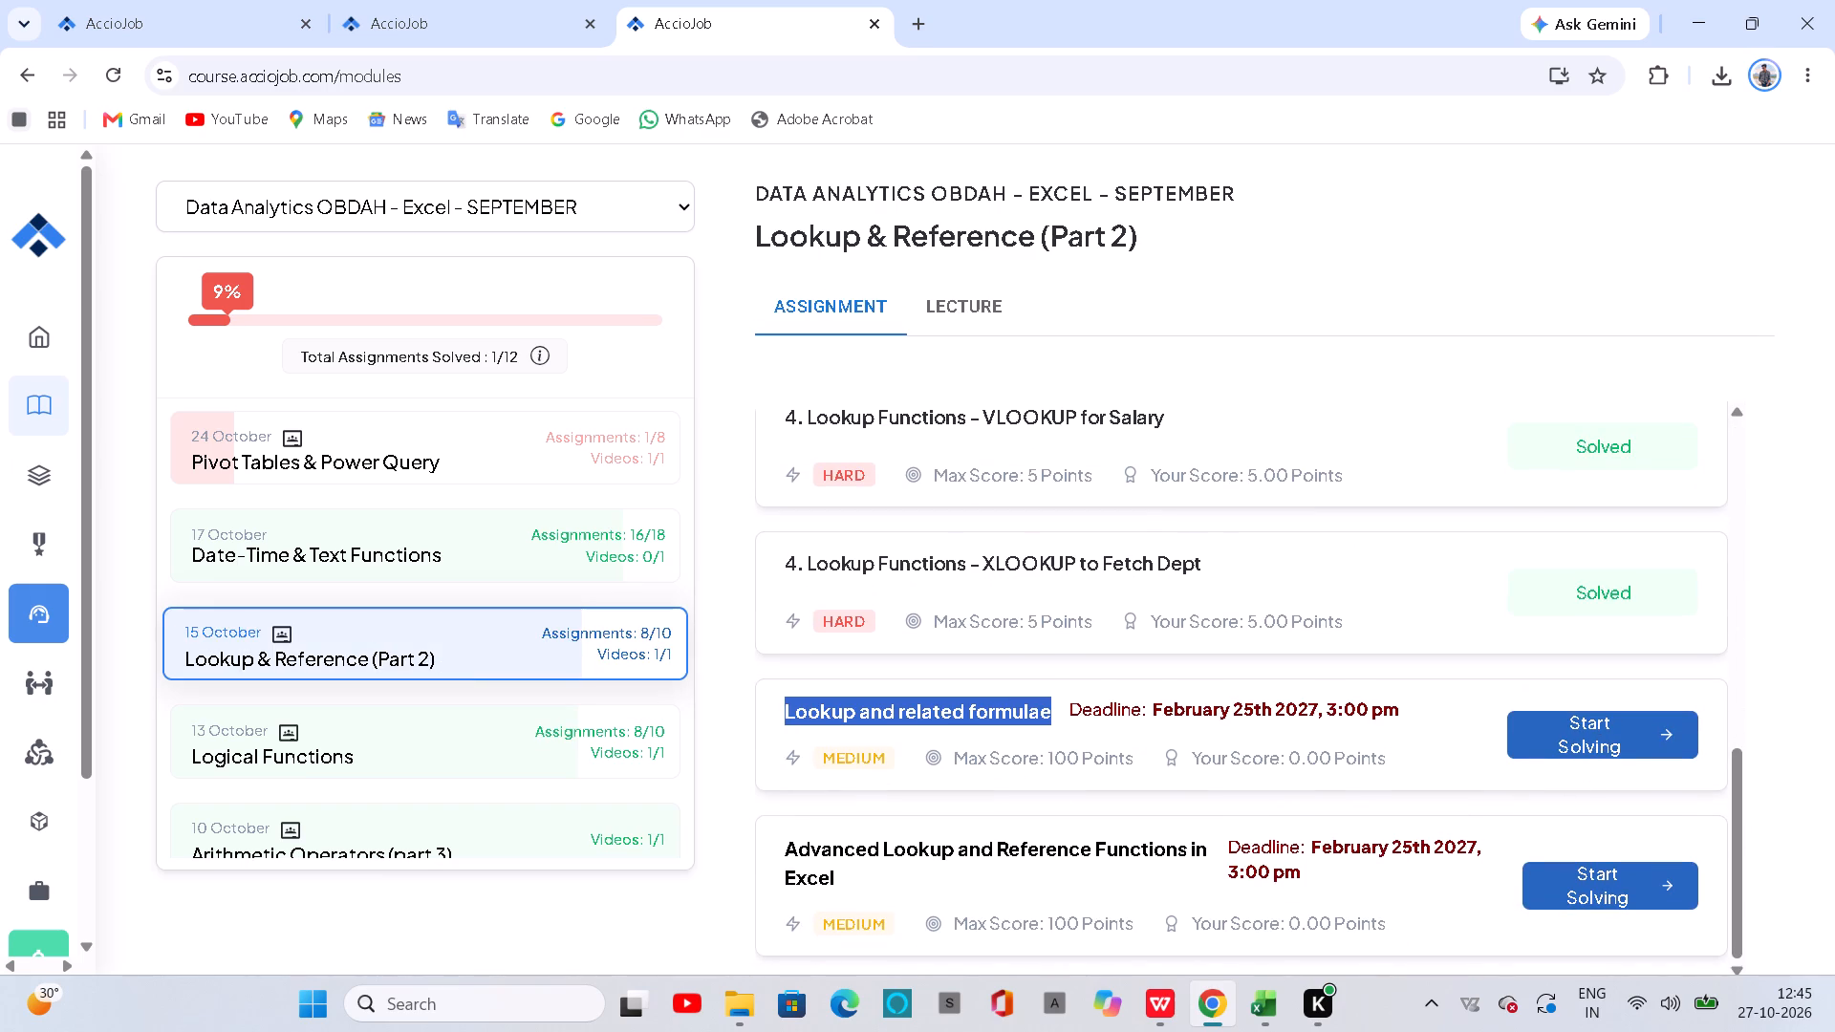
key("ctrl+c")
Switch to Excel and save the workbook in Downloads as "Lookup and related formulae", using the copied title as the file name.
left_click(1273, 1014)
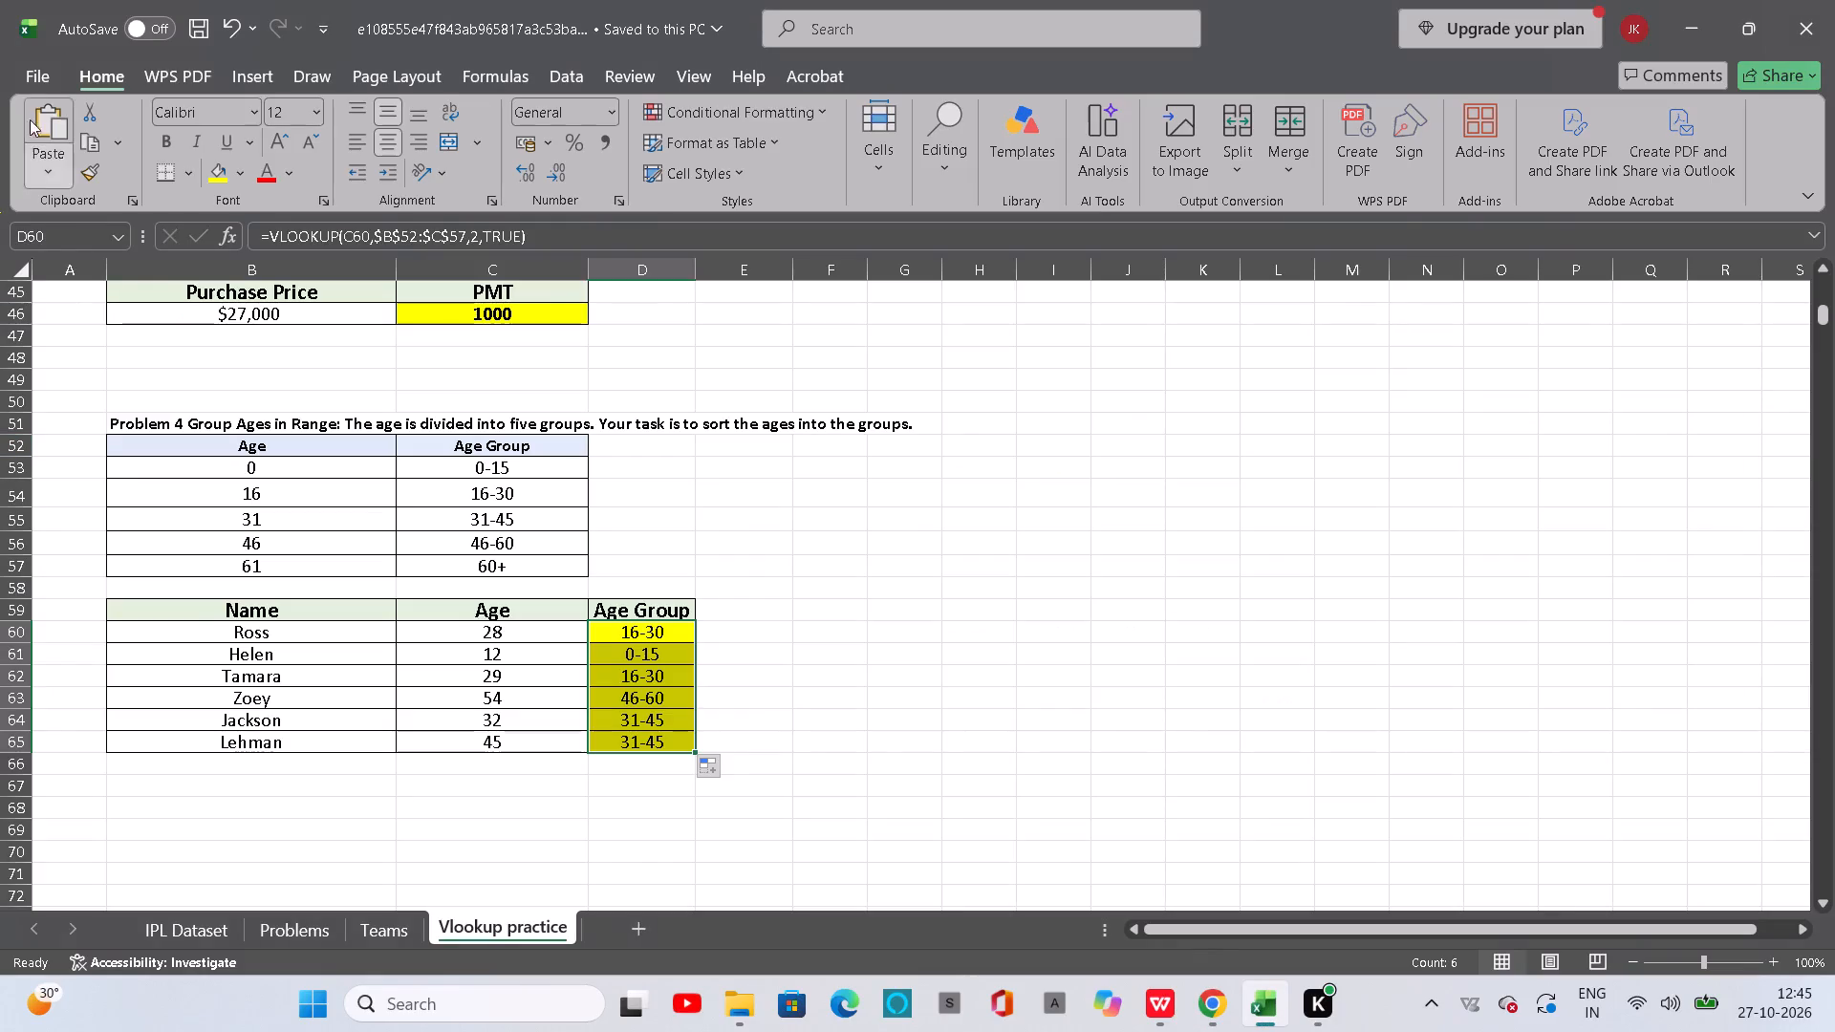
left_click(27, 82)
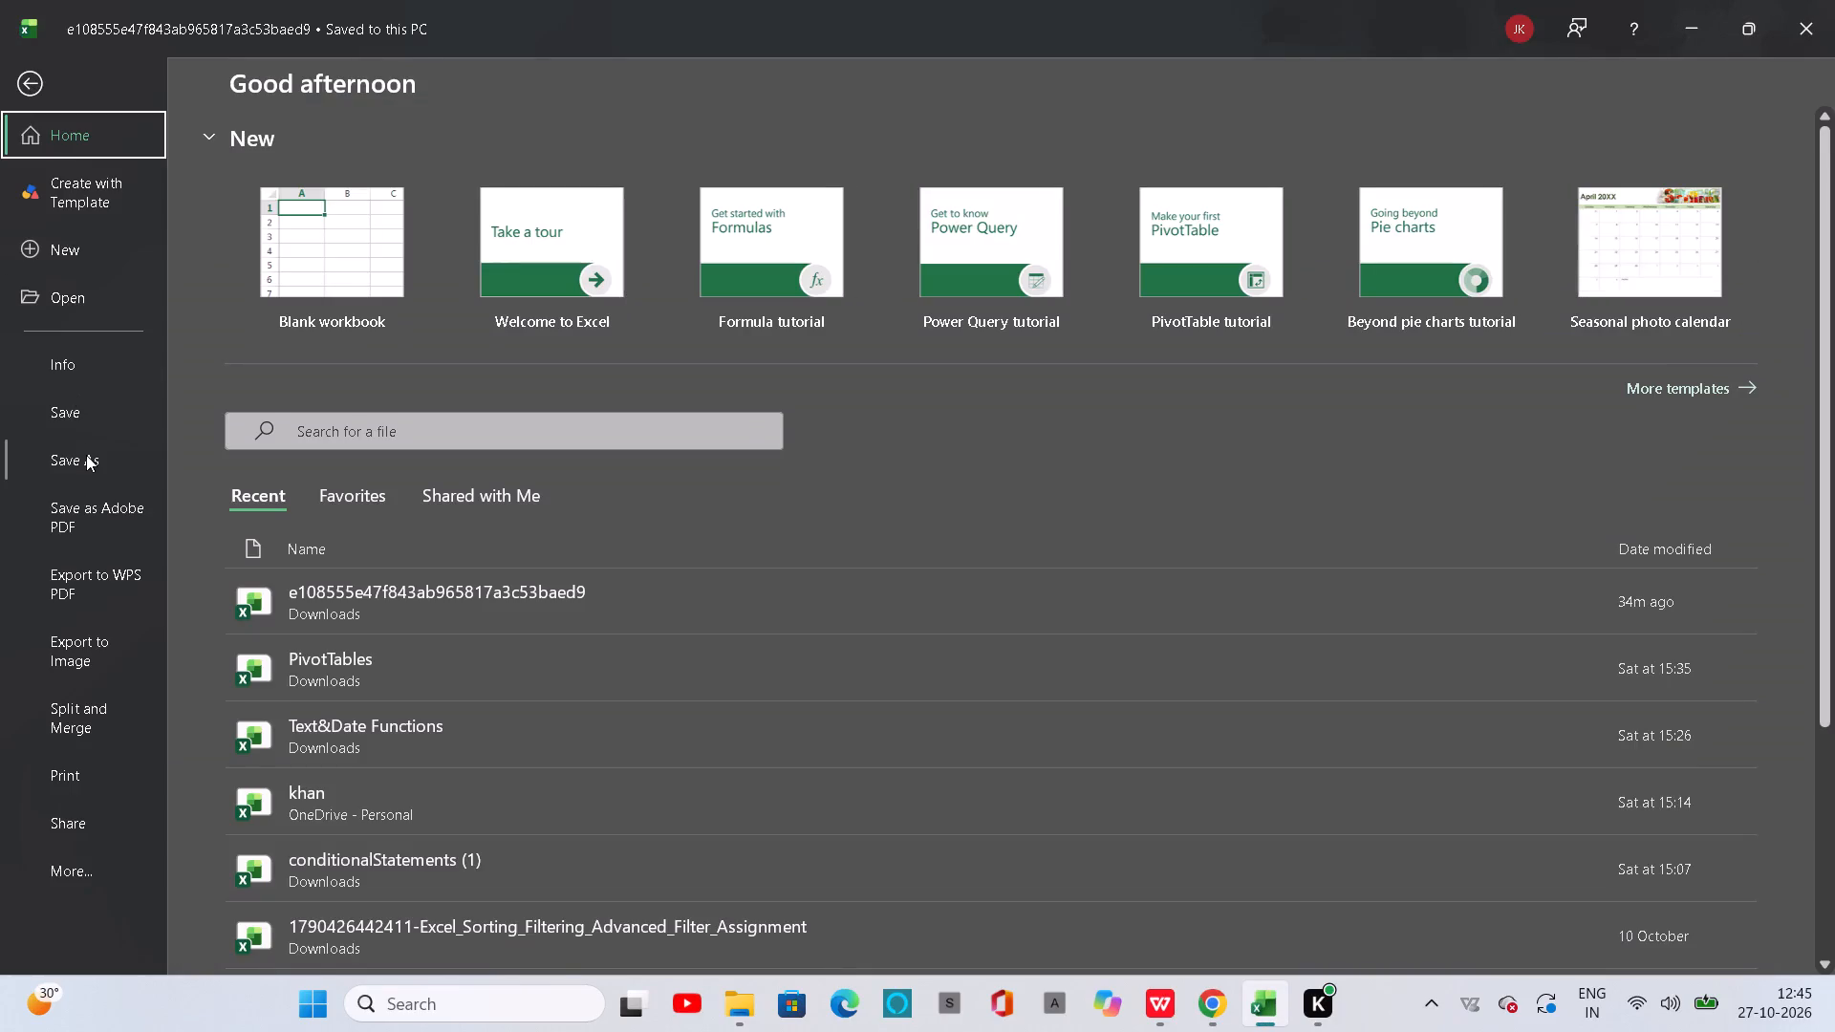
left_click(86, 455)
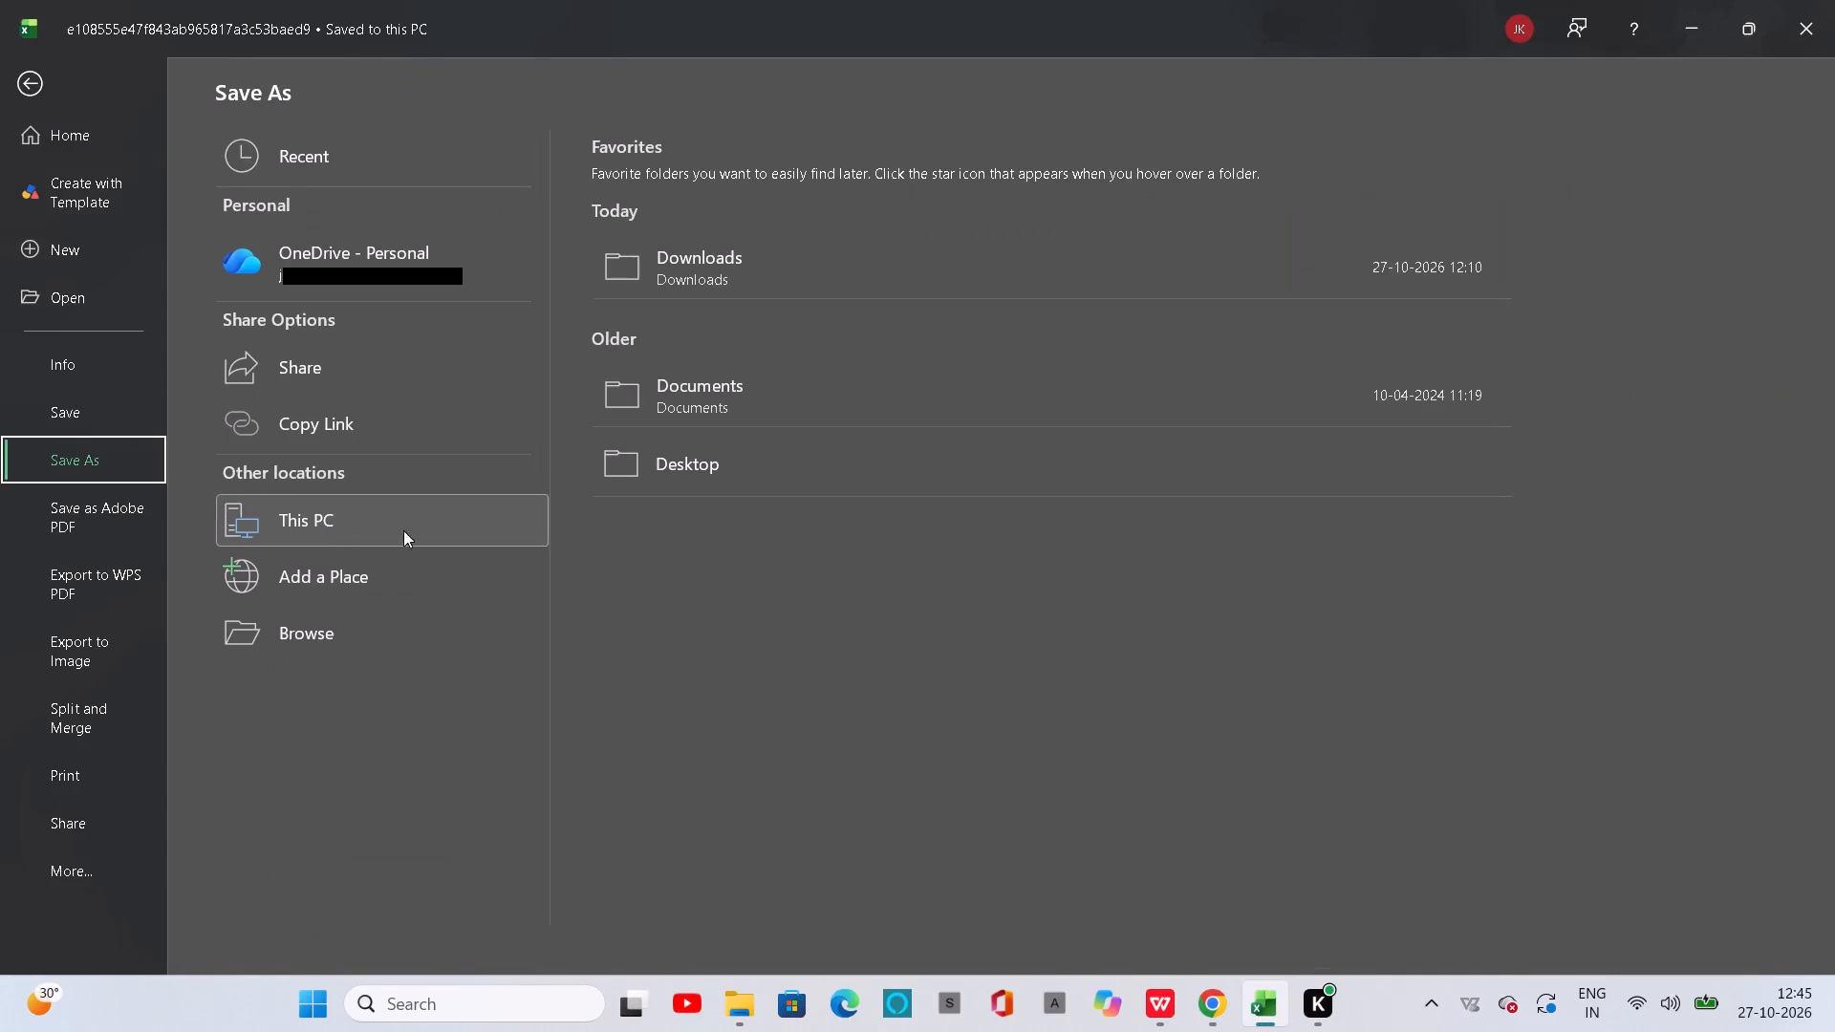
left_click(707, 247)
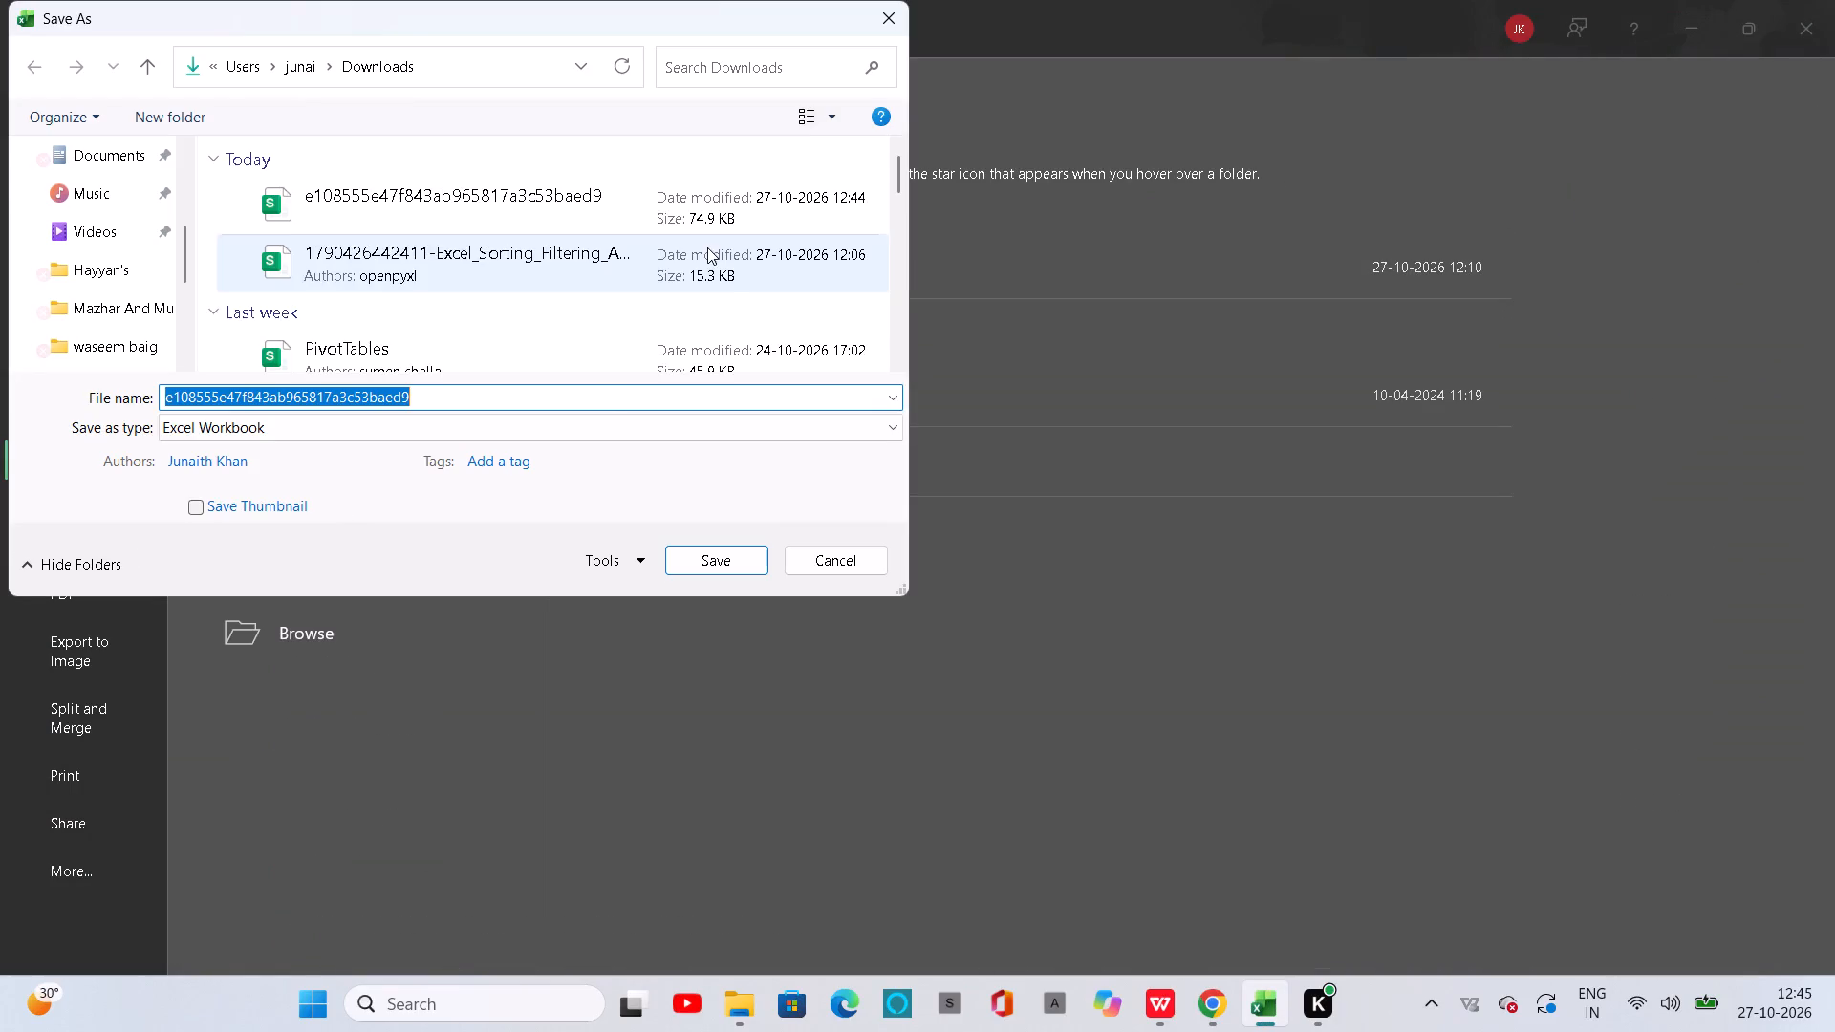
key("ctrl+v")
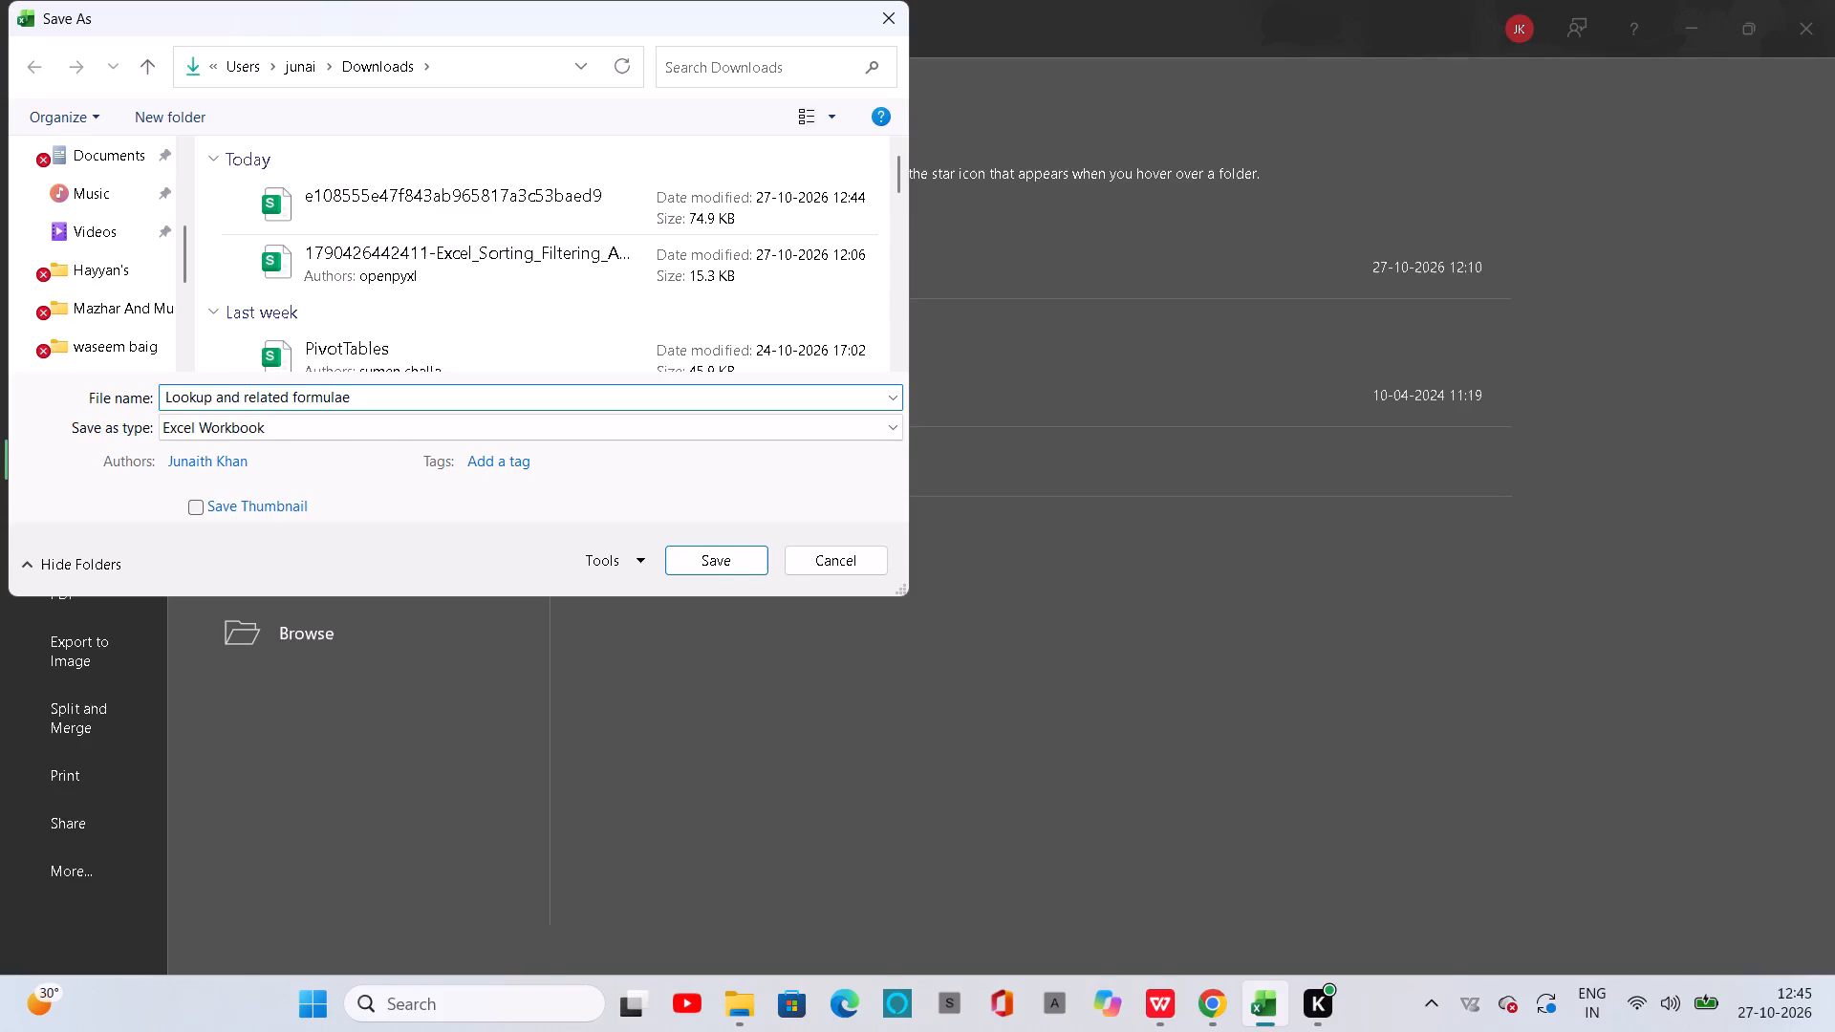
left_click(723, 554)
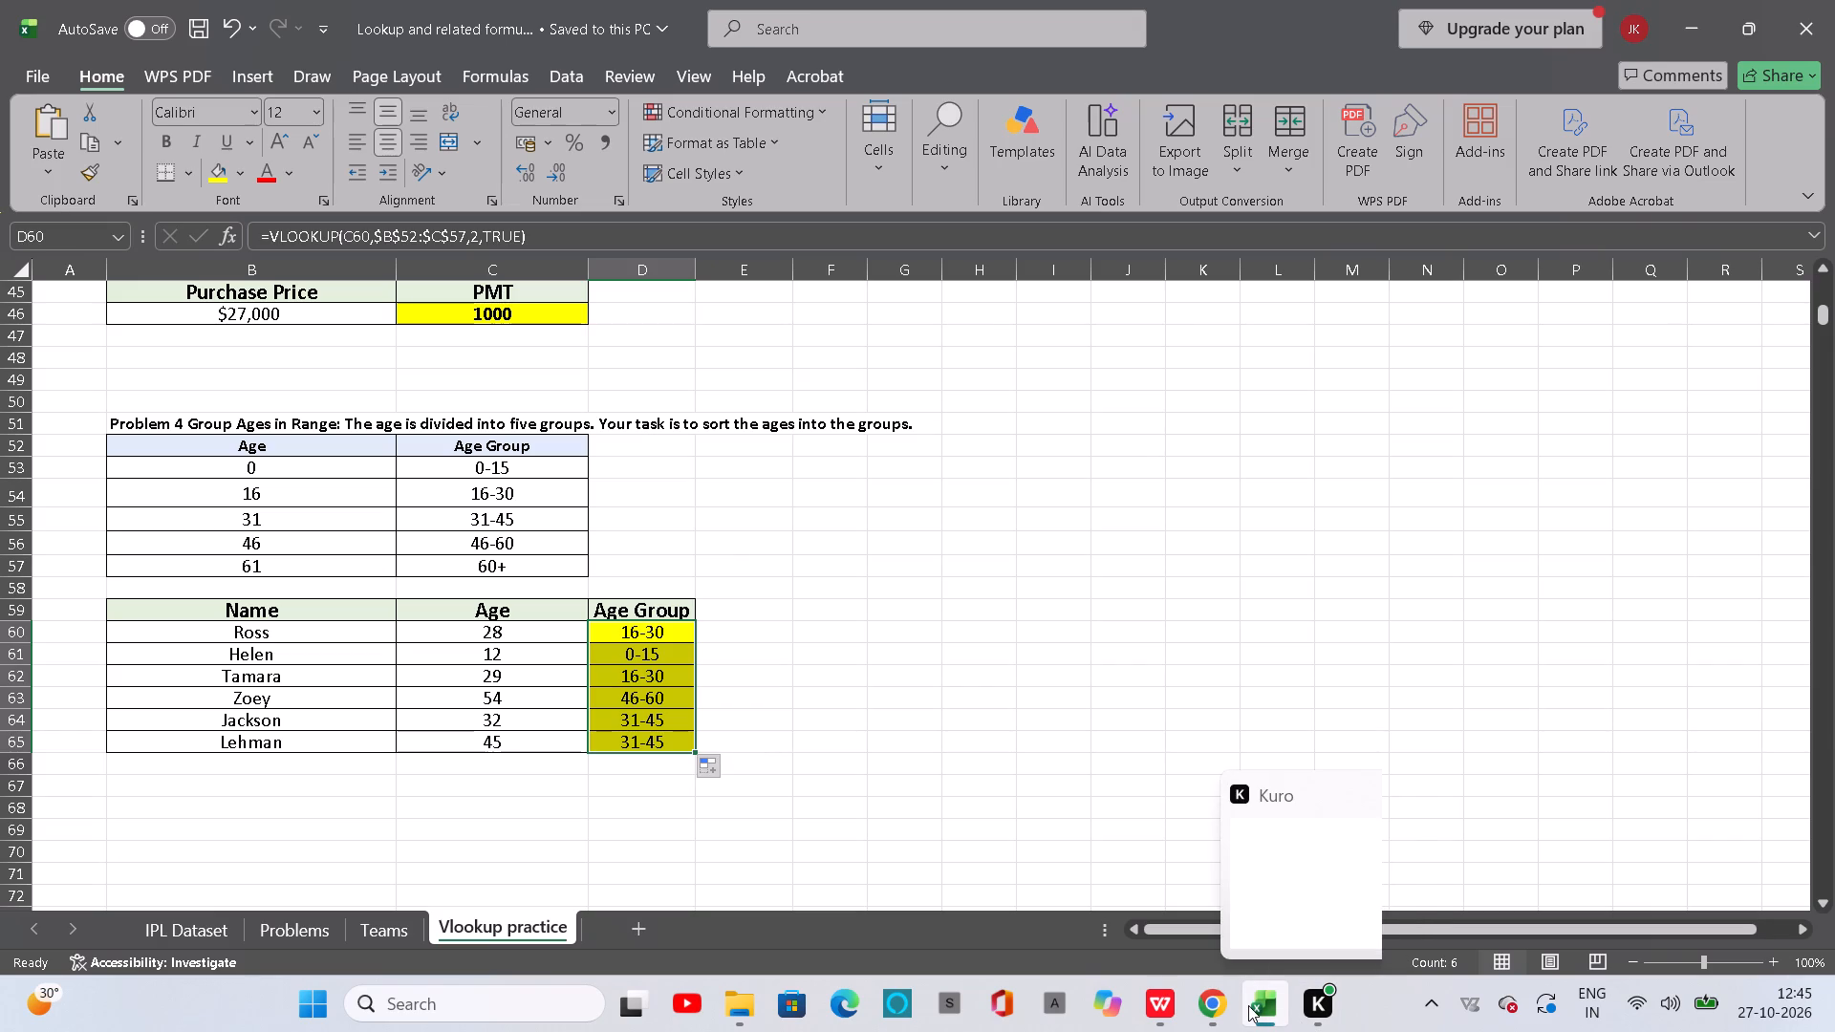
Switch to Chrome and open the submission page of the "Lookup and related formulae" assignment.
left_click(1202, 1008)
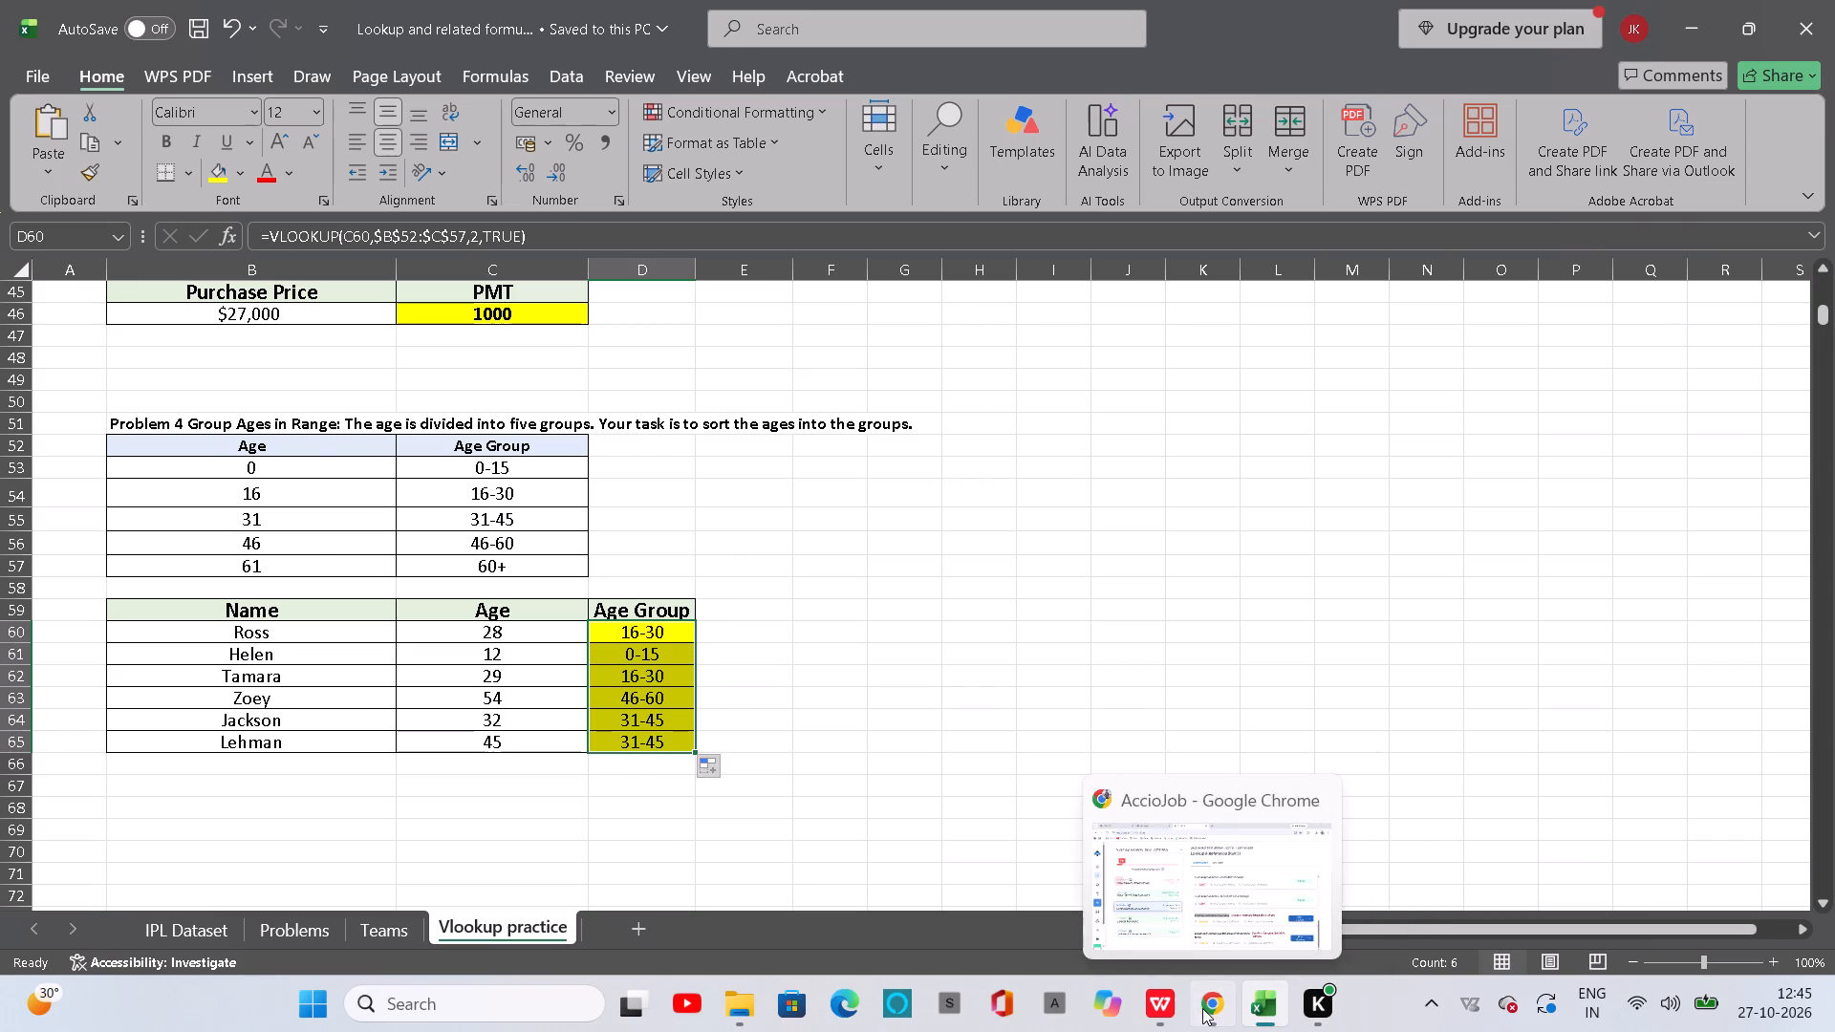
left_click(1565, 709)
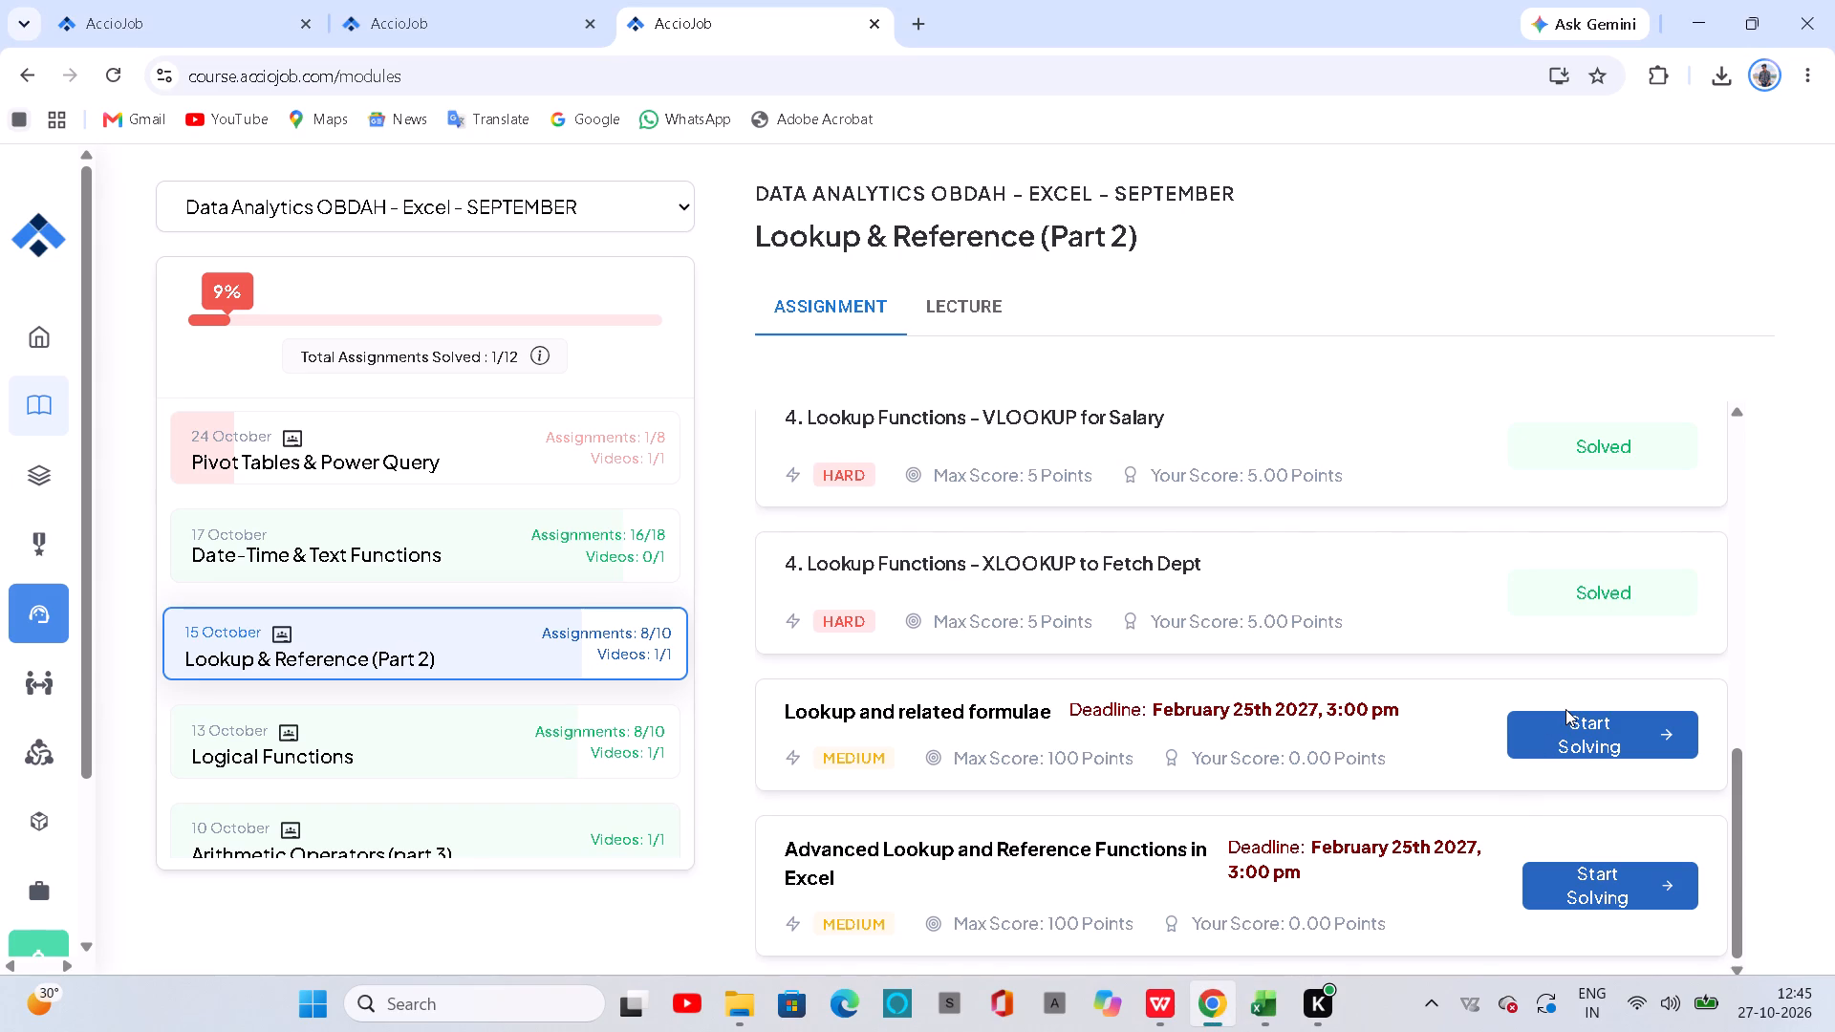
left_click(1594, 742)
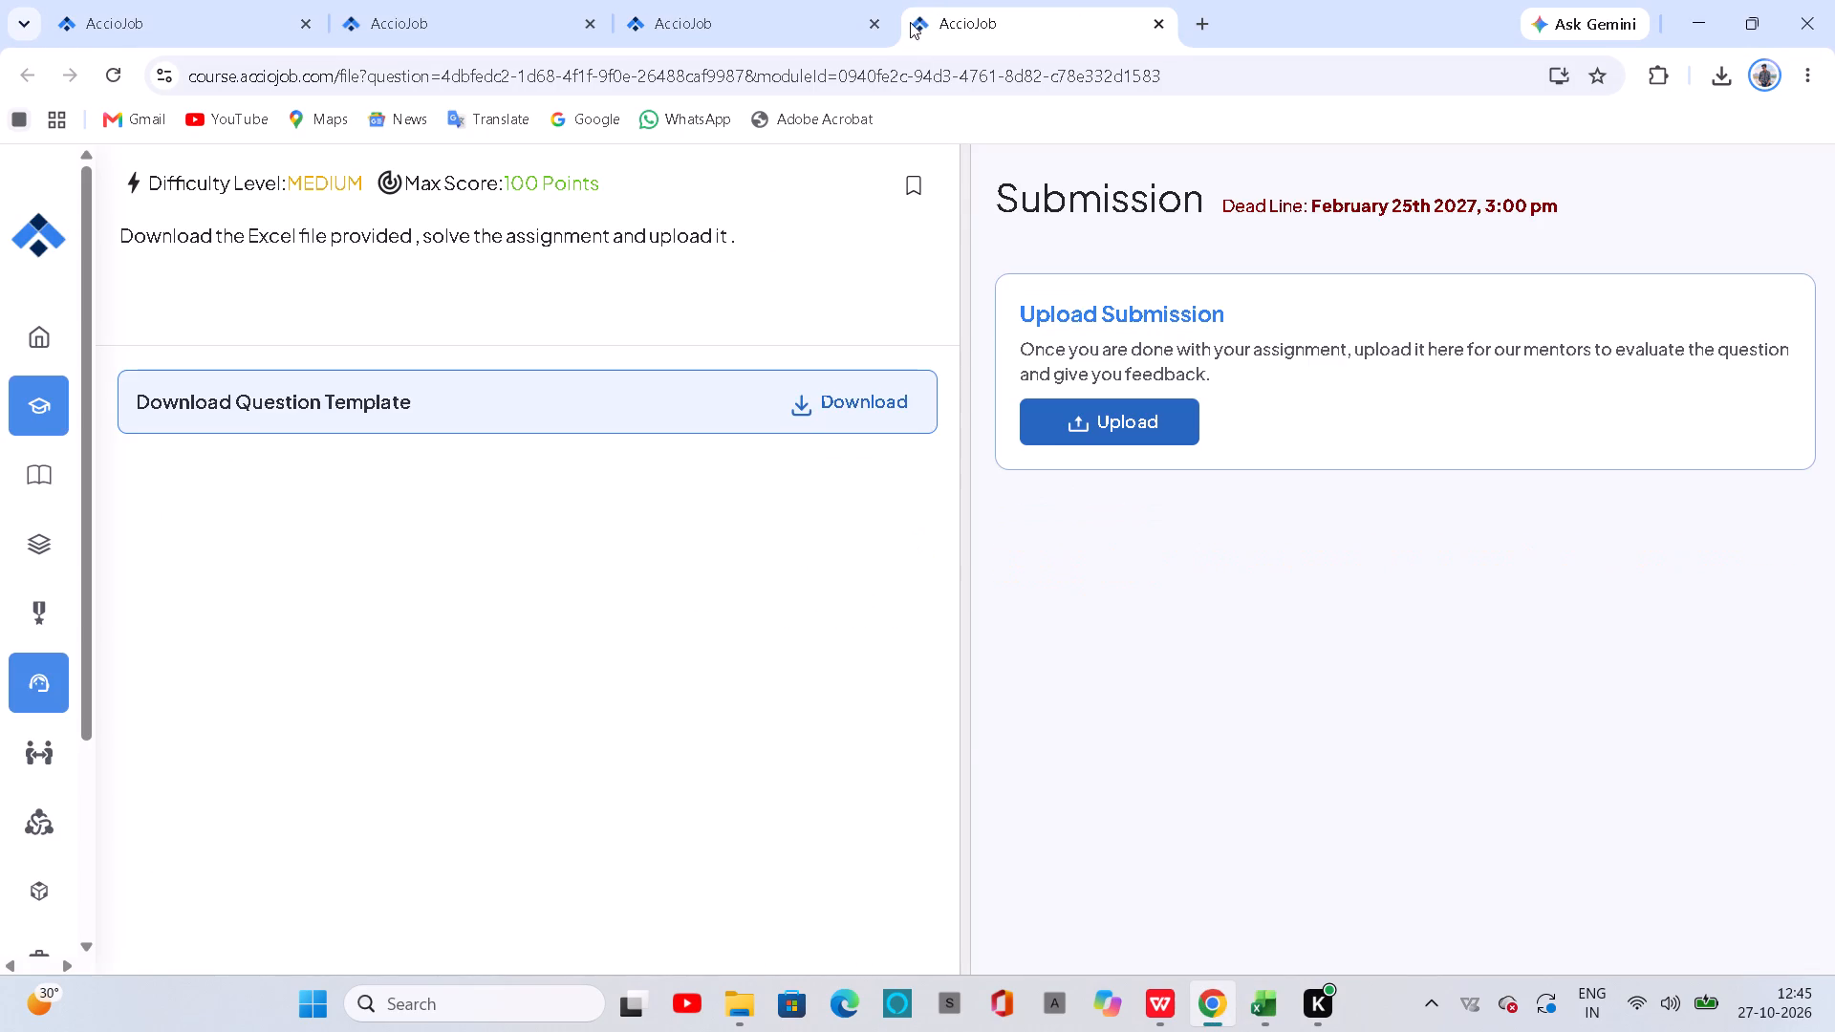
left_click(719, 0)
left_click(470, 13)
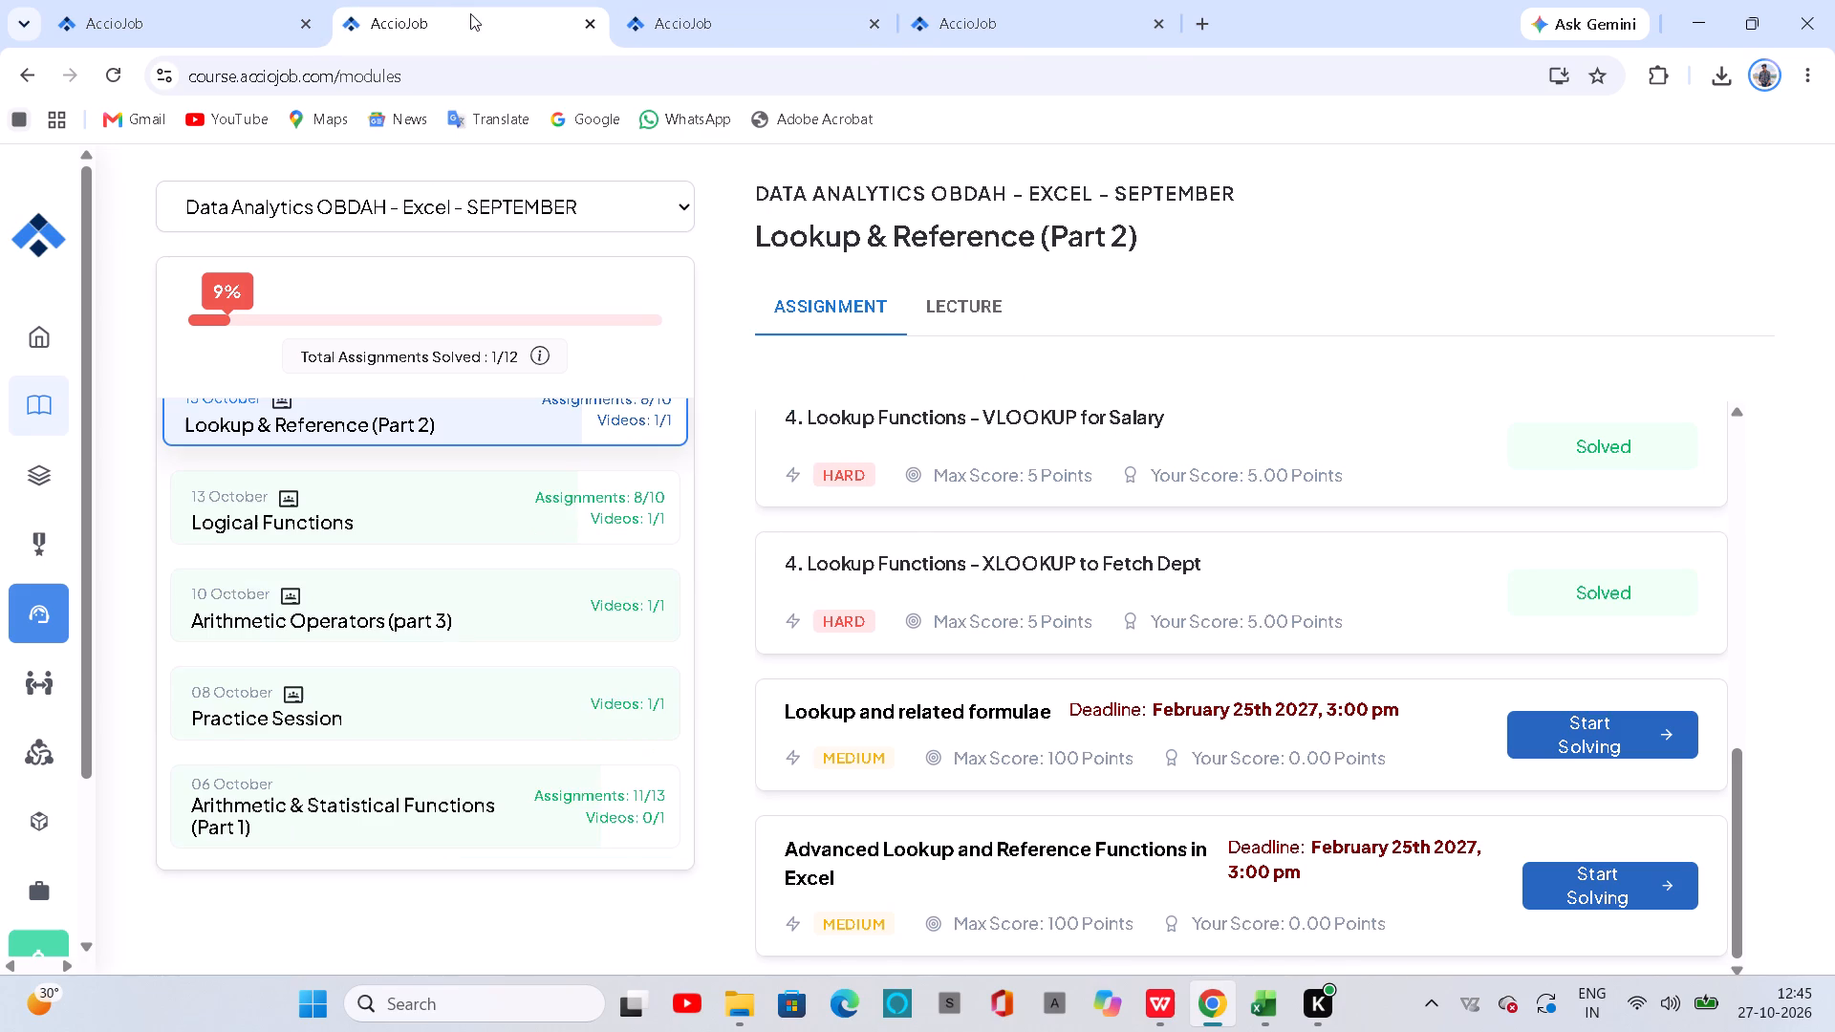
left_click(740, 27)
left_click(982, 16)
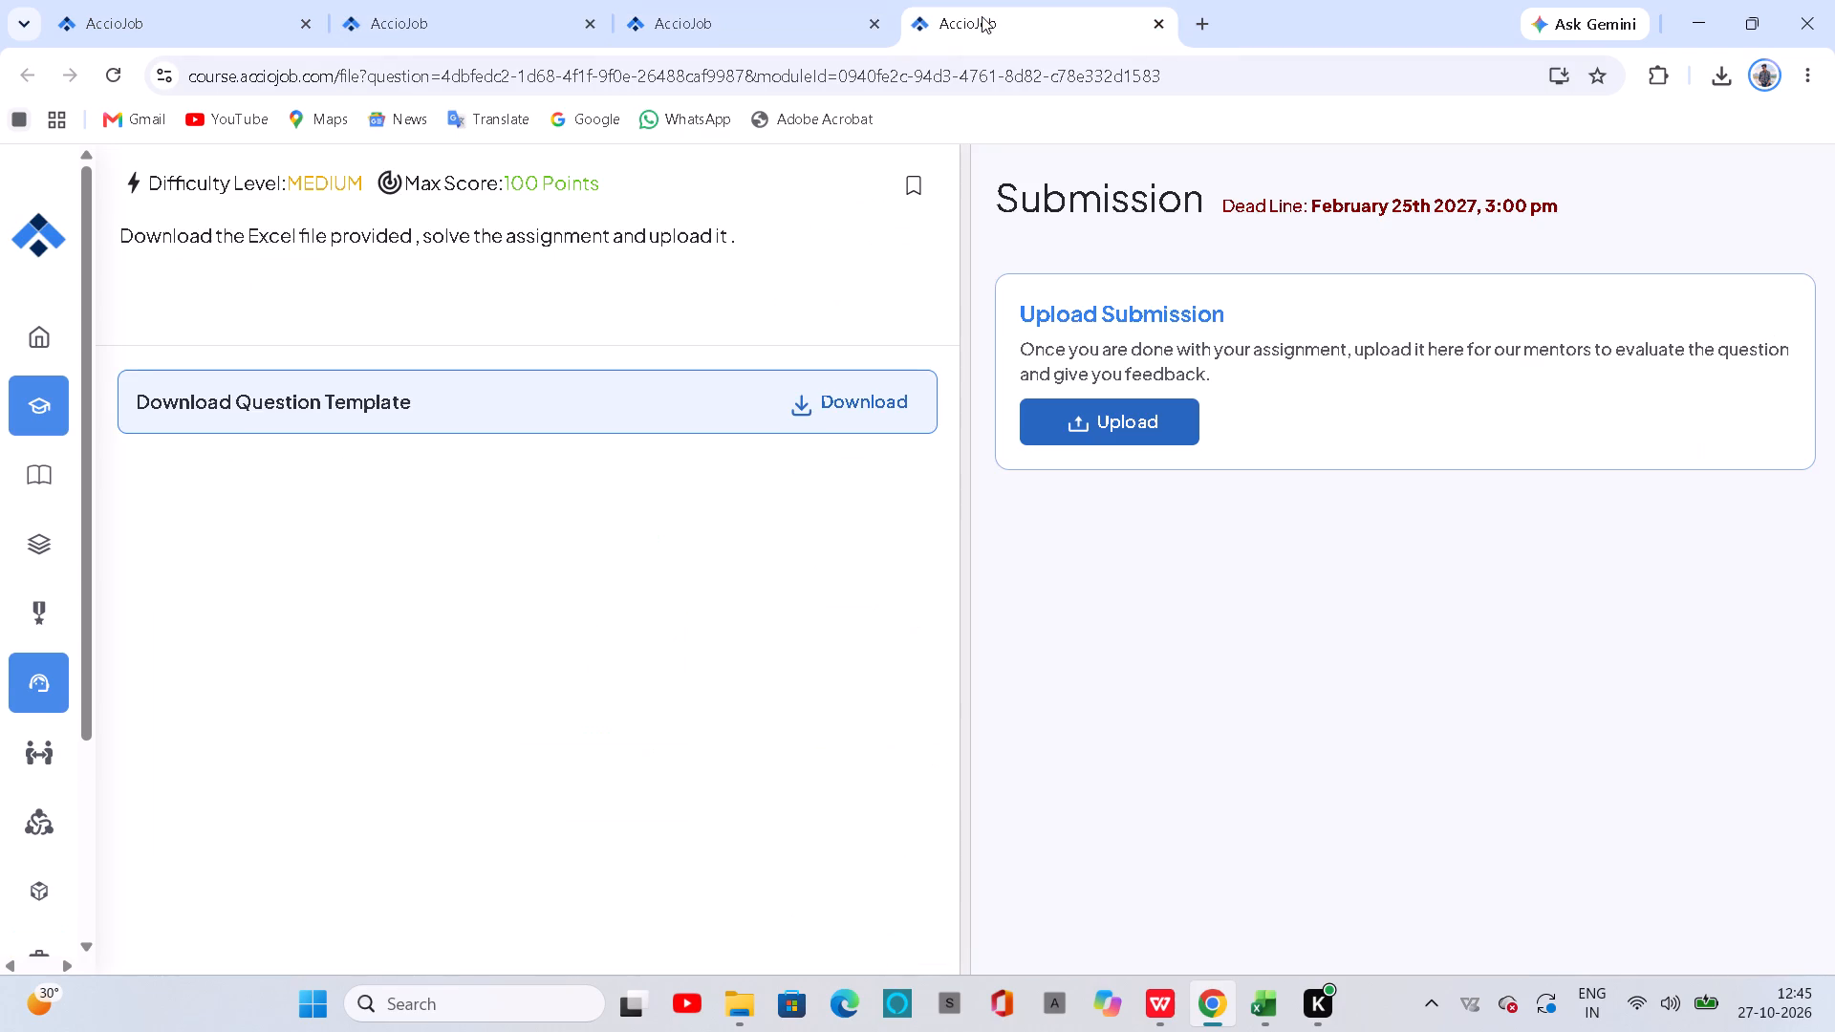
Upload the "Lookup and related formulae" workbook from Downloads and submit it for the assignment.
left_click(1129, 426)
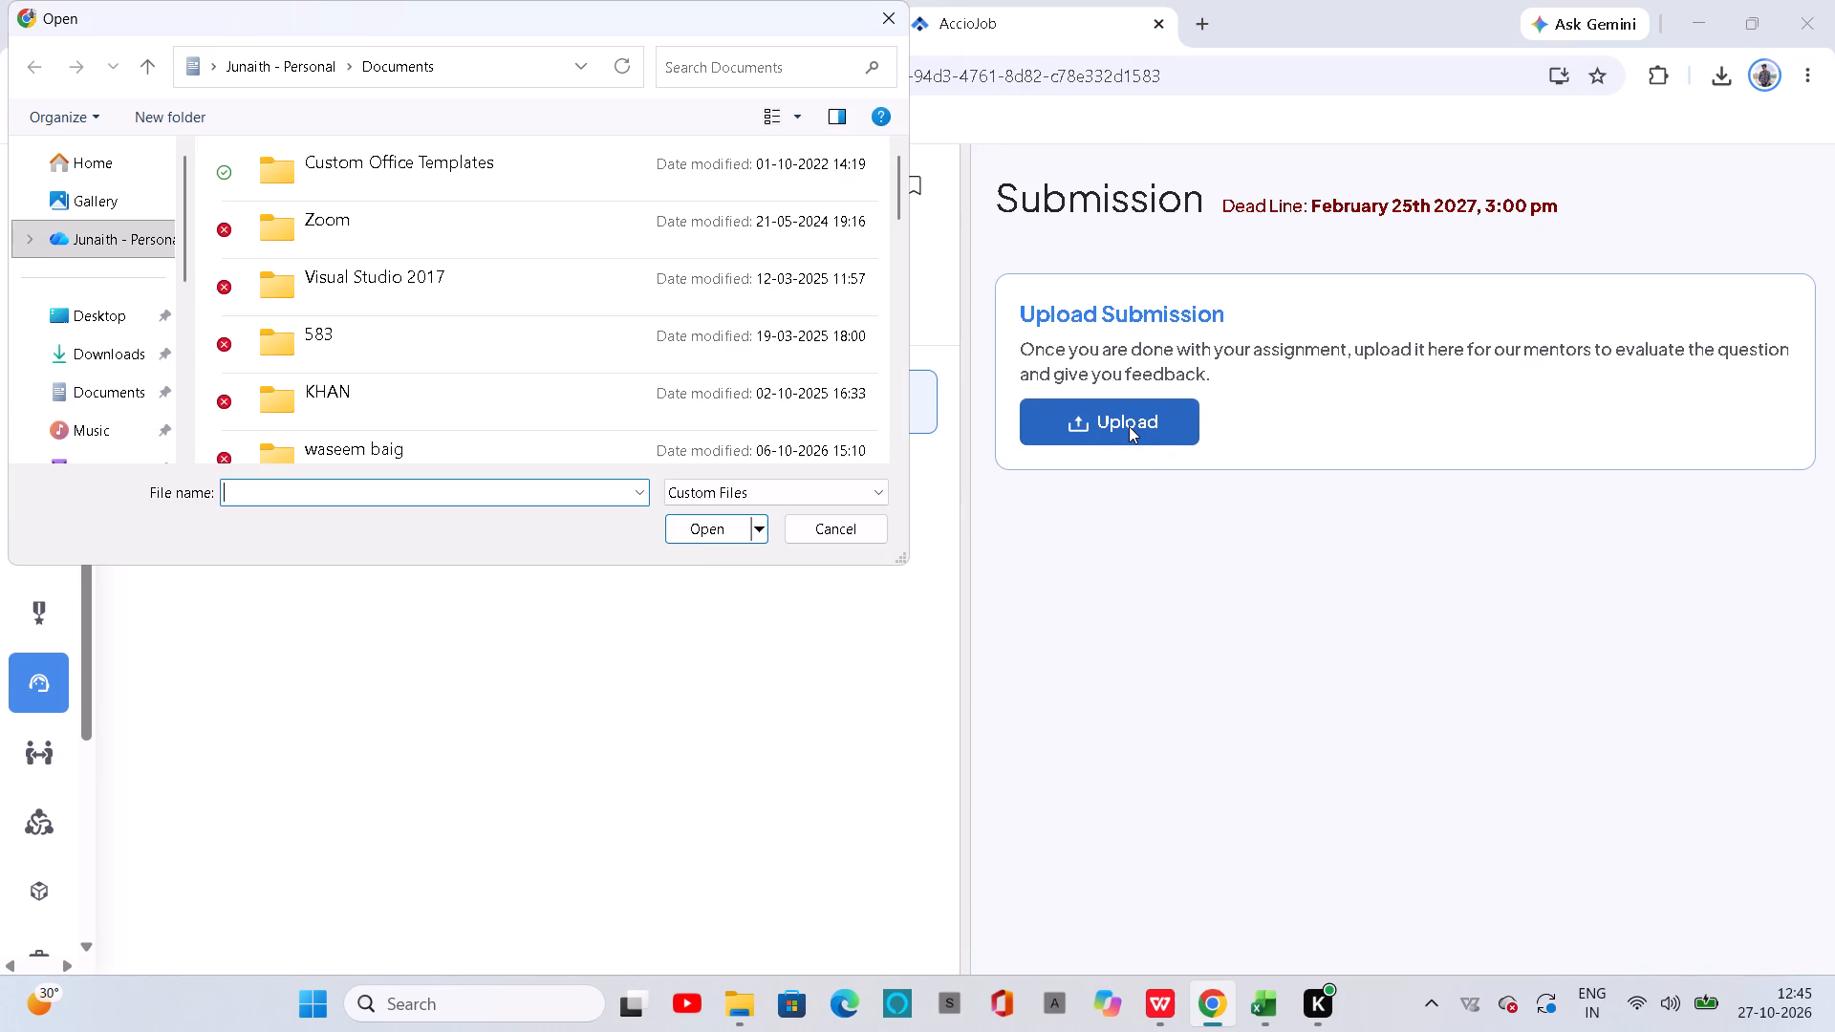
left_click(78, 336)
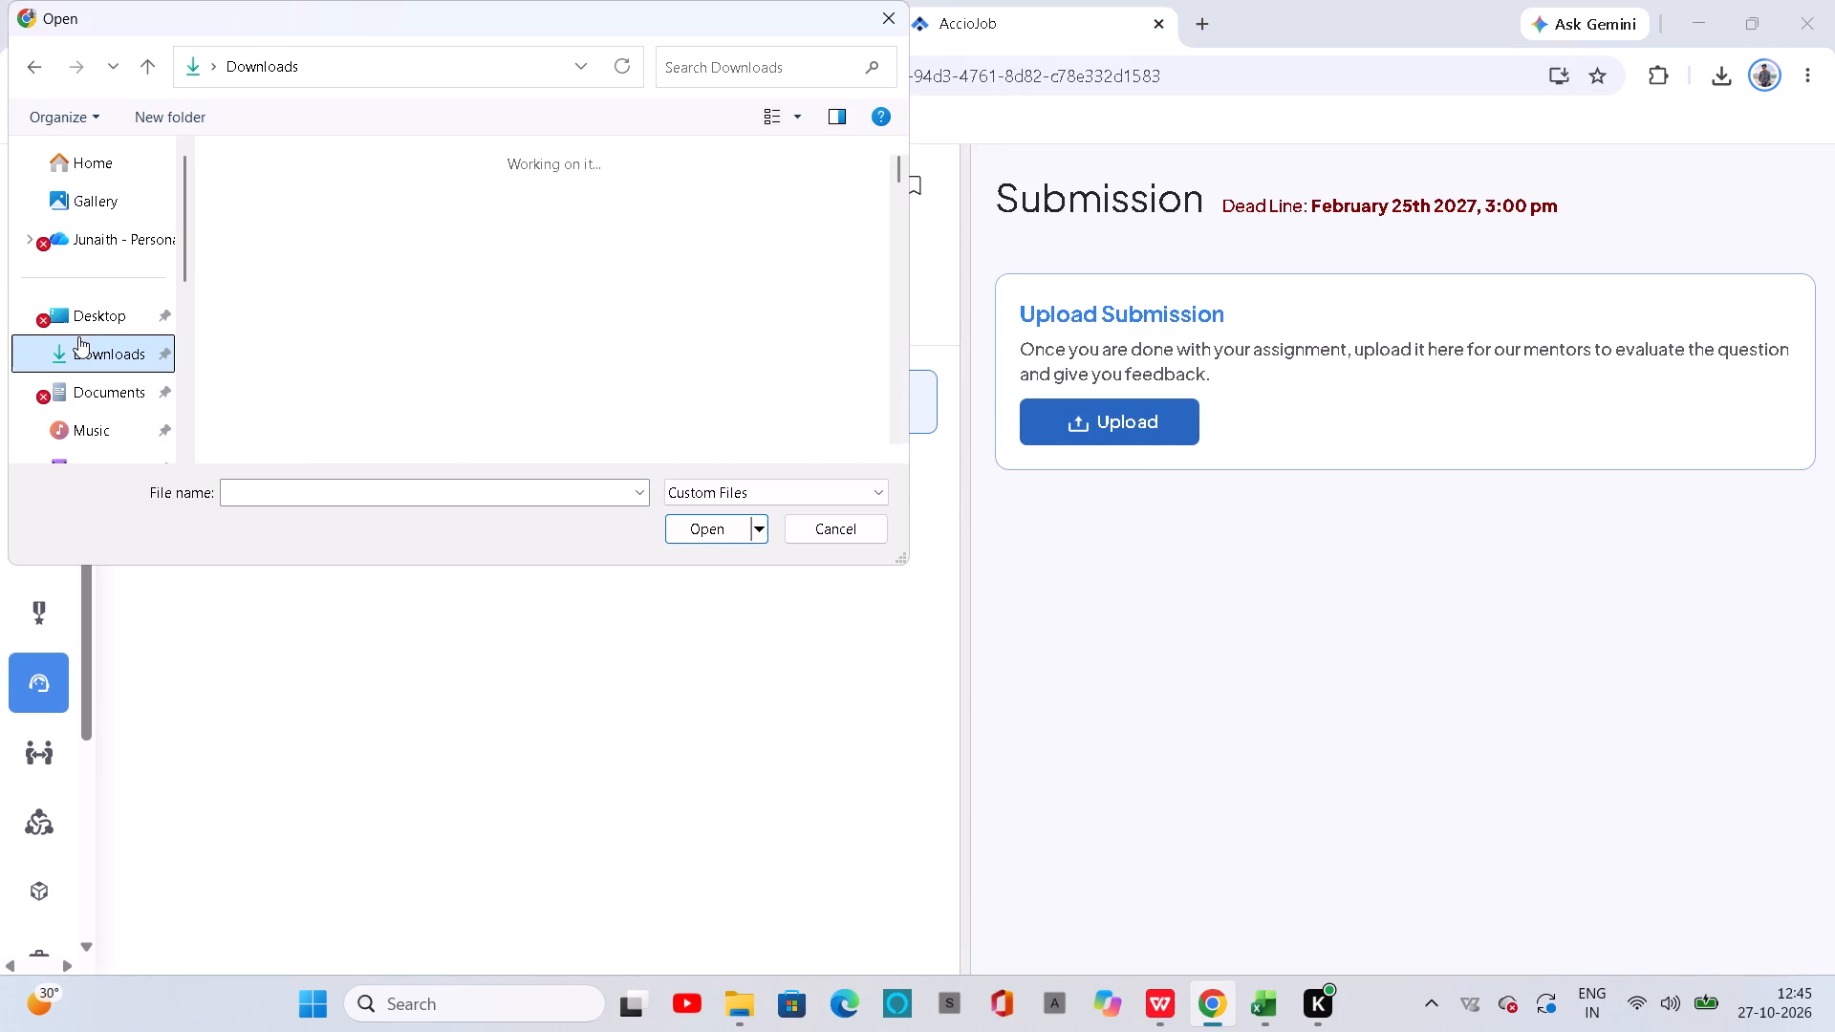
left_click(376, 182)
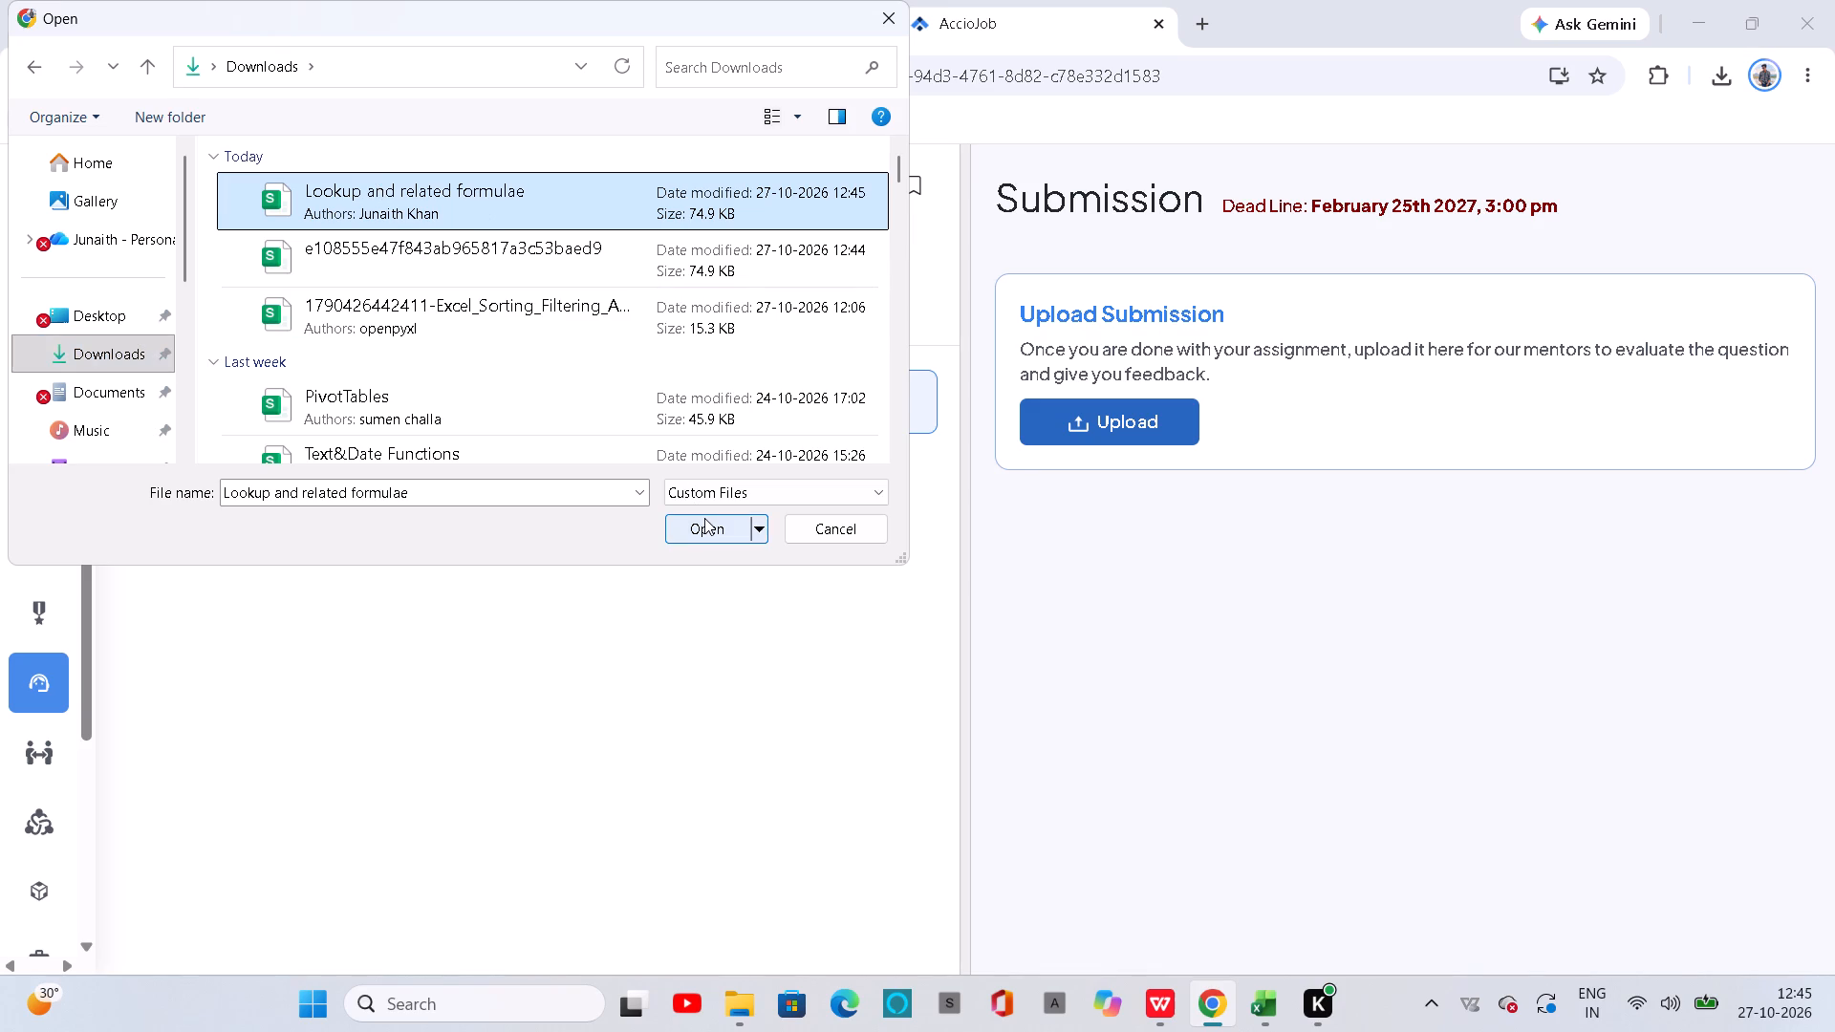
left_click(704, 518)
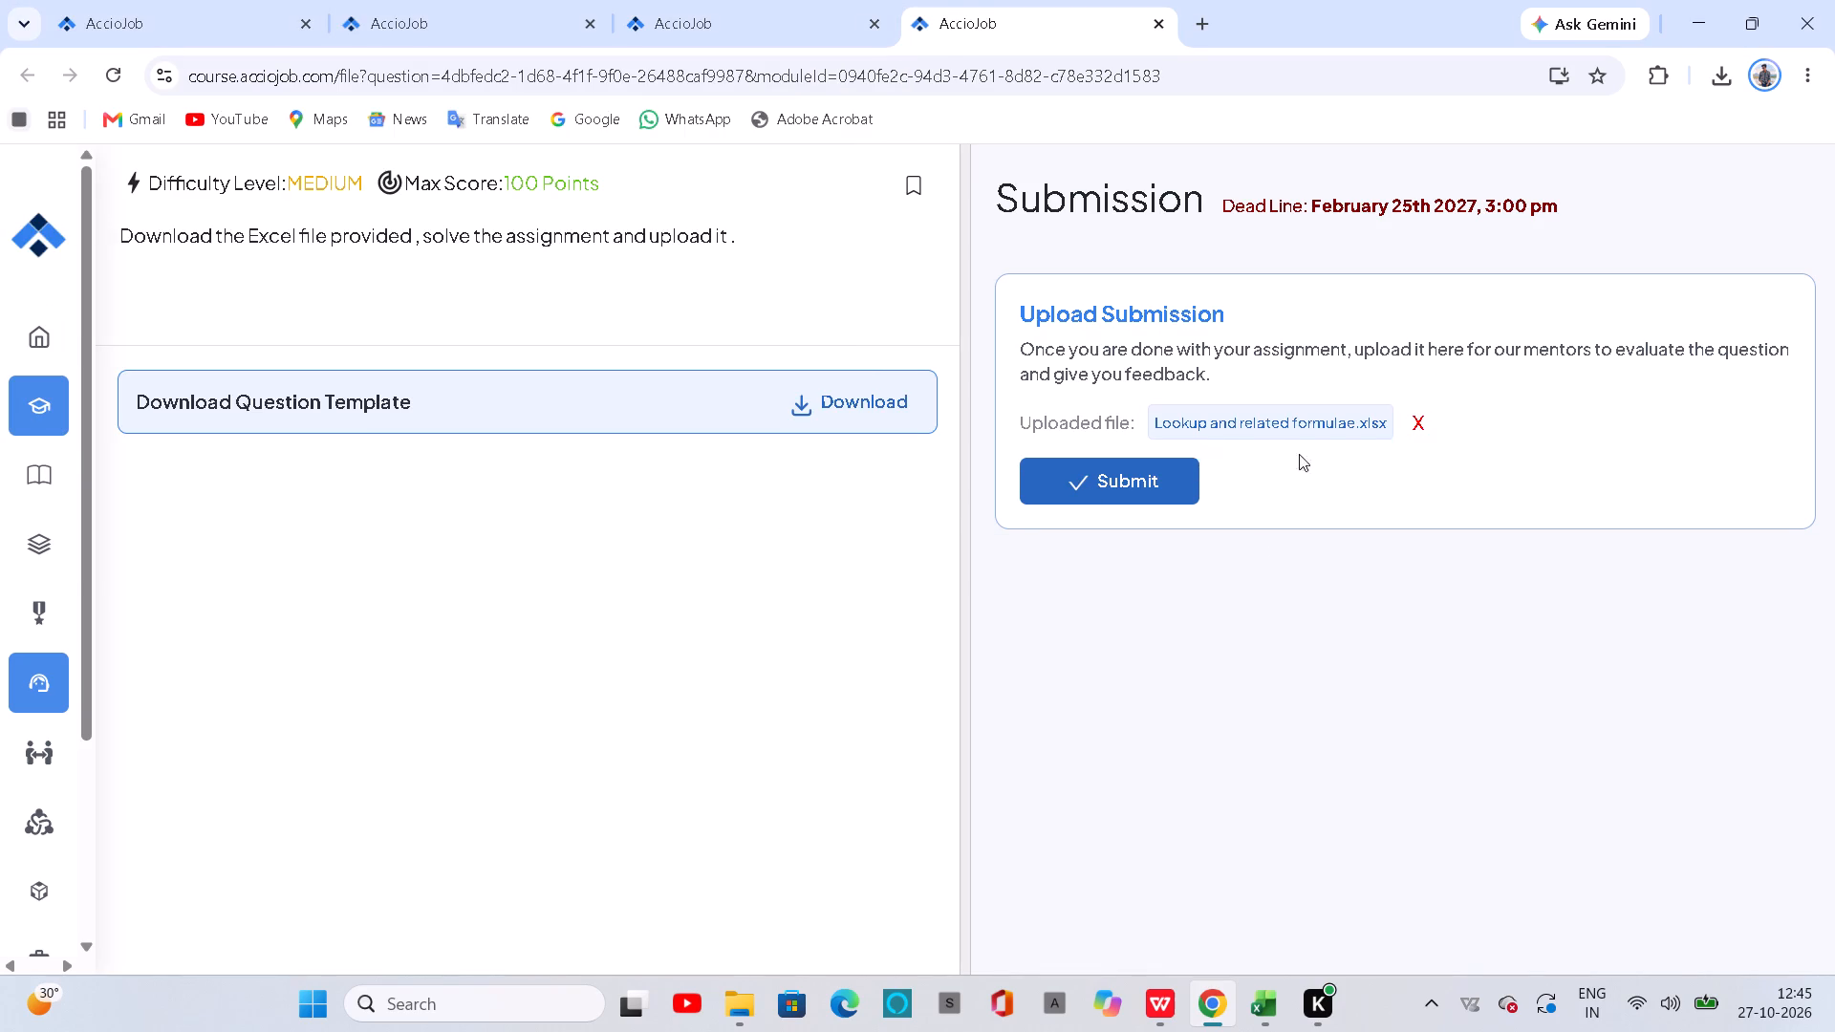
left_click(1147, 466)
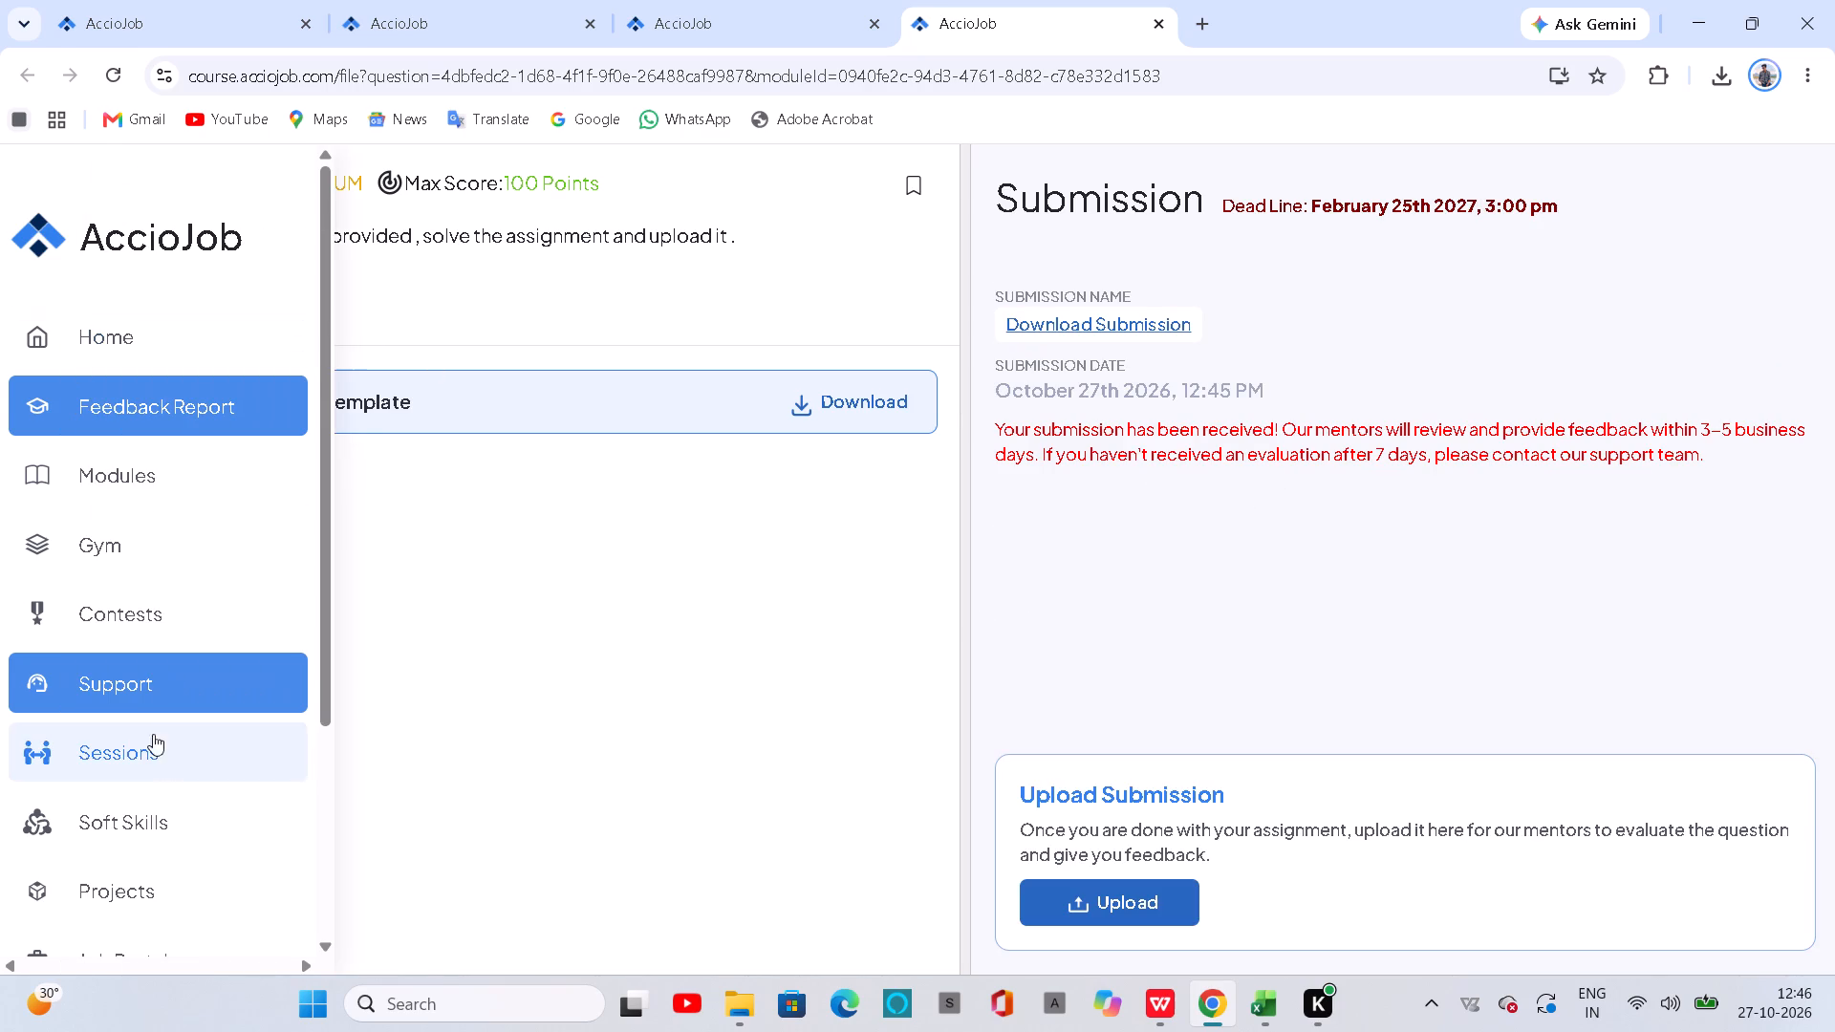
Close the submission page and return to the Lookup & Reference (Part 2) assignment list.
left_click(1158, 18)
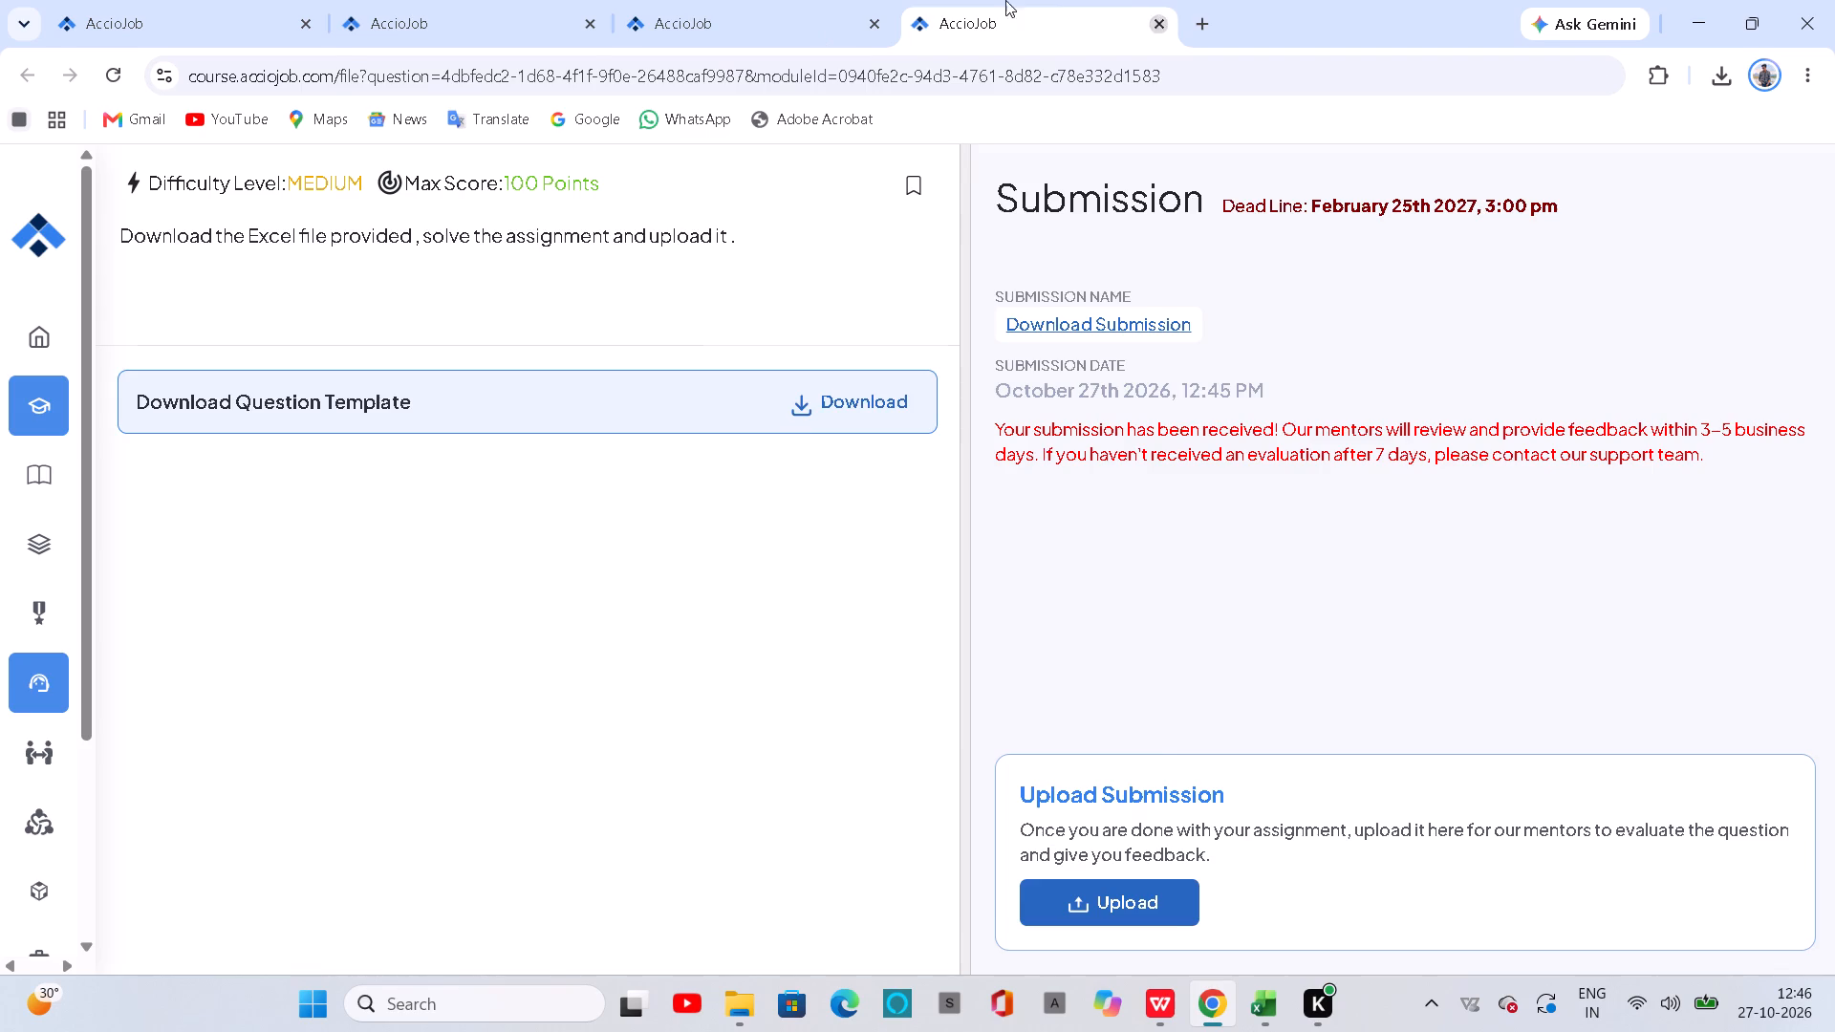
scroll(1190, 745, "down", 2)
scroll(1339, 658, "up", 15)
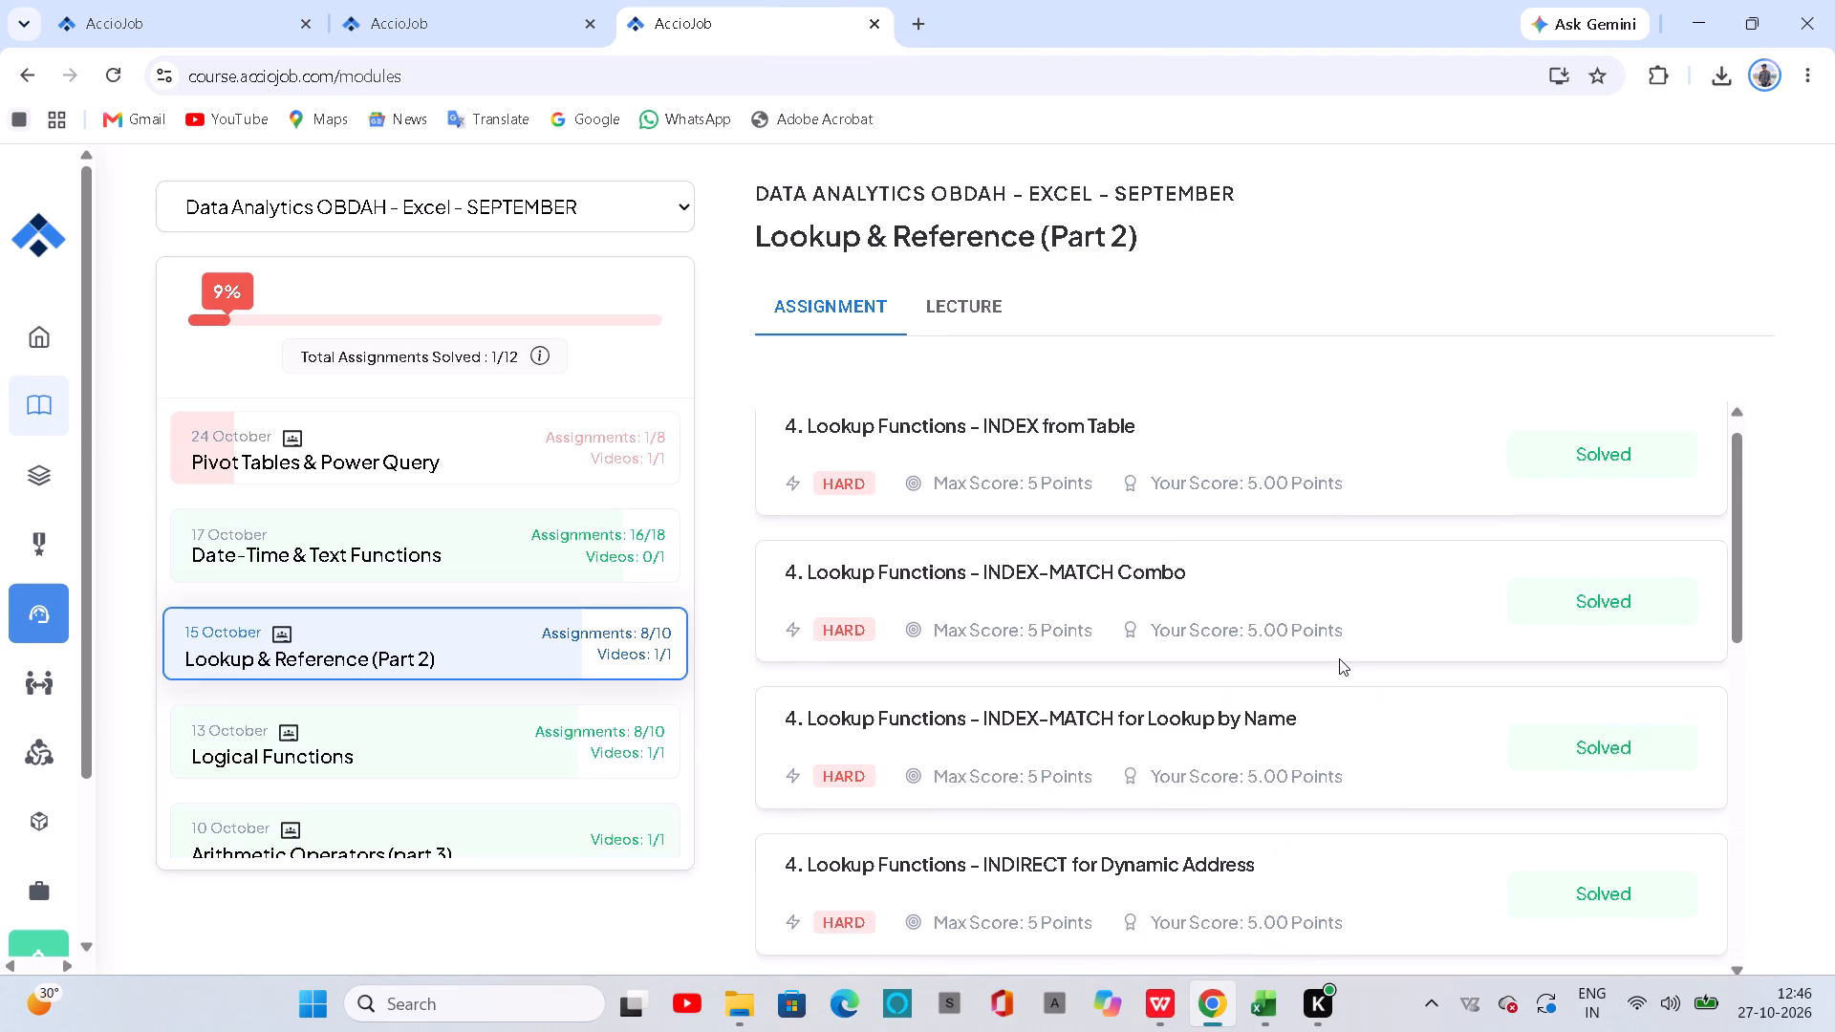
Reopen the submitted "Lookup and related formulae" assignment page to check its submission, and close it again.
scroll(1339, 658, "up", 7)
scroll(1339, 658, "down", 11)
left_click(1637, 716)
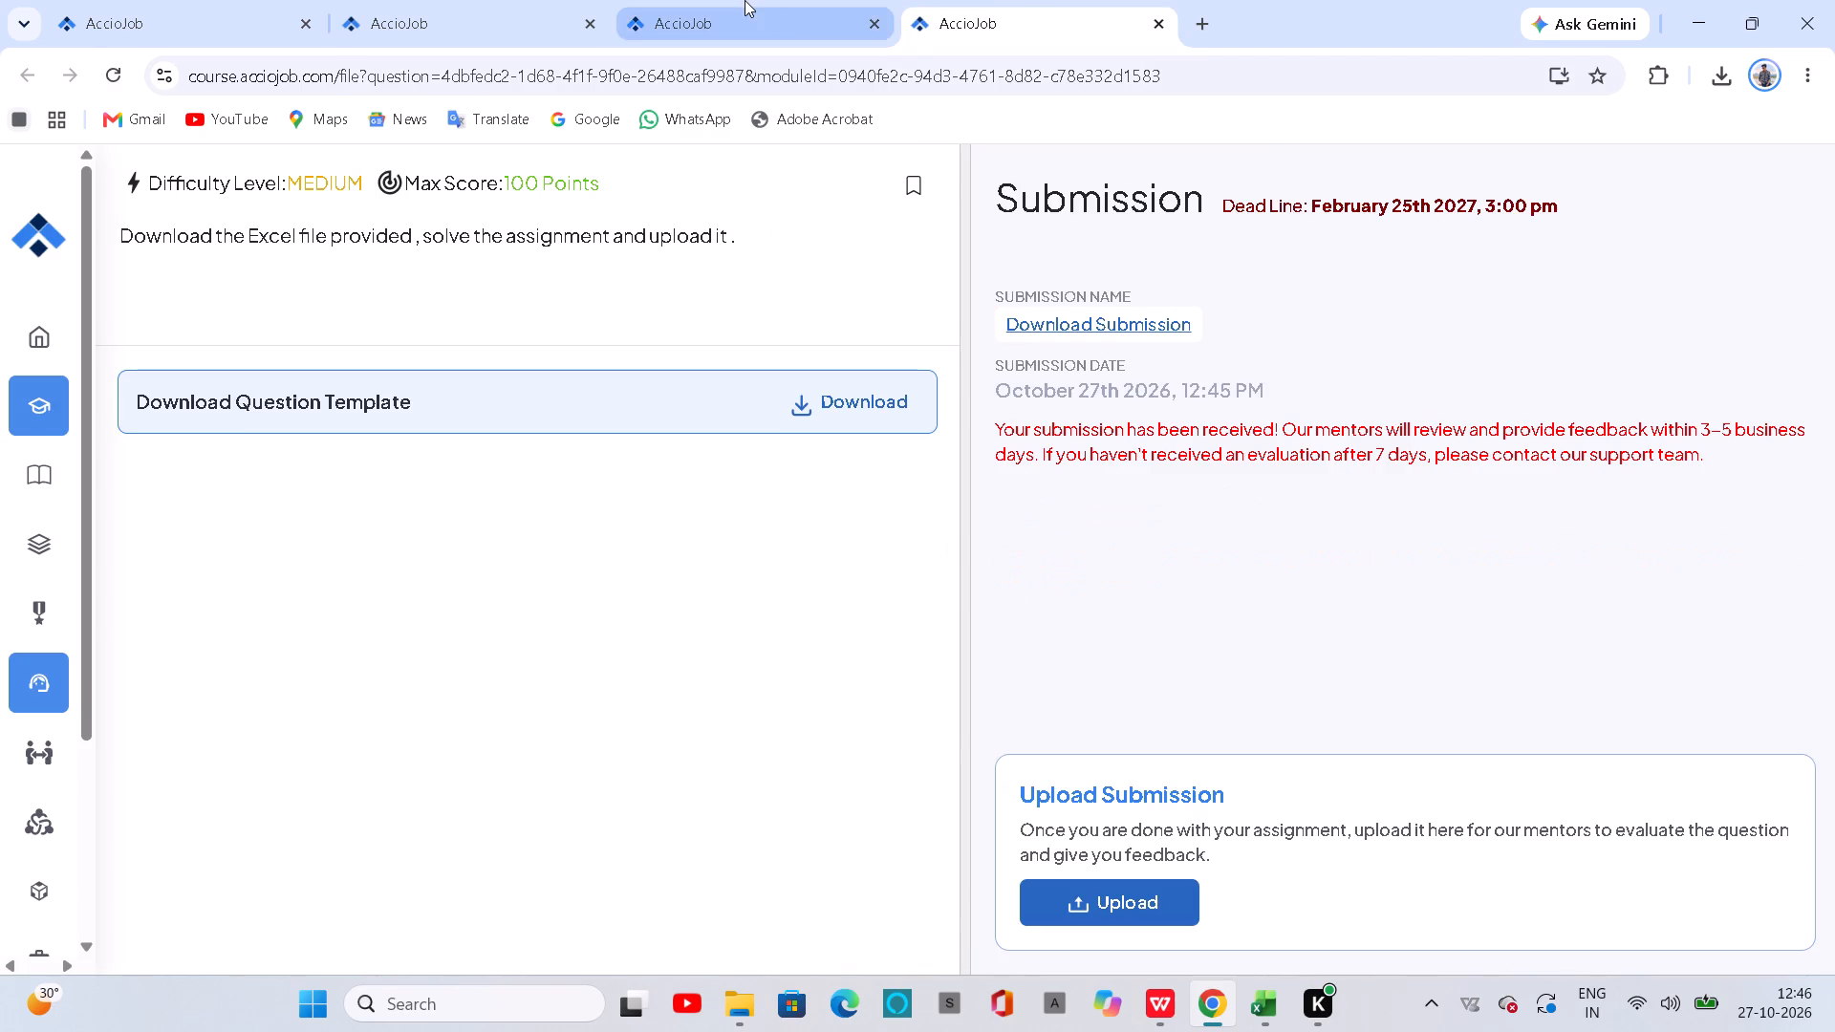
left_click(737, 3)
left_click(1158, 29)
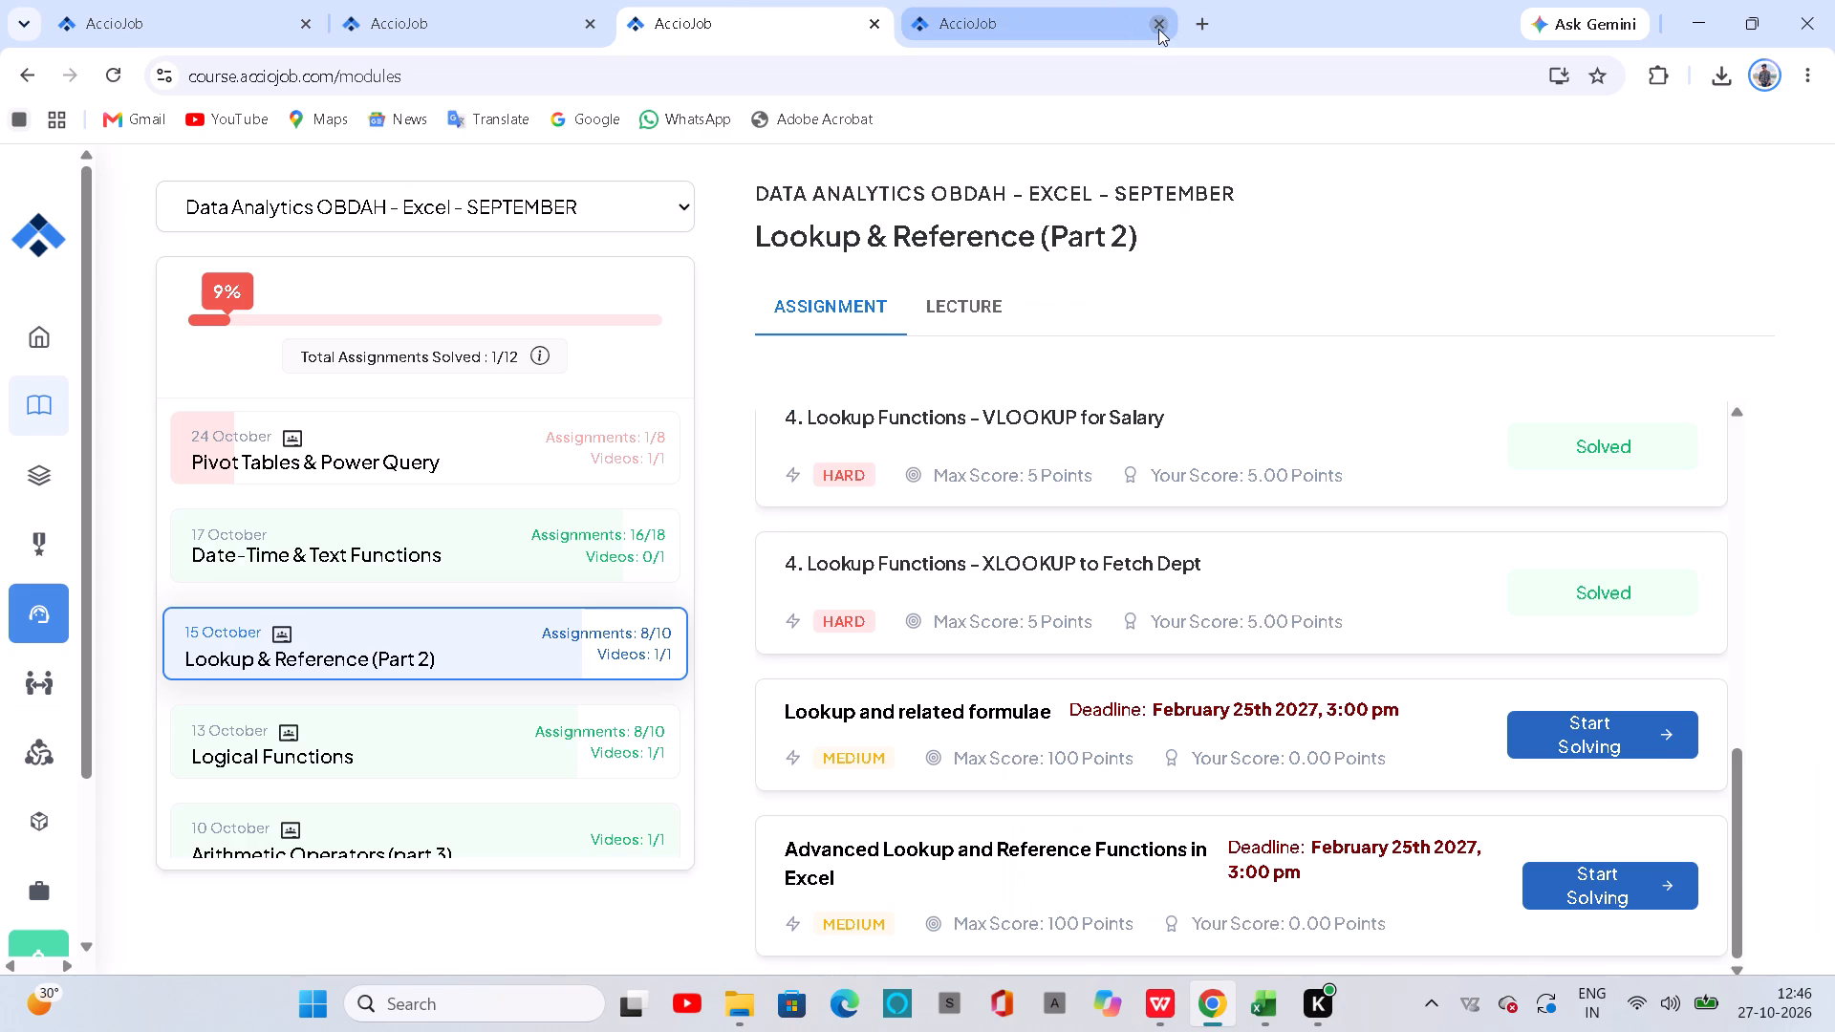
Open the "Advanced Lookup and Reference Functions in Excel" assignment and download its question template.
scroll(1054, 806, "down", 3)
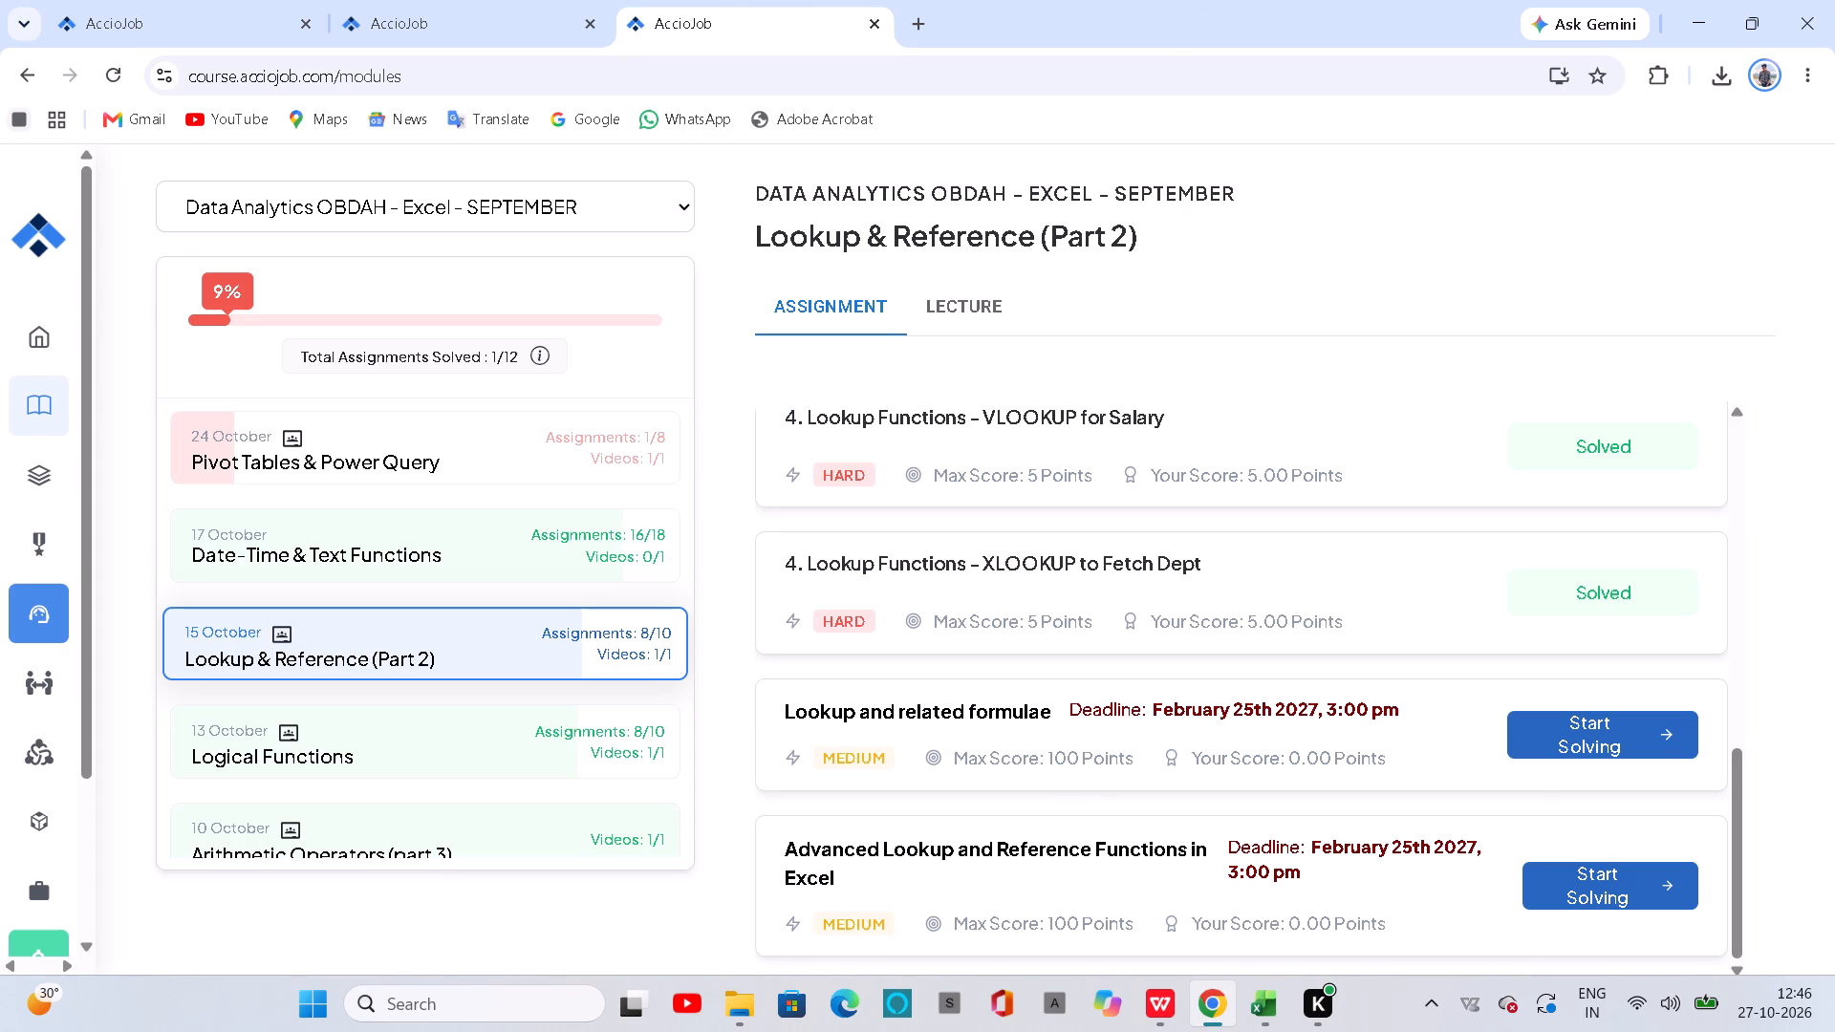
left_click(1580, 893)
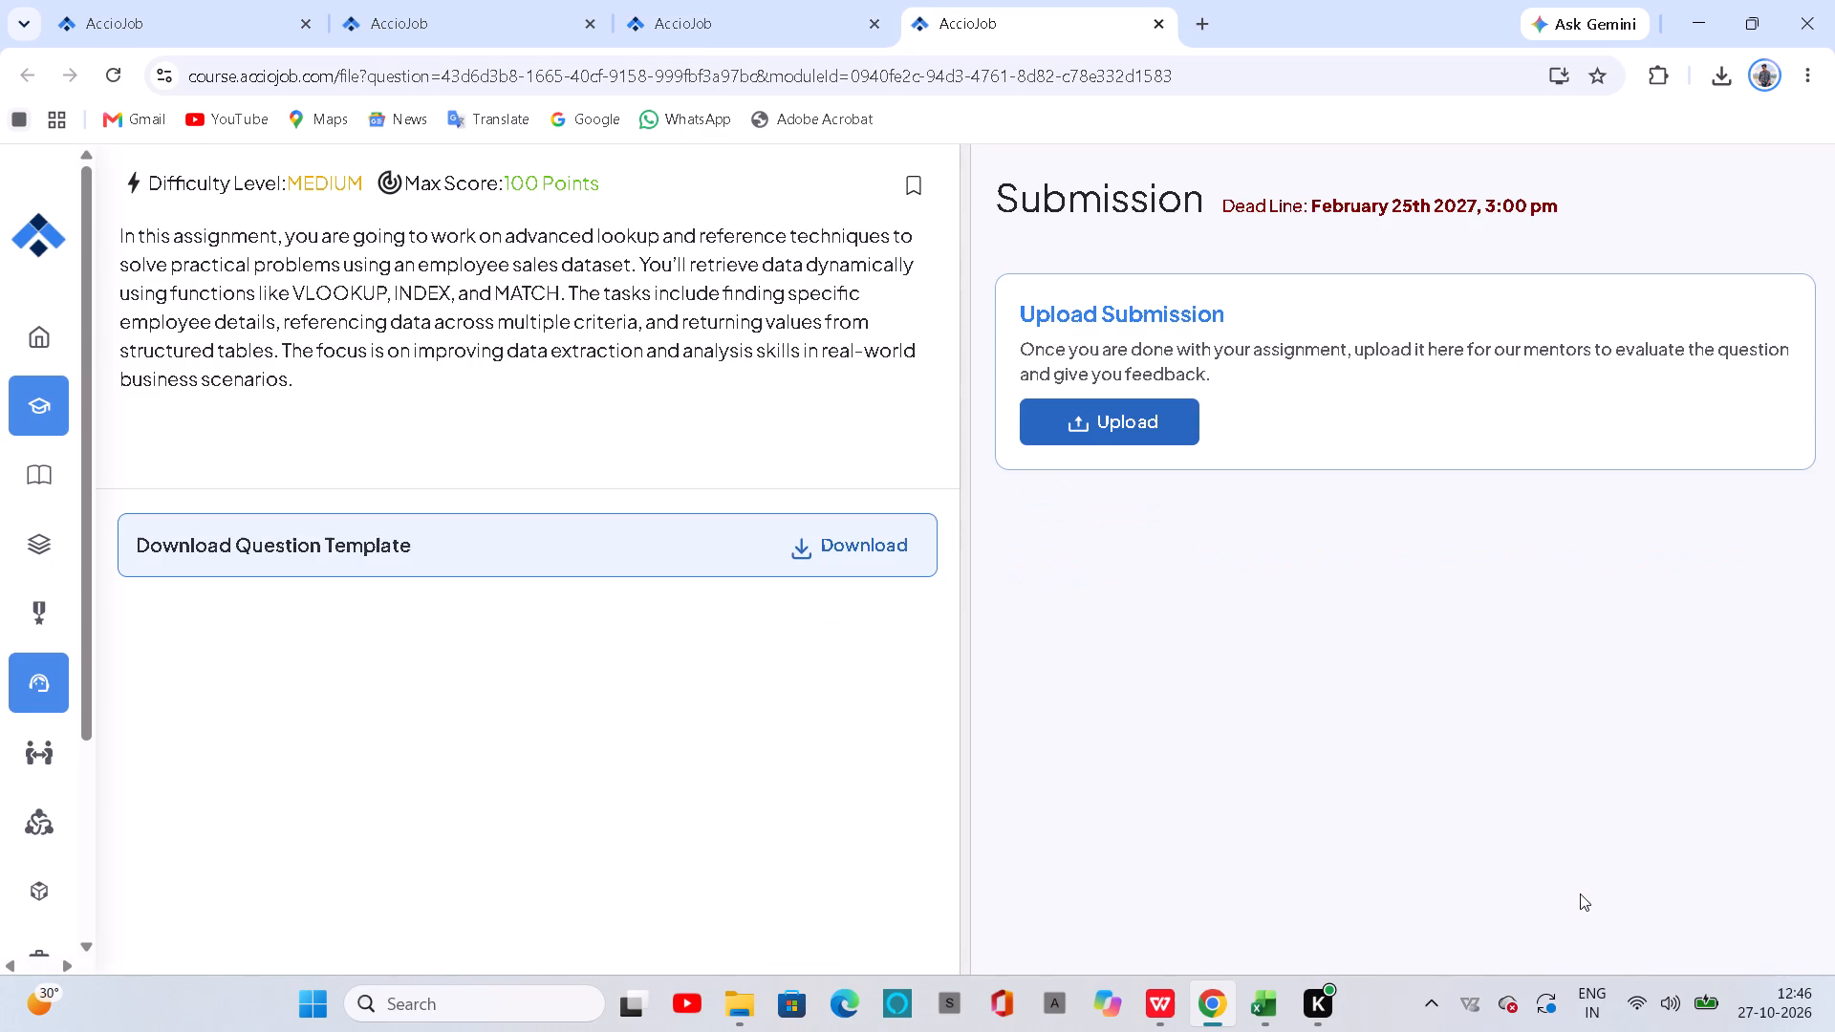
left_click(853, 531)
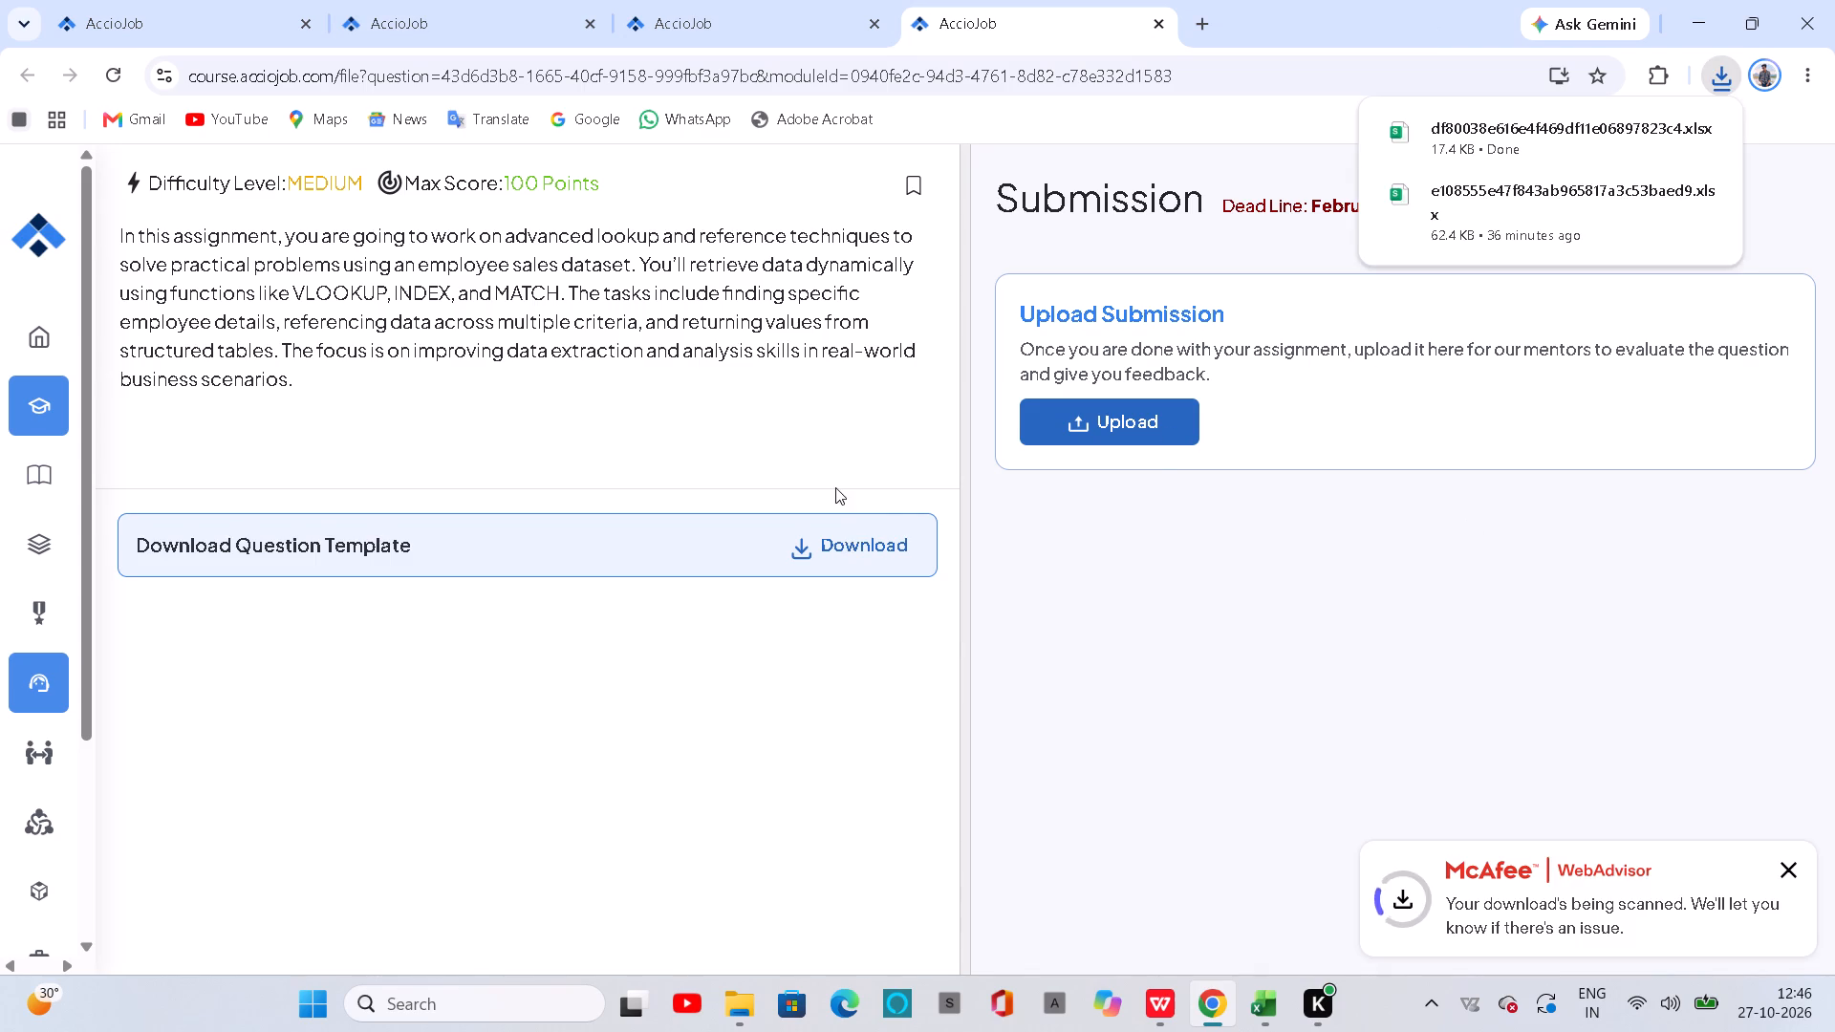
Locate the downloaded question template in the Downloads folder and open it in Excel instead of WPS Office.
left_click(1668, 129)
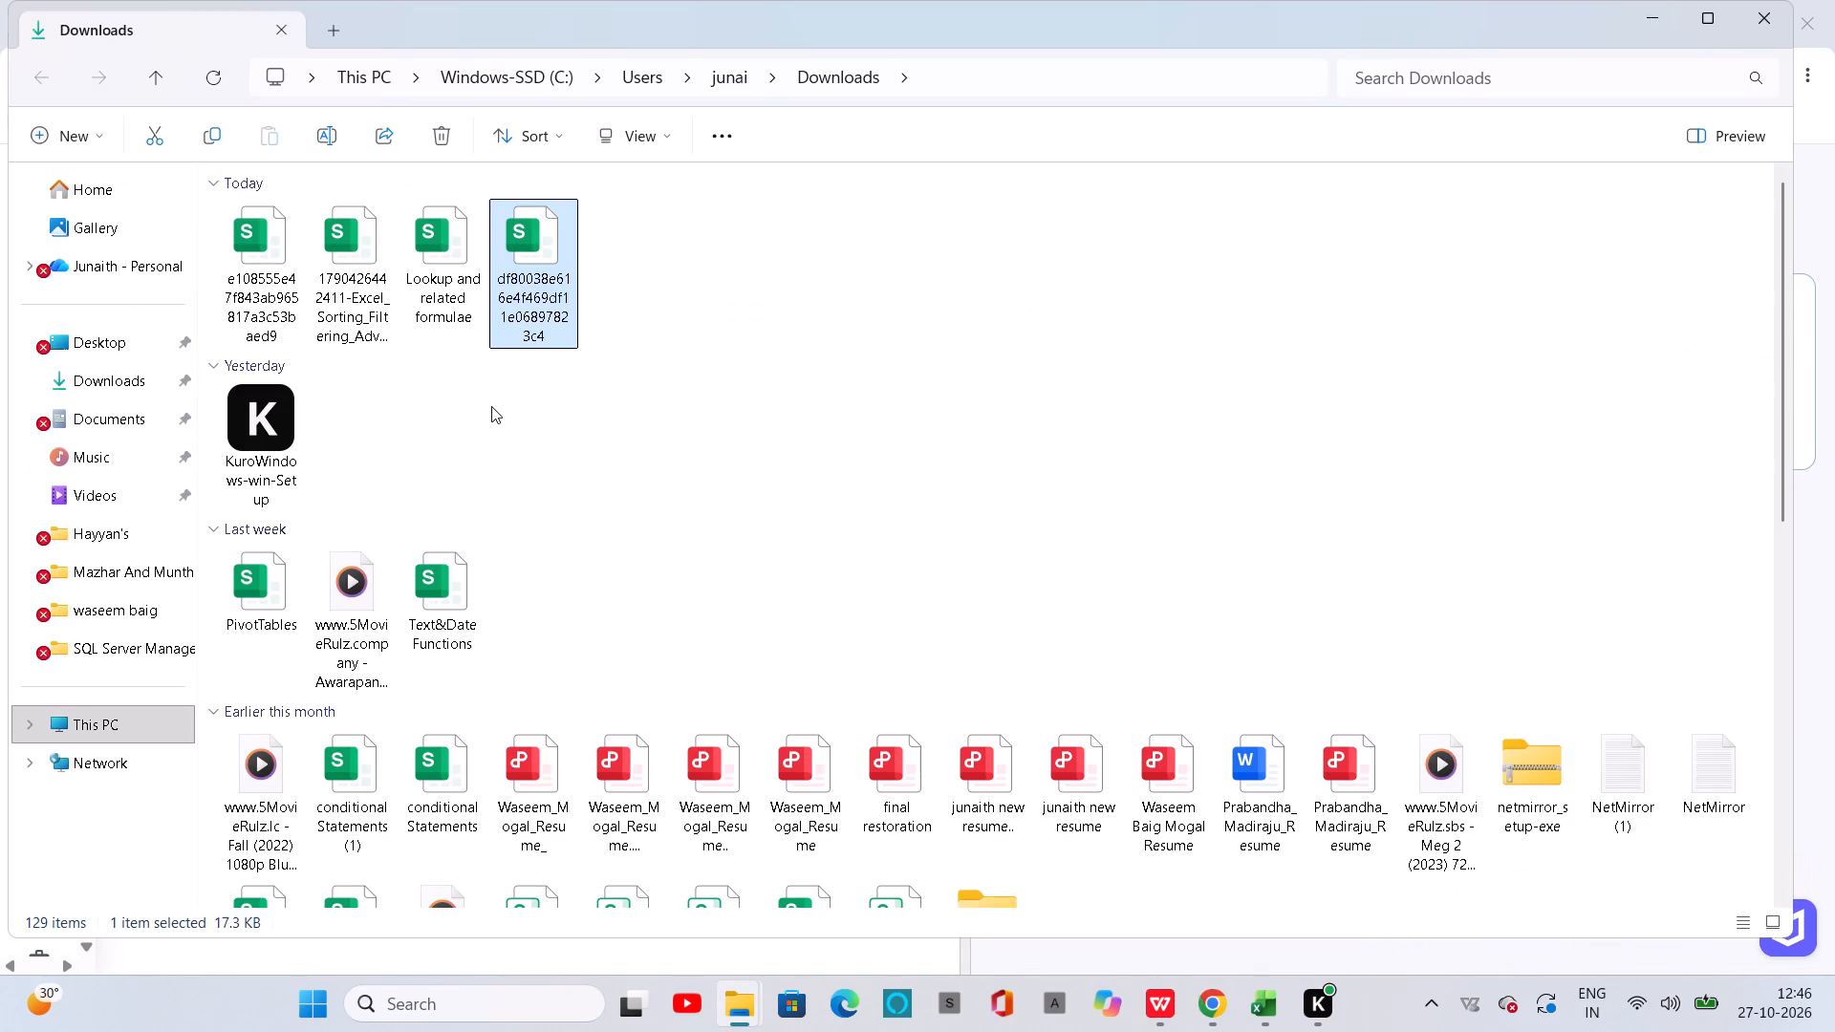
double_click(555, 277)
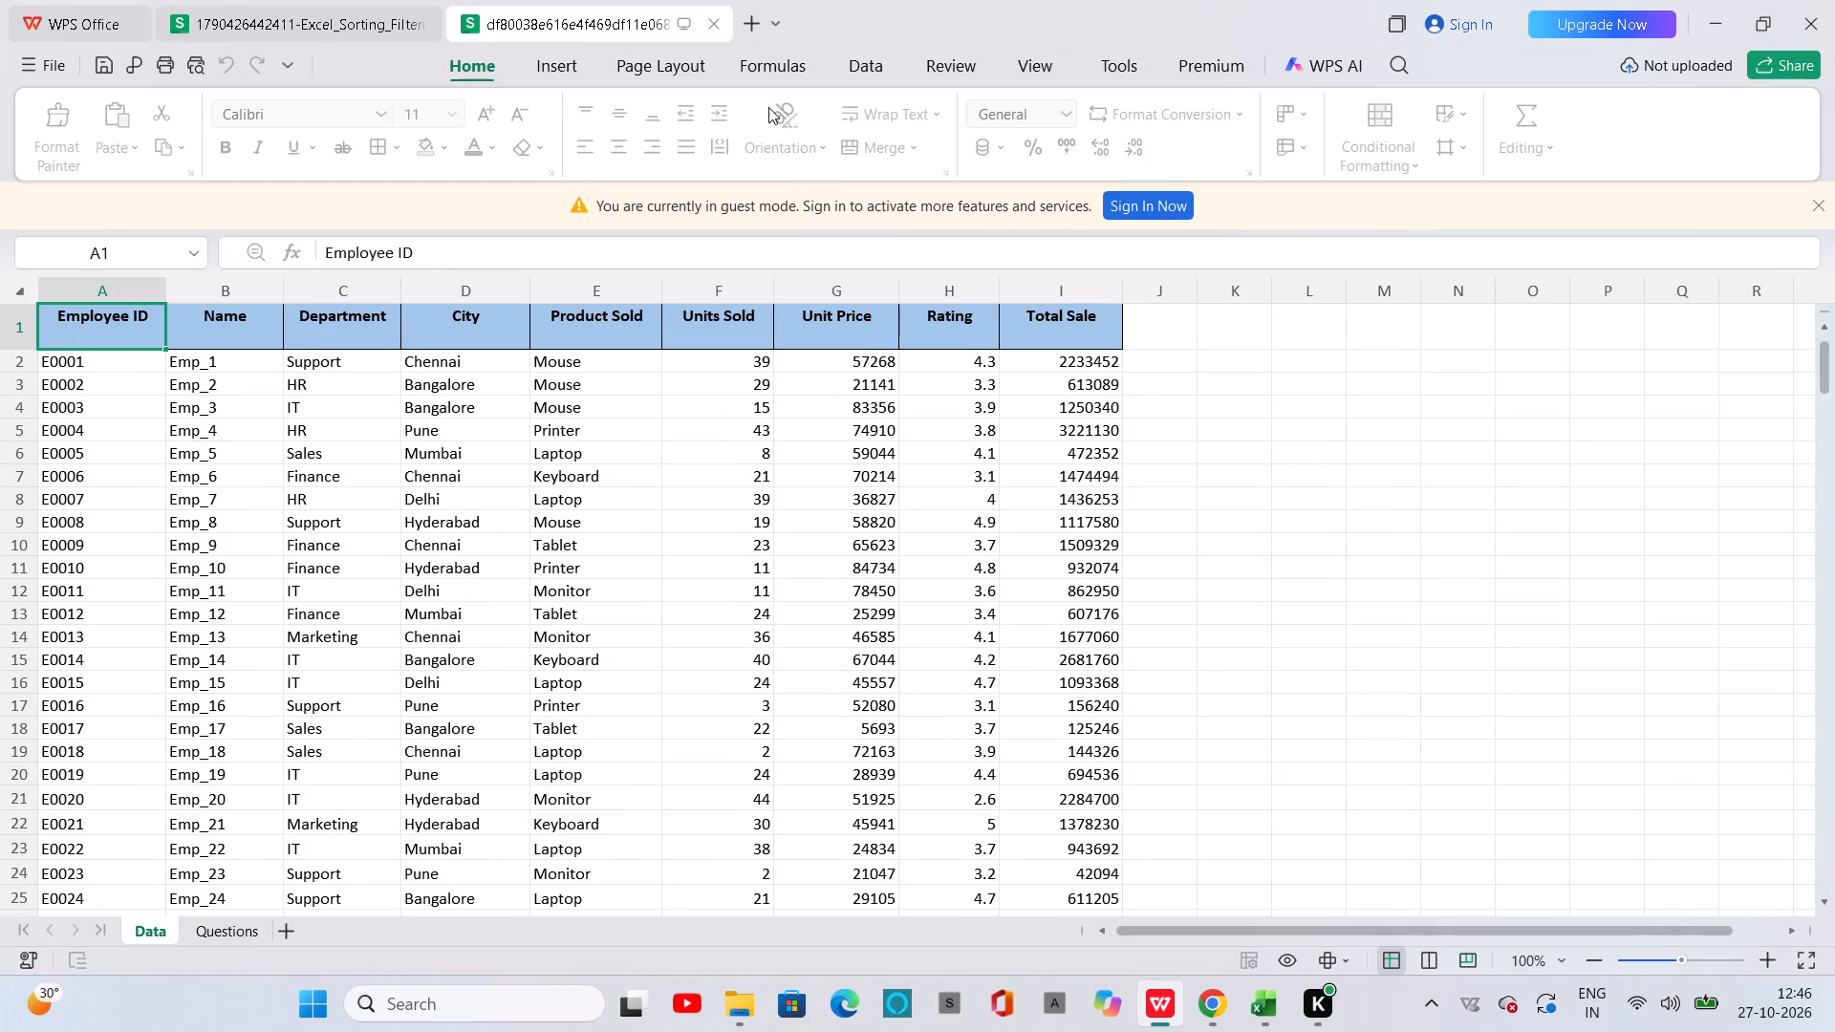
left_click(1834, 0)
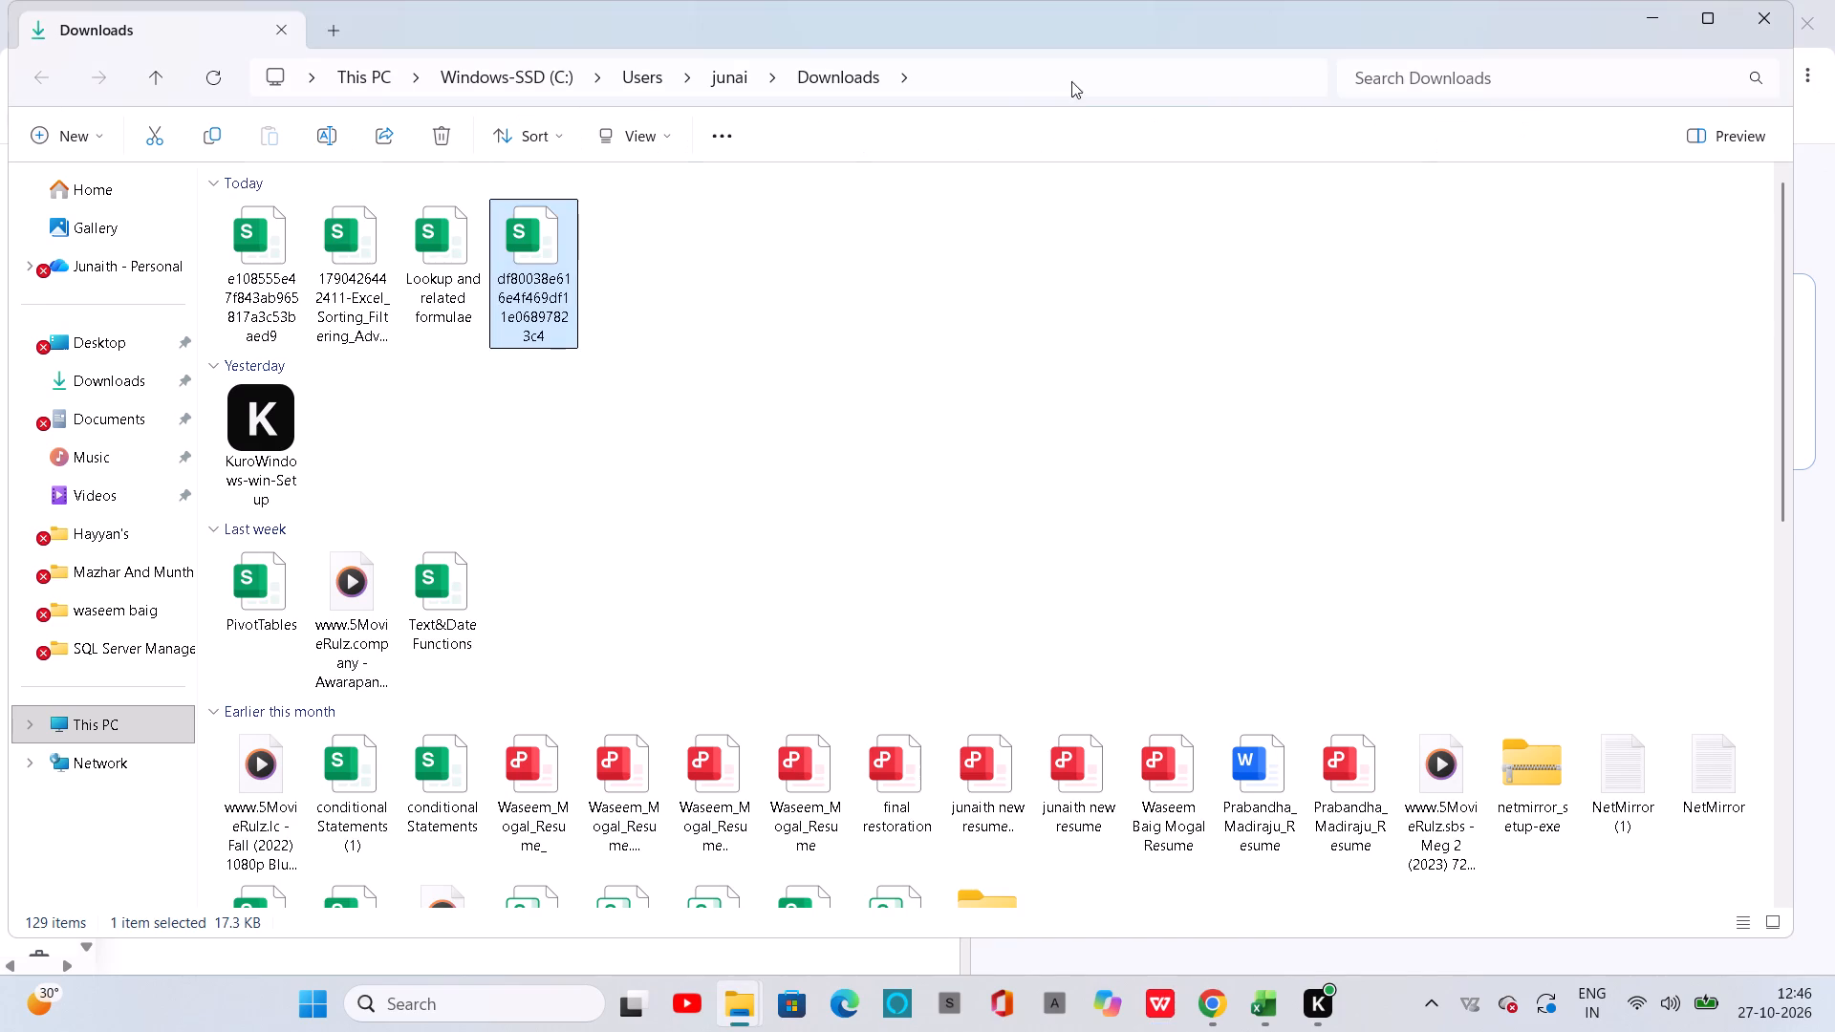
right_click(520, 260)
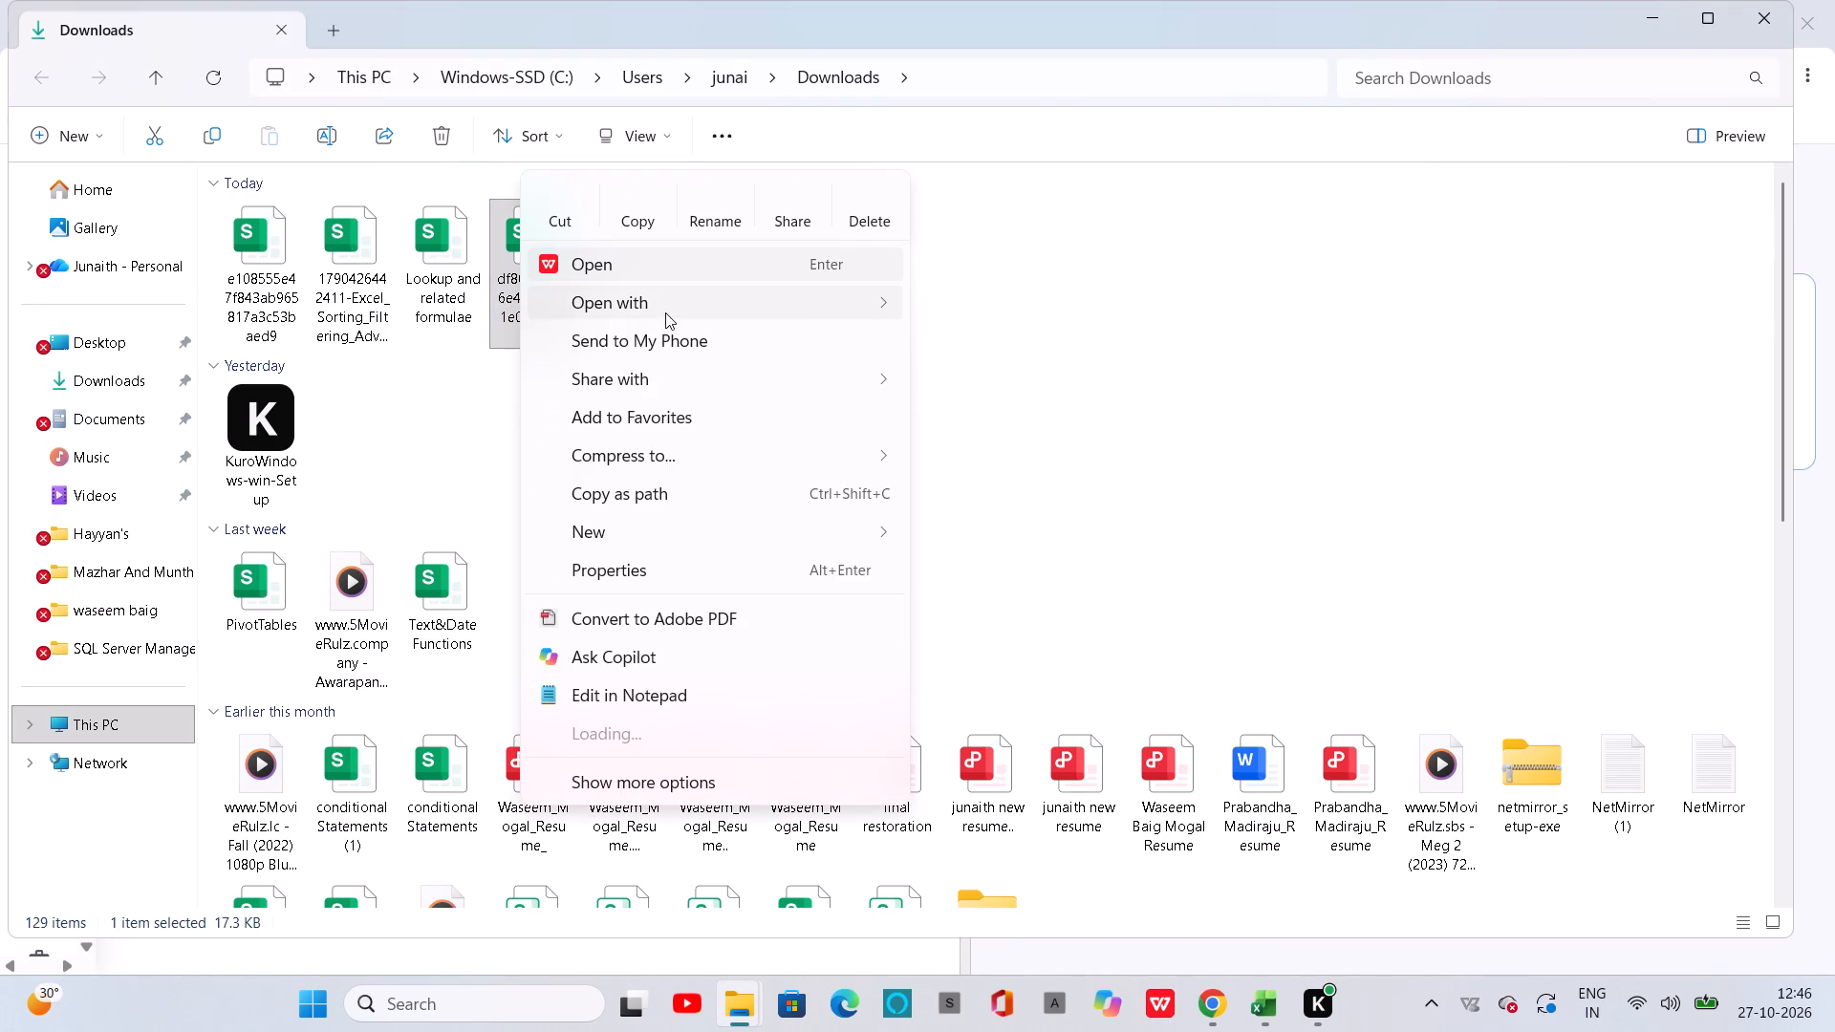
left_click(955, 320)
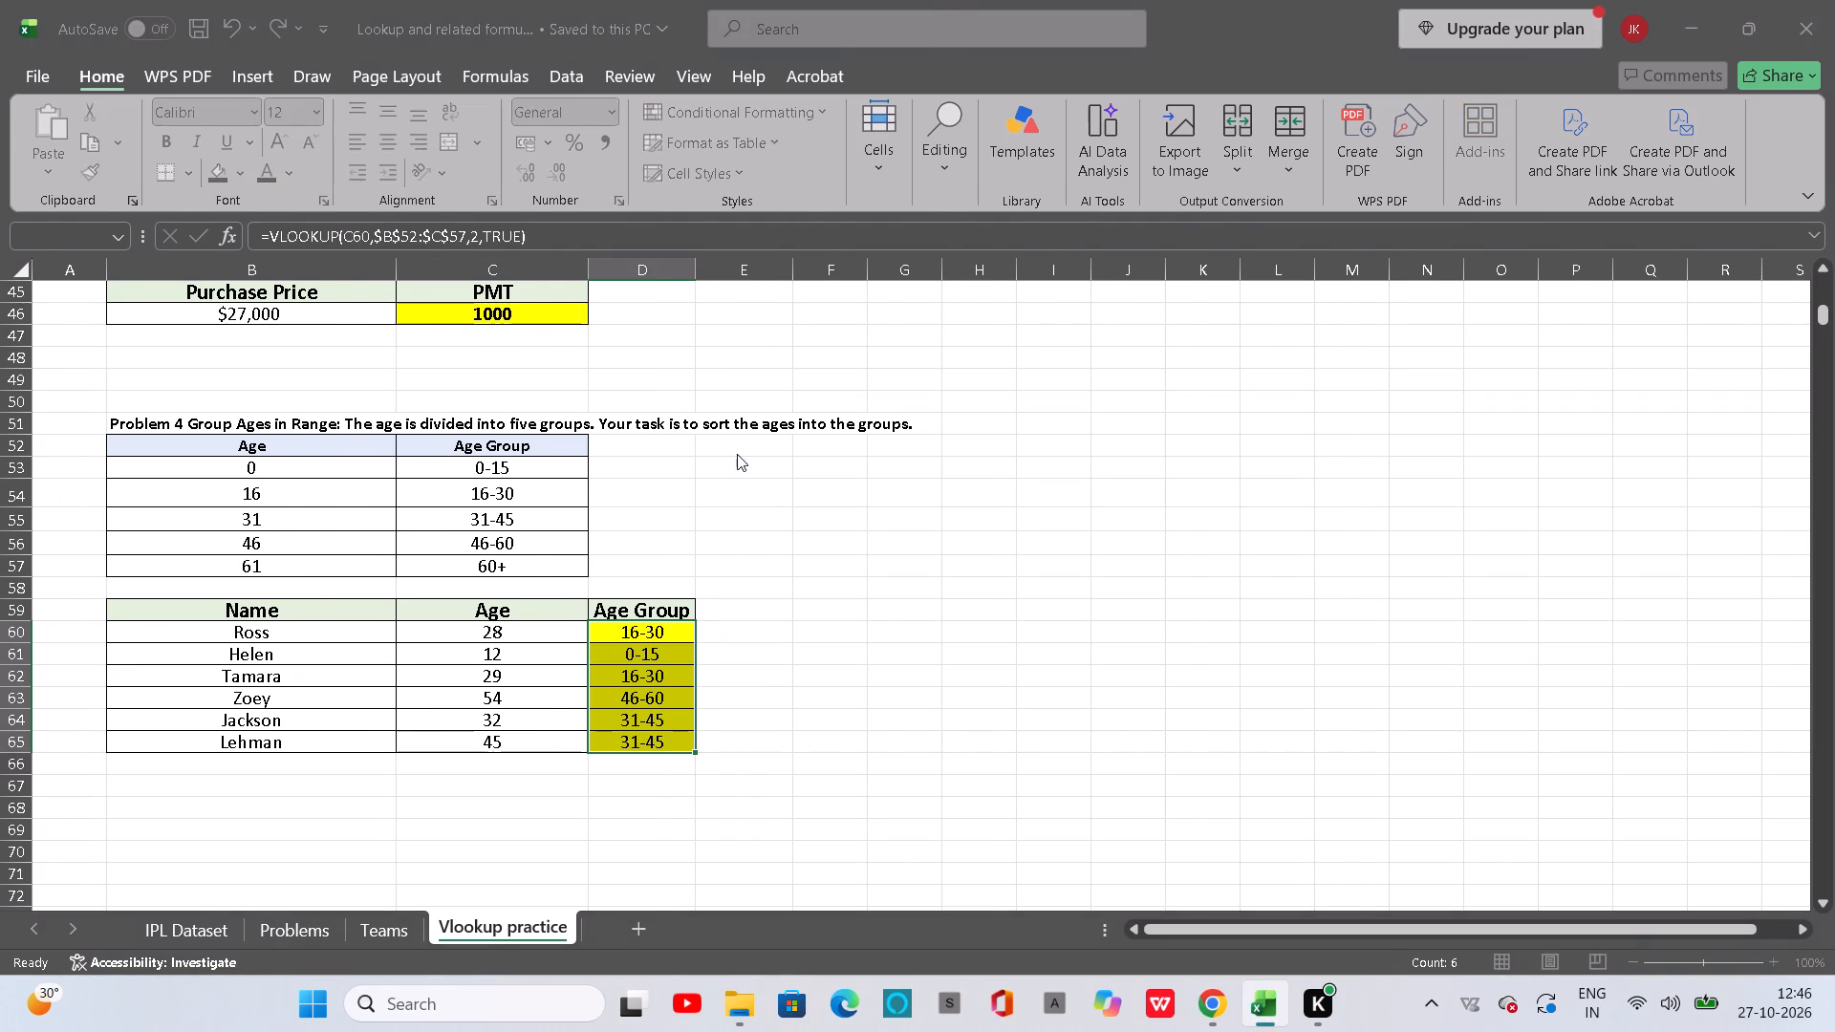
Read the assignment tasks on the Questions sheet and select the empty answer cell A3 below Q1.
scroll(737, 454, "up", 2)
scroll(737, 454, "down", 1)
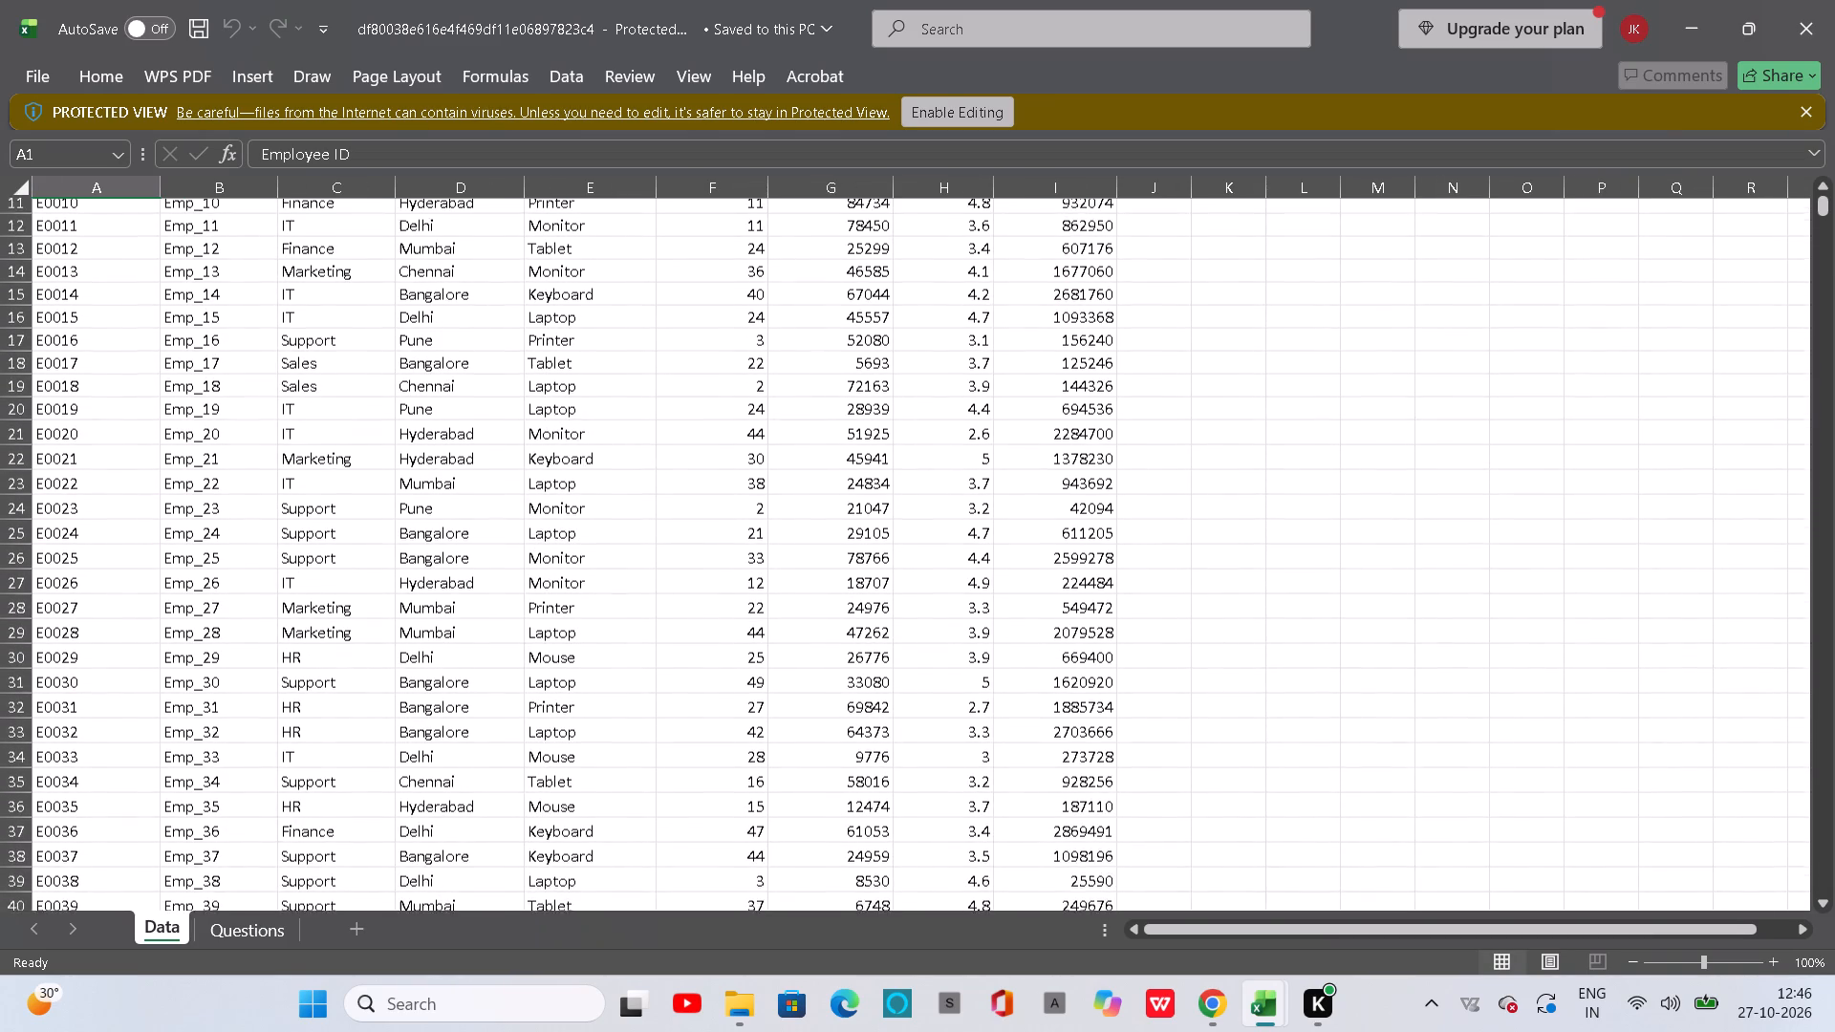
left_click(257, 931)
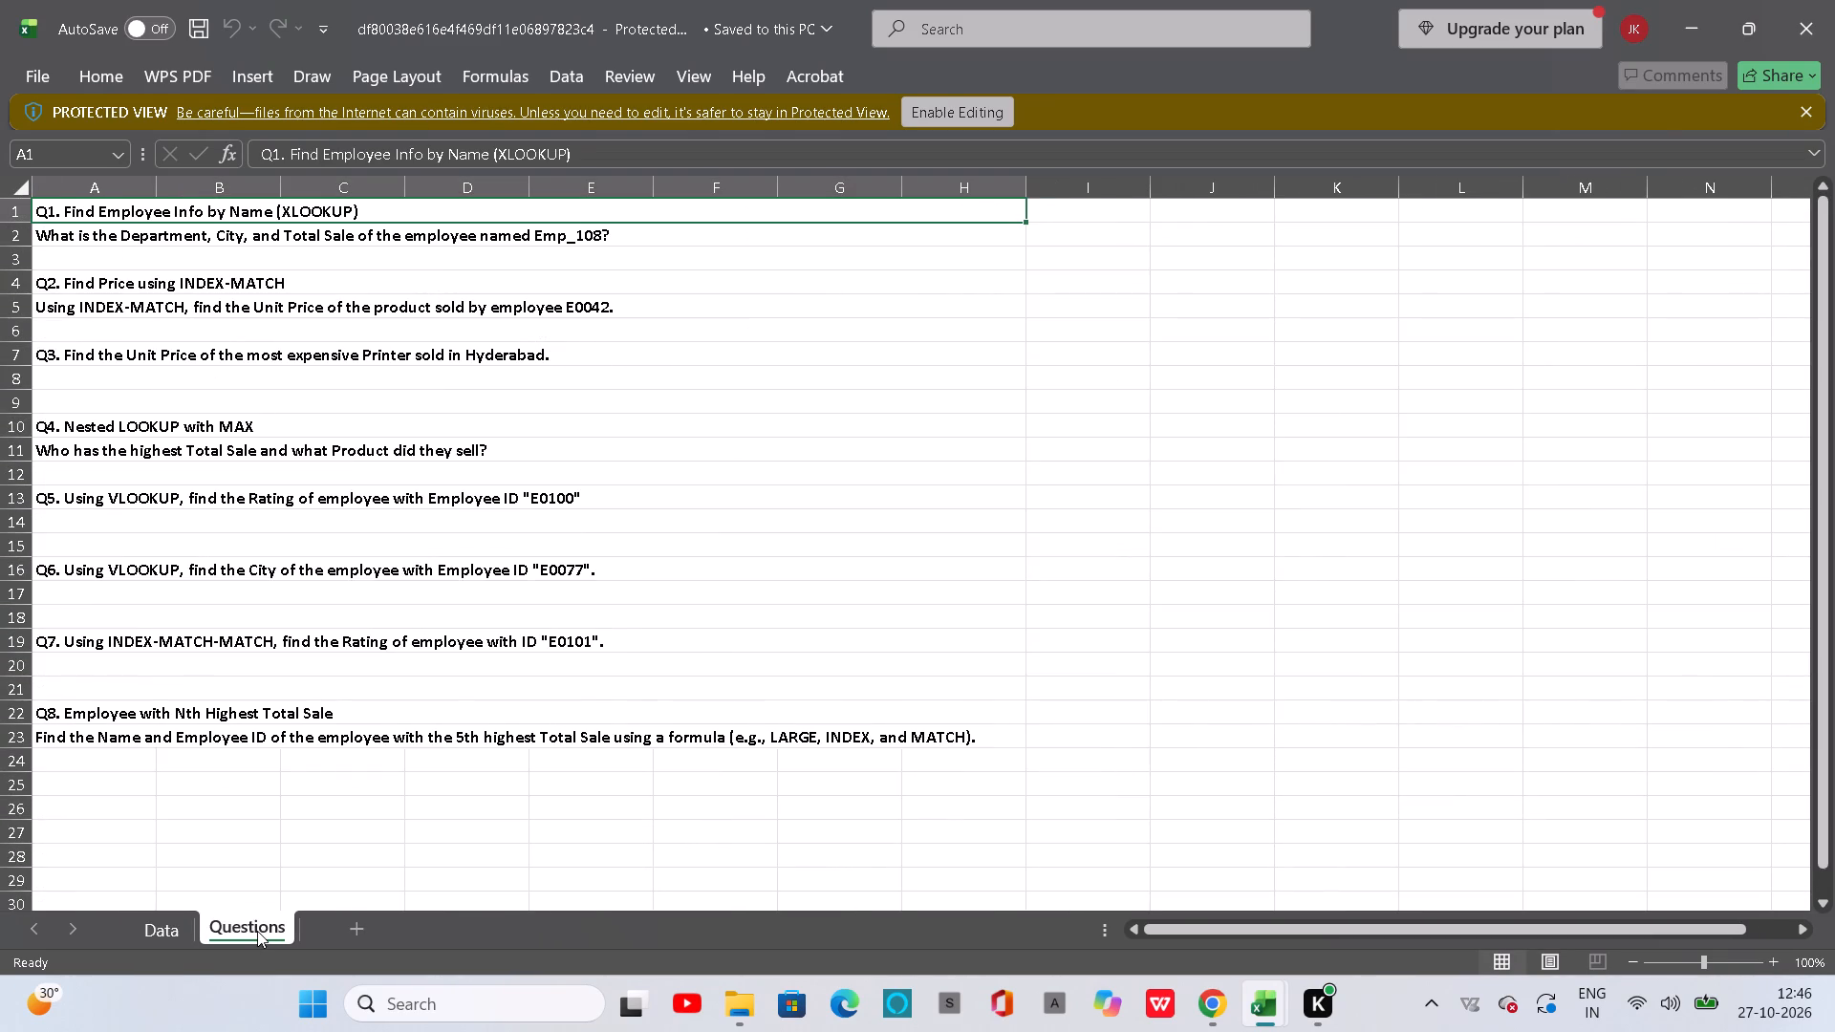
scroll(415, 670, "up", 2)
scroll(159, 245, "up", 1)
left_click(111, 258)
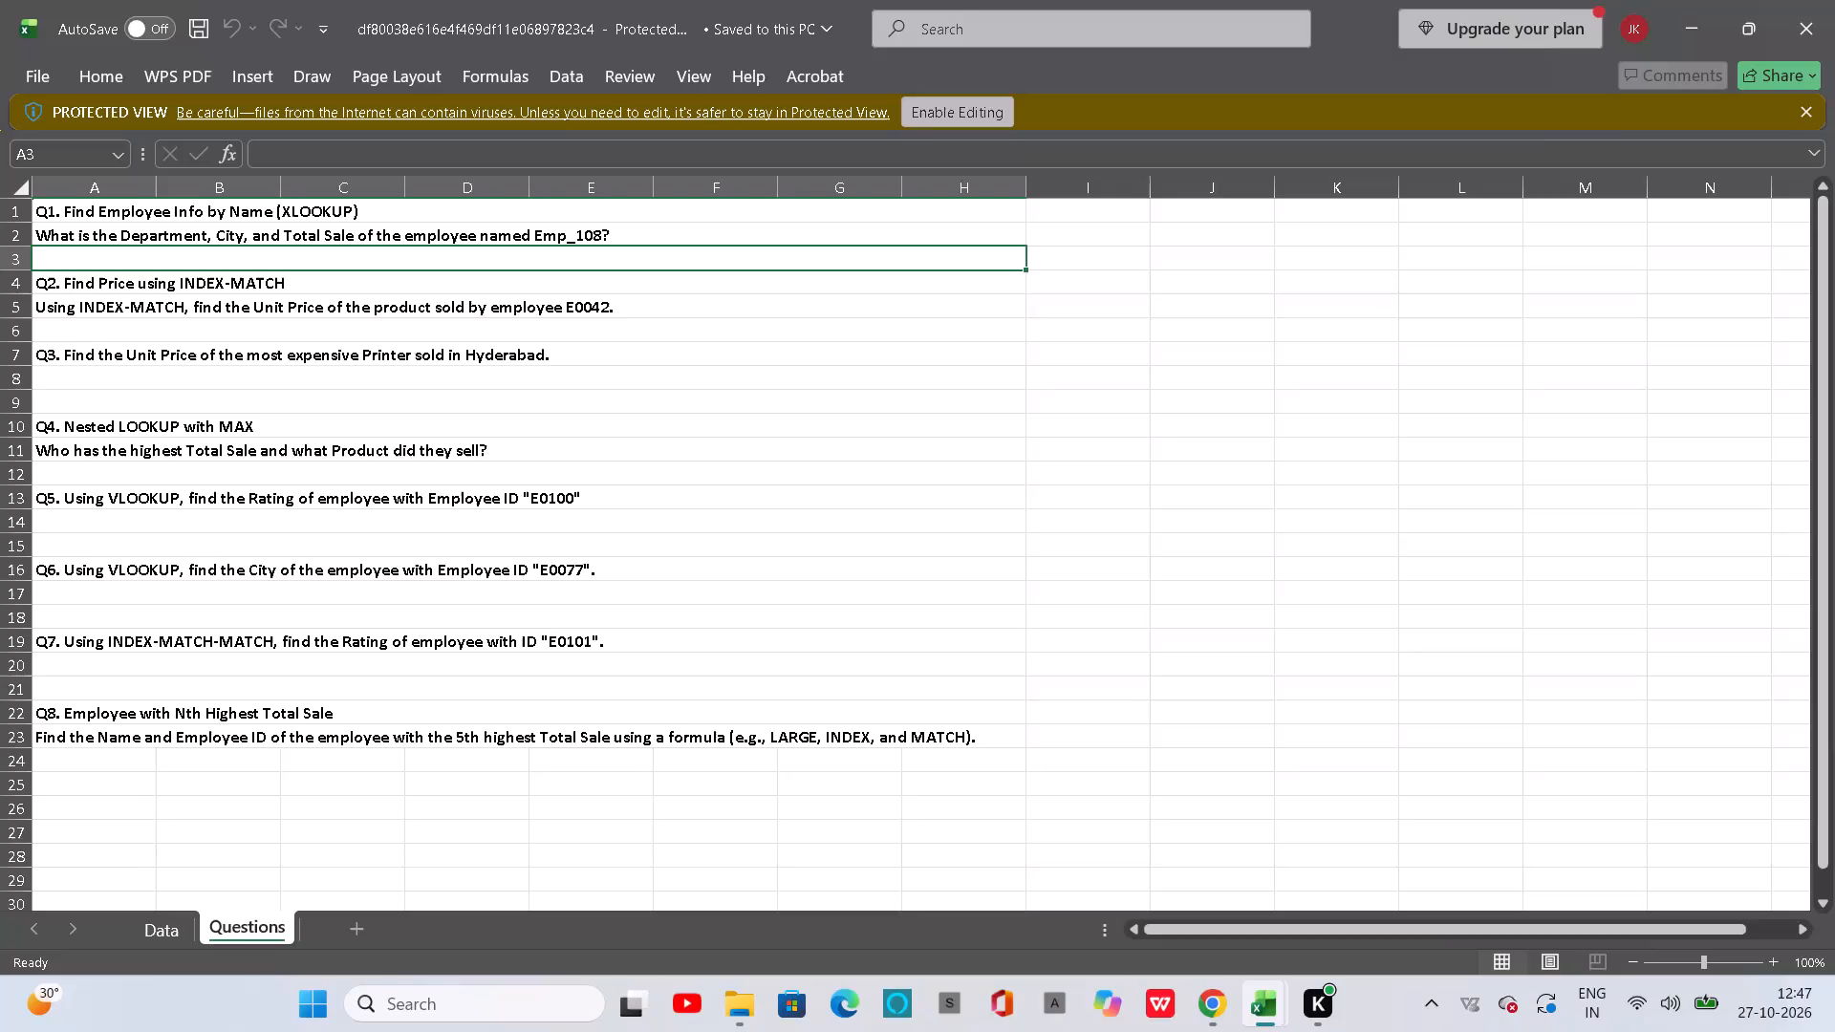
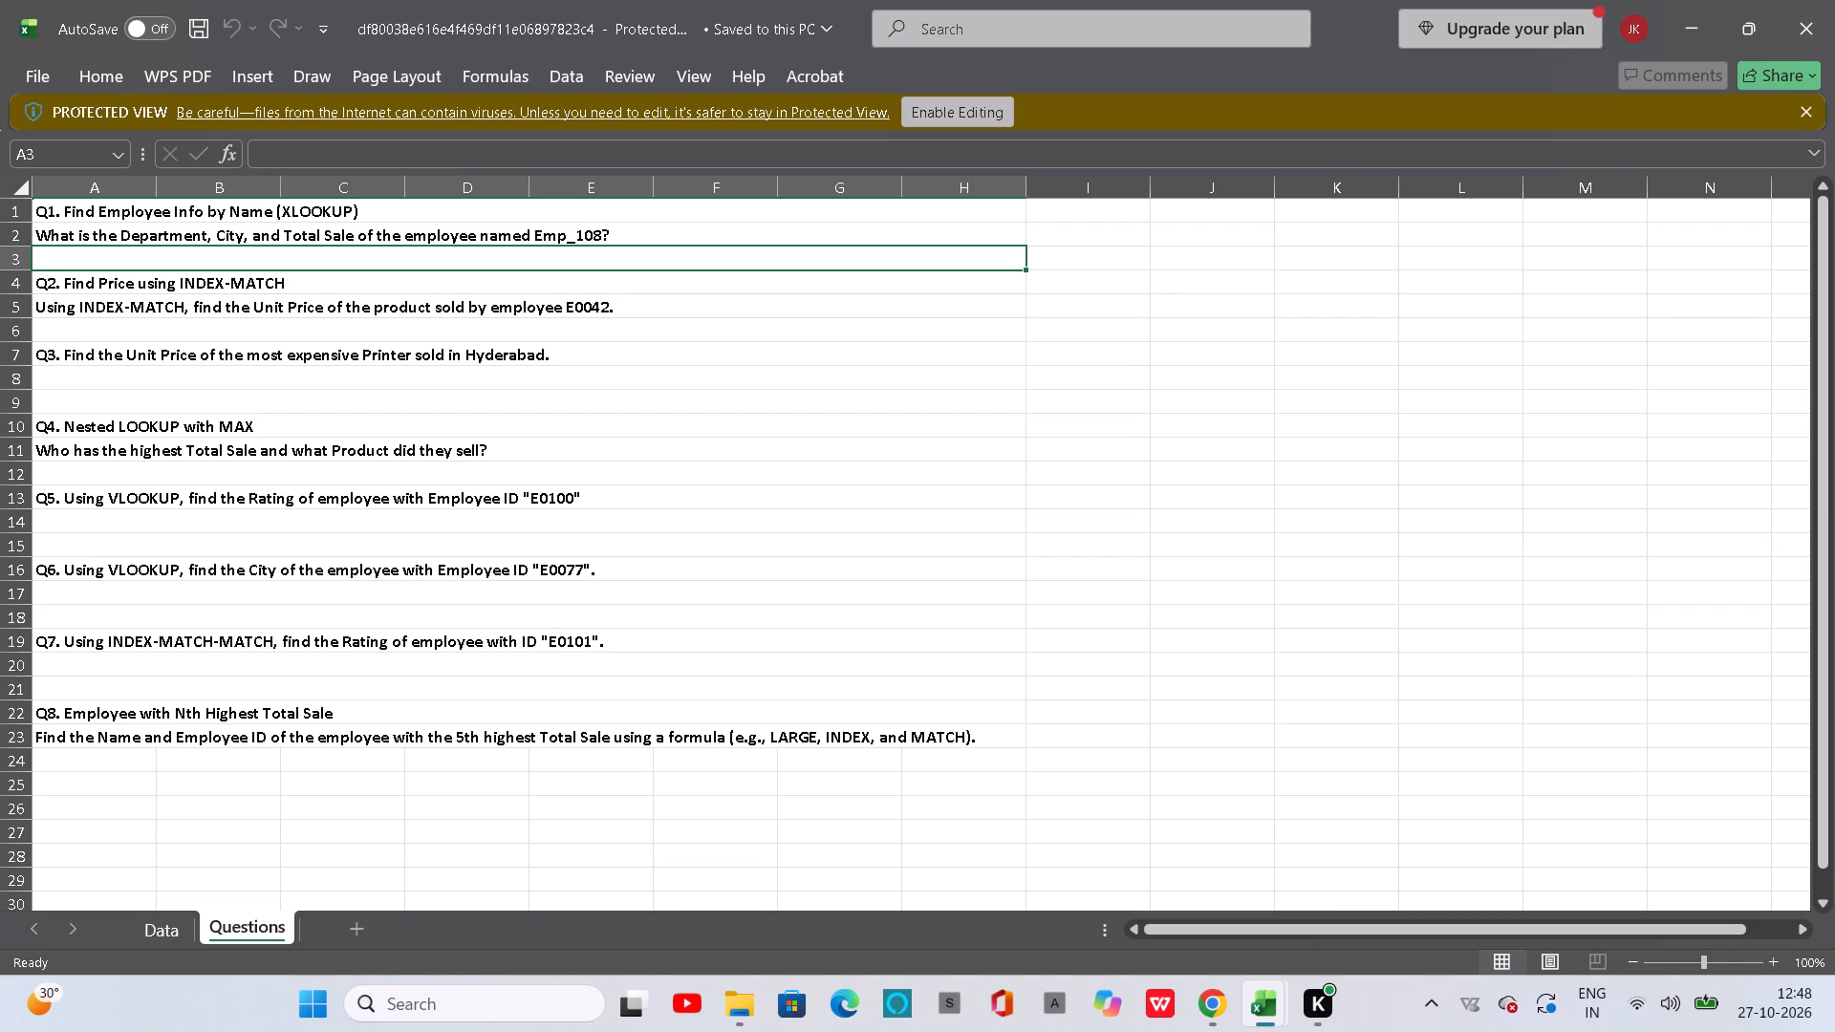
Open the Data sheet and look through the employee records that the lookup questions refer to.
left_click(163, 924)
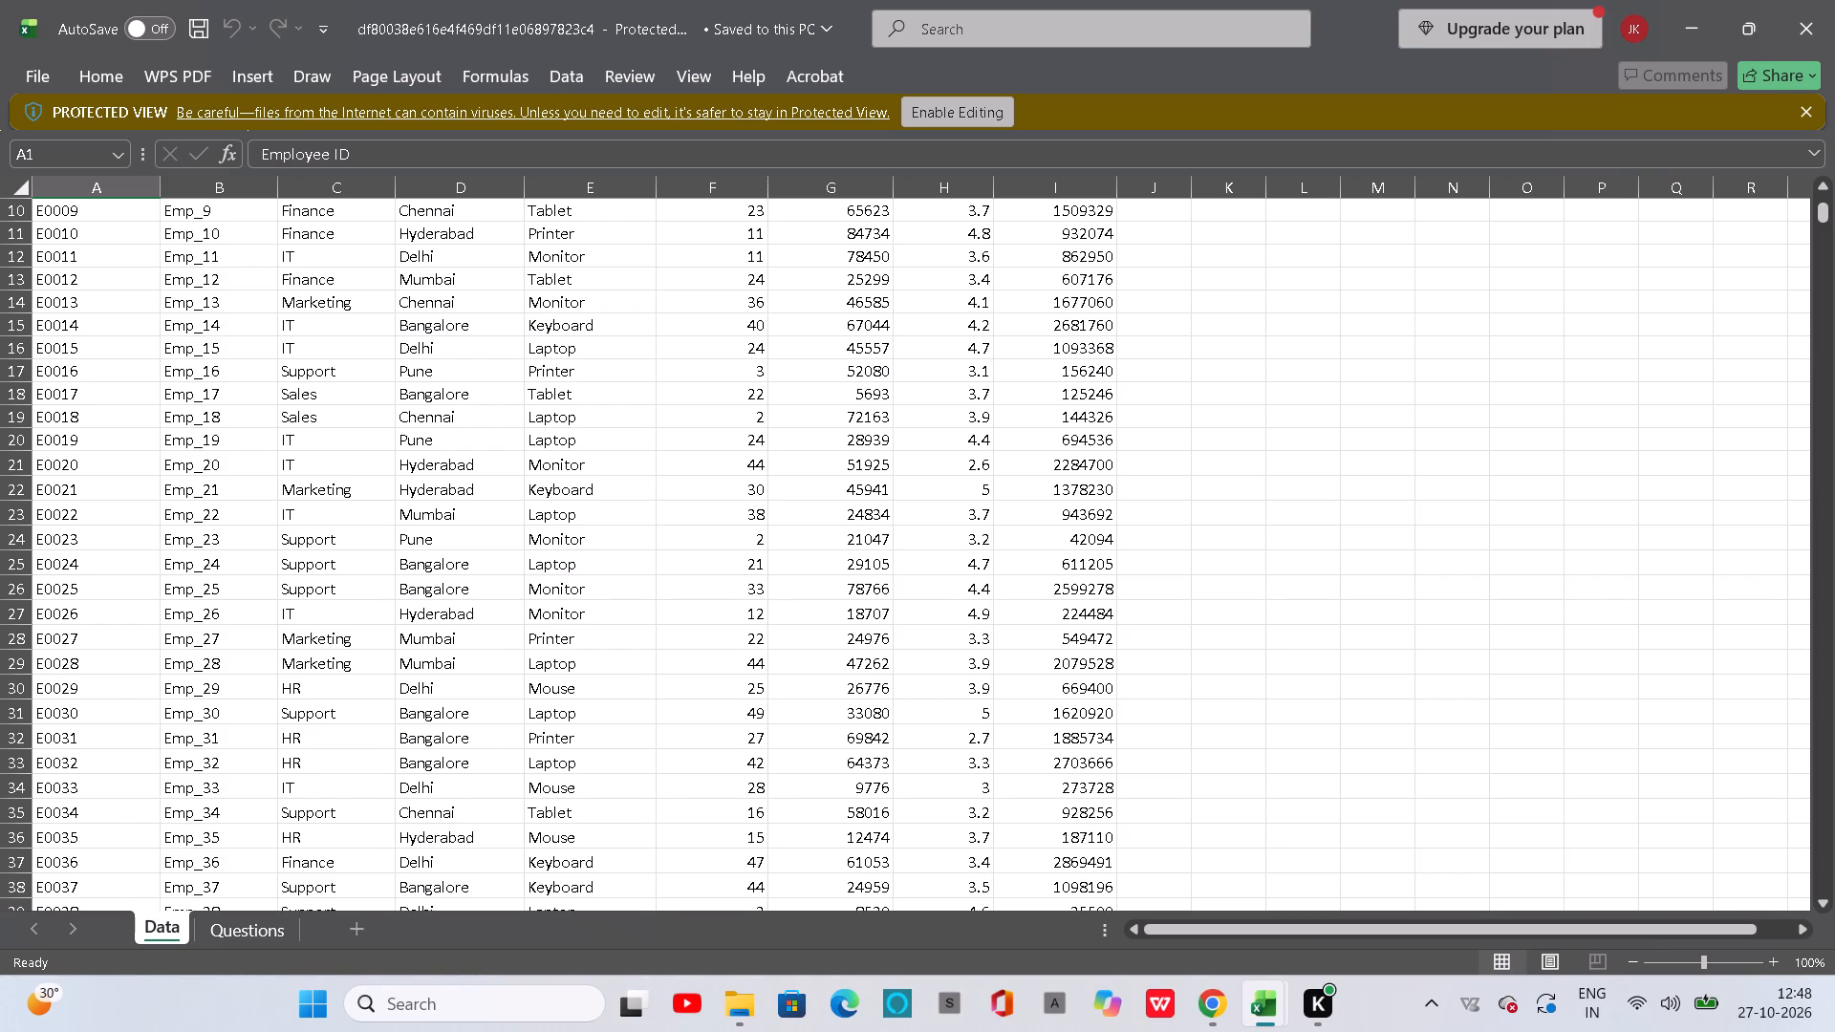
scroll(749, 471, "up", 4)
scroll(749, 471, "down", 2)
scroll(749, 471, "up", 1)
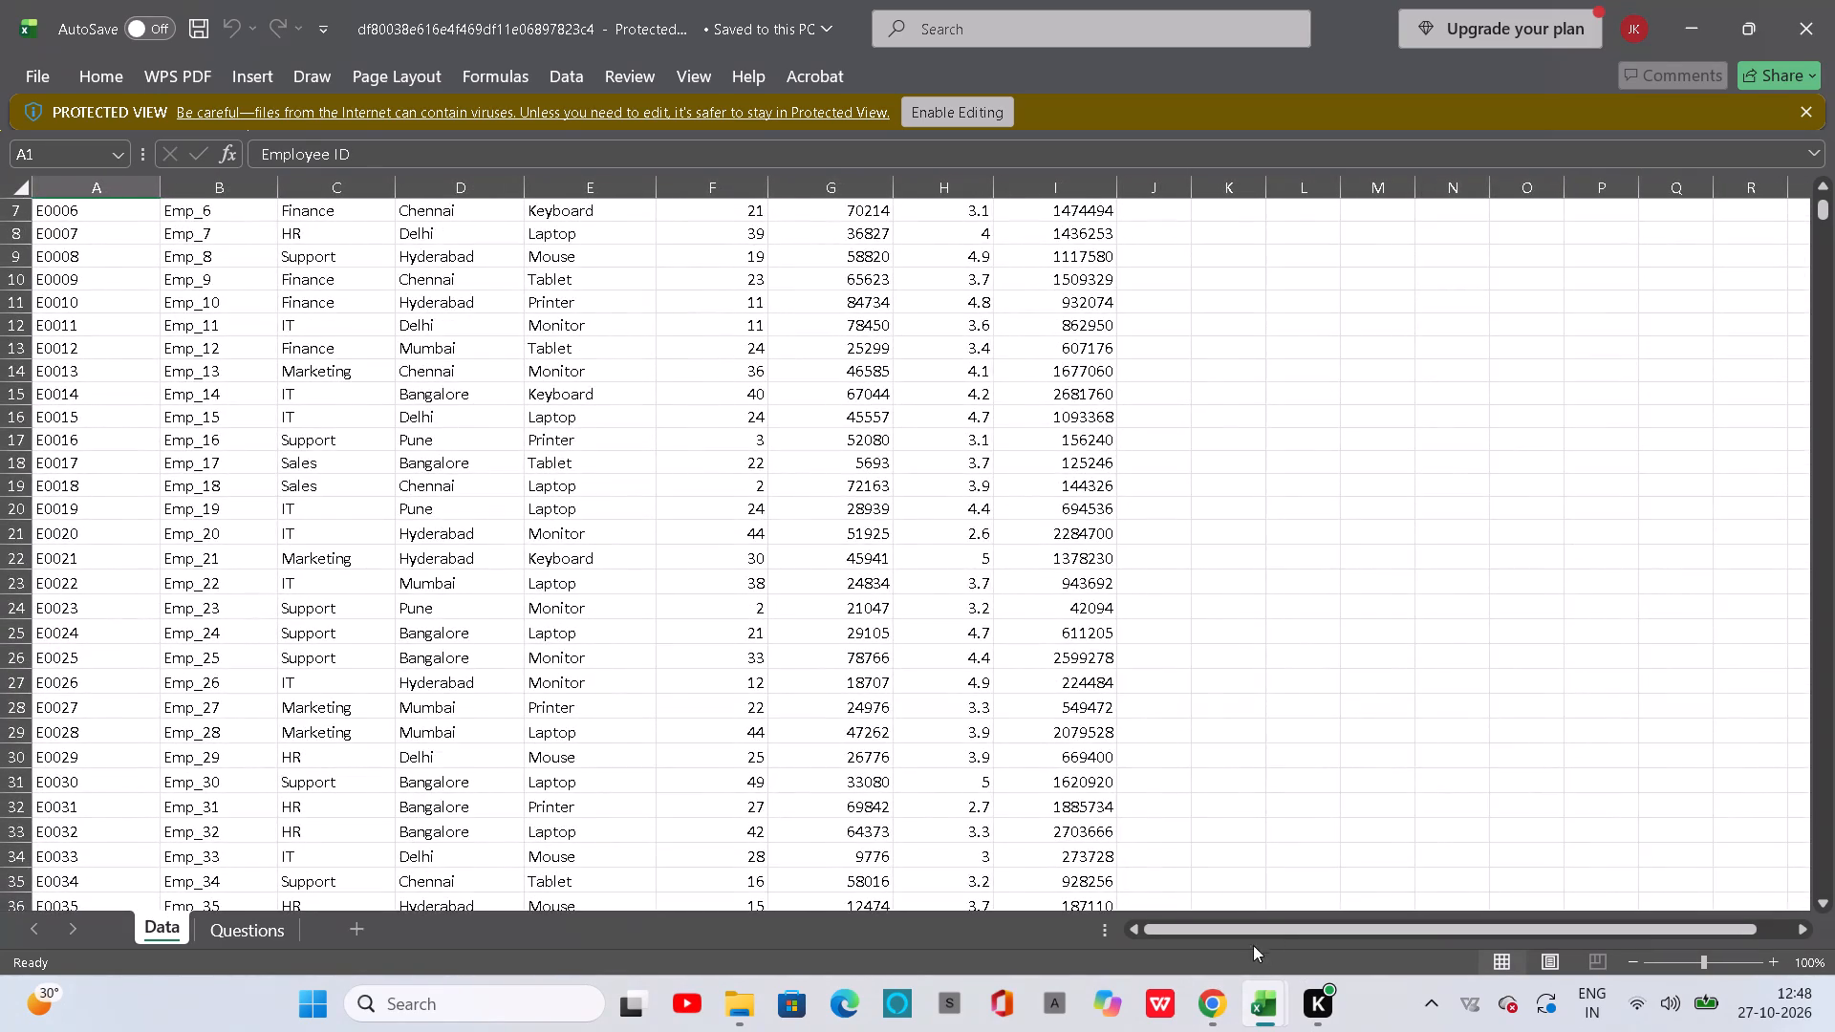